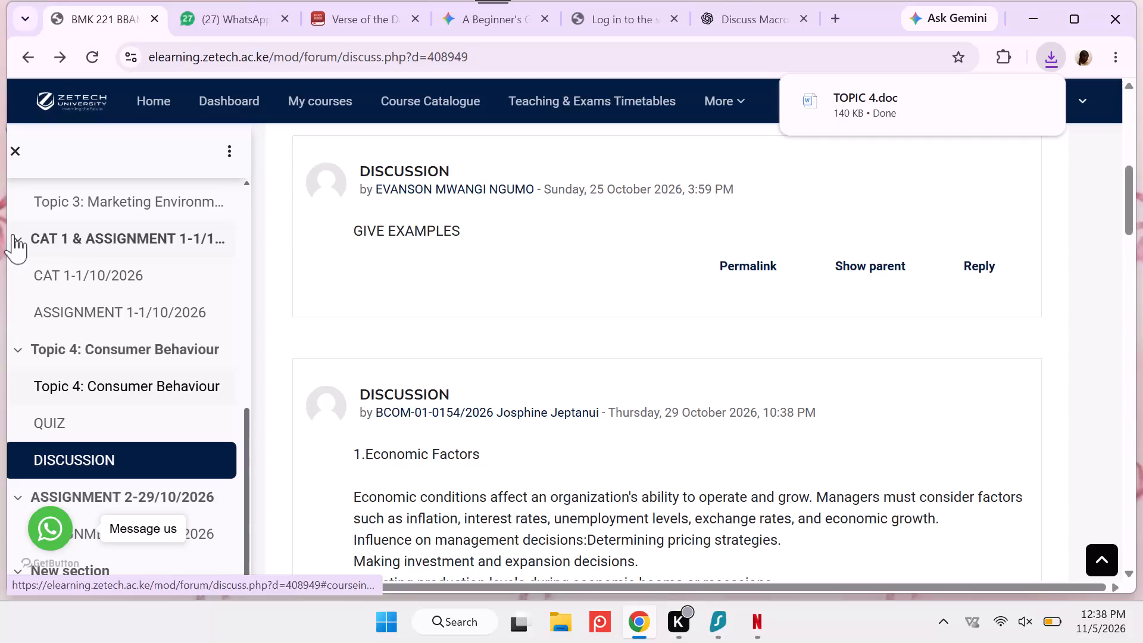
Open the DISCUSSION forum under Topic 4: Consumer Behaviour.
{"action": "scroll", "coordinate": [80, 416], "scroll_direction": "down", "scroll_amount": 1}
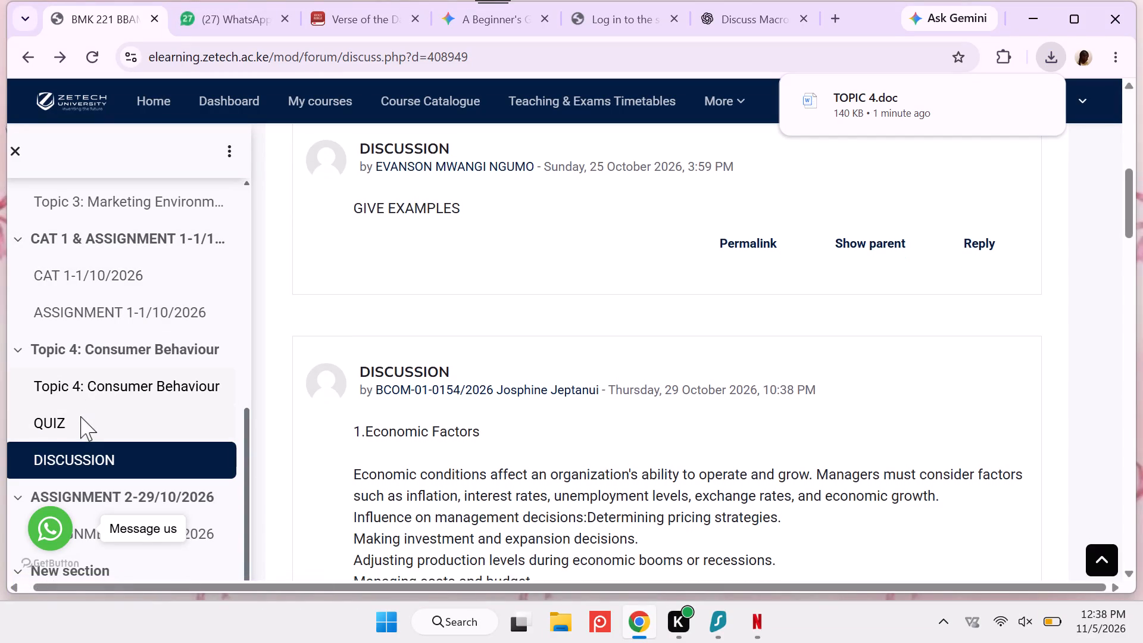
{"action": "scroll", "coordinate": [80, 416], "scroll_direction": "down", "scroll_amount": 1}
{"action": "left_click", "coordinate": [76, 457]}
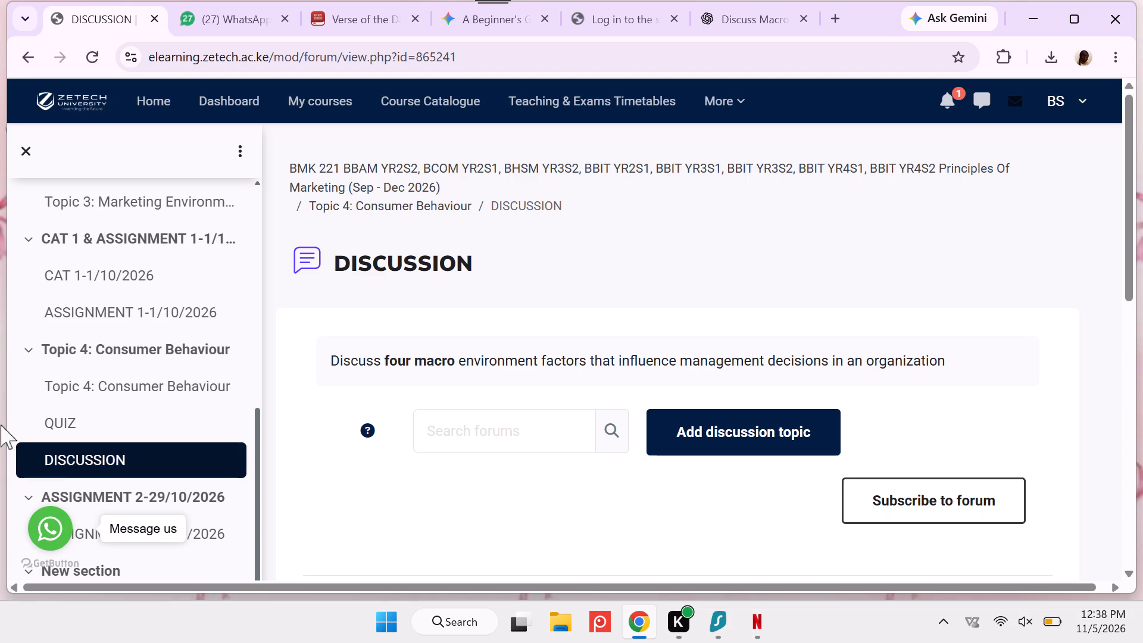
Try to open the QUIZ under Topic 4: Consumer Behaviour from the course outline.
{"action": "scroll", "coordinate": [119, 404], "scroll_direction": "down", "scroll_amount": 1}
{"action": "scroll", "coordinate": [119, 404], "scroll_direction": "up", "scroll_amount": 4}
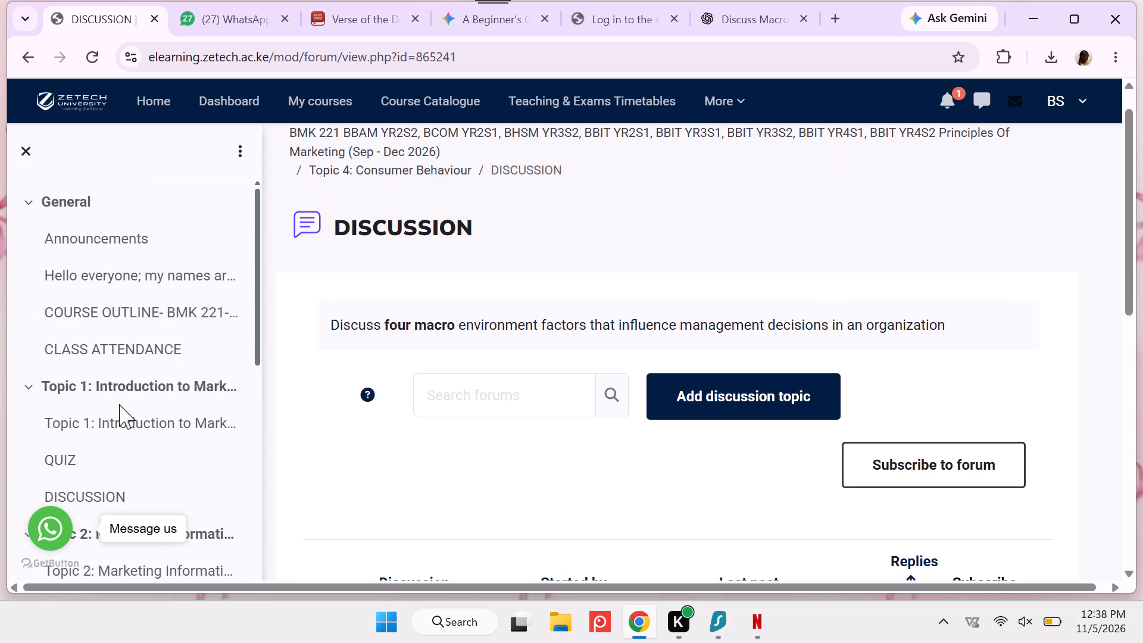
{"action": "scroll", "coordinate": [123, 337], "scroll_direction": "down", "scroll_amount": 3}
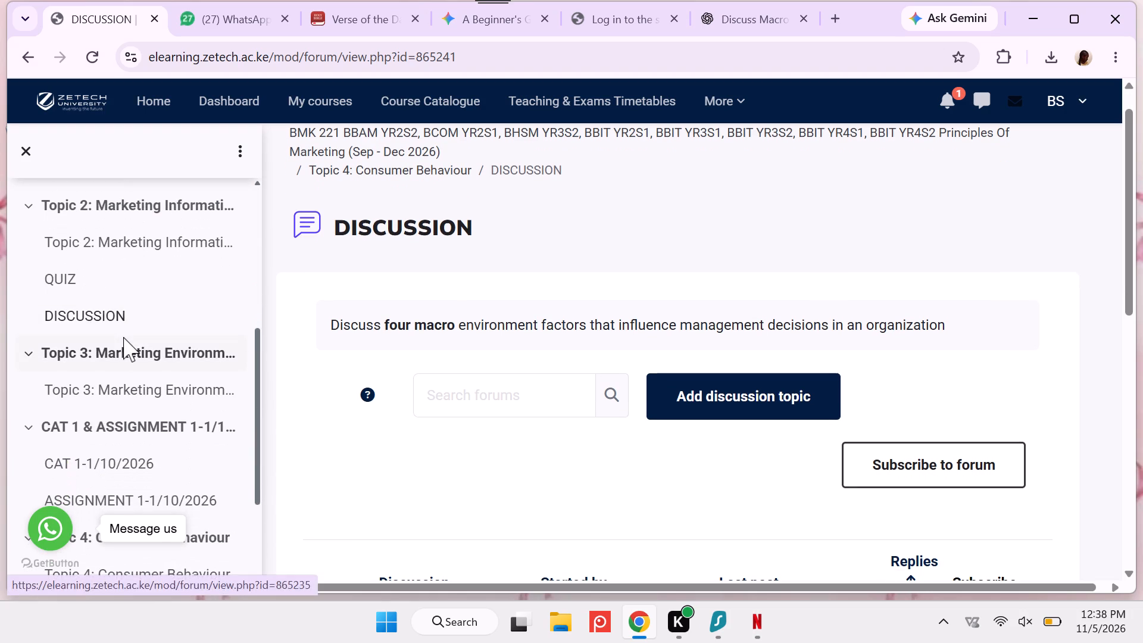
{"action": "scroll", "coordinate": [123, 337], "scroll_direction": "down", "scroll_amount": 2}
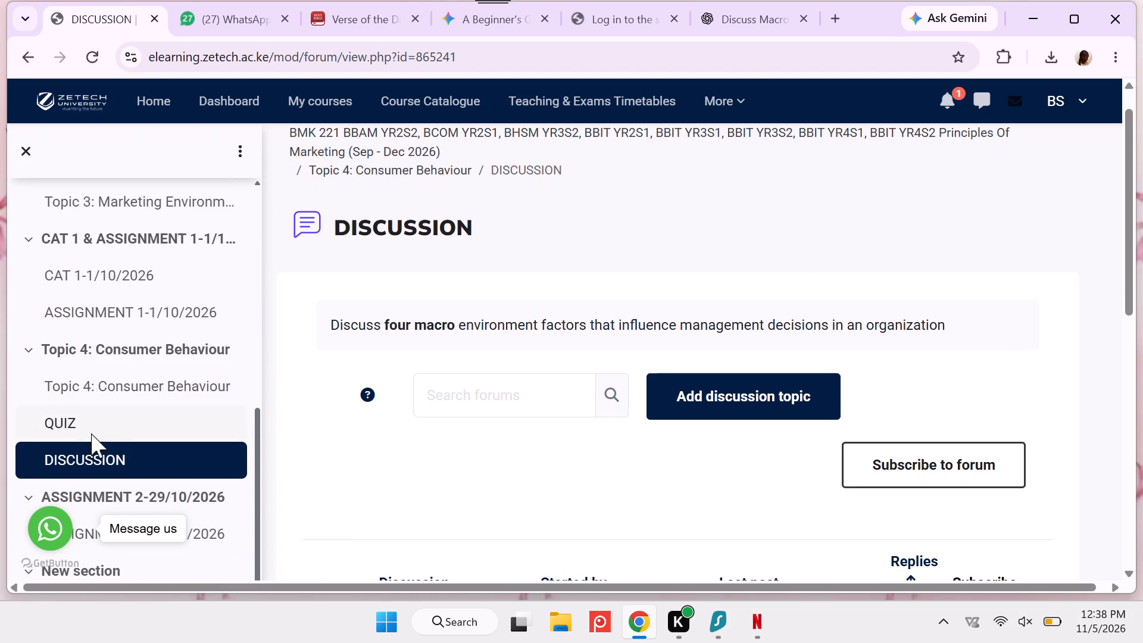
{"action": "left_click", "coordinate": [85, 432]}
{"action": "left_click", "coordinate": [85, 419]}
Turn off the subscription for the DISCUSSION thread started on 25 Oct 2026.
{"action": "scroll", "coordinate": [55, 367], "scroll_direction": "down", "scroll_amount": 1}
{"action": "scroll", "coordinate": [430, 336], "scroll_direction": "down", "scroll_amount": 4}
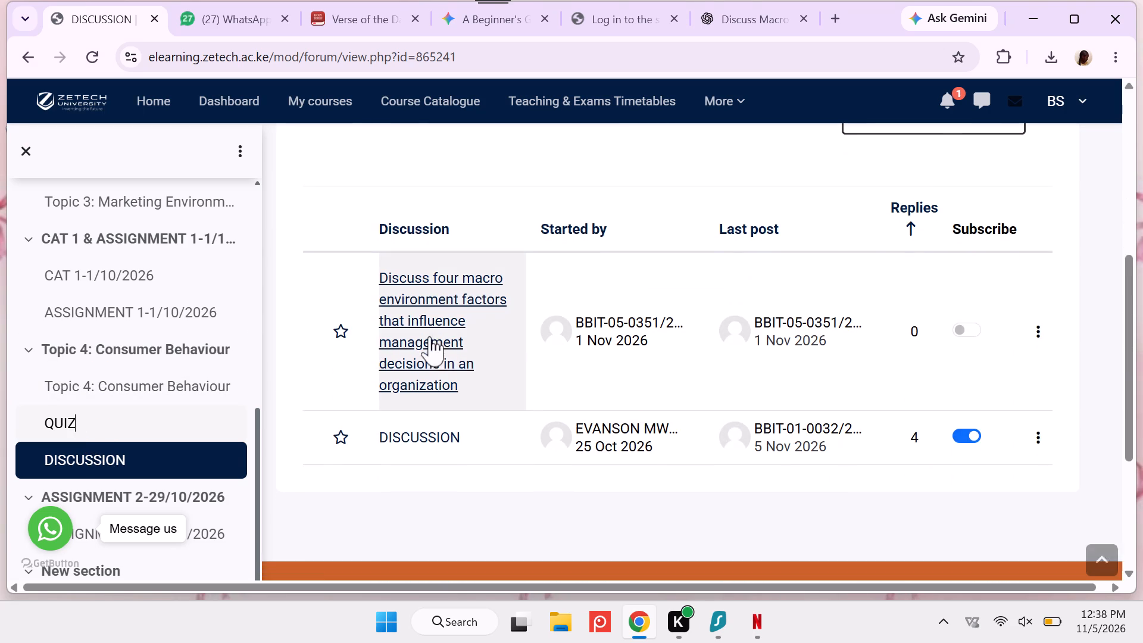
{"action": "scroll", "coordinate": [430, 336], "scroll_direction": "down", "scroll_amount": 1}
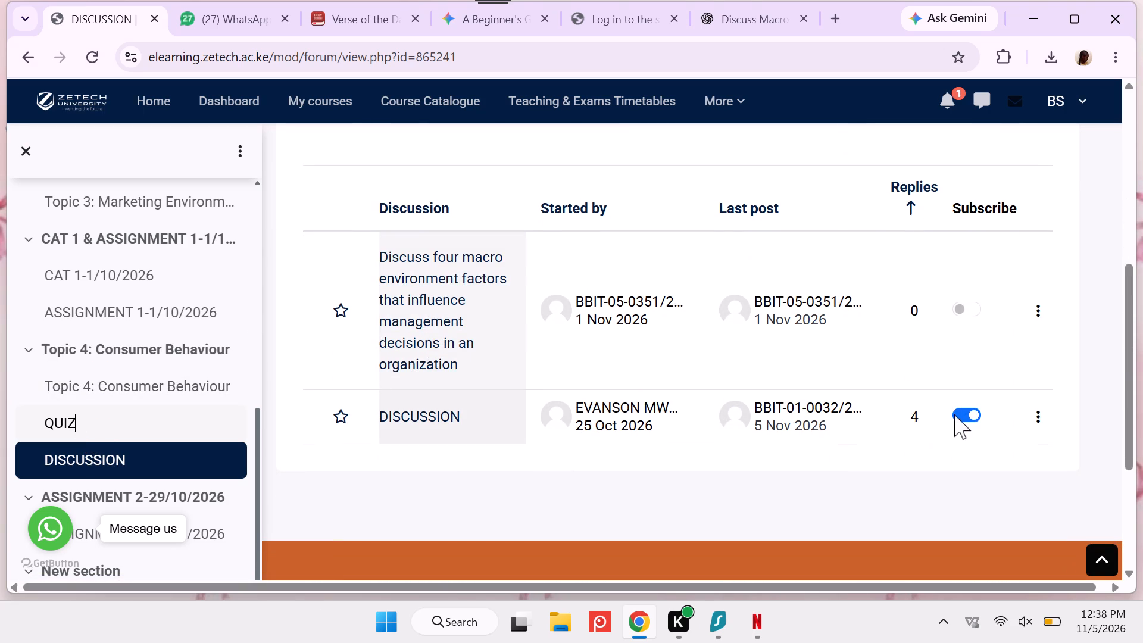
{"action": "left_click", "coordinate": [954, 414]}
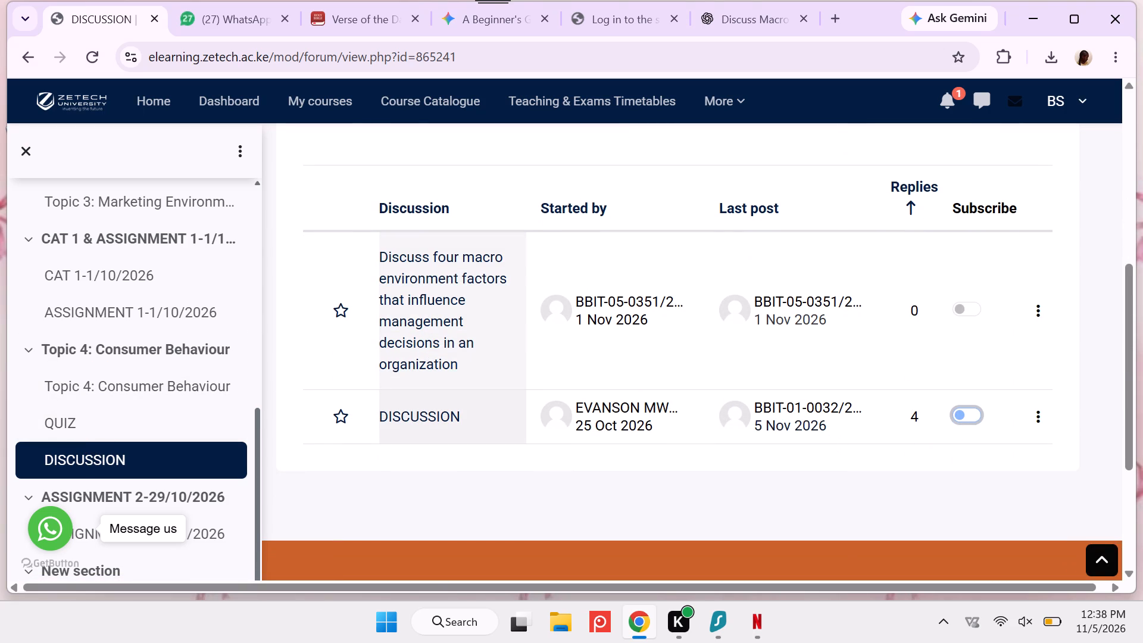
Open the DISCUSSION thread started on 25 Oct 2026 from the forum's discussion list.
{"action": "left_click", "coordinate": [816, 414]}
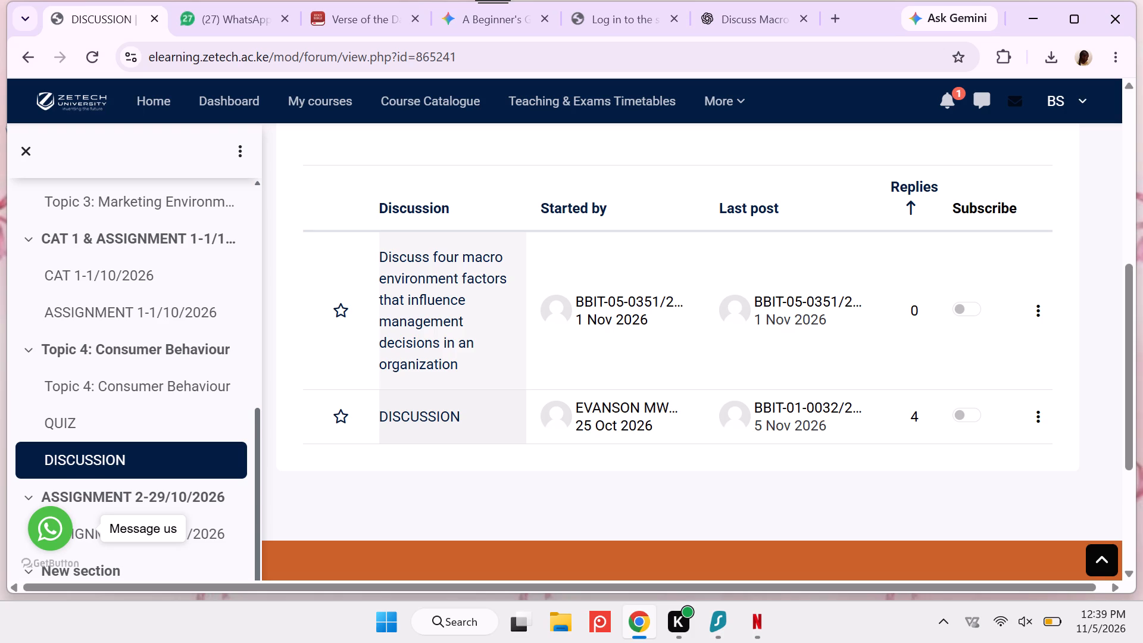
{"action": "double_click", "coordinate": [816, 414]}
{"action": "double_click", "coordinate": [784, 407]}
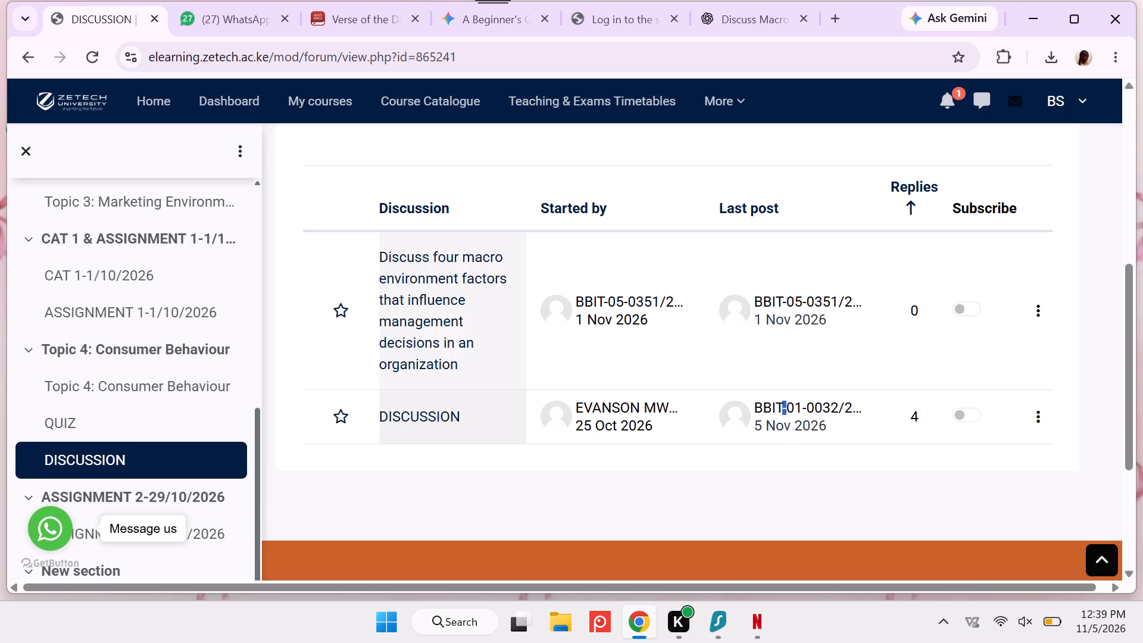
{"action": "left_click", "coordinate": [436, 423]}
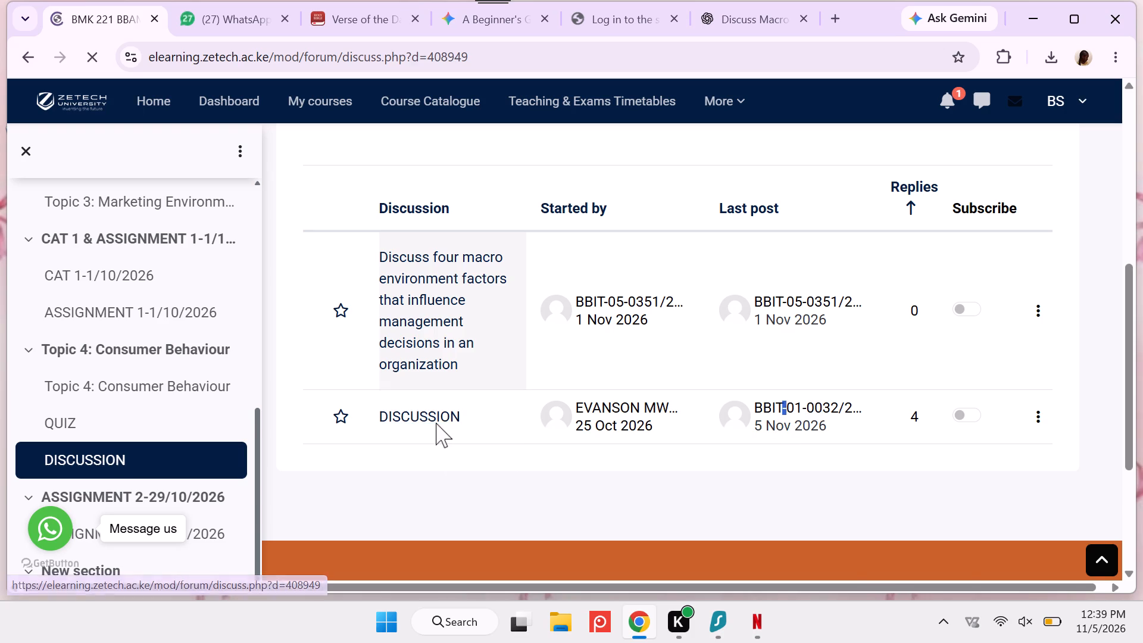
Read through the thread's replies on macro environment factors, including the 5 November 2026 post, down to the page end.
{"action": "scroll", "coordinate": [652, 407], "scroll_direction": "down", "scroll_amount": 5}
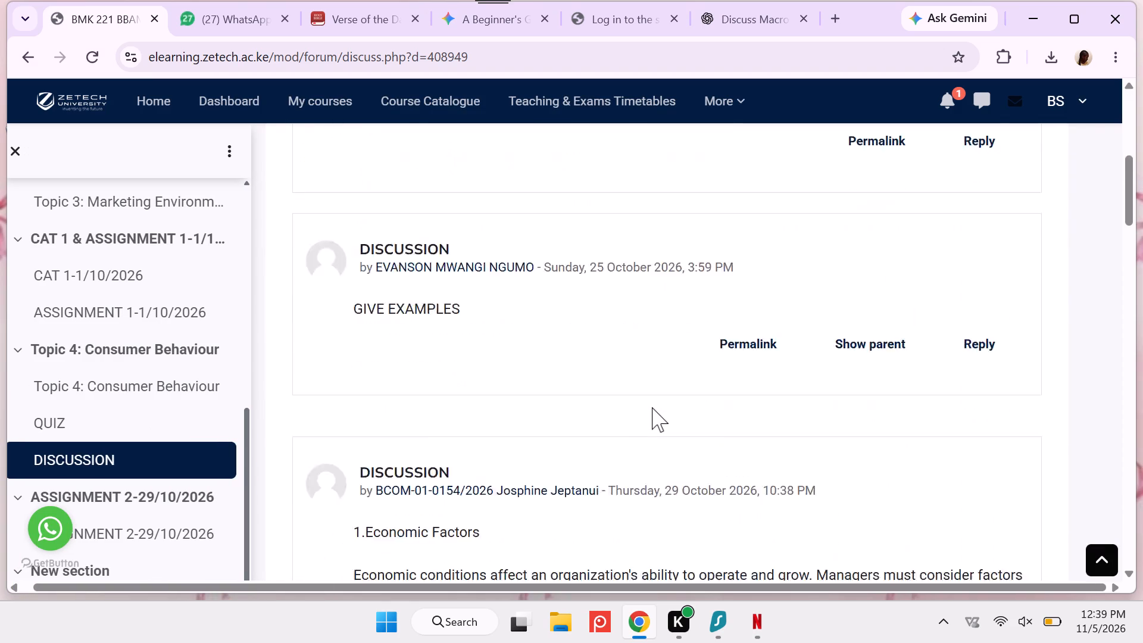
{"action": "scroll", "coordinate": [652, 407], "scroll_direction": "down", "scroll_amount": 7}
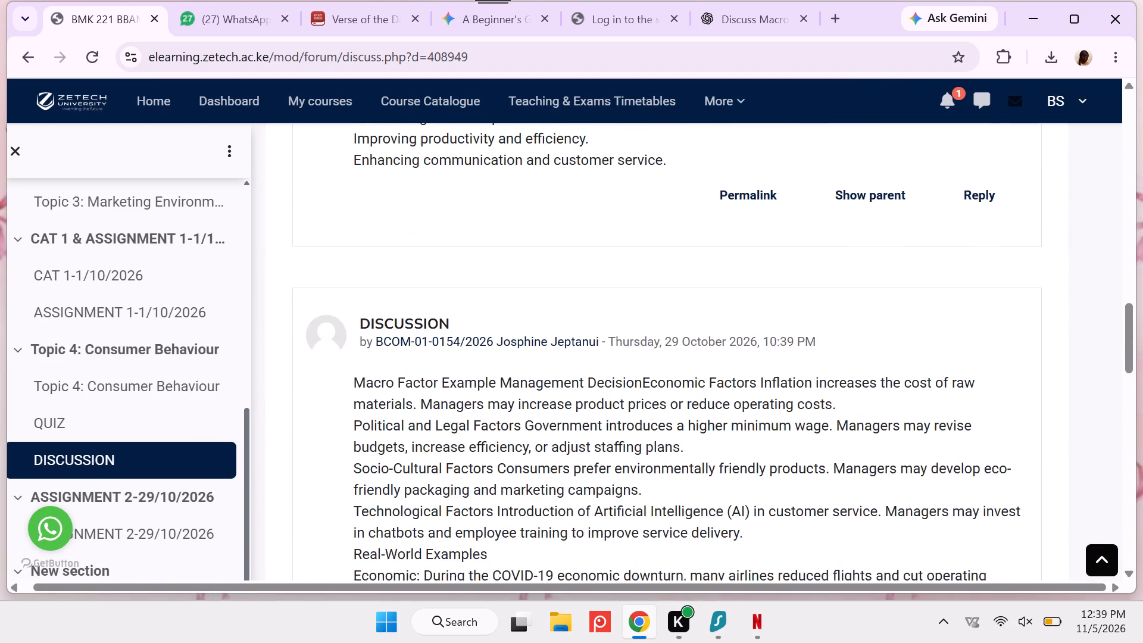
{"action": "scroll", "coordinate": [652, 407], "scroll_direction": "down", "scroll_amount": 4}
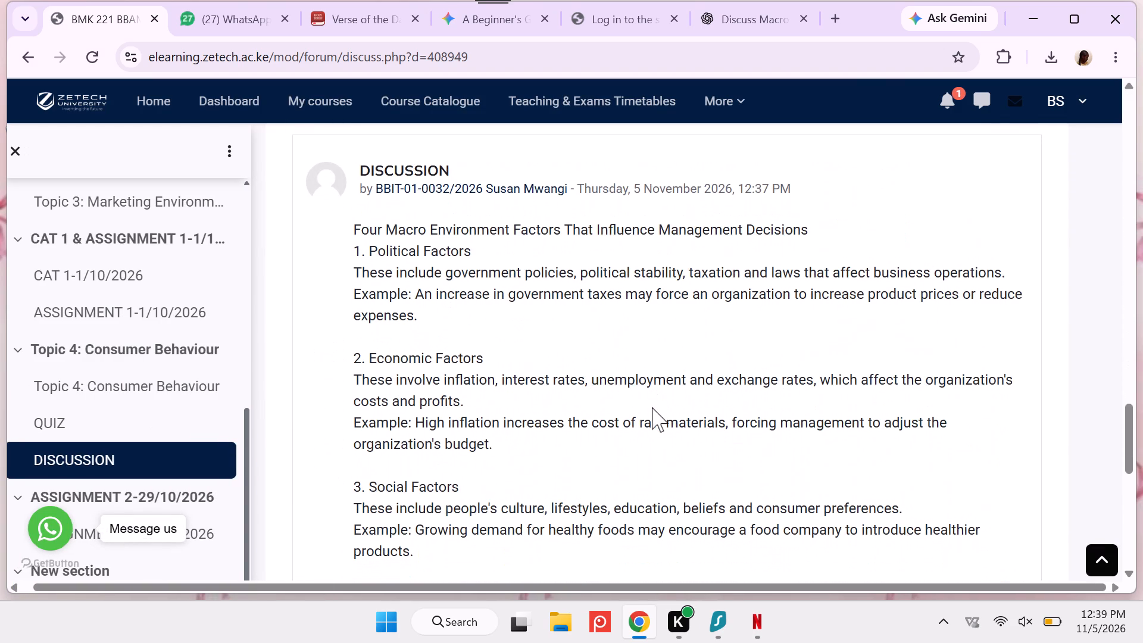
{"action": "scroll", "coordinate": [652, 407], "scroll_direction": "down", "scroll_amount": 2}
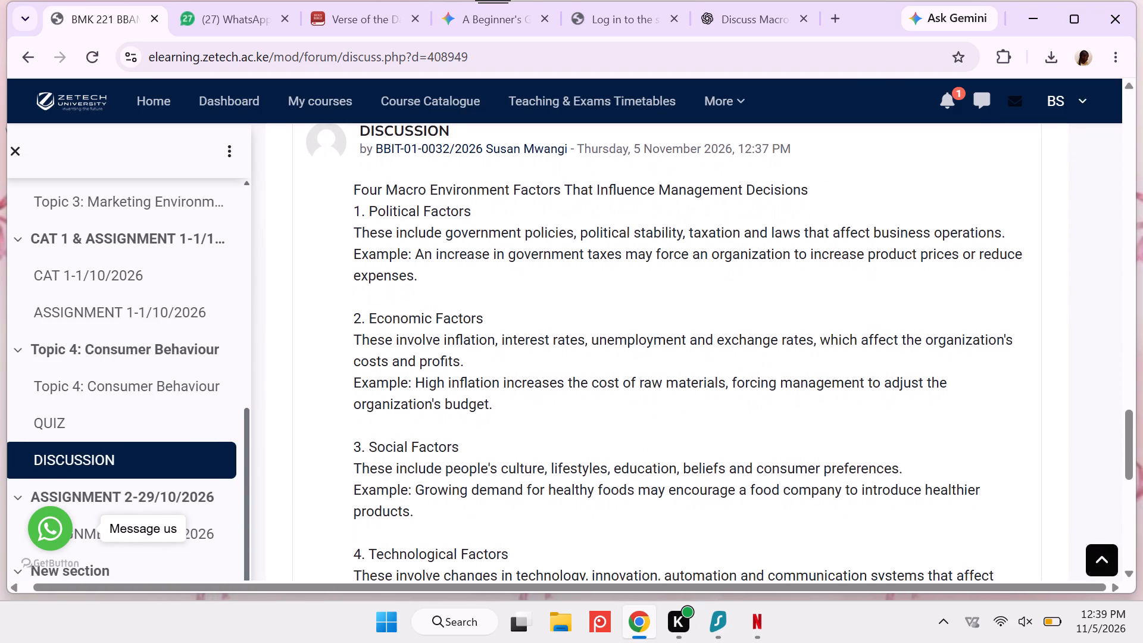
{"action": "scroll", "coordinate": [652, 407], "scroll_direction": "down", "scroll_amount": 1}
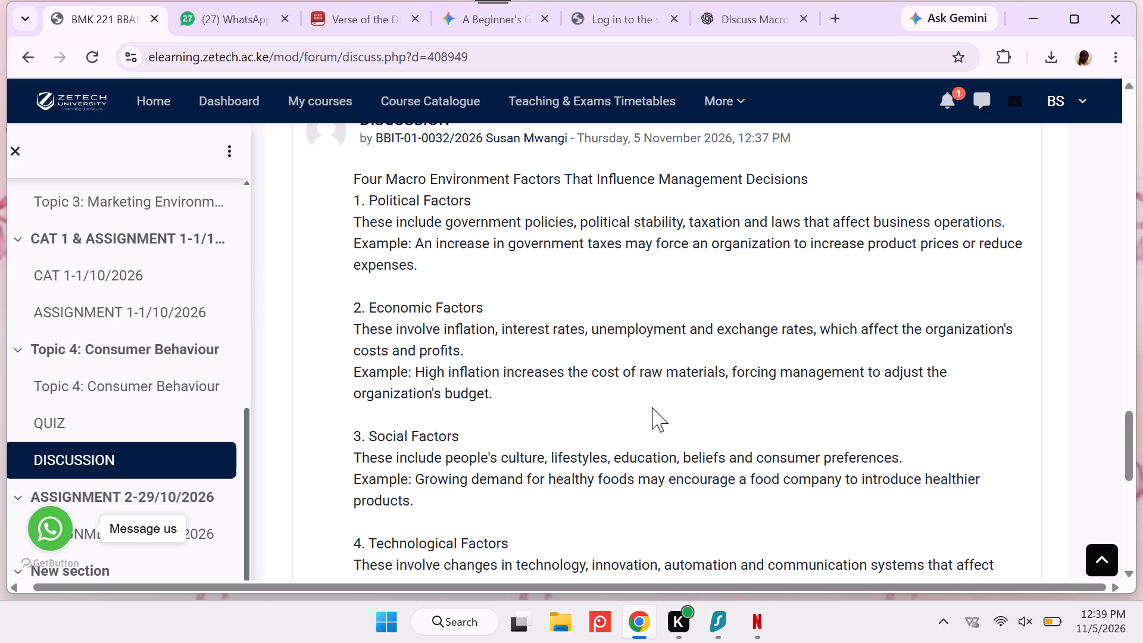
{"action": "scroll", "coordinate": [652, 407], "scroll_direction": "down", "scroll_amount": 1}
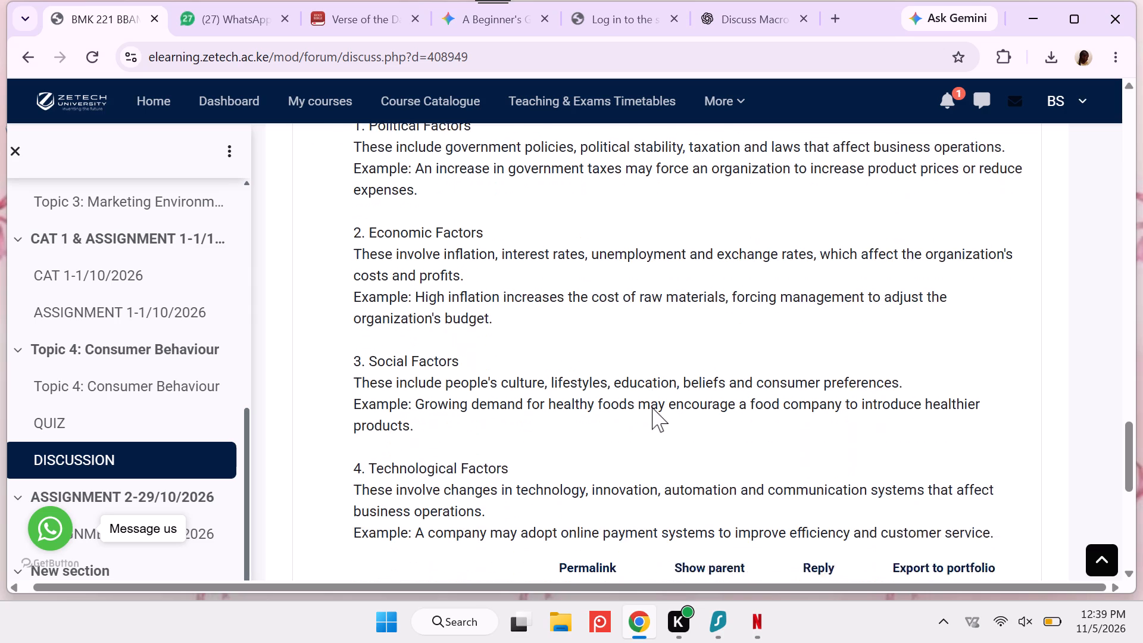
{"action": "scroll", "coordinate": [652, 407], "scroll_direction": "down", "scroll_amount": 4}
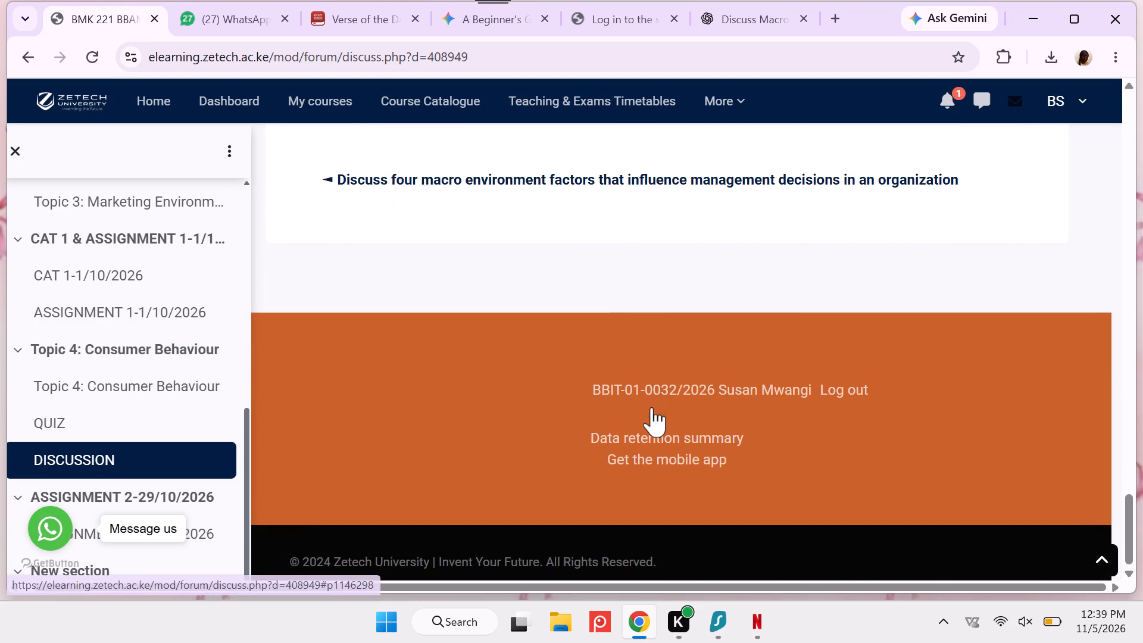
Go to the Dashboard and look through the timetable and the in-progress courses in the course overview.
{"action": "left_click", "coordinate": [214, 102]}
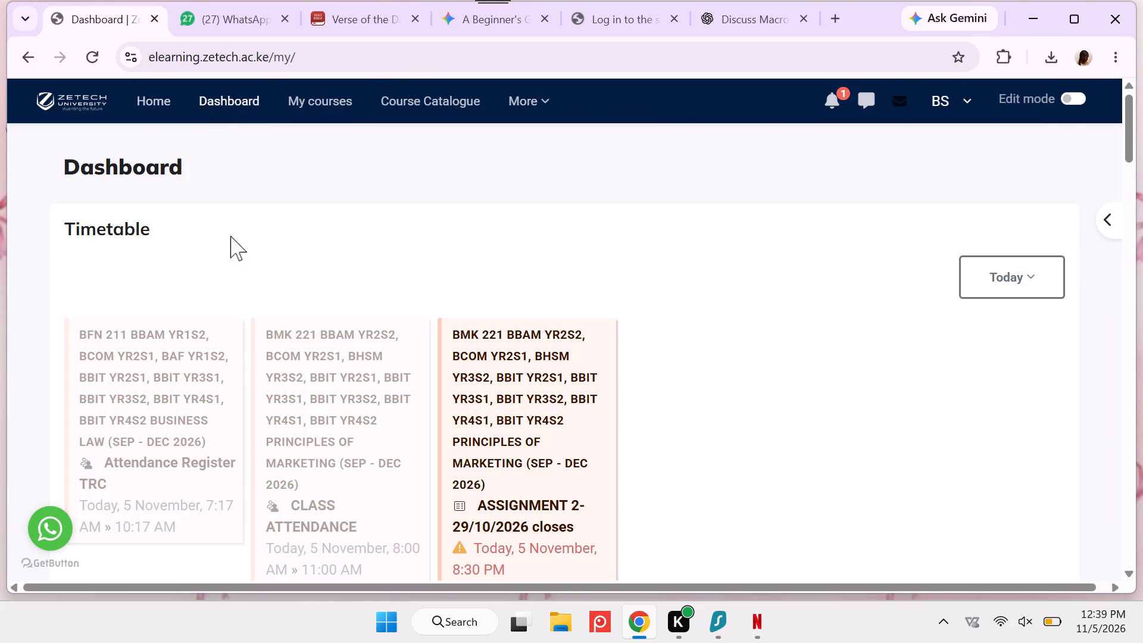
{"action": "scroll", "coordinate": [272, 286], "scroll_direction": "down", "scroll_amount": 2}
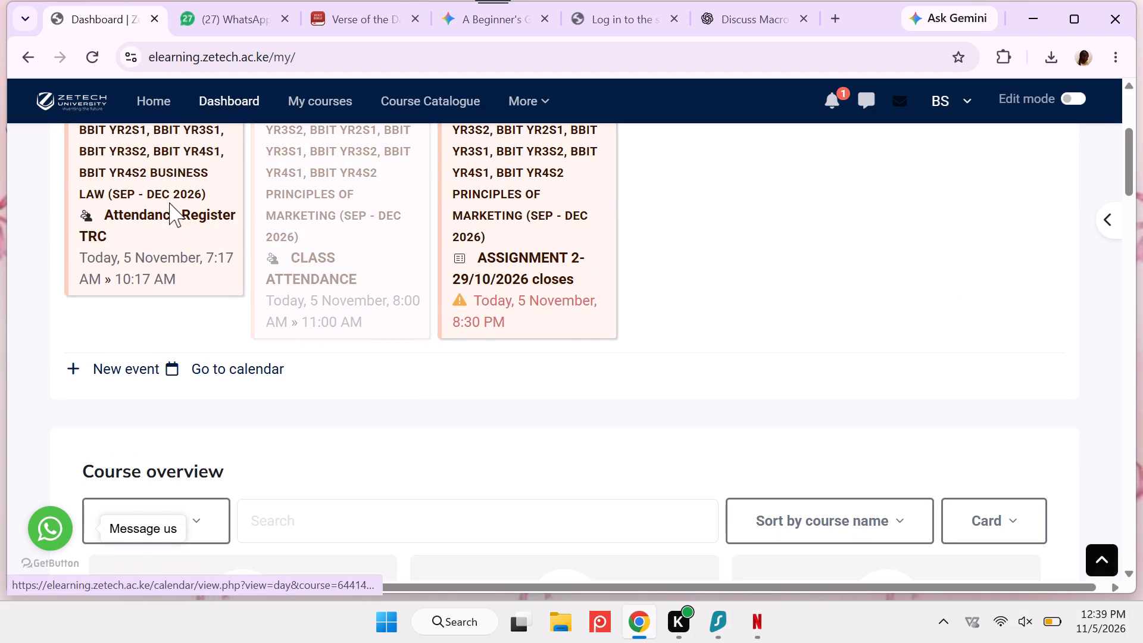
{"action": "scroll", "coordinate": [169, 202], "scroll_direction": "down", "scroll_amount": 5}
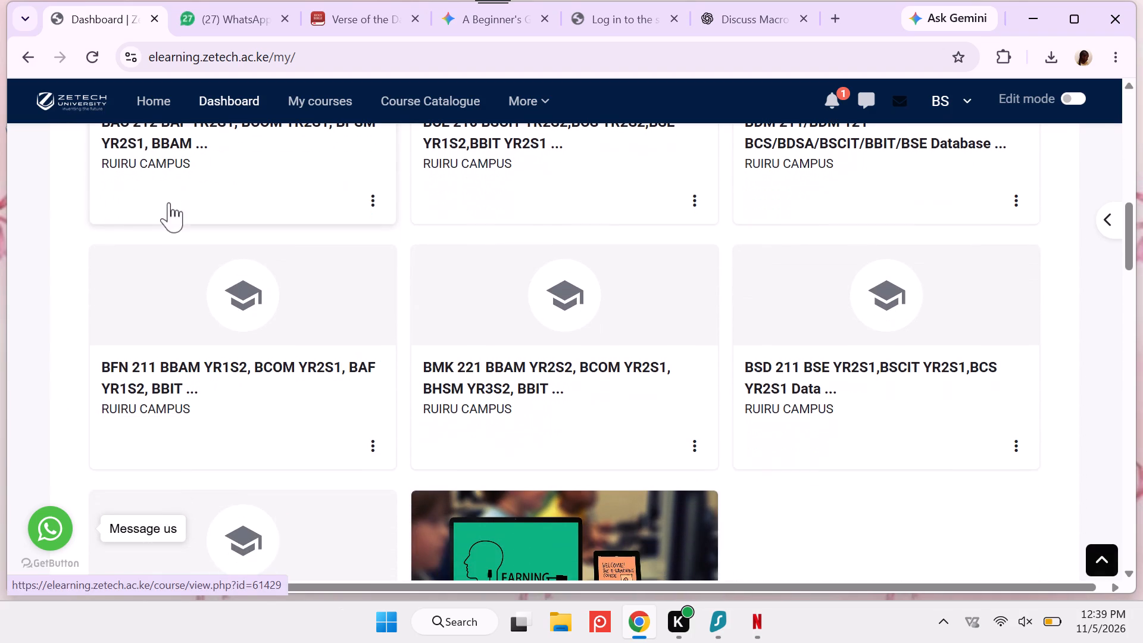
{"action": "scroll", "coordinate": [169, 202], "scroll_direction": "down", "scroll_amount": 2}
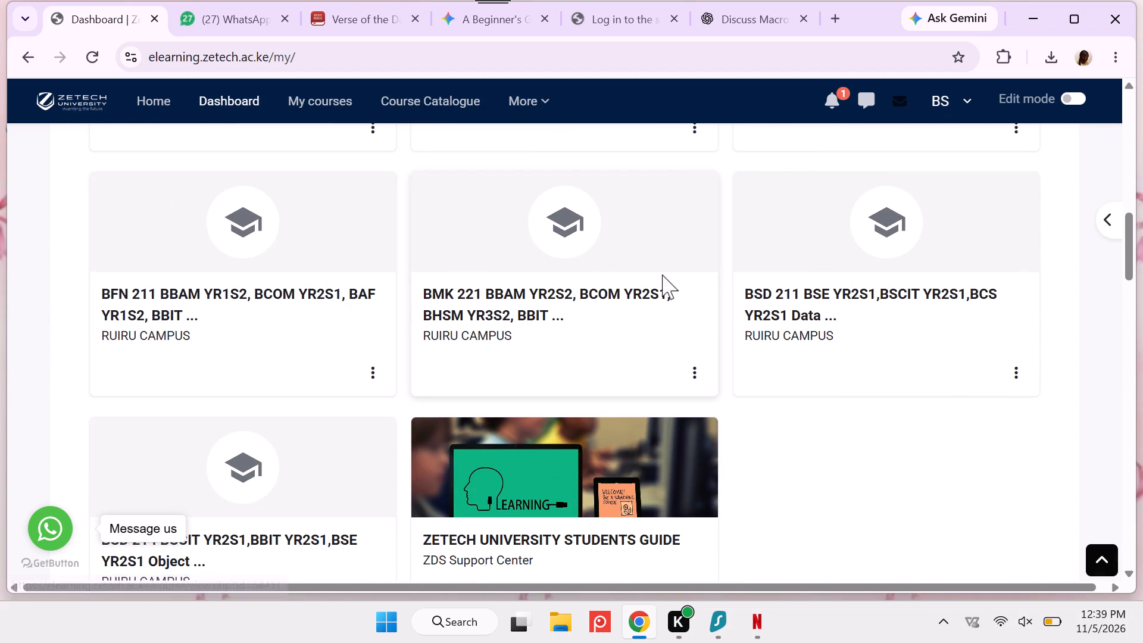
{"action": "scroll", "coordinate": [662, 274], "scroll_direction": "down", "scroll_amount": 1}
{"action": "scroll", "coordinate": [662, 274], "scroll_direction": "up", "scroll_amount": 5}
{"action": "scroll", "coordinate": [662, 274], "scroll_direction": "down", "scroll_amount": 1}
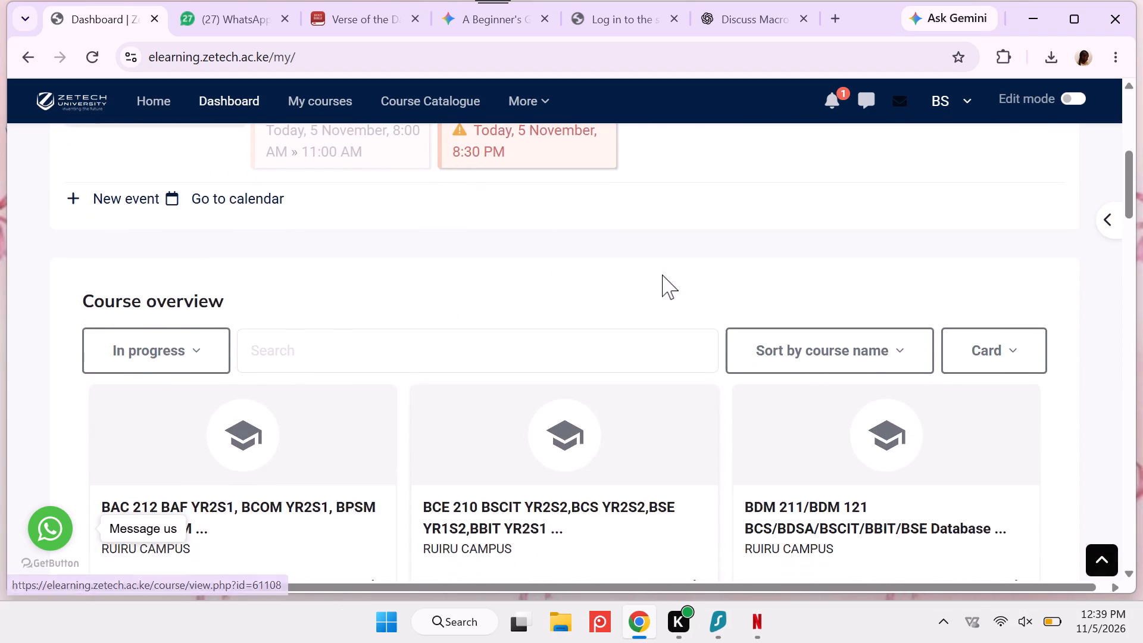
{"action": "scroll", "coordinate": [662, 274], "scroll_direction": "down", "scroll_amount": 2}
{"action": "scroll", "coordinate": [828, 355], "scroll_direction": "down", "scroll_amount": 1}
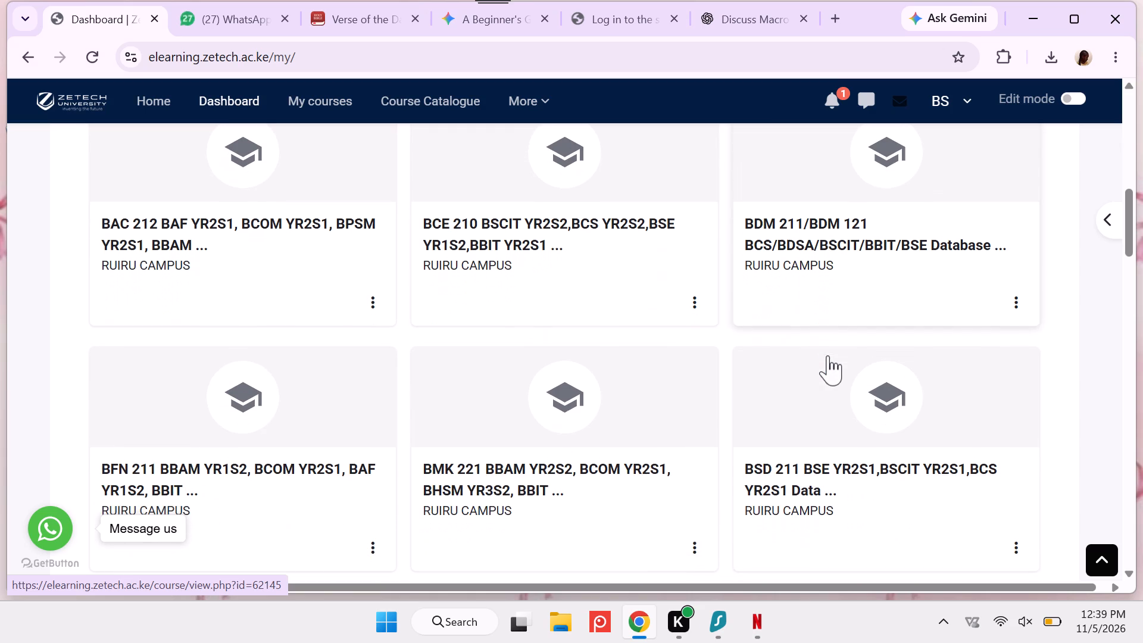
{"action": "scroll", "coordinate": [828, 355], "scroll_direction": "down", "scroll_amount": 1}
{"action": "scroll", "coordinate": [396, 461], "scroll_direction": "down", "scroll_amount": 2}
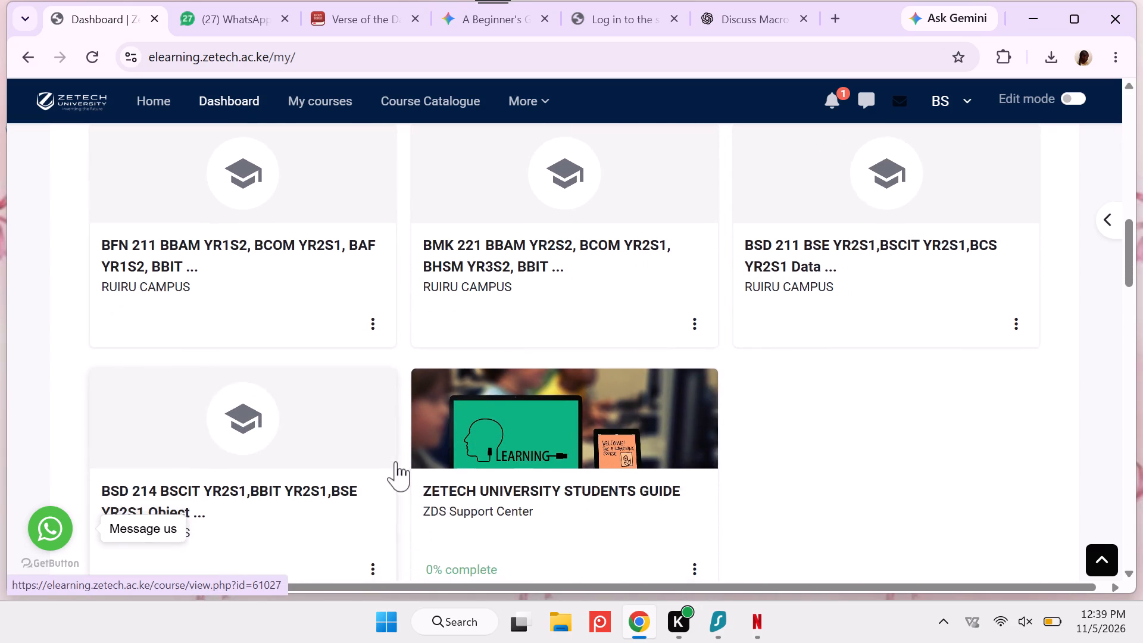
{"action": "scroll", "coordinate": [396, 461], "scroll_direction": "down", "scroll_amount": 2}
{"action": "scroll", "coordinate": [396, 461], "scroll_direction": "up", "scroll_amount": 1}
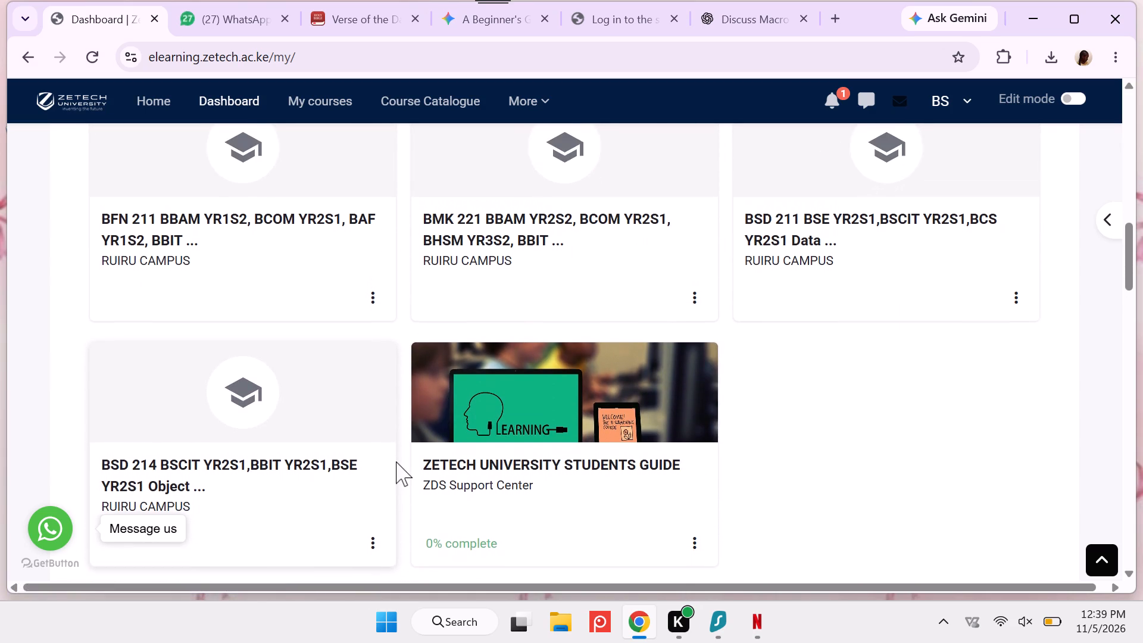
{"action": "scroll", "coordinate": [396, 461], "scroll_direction": "up", "scroll_amount": 2}
{"action": "scroll", "coordinate": [551, 314], "scroll_direction": "up", "scroll_amount": 1}
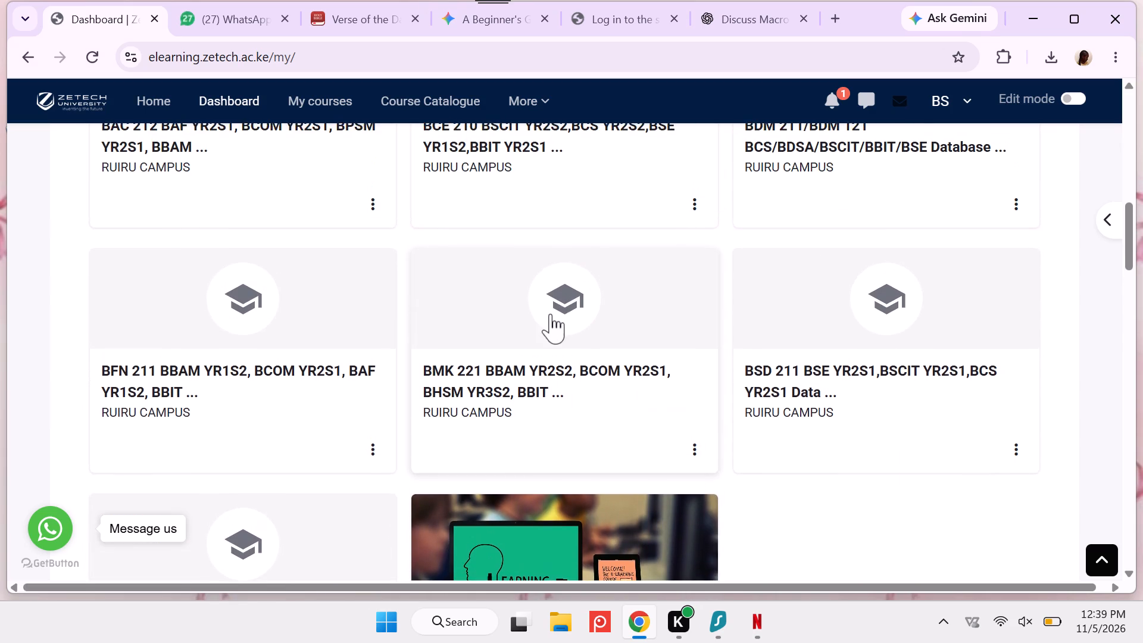
{"action": "scroll", "coordinate": [551, 314], "scroll_direction": "up", "scroll_amount": 1}
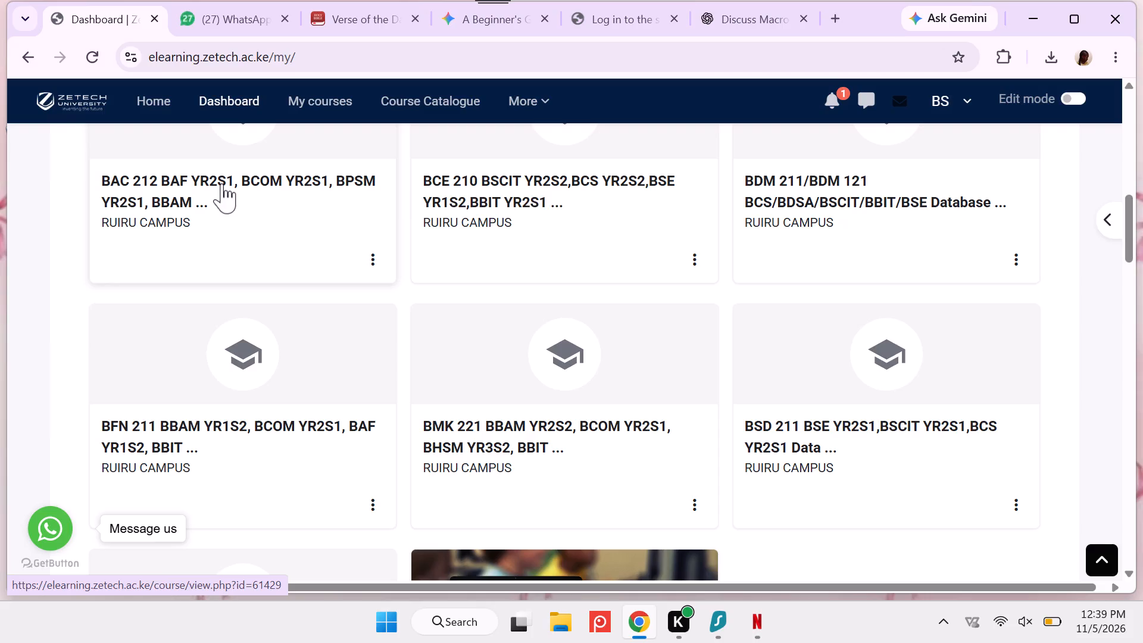
Open the BAC 212 Cost Accounting (Sep - Dec 2026) course from the course overview.
{"action": "double_click", "coordinate": [315, 180]}
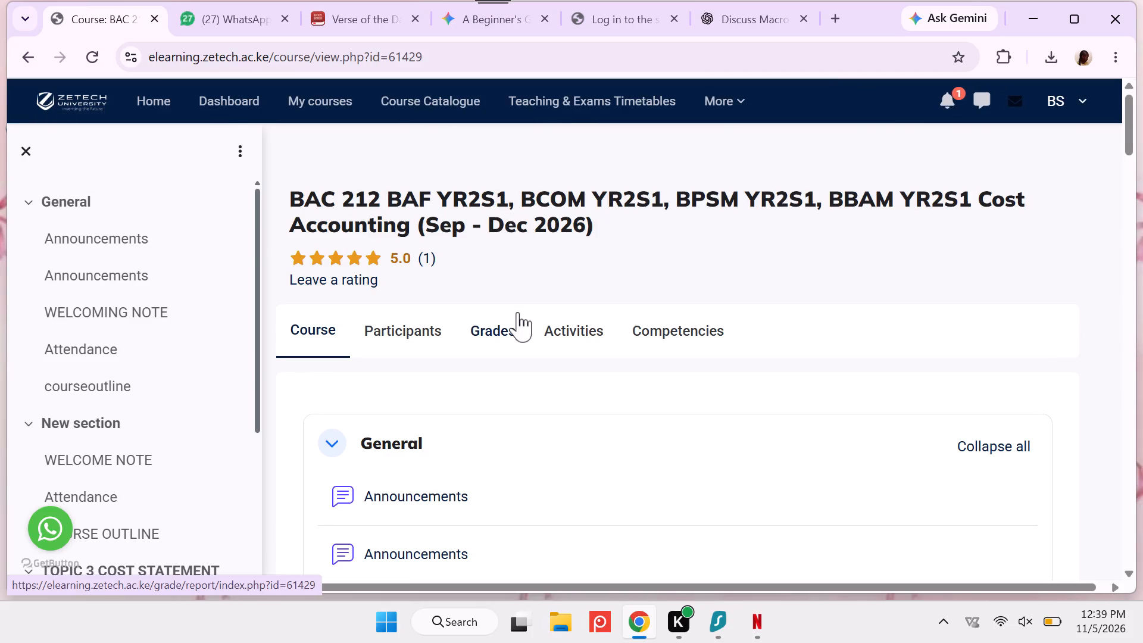
Read the lecturer's welcome note in the General section, including the class schedule and the assignment and CAT weeks.
{"action": "scroll", "coordinate": [518, 312], "scroll_direction": "down", "scroll_amount": 5}
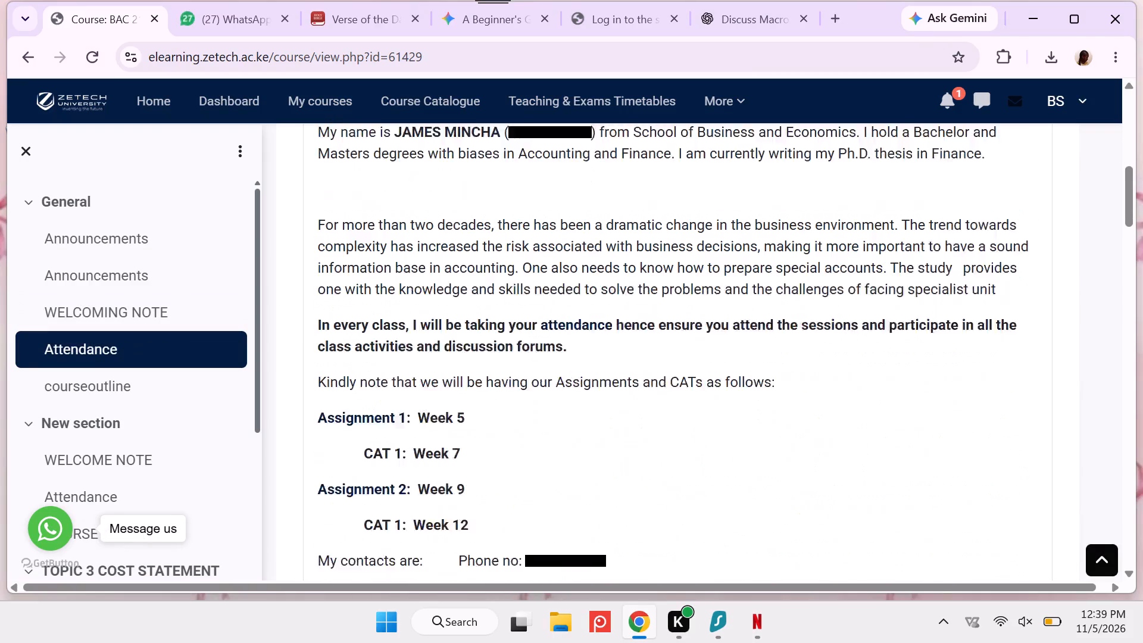
{"action": "scroll", "coordinate": [518, 312], "scroll_direction": "down", "scroll_amount": 1}
{"action": "scroll", "coordinate": [518, 312], "scroll_direction": "up", "scroll_amount": 3}
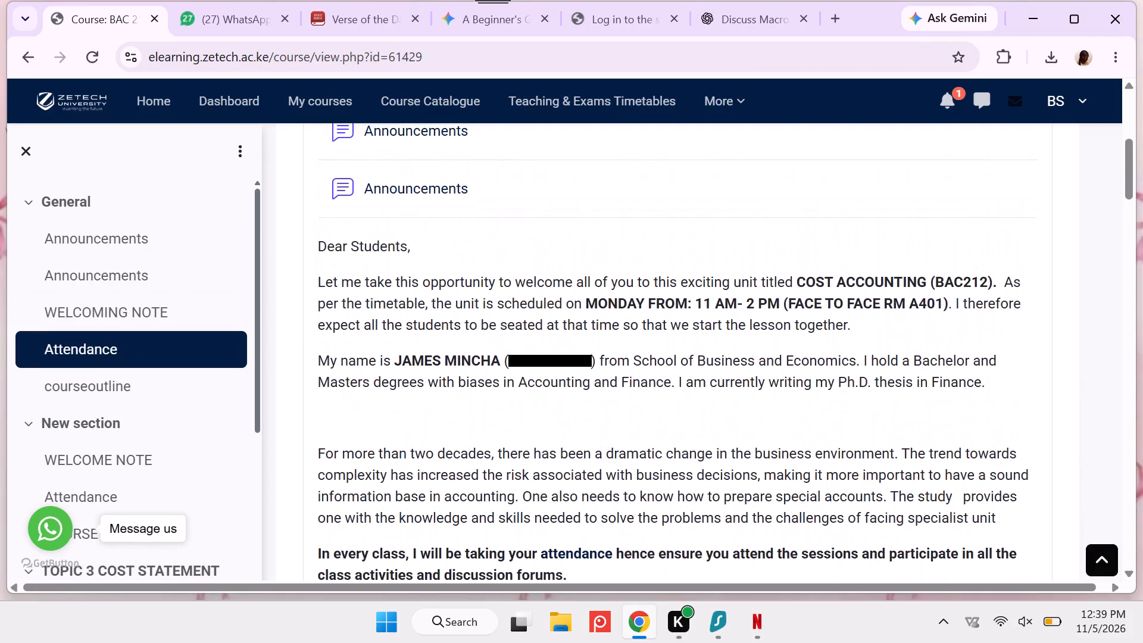
{"action": "scroll", "coordinate": [518, 312], "scroll_direction": "down", "scroll_amount": 1}
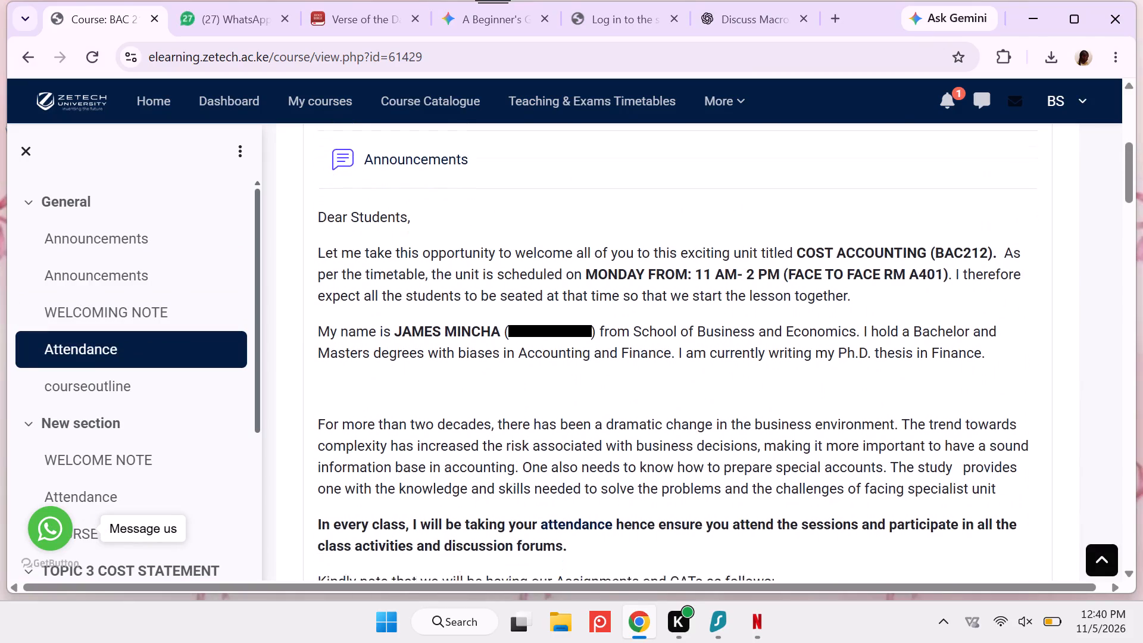
{"action": "scroll", "coordinate": [518, 312], "scroll_direction": "down", "scroll_amount": 2}
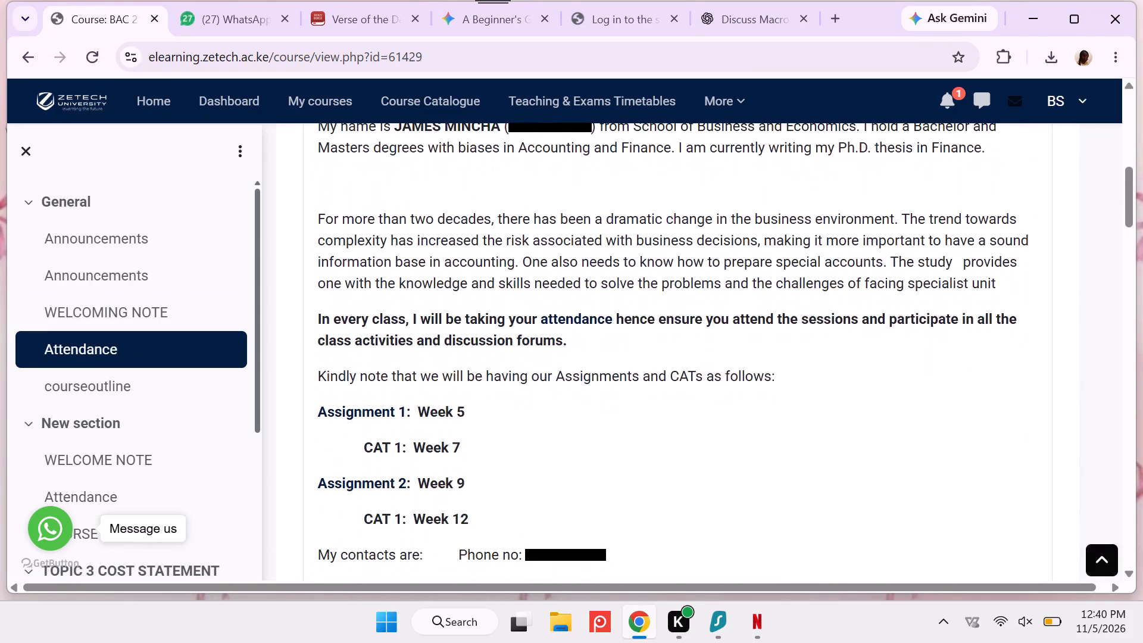
{"action": "scroll", "coordinate": [518, 312], "scroll_direction": "down", "scroll_amount": 3}
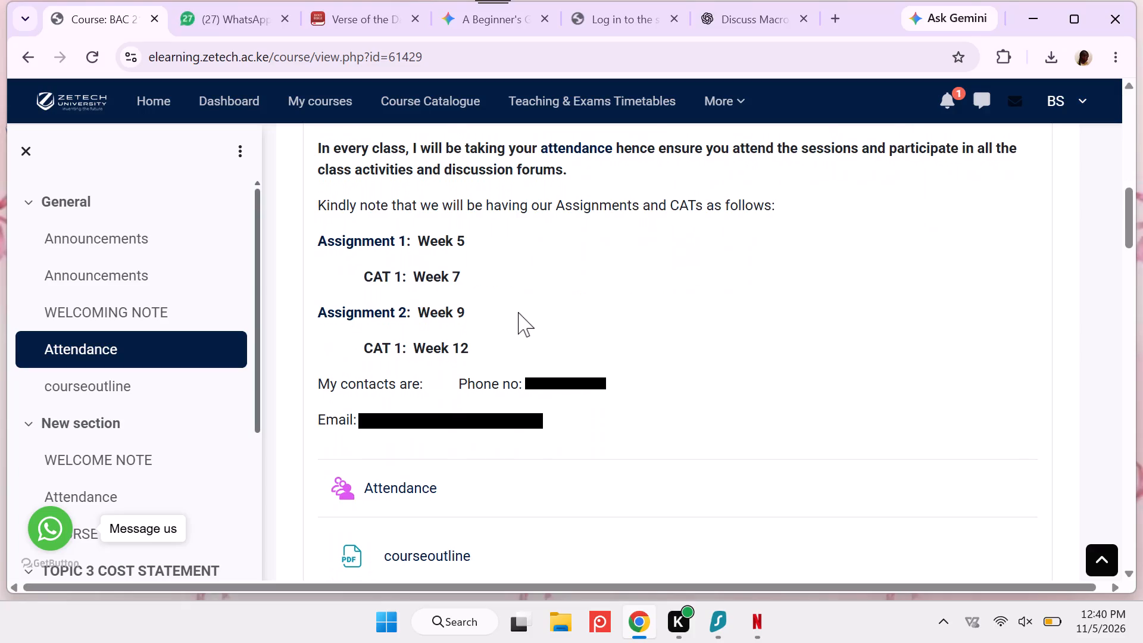
{"action": "scroll", "coordinate": [518, 312], "scroll_direction": "down", "scroll_amount": 2}
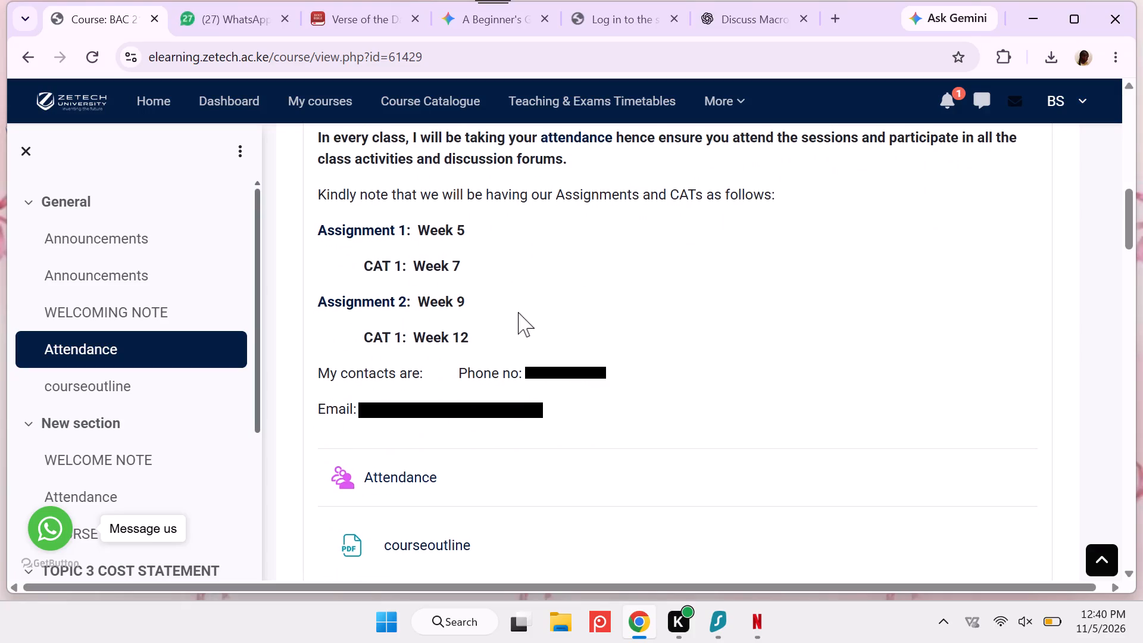
{"action": "scroll", "coordinate": [518, 312], "scroll_direction": "down", "scroll_amount": 3}
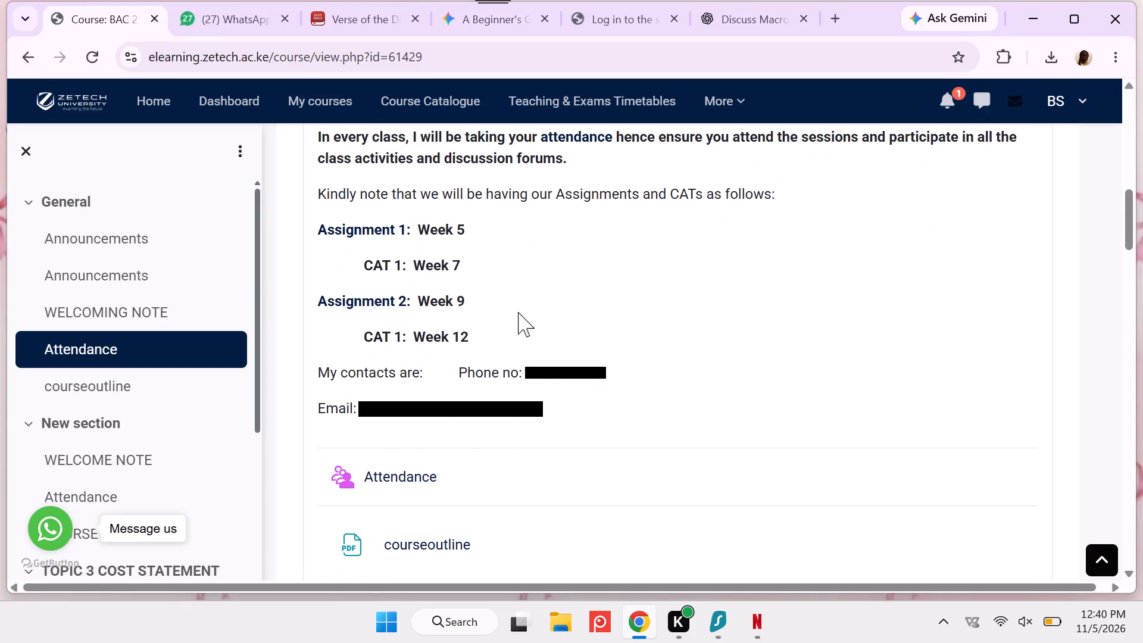
{"action": "scroll", "coordinate": [518, 312], "scroll_direction": "down", "scroll_amount": 2}
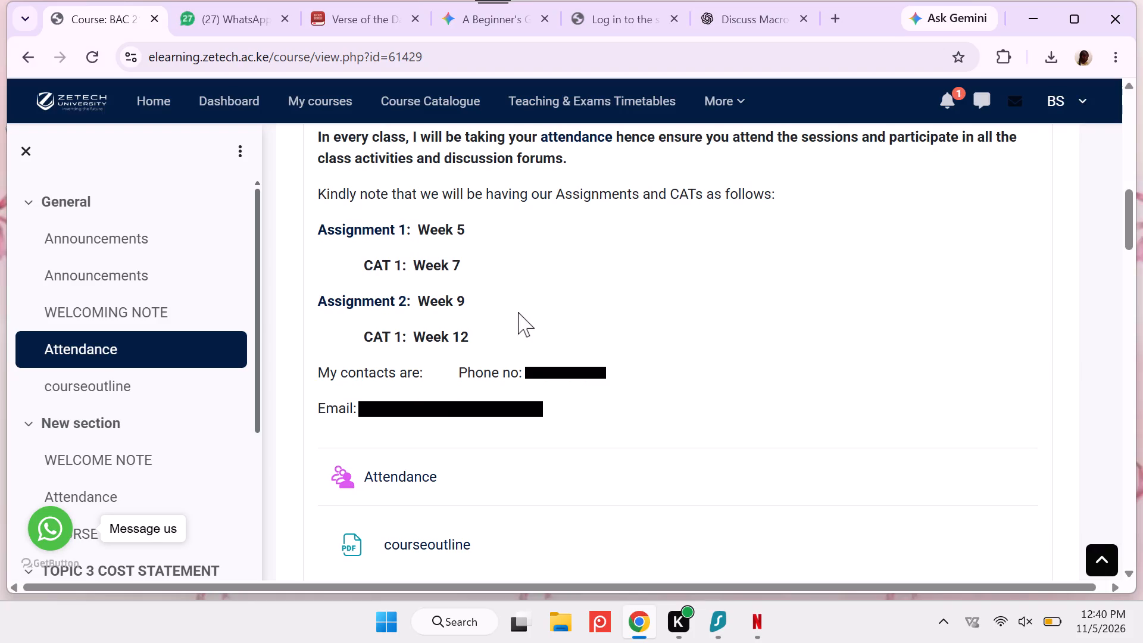
{"action": "scroll", "coordinate": [518, 312], "scroll_direction": "down", "scroll_amount": 2}
Open ASSIGNMENT 2 in the Topic 9 section of the course page.
{"action": "scroll", "coordinate": [518, 312], "scroll_direction": "down", "scroll_amount": 5}
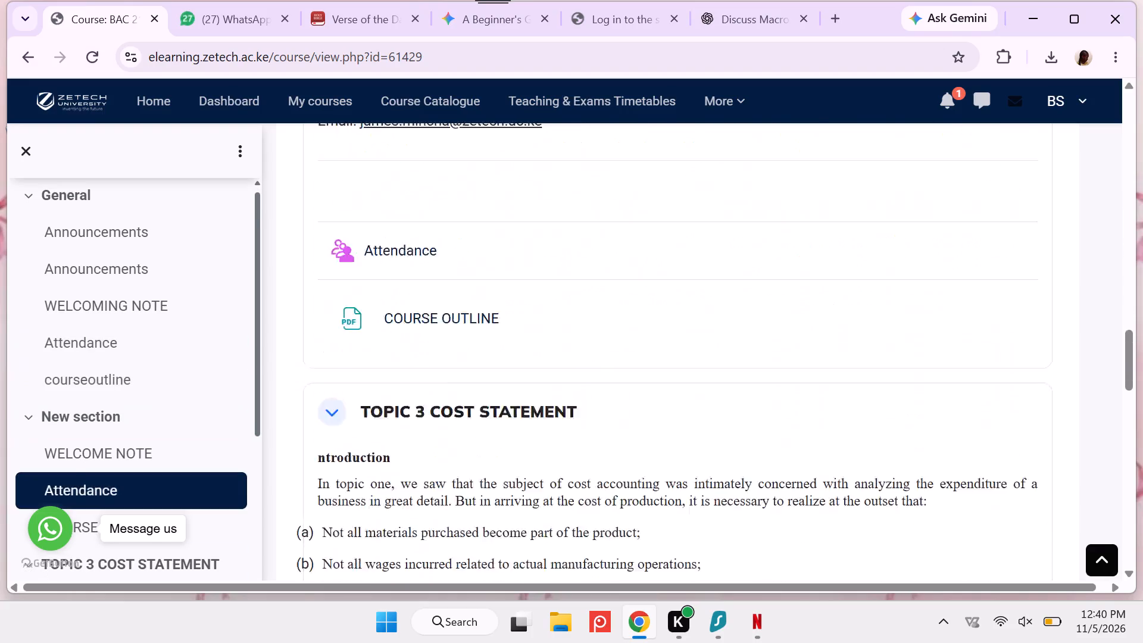
{"action": "scroll", "coordinate": [518, 312], "scroll_direction": "down", "scroll_amount": 3}
{"action": "scroll", "coordinate": [518, 312], "scroll_direction": "up", "scroll_amount": 2}
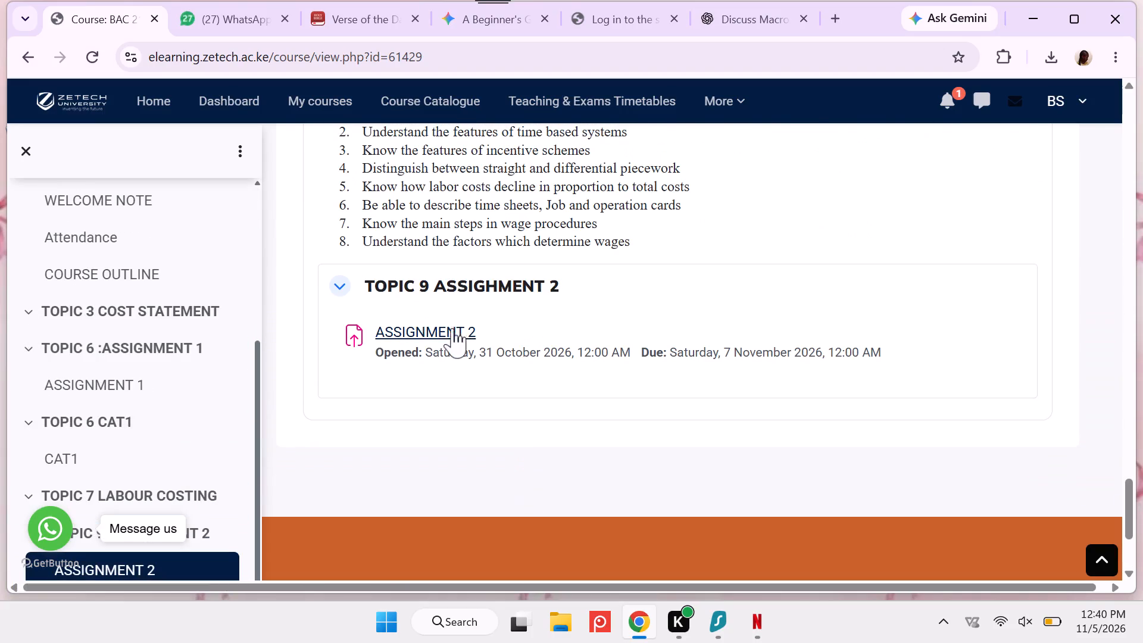
{"action": "left_click", "coordinate": [442, 330]}
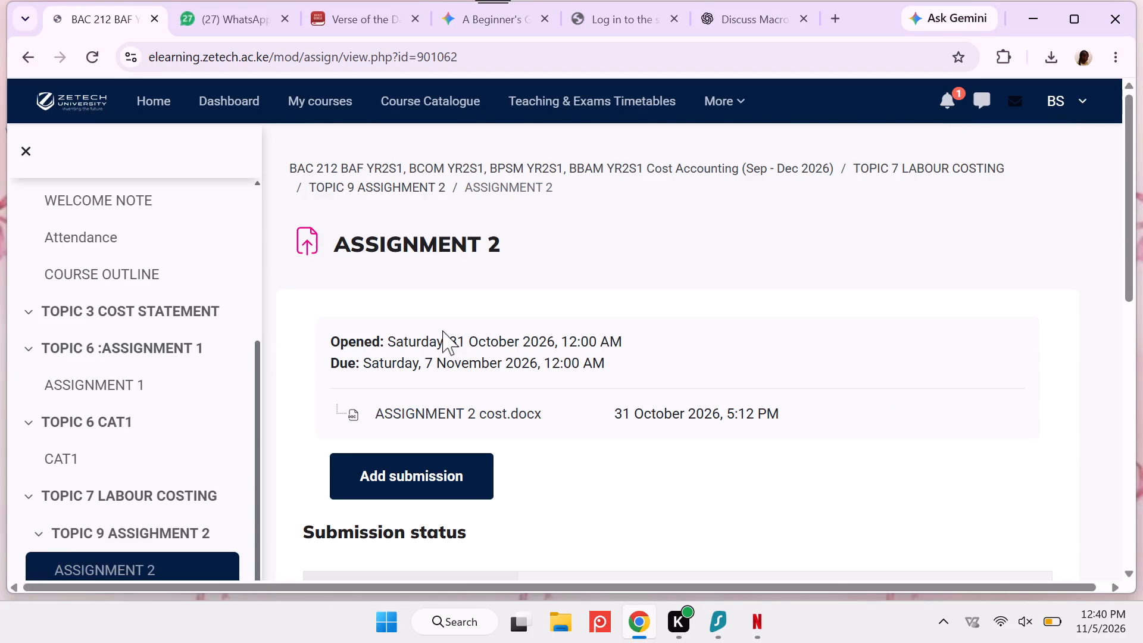
Download the attached ASSIGNMENT 2 cost.docx from the assignment page and open it in WPS Office.
{"action": "scroll", "coordinate": [442, 330], "scroll_direction": "down", "scroll_amount": 2}
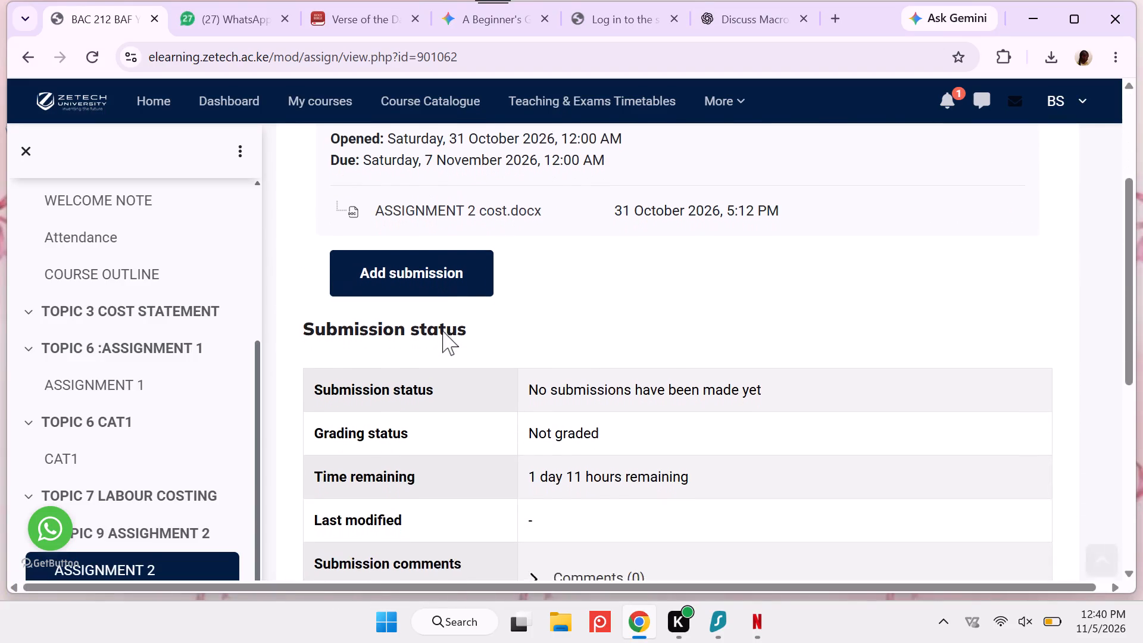
{"action": "scroll", "coordinate": [442, 330], "scroll_direction": "down", "scroll_amount": 2}
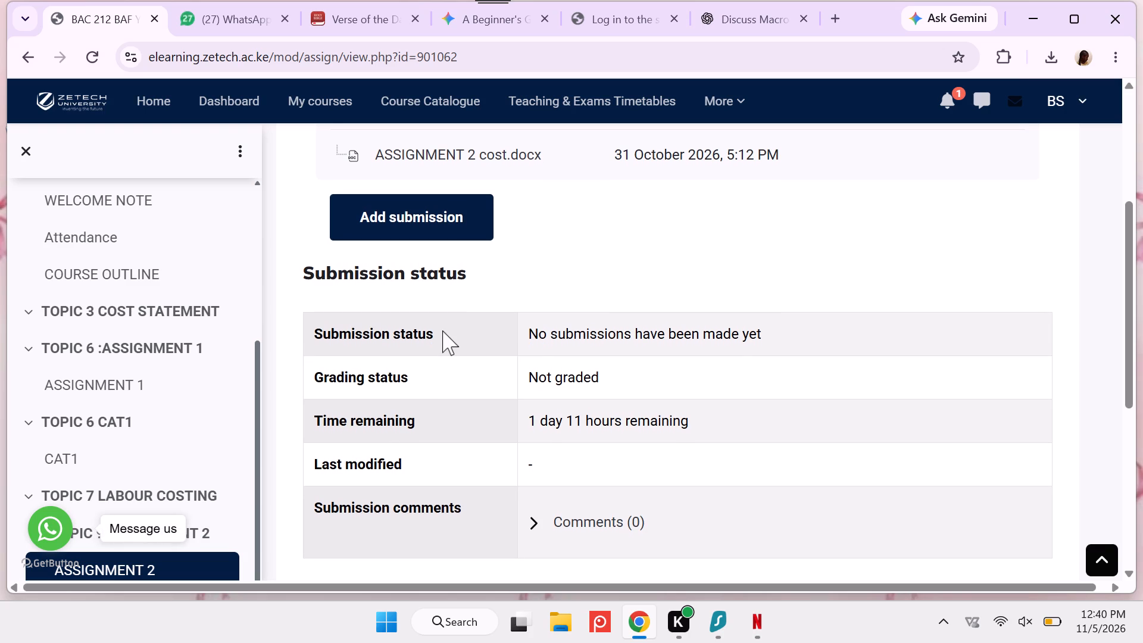
{"action": "scroll", "coordinate": [442, 330], "scroll_direction": "up", "scroll_amount": 4}
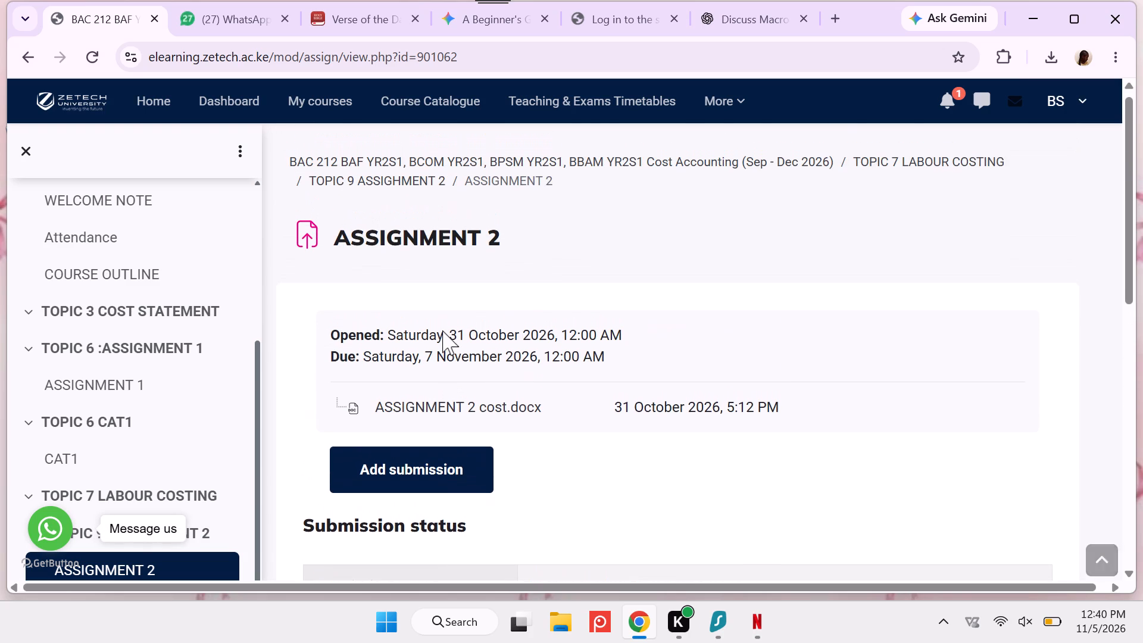
{"action": "left_click", "coordinate": [449, 403]}
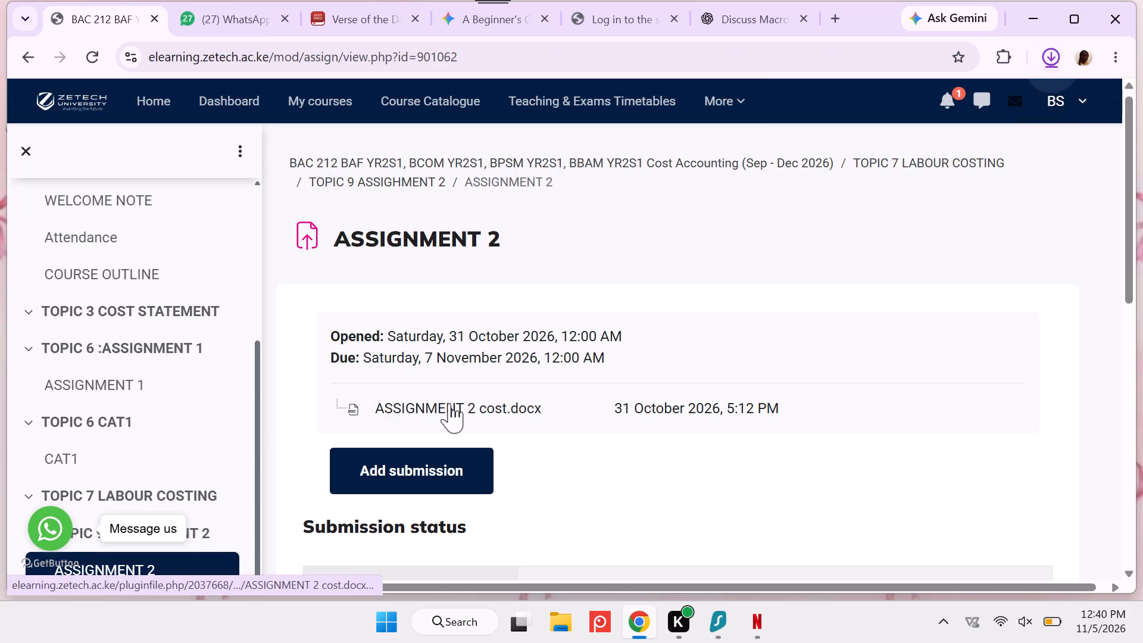
{"action": "double_click", "coordinate": [904, 99]}
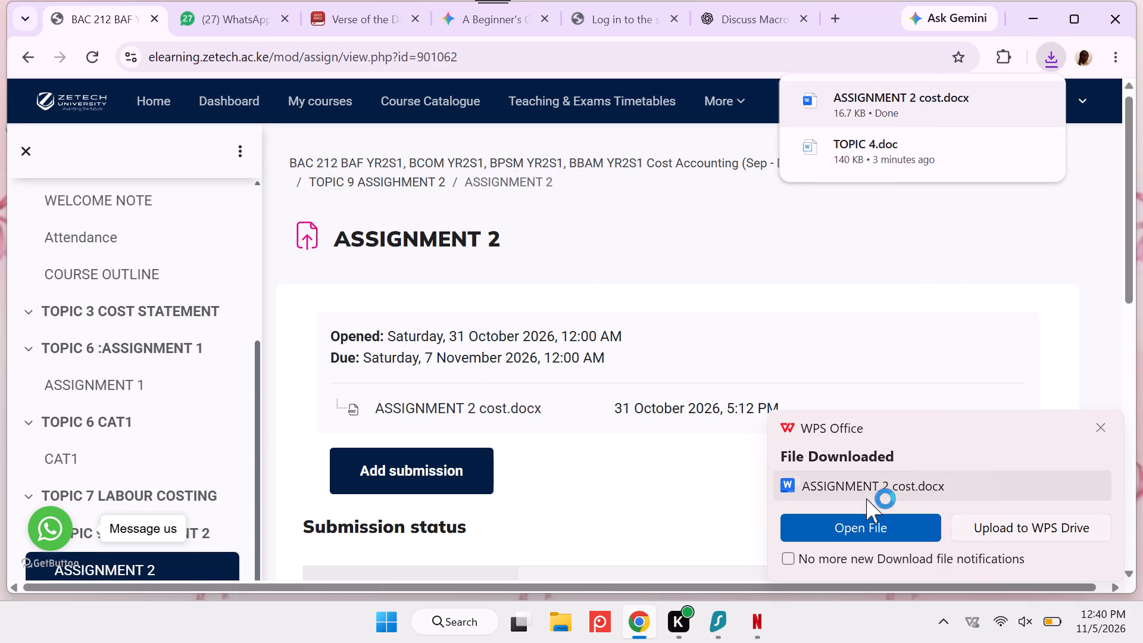
{"action": "left_click", "coordinate": [852, 519]}
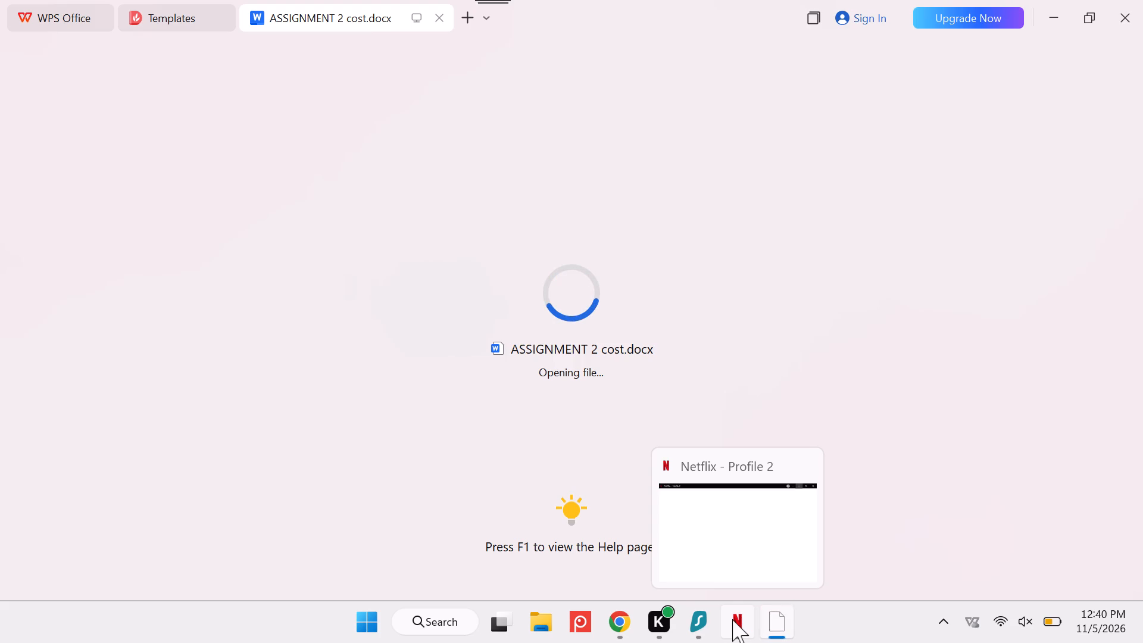
Pin Netflix to the taskbar and close its open window.
{"action": "right_click", "coordinate": [732, 619]}
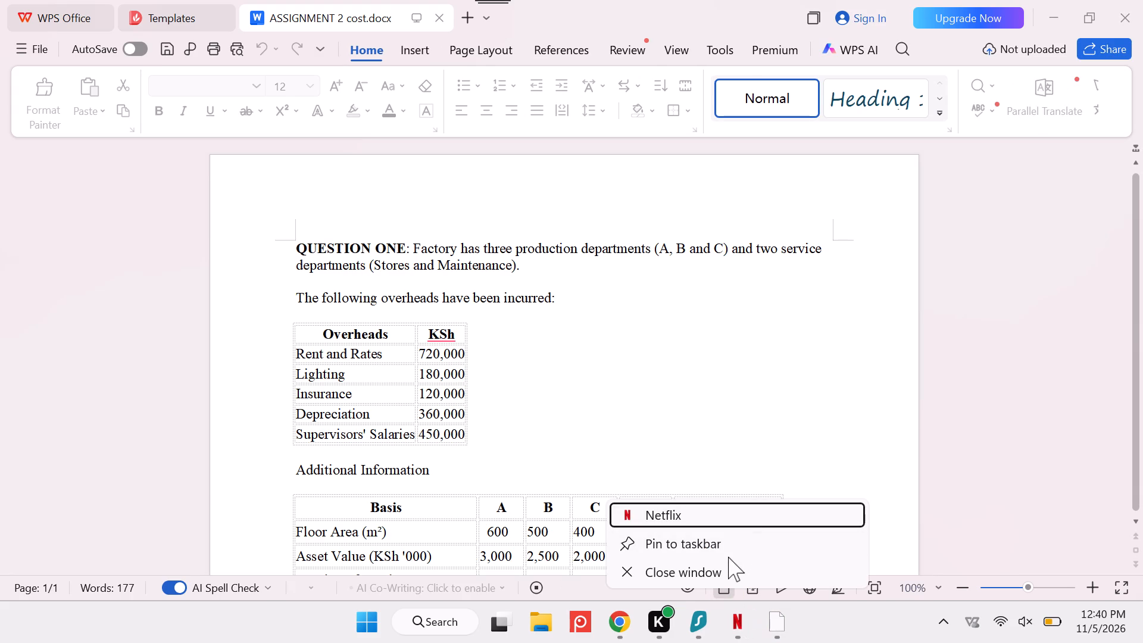
{"action": "left_click", "coordinate": [722, 546]}
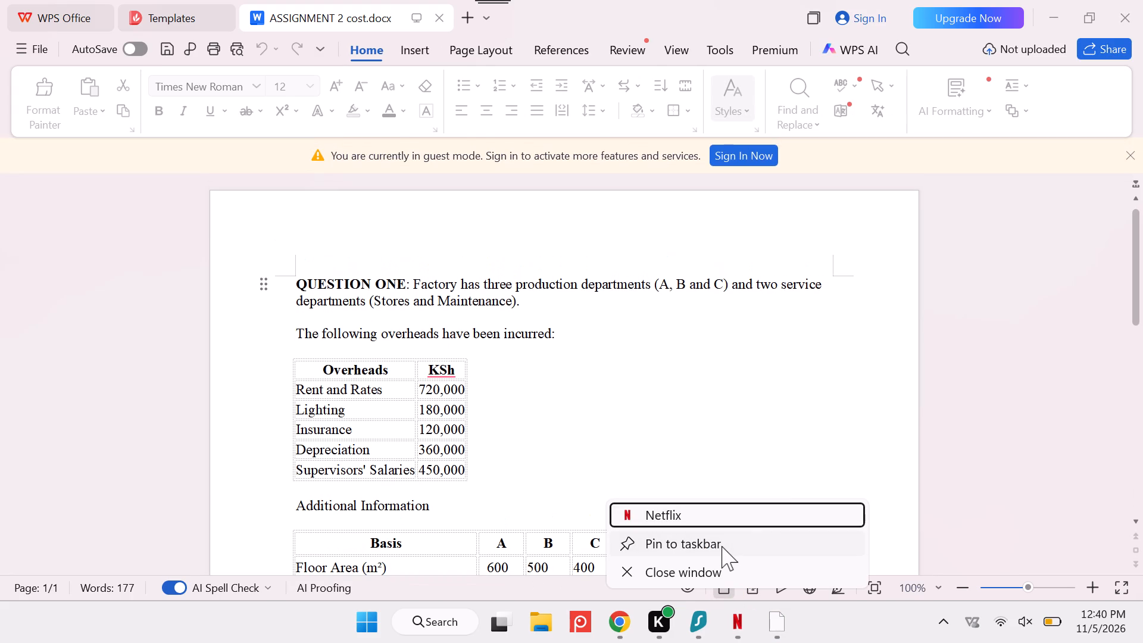
{"action": "right_click", "coordinate": [736, 626]}
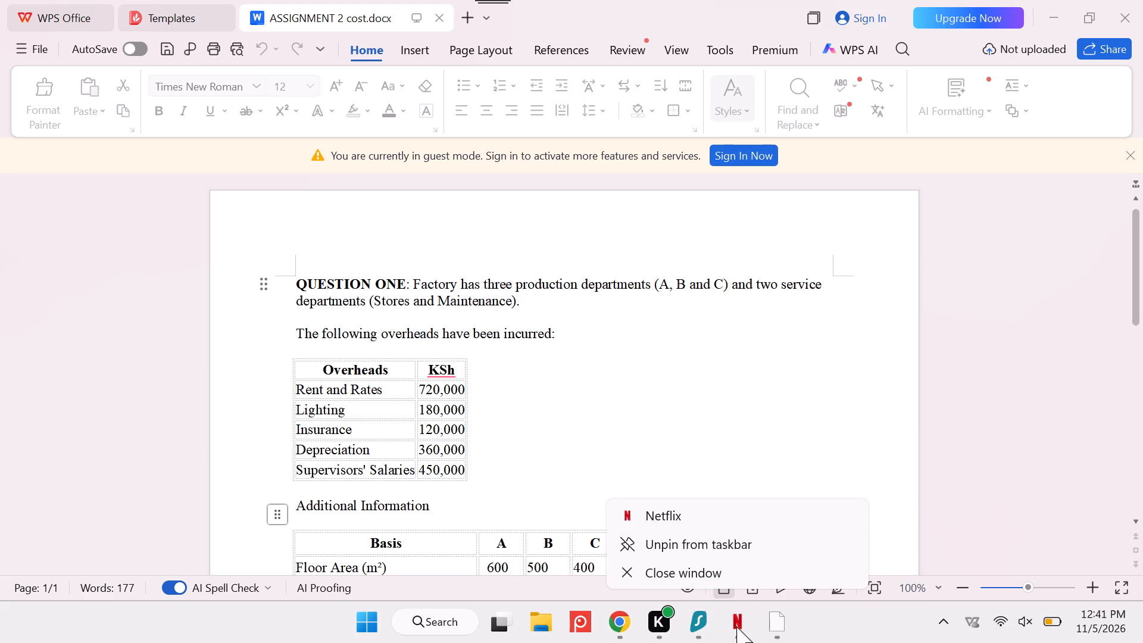
{"action": "left_click", "coordinate": [699, 573]}
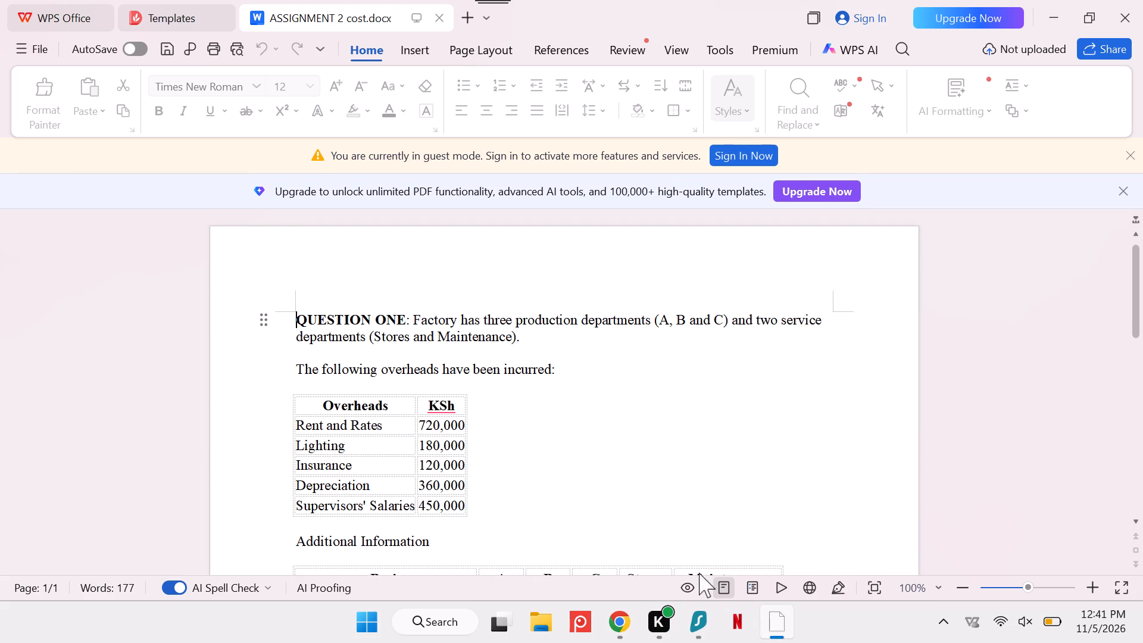
Look through the questions in ASSIGNMENT 2 cost.docx down to the page end and back to Question One.
{"action": "scroll", "coordinate": [512, 410], "scroll_direction": "down", "scroll_amount": 1}
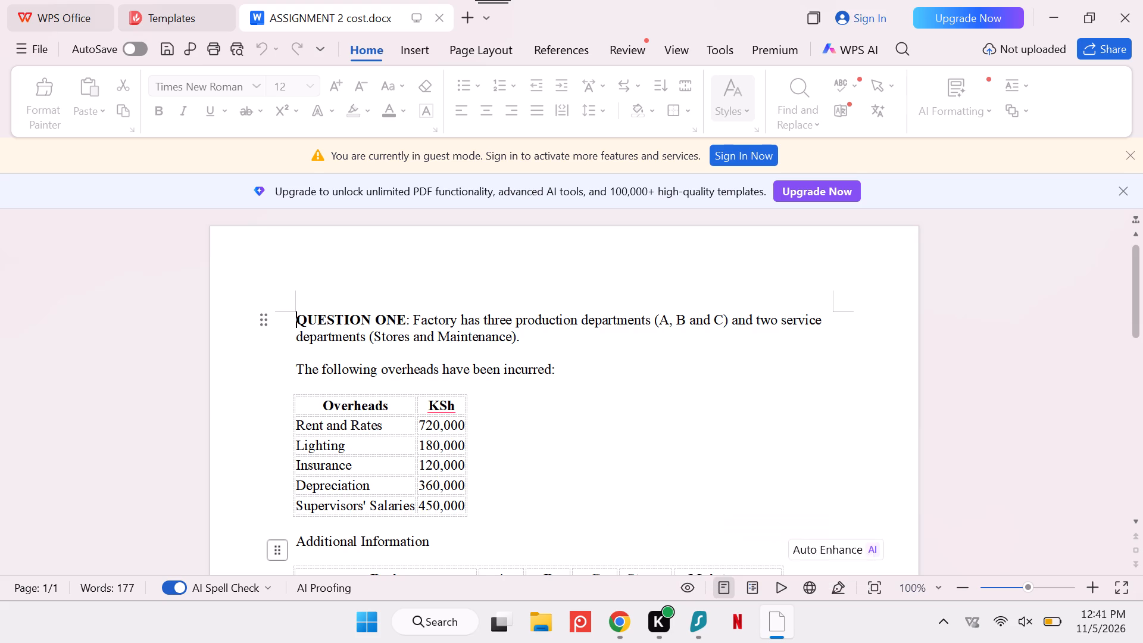
{"action": "scroll", "coordinate": [512, 410], "scroll_direction": "down", "scroll_amount": 8}
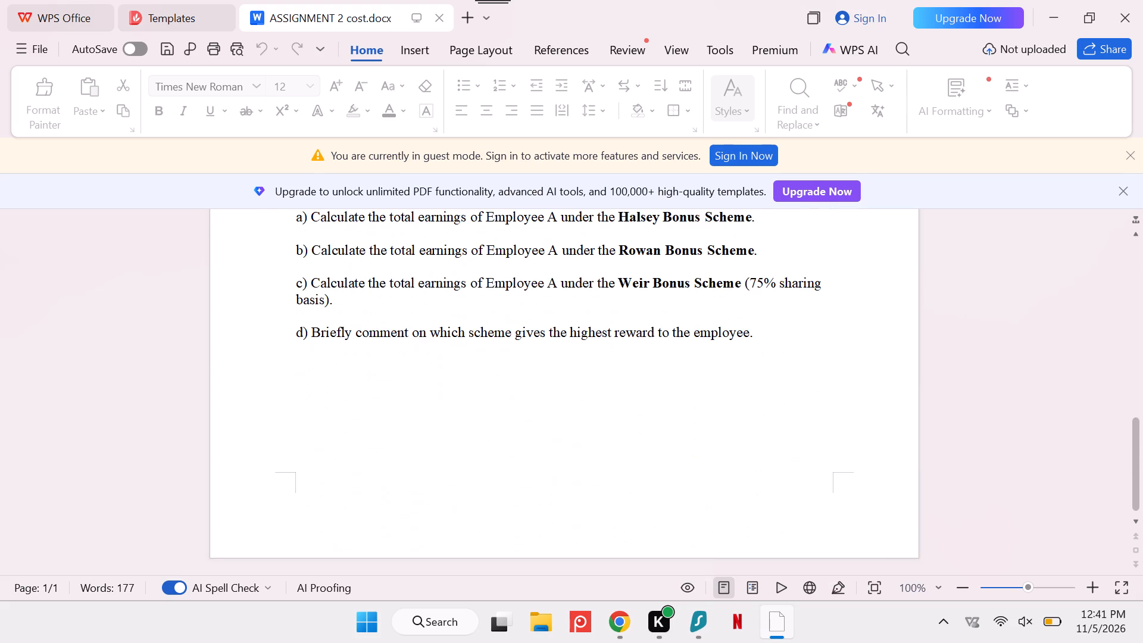
{"action": "scroll", "coordinate": [512, 410], "scroll_direction": "up", "scroll_amount": 5}
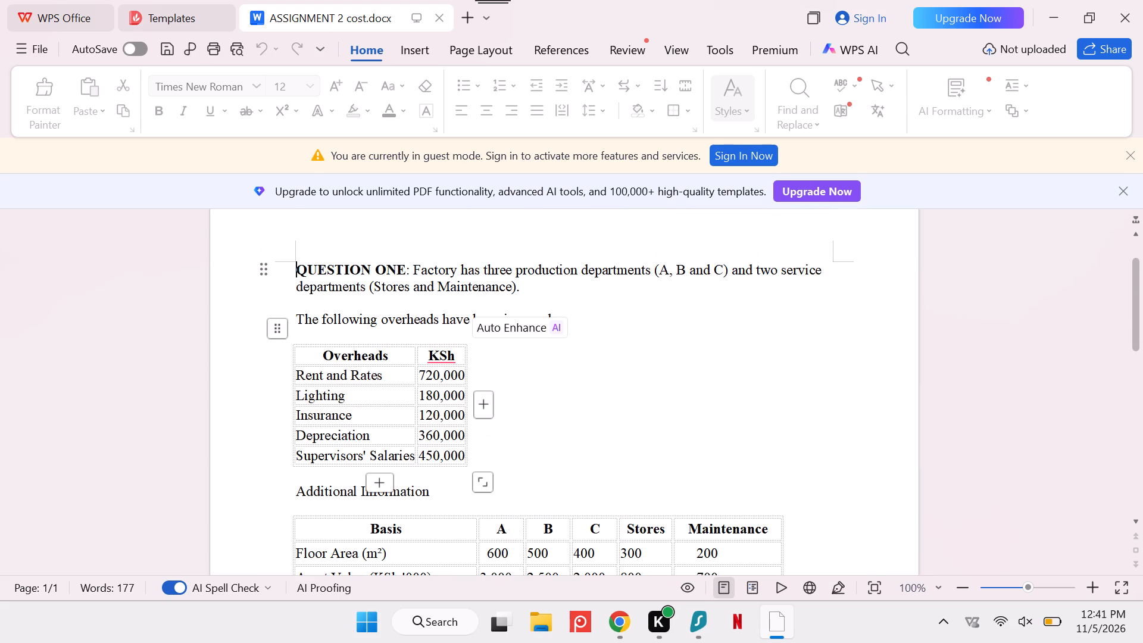
Open Microsoft Word and create a new blank document.
{"action": "left_click", "coordinate": [382, 621]}
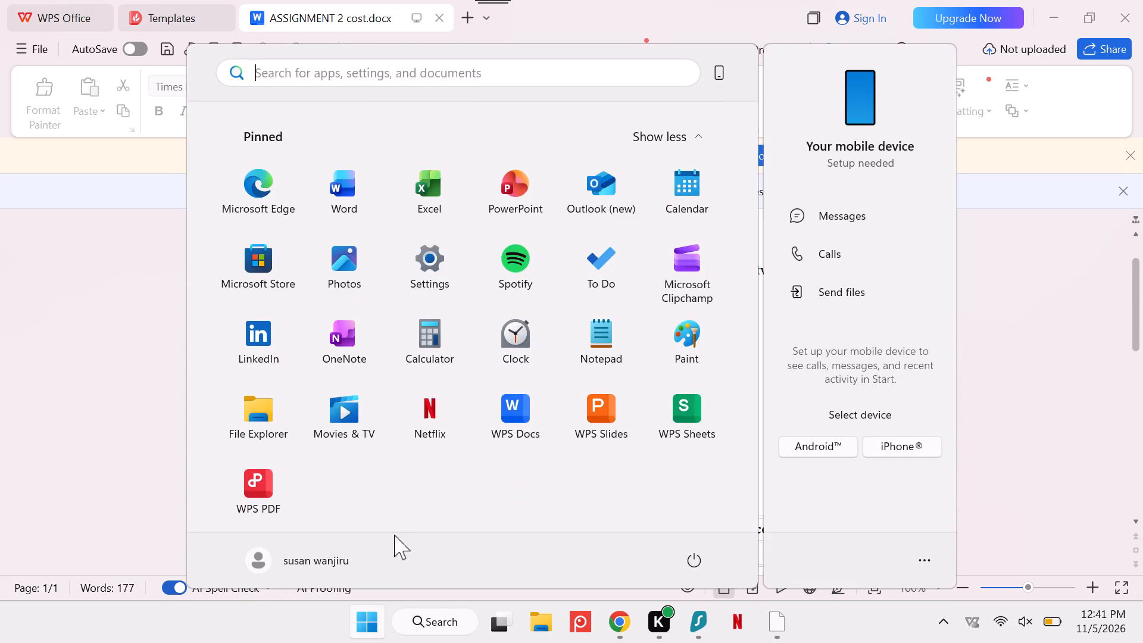
{"action": "left_click", "coordinate": [342, 196]}
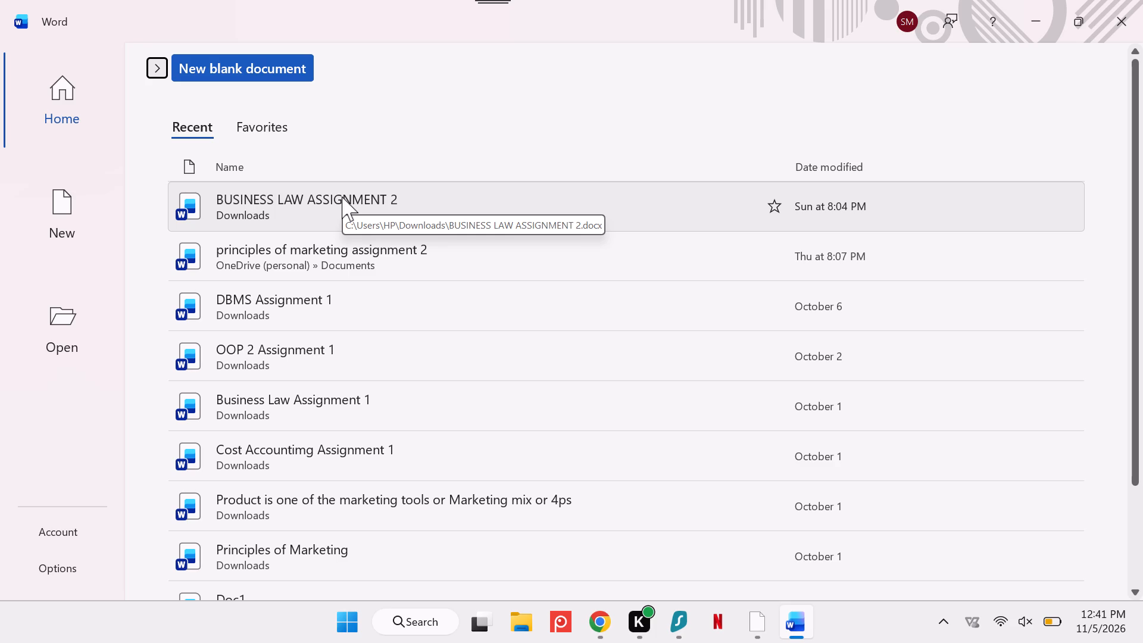
{"action": "left_click", "coordinate": [224, 68]}
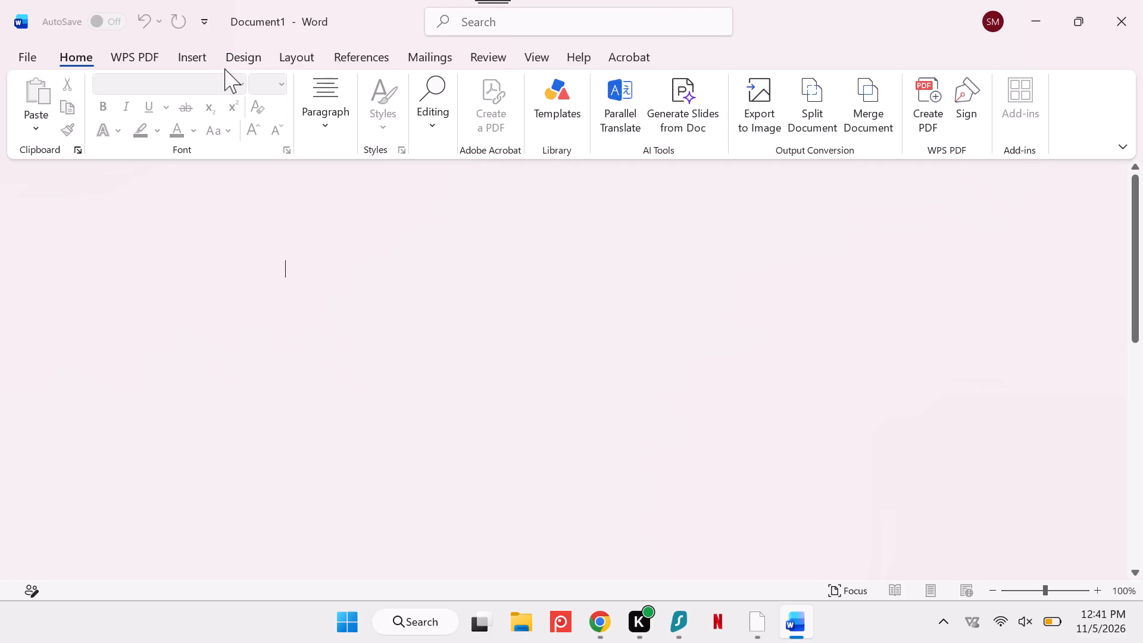
Switch back to ASSIGNMENT 2 cost.docx in WPS Office.
{"action": "left_click", "coordinate": [749, 625]}
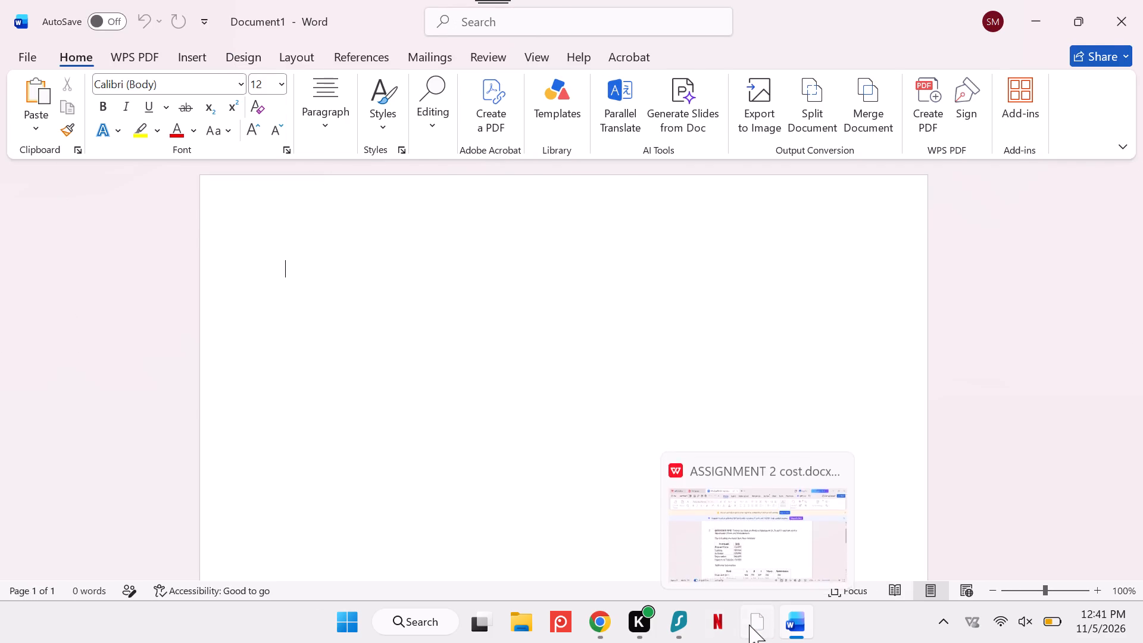
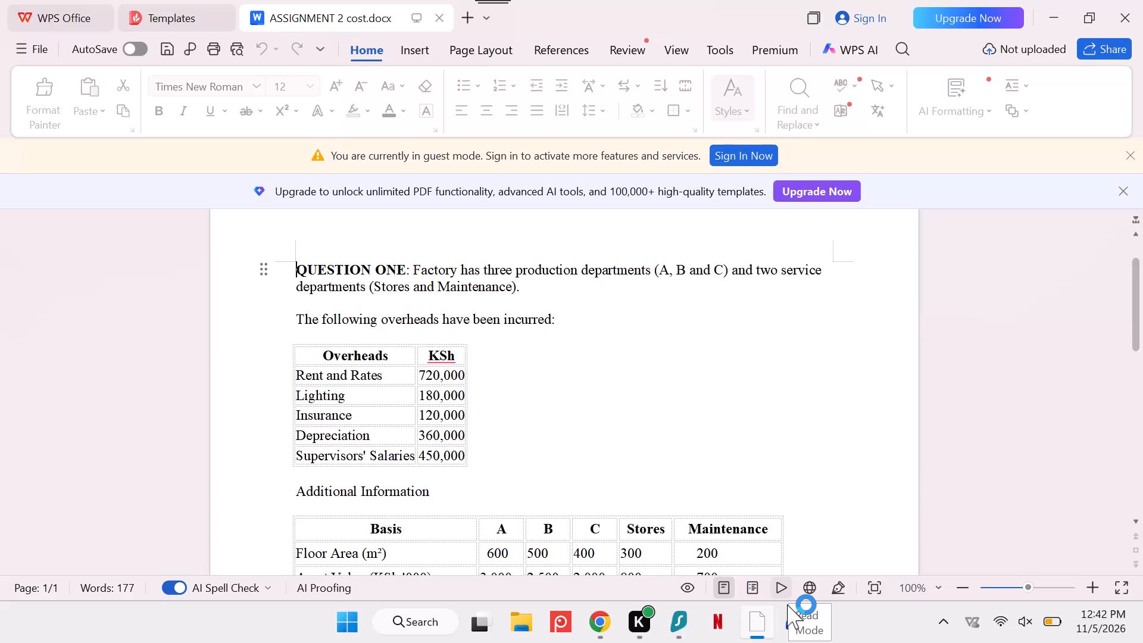
Select the entire contents of ASSIGNMENT 2 cost.docx, including all questions and tables, and copy them.
{"action": "scroll", "coordinate": [555, 388], "scroll_direction": "right", "scroll_amount": 1}
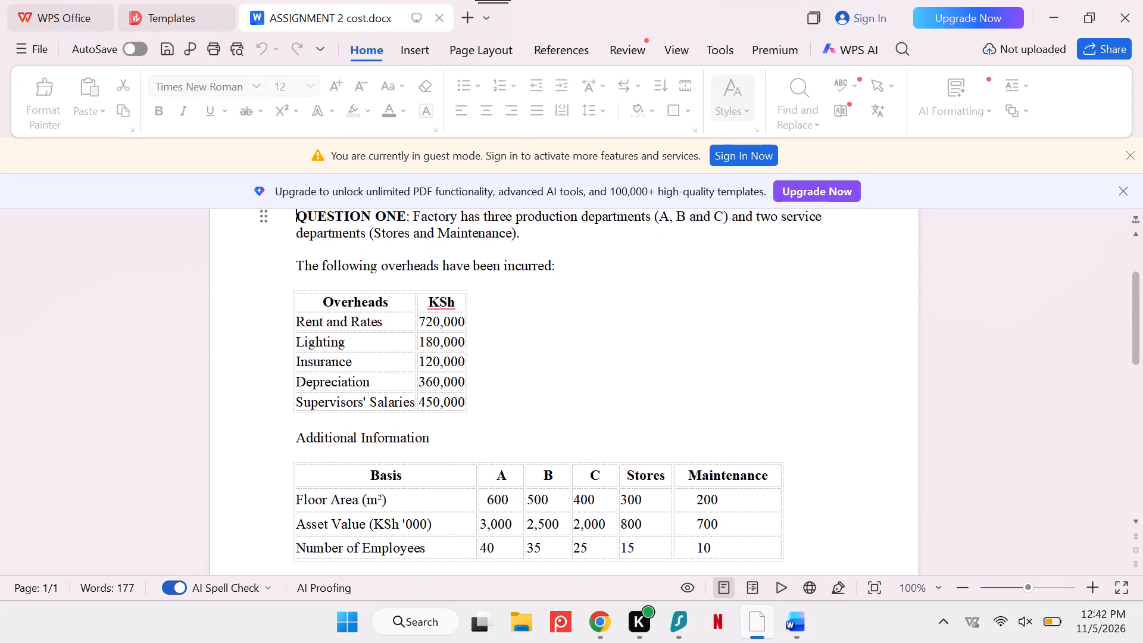
{"action": "scroll", "coordinate": [555, 388], "scroll_direction": "right", "scroll_amount": 1}
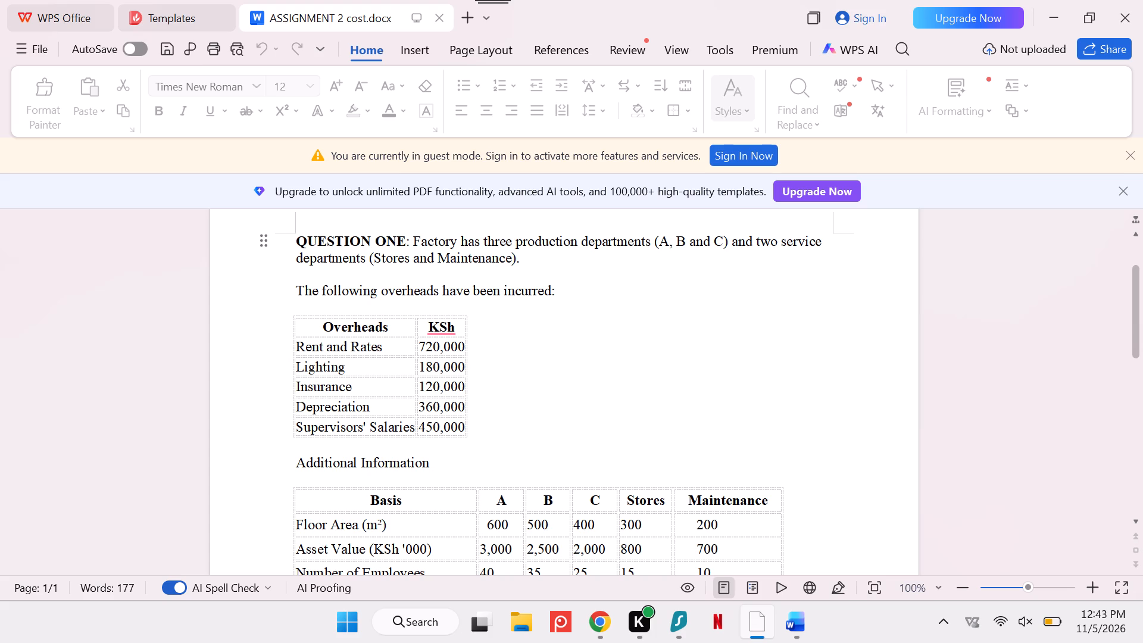
{"action": "scroll", "coordinate": [555, 388], "scroll_direction": "left", "scroll_amount": 1}
{"action": "left_click", "coordinate": [555, 388]}
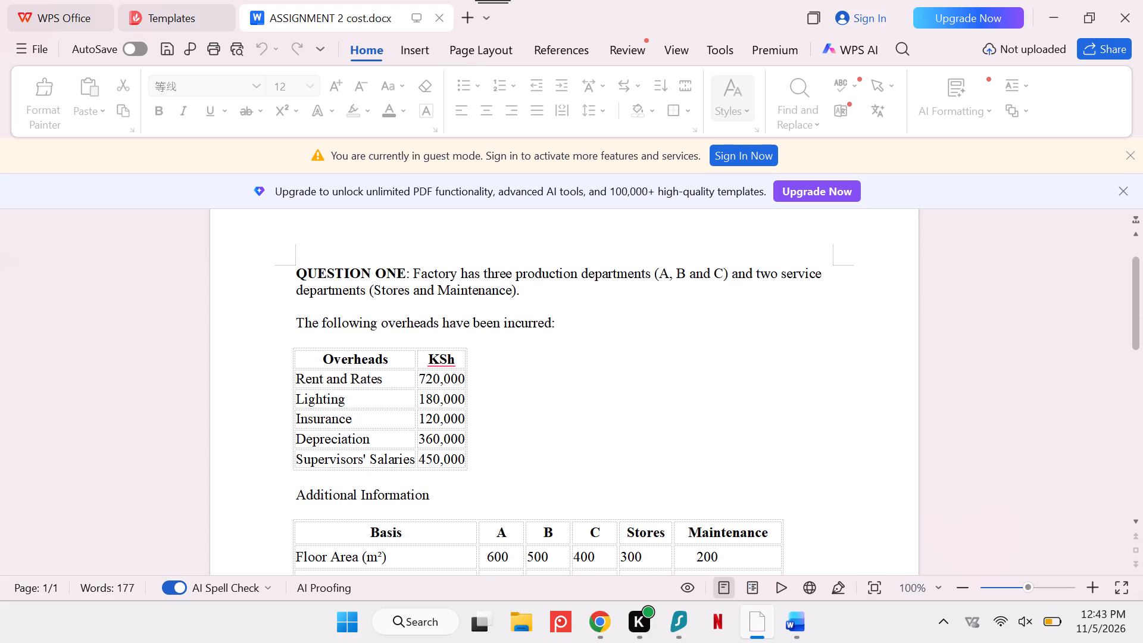
{"action": "scroll", "coordinate": [569, 335], "scroll_direction": "down", "scroll_amount": 5}
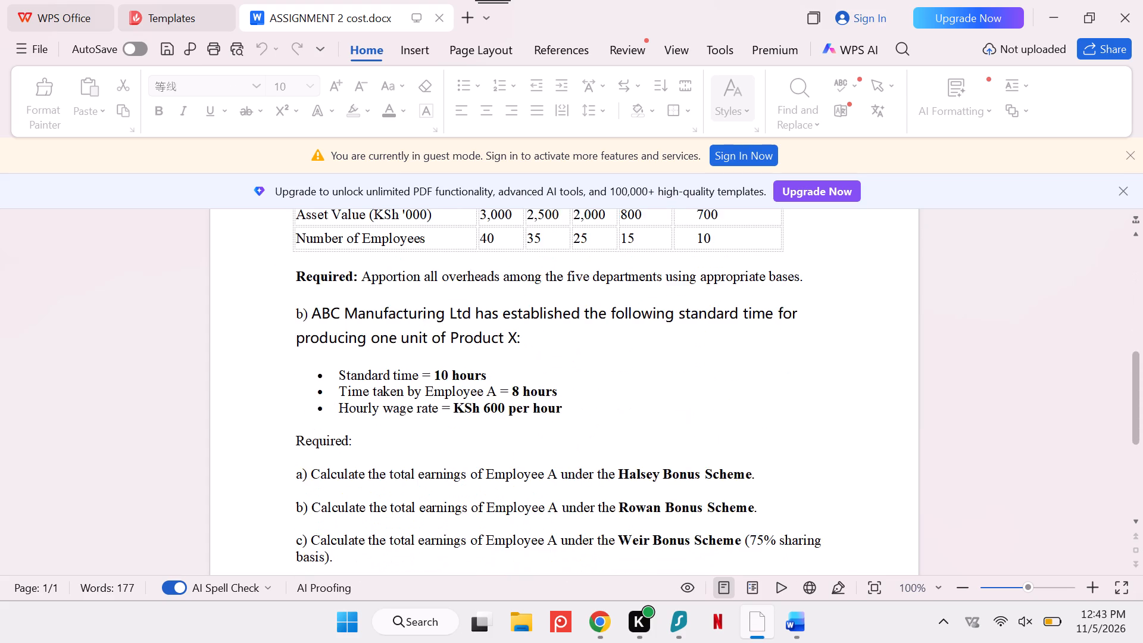
{"action": "scroll", "coordinate": [569, 335], "scroll_direction": "down", "scroll_amount": 1}
{"action": "key", "text": "ctrl+a"}
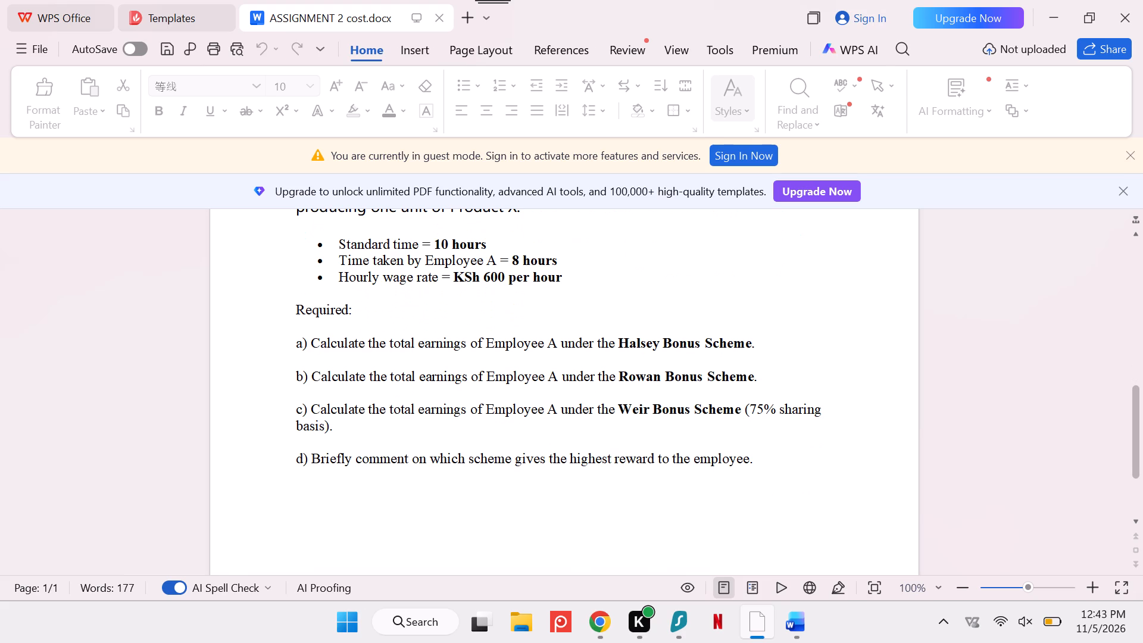
{"action": "left_click", "coordinate": [553, 345]}
{"action": "key", "text": "ctrl+a"}
{"action": "key", "text": "ctrl+c"}
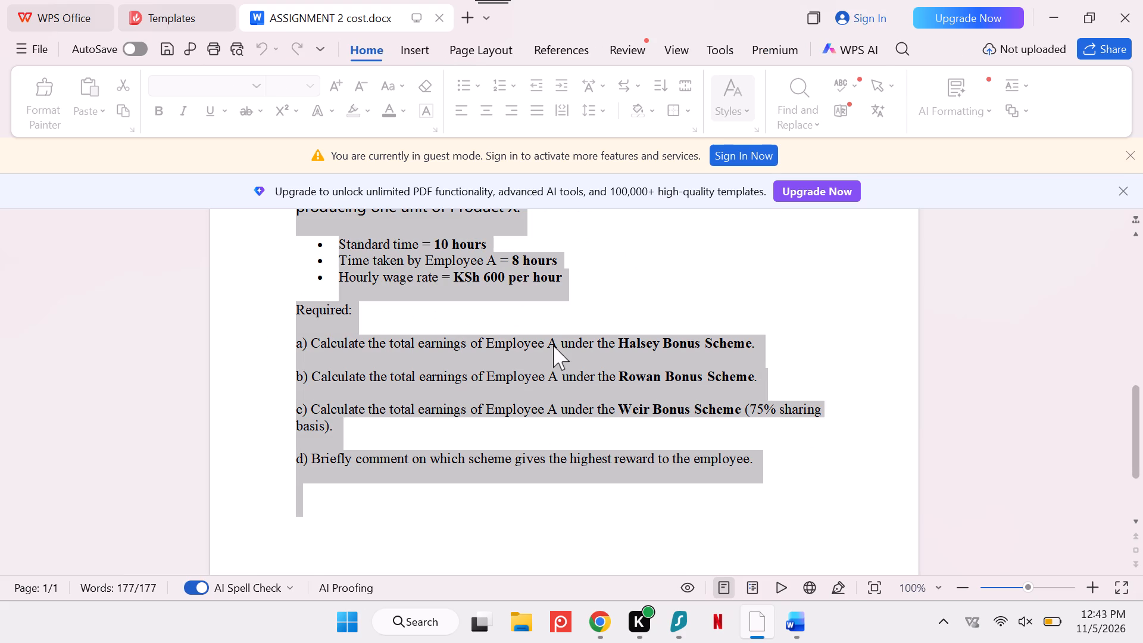
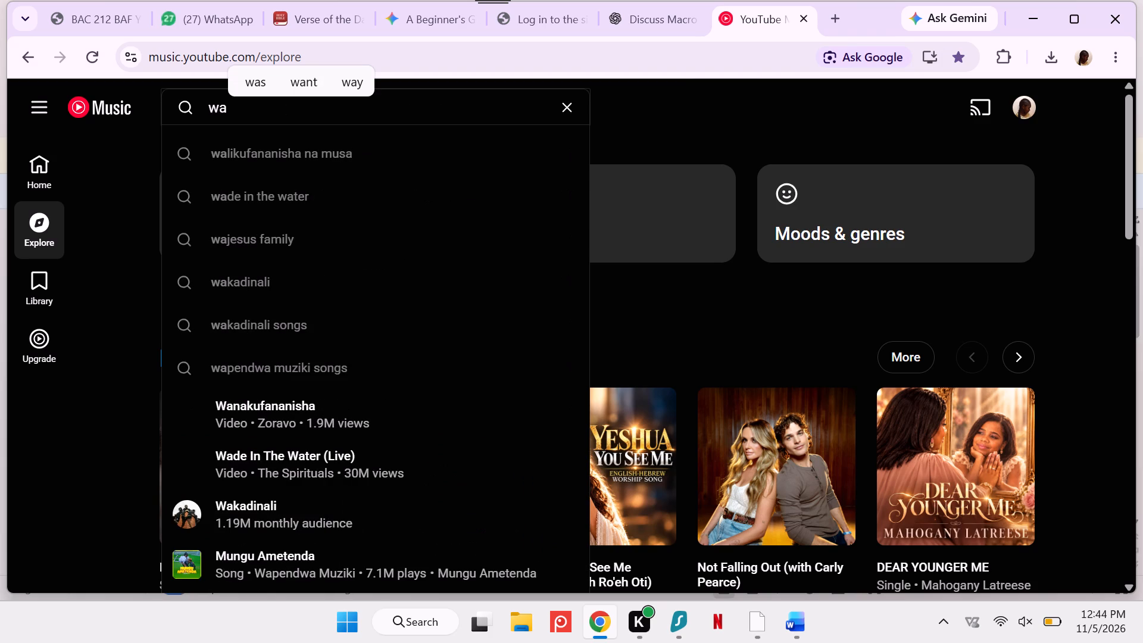
Search YouTube Music for "walikufananisha na musa" and play the ESAU TOSH album of that name, skipping the opening advert.
{"action": "left_click", "coordinate": [407, 149]}
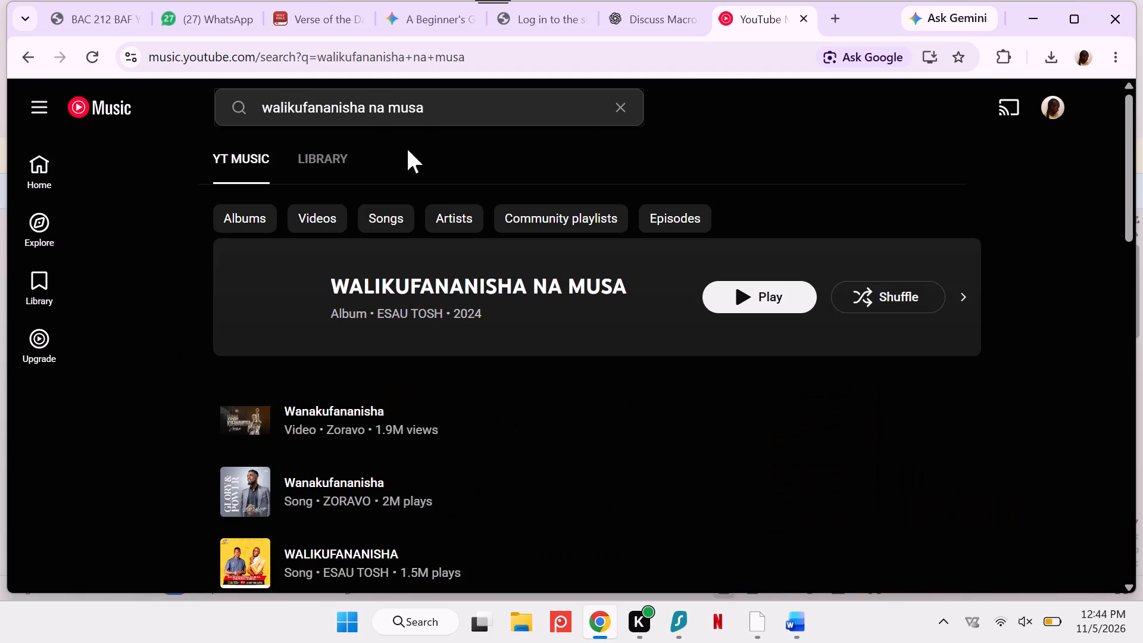
{"action": "left_click", "coordinate": [755, 289]}
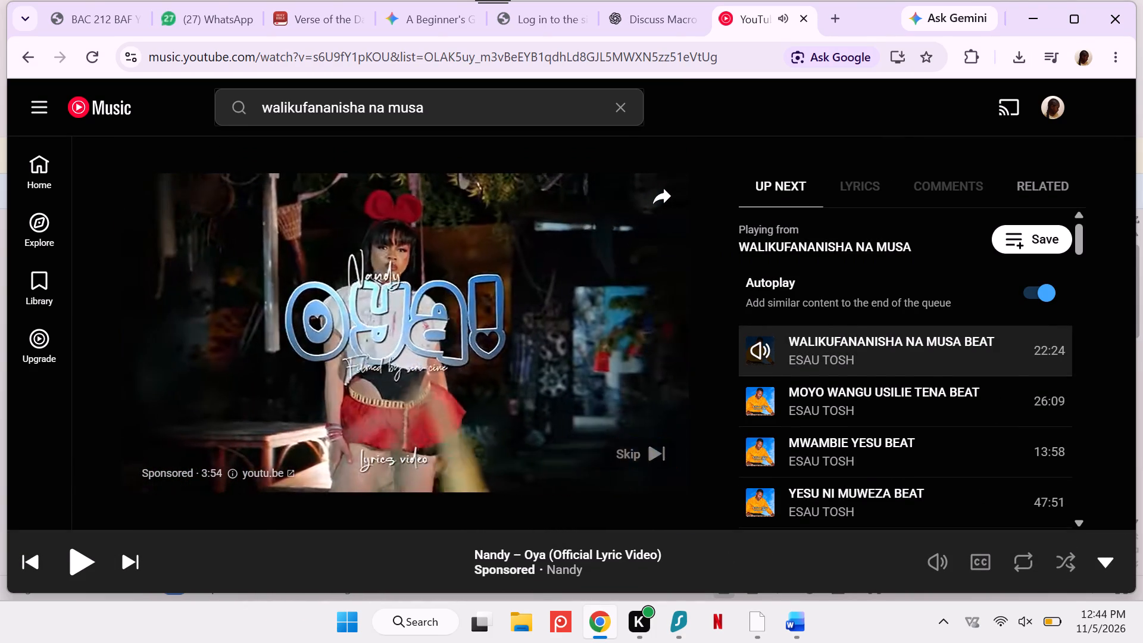
{"action": "left_click", "coordinate": [617, 450]}
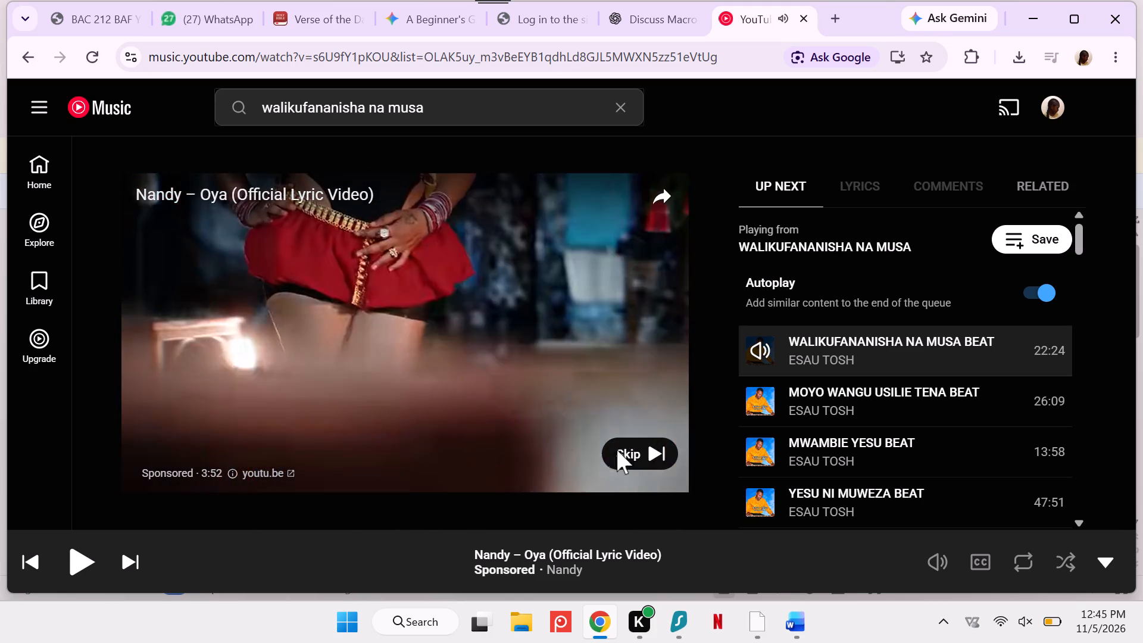
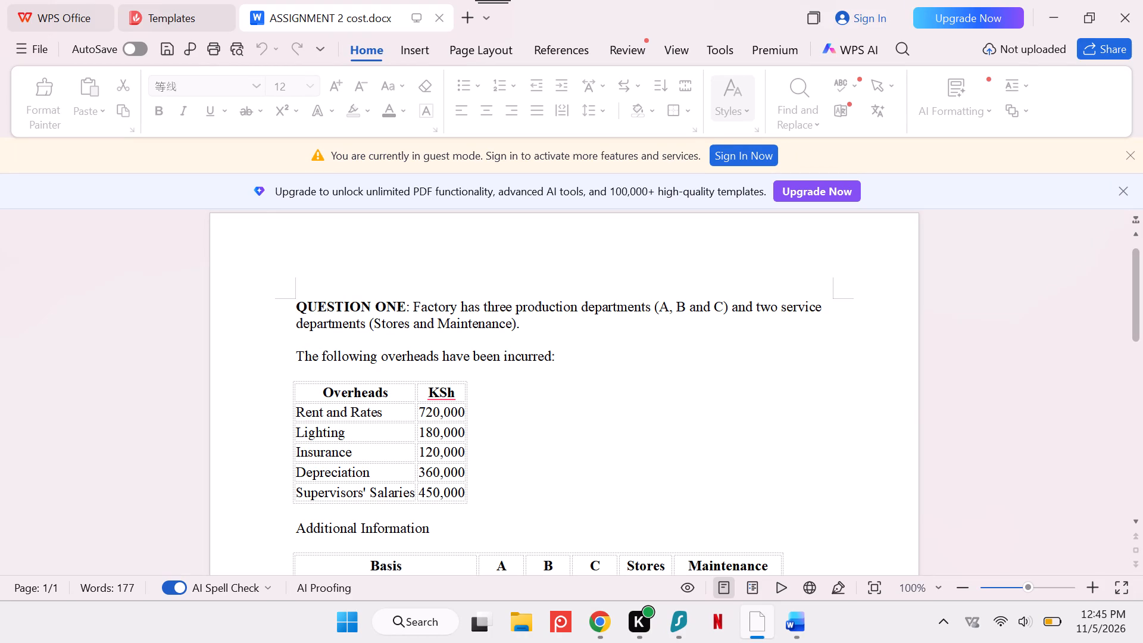
Review Question One in the ASSIGNMENT 2 cost document, from the overheads table to the additional information table.
{"action": "scroll", "coordinate": [518, 486], "scroll_direction": "down", "scroll_amount": 1}
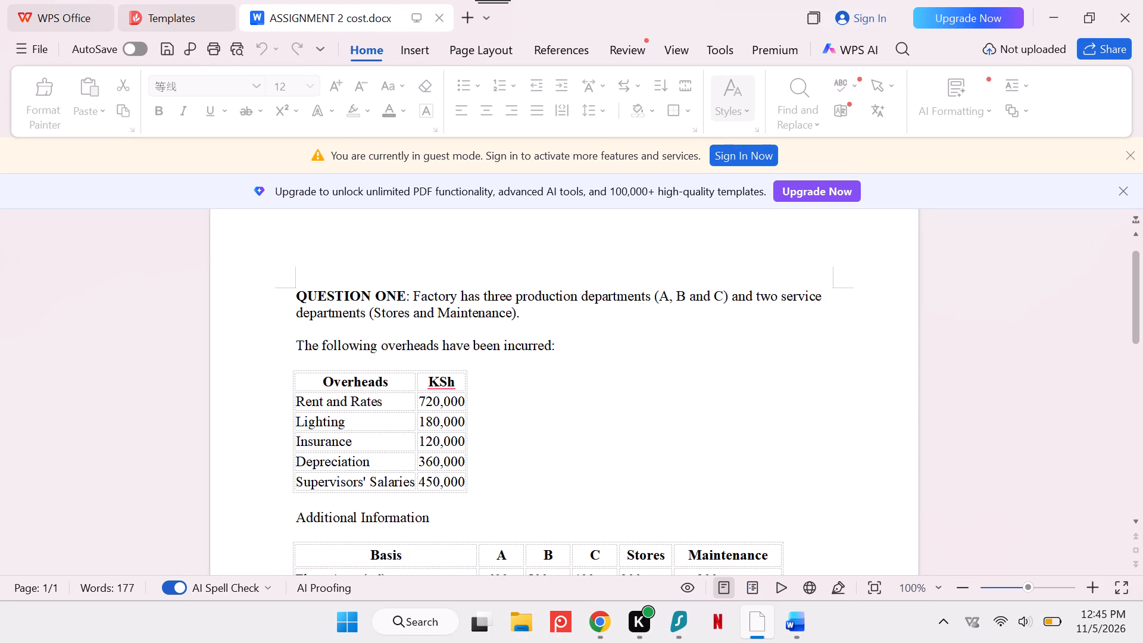
{"action": "scroll", "coordinate": [518, 486], "scroll_direction": "down", "scroll_amount": 2}
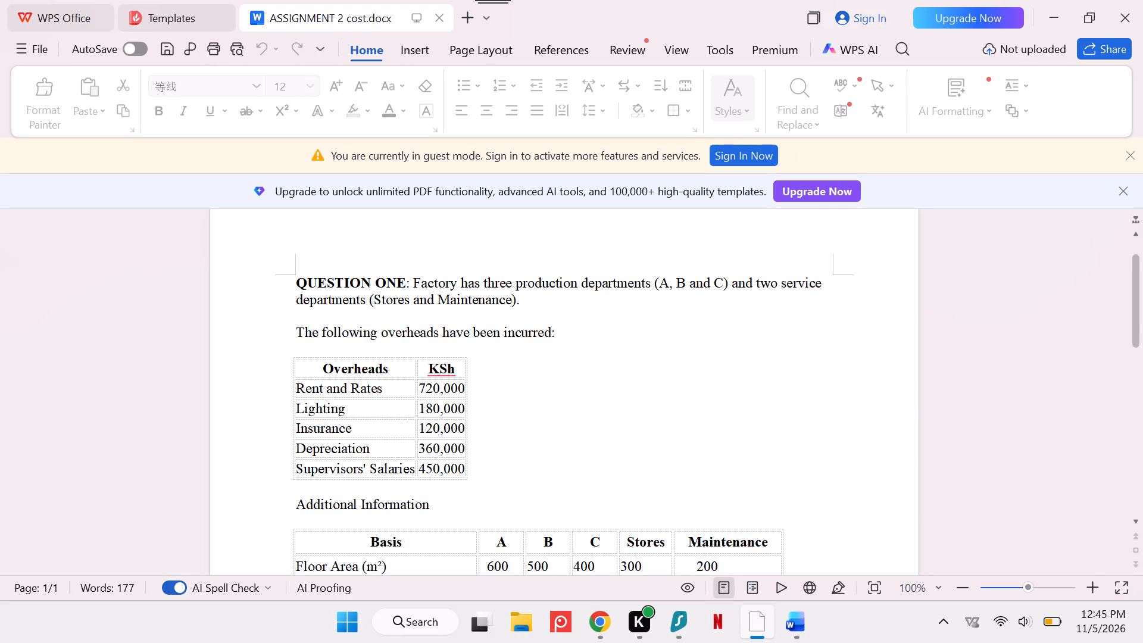
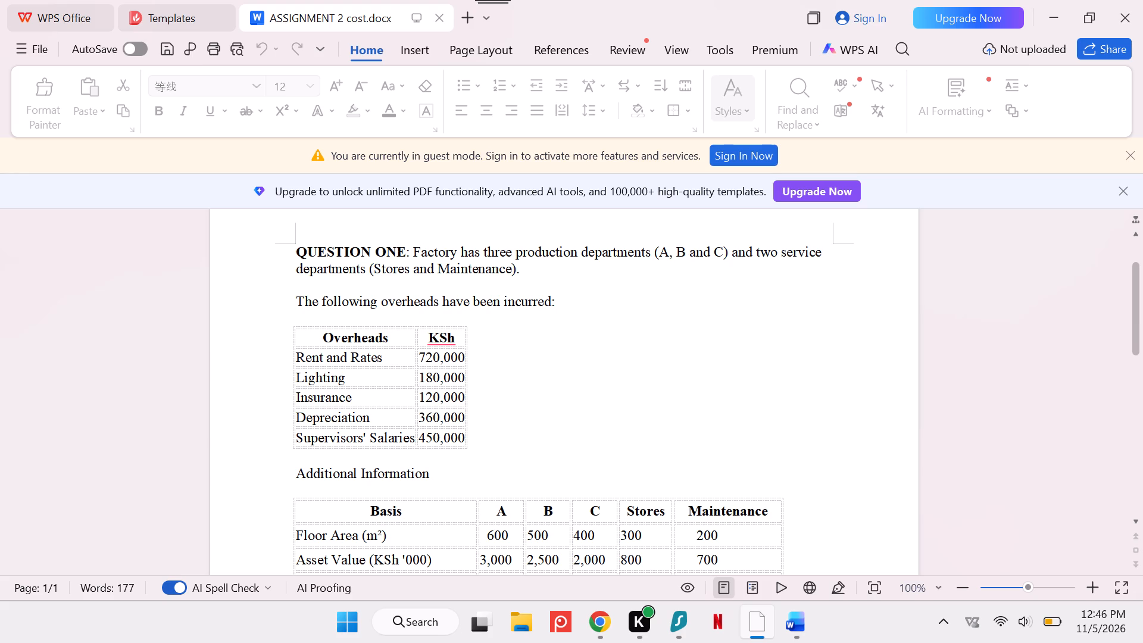
Read Question One's overheads and additional information tables through to the Required instruction in the cost assignment document.
{"action": "scroll", "coordinate": [518, 486], "scroll_direction": "down", "scroll_amount": 1}
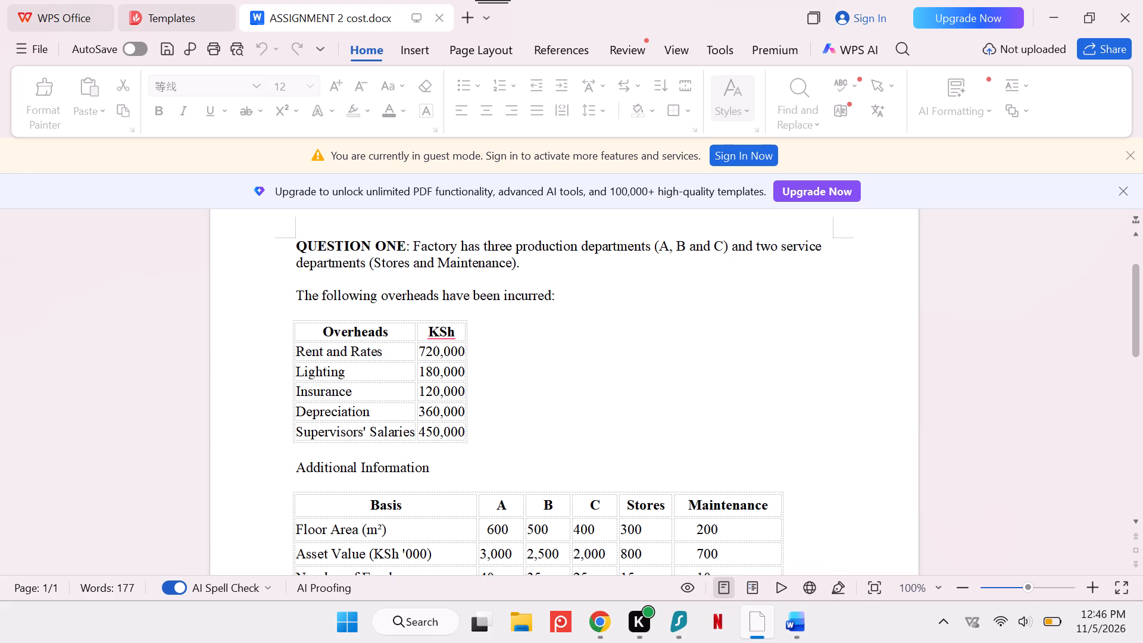
{"action": "scroll", "coordinate": [518, 486], "scroll_direction": "down", "scroll_amount": 1}
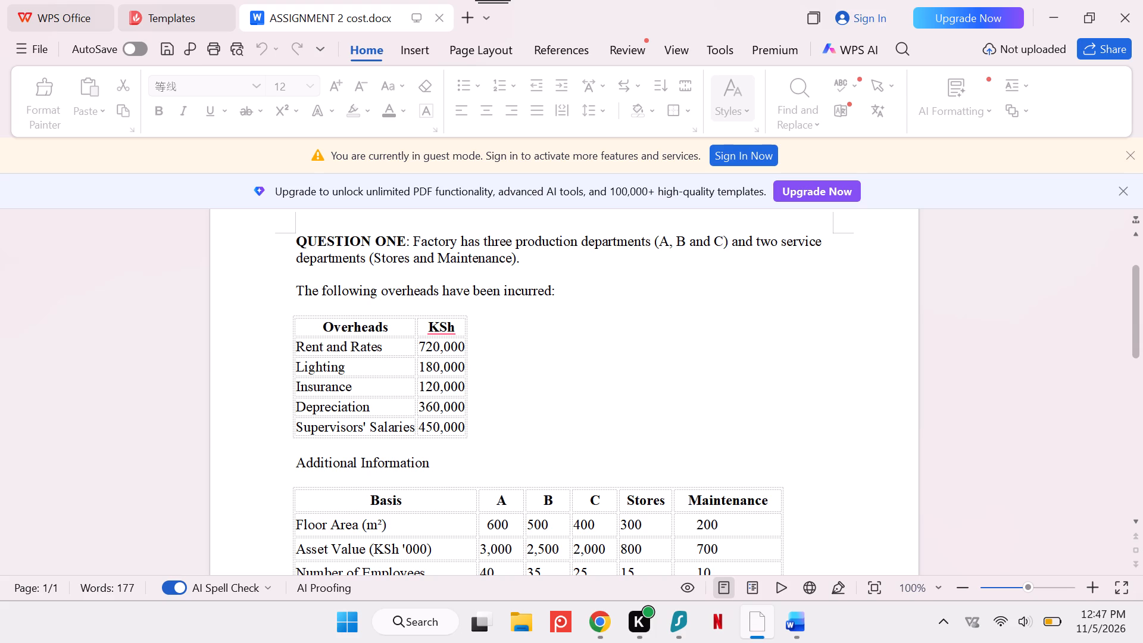
{"action": "scroll", "coordinate": [518, 486], "scroll_direction": "down", "scroll_amount": 1}
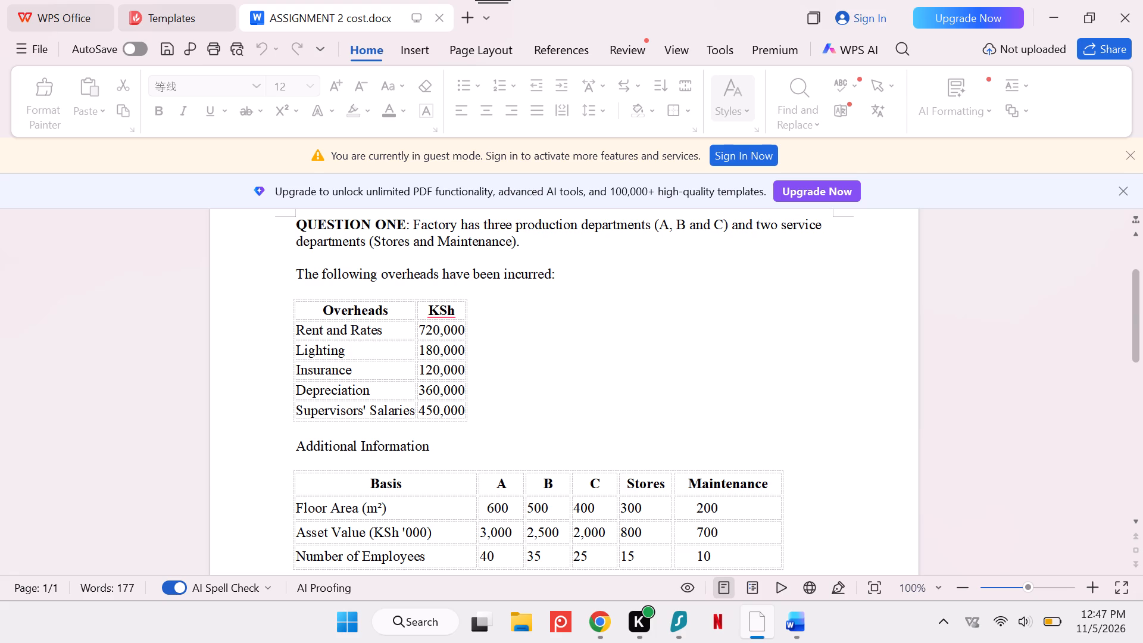
{"action": "scroll", "coordinate": [518, 486], "scroll_direction": "down", "scroll_amount": 1}
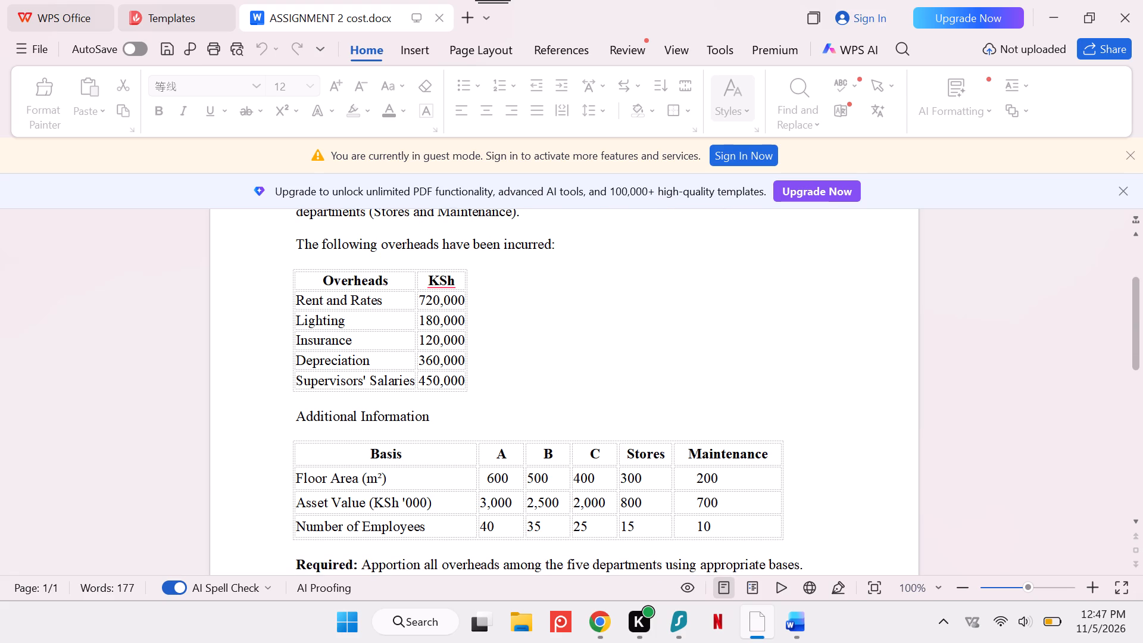
{"action": "scroll", "coordinate": [518, 486], "scroll_direction": "down", "scroll_amount": 1}
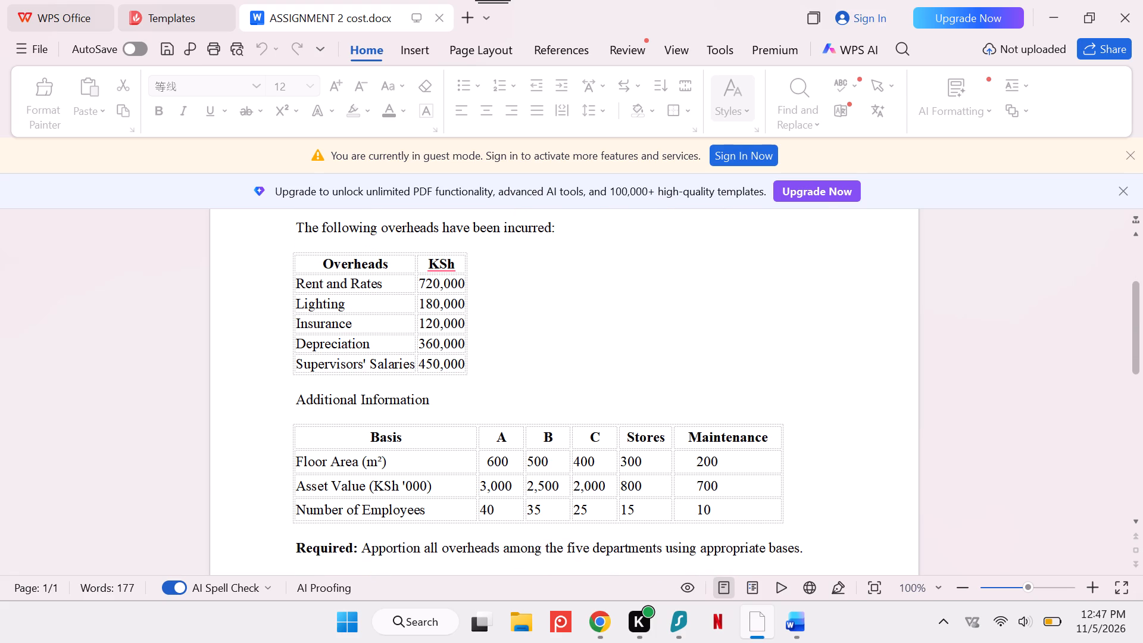
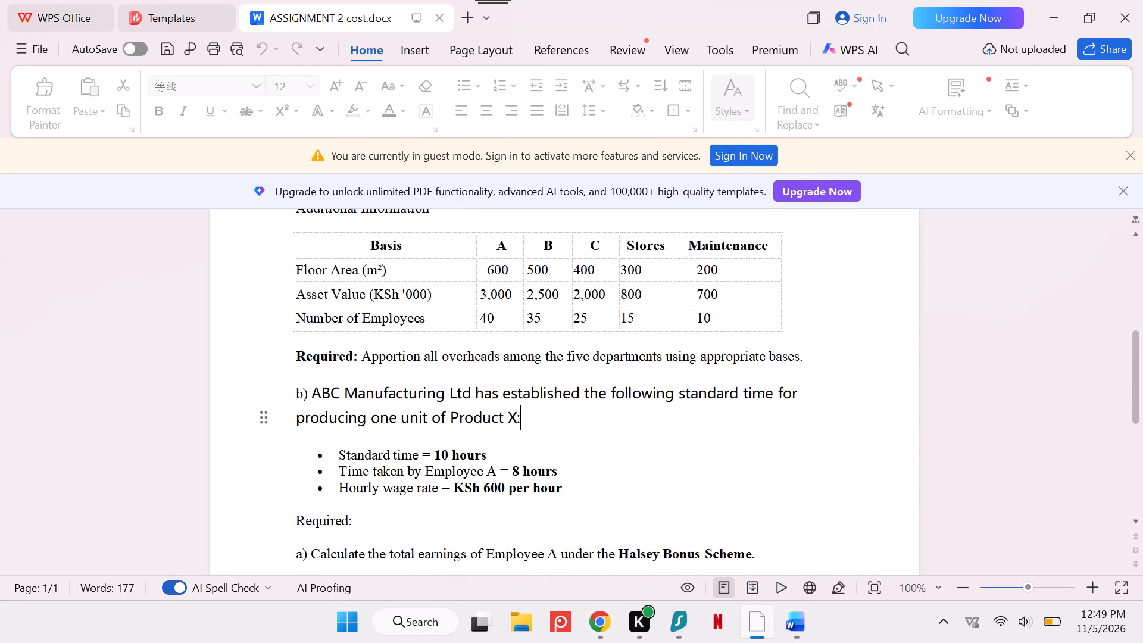
Read the cost assignment from Question One's overheads tables through part b's ABC Manufacturing bonus scheme requirements a to d.
{"action": "scroll", "coordinate": [518, 486], "scroll_direction": "up", "scroll_amount": 2}
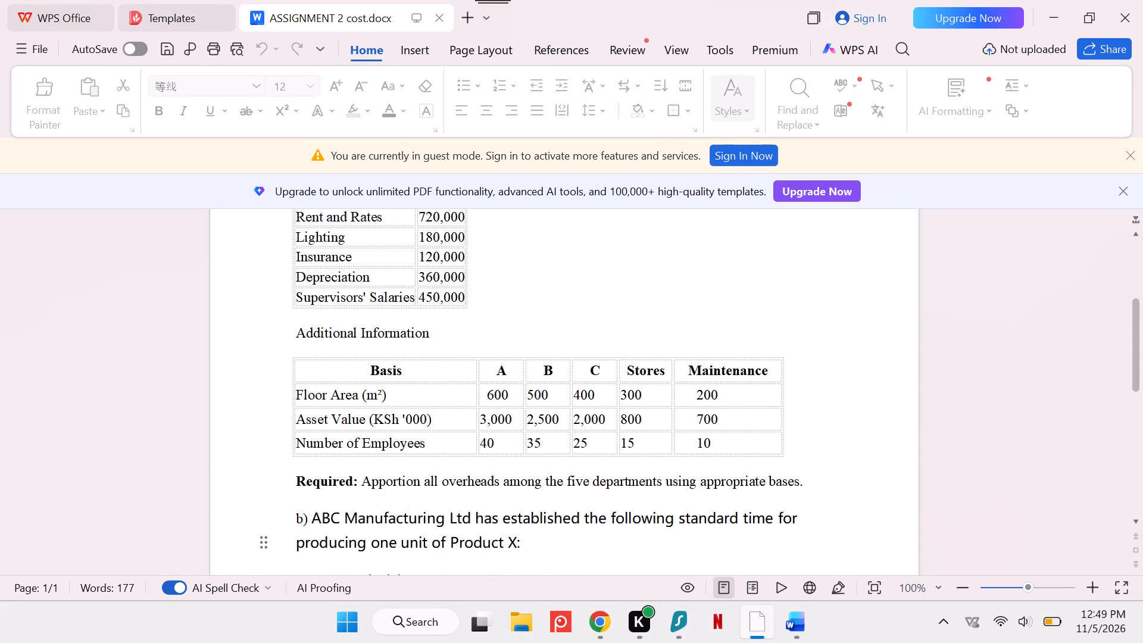
{"action": "scroll", "coordinate": [518, 486], "scroll_direction": "up", "scroll_amount": 1}
{"action": "scroll", "coordinate": [518, 486], "scroll_direction": "right", "scroll_amount": 1}
{"action": "scroll", "coordinate": [518, 486], "scroll_direction": "down", "scroll_amount": 1}
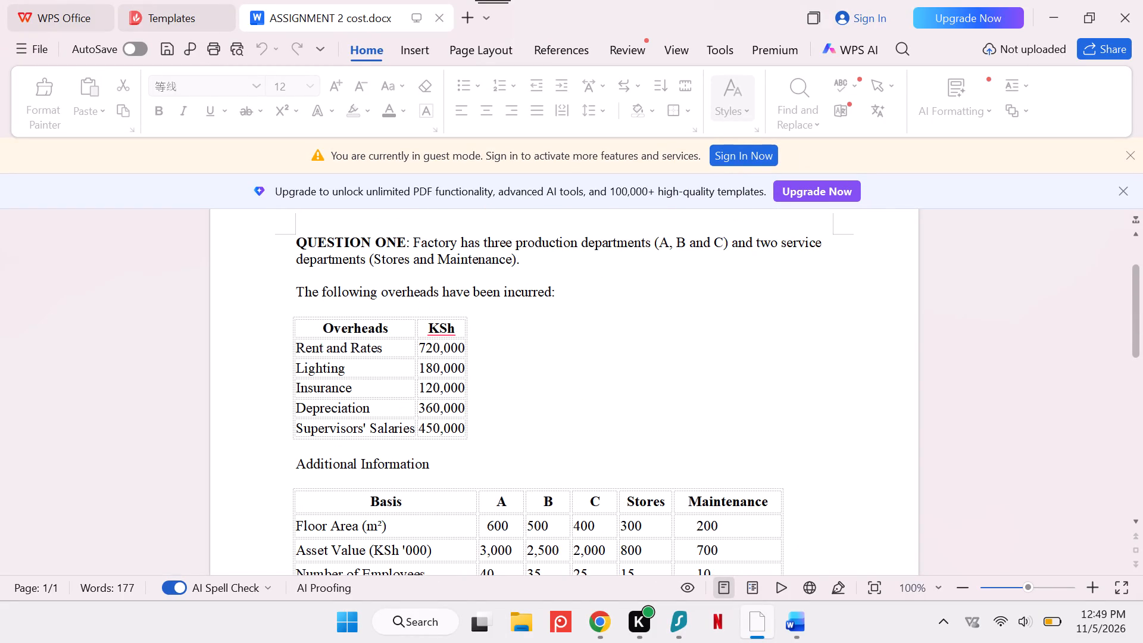
{"action": "scroll", "coordinate": [518, 486], "scroll_direction": "down", "scroll_amount": 1}
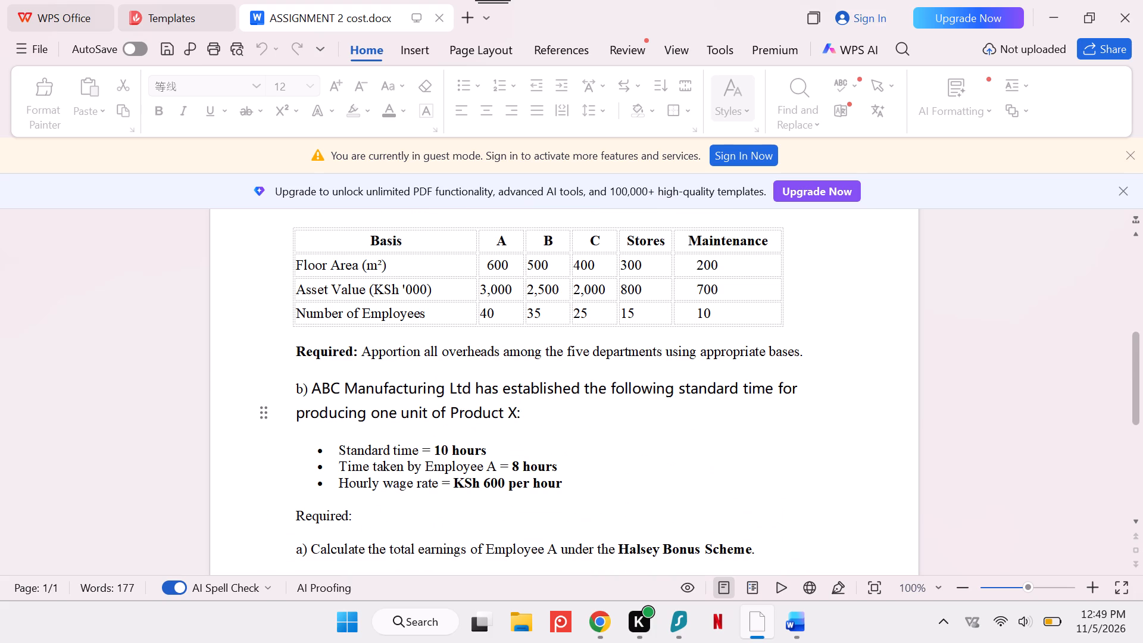
{"action": "scroll", "coordinate": [518, 486], "scroll_direction": "down", "scroll_amount": 3}
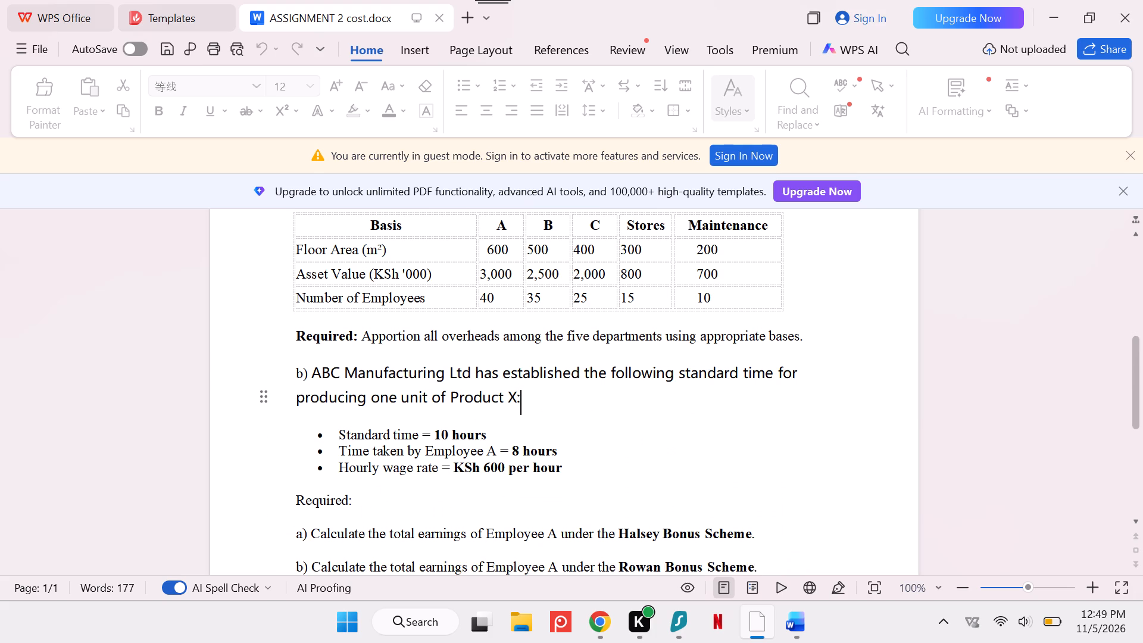
{"action": "scroll", "coordinate": [518, 486], "scroll_direction": "down", "scroll_amount": 1}
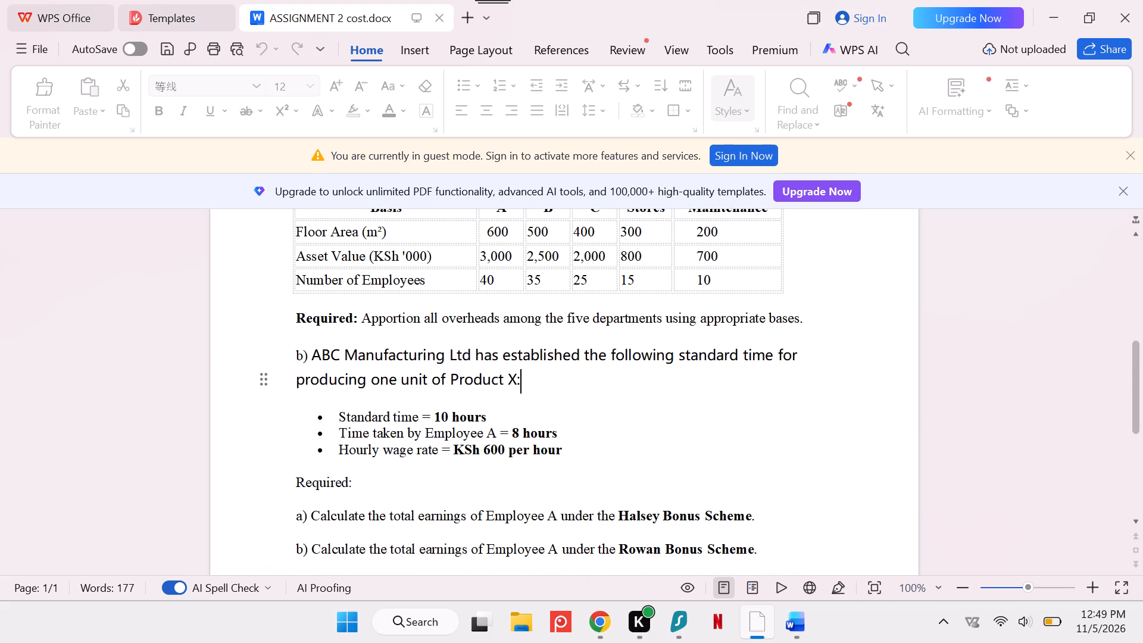
{"action": "scroll", "coordinate": [518, 486], "scroll_direction": "down", "scroll_amount": 3}
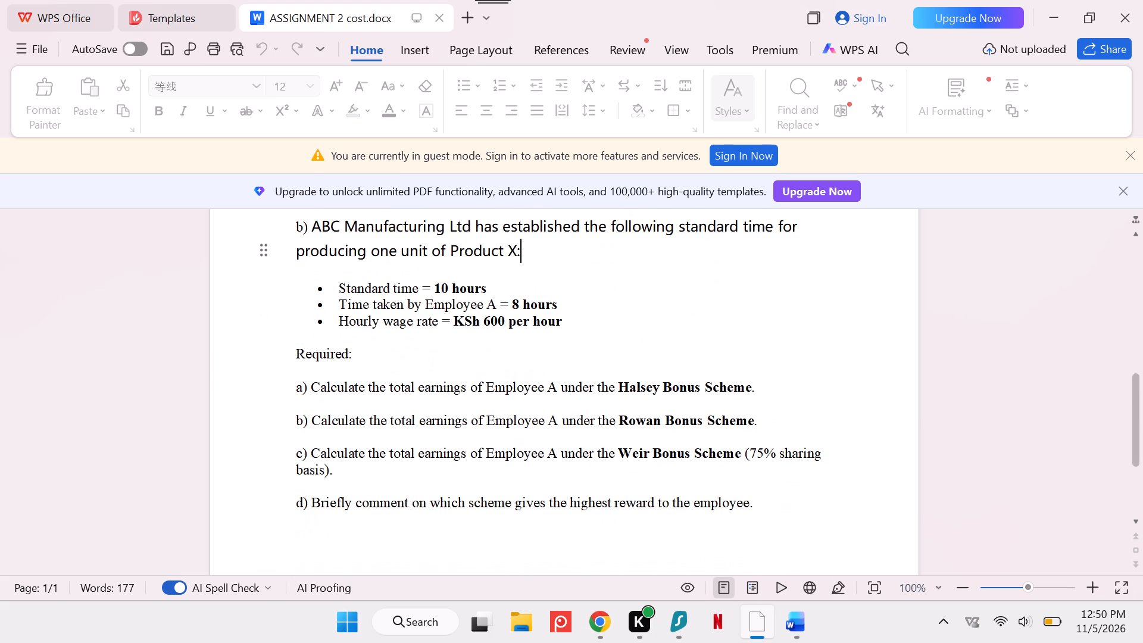
{"action": "scroll", "coordinate": [518, 486], "scroll_direction": "down", "scroll_amount": 1}
{"action": "scroll", "coordinate": [518, 486], "scroll_direction": "up", "scroll_amount": 1}
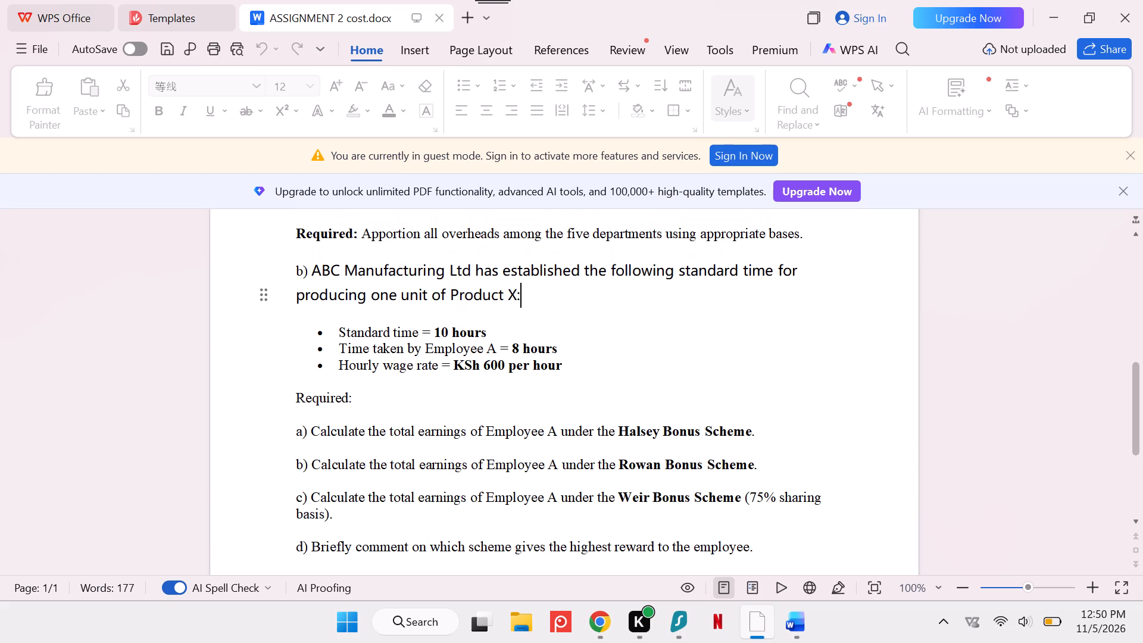
{"action": "scroll", "coordinate": [518, 486], "scroll_direction": "up", "scroll_amount": 2}
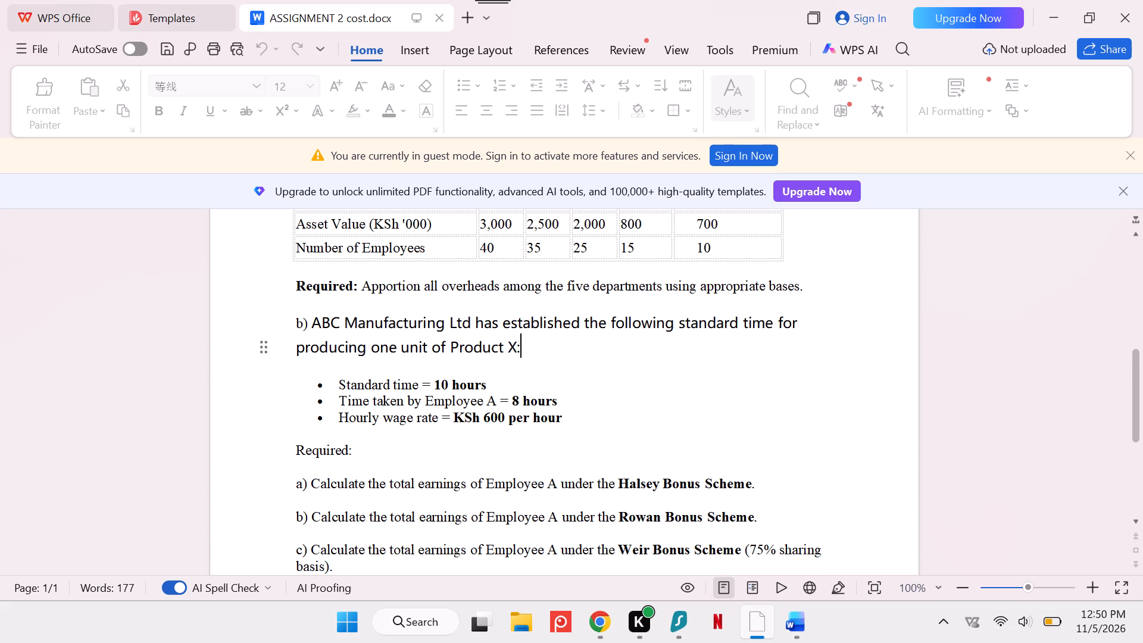
{"action": "scroll", "coordinate": [518, 486], "scroll_direction": "up", "scroll_amount": 2}
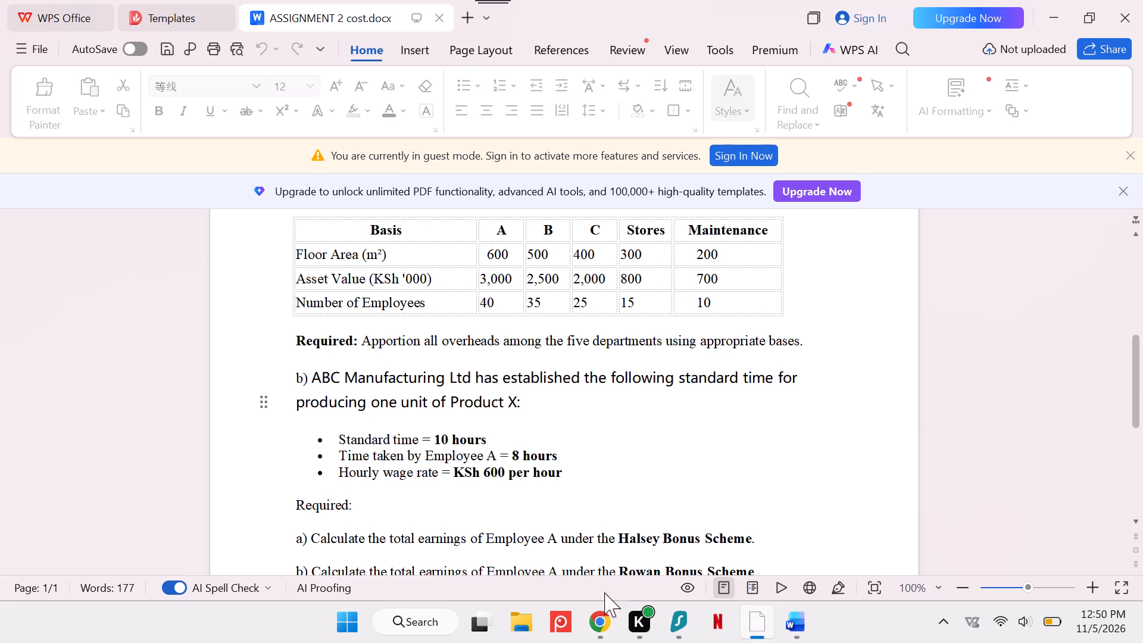
Switch to YouTube Music in Chrome, rerun the search for "walikufananisha na musa" and open Zoravo's artist page from the results.
{"action": "left_click", "coordinate": [610, 626]}
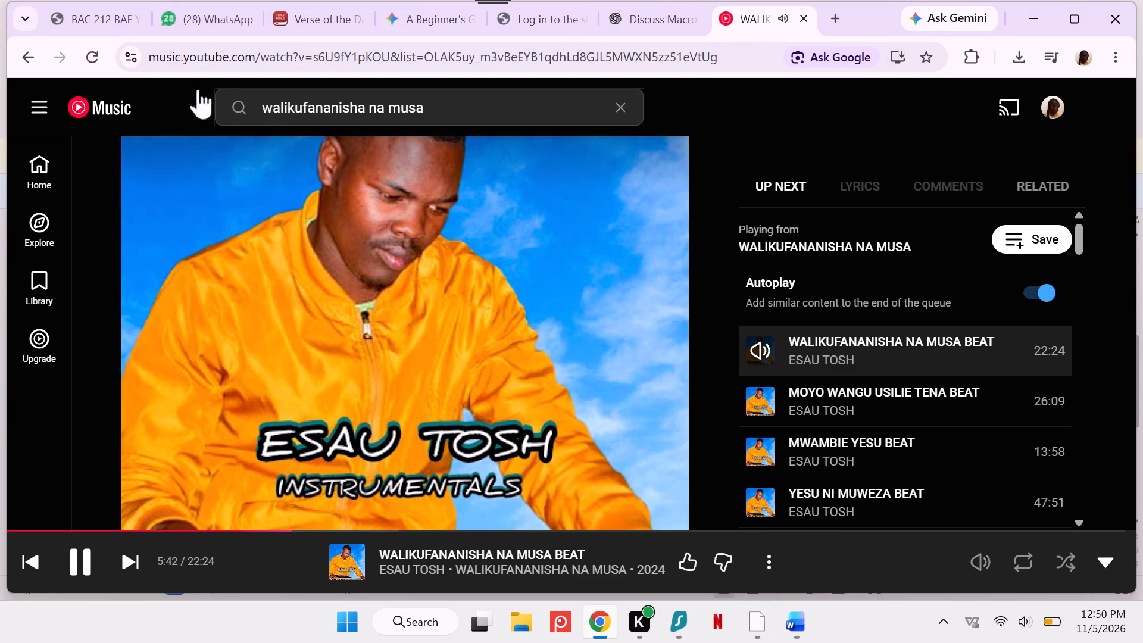
{"action": "left_click", "coordinate": [442, 107]}
{"action": "key", "text": "Return"}
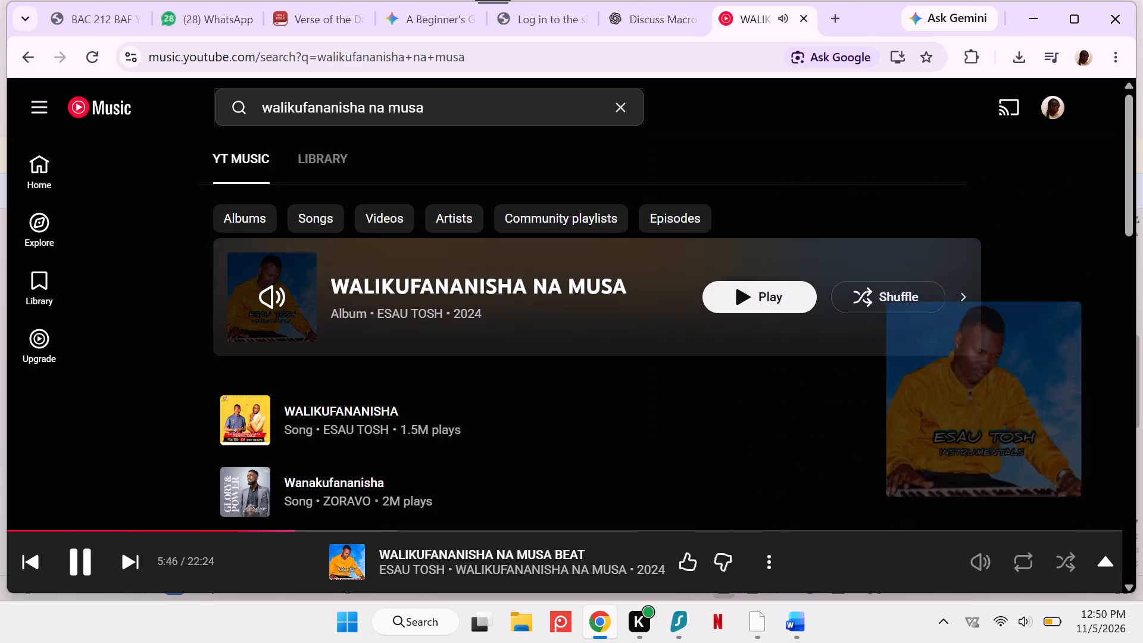
{"action": "scroll", "coordinate": [464, 338], "scroll_direction": "down", "scroll_amount": 1}
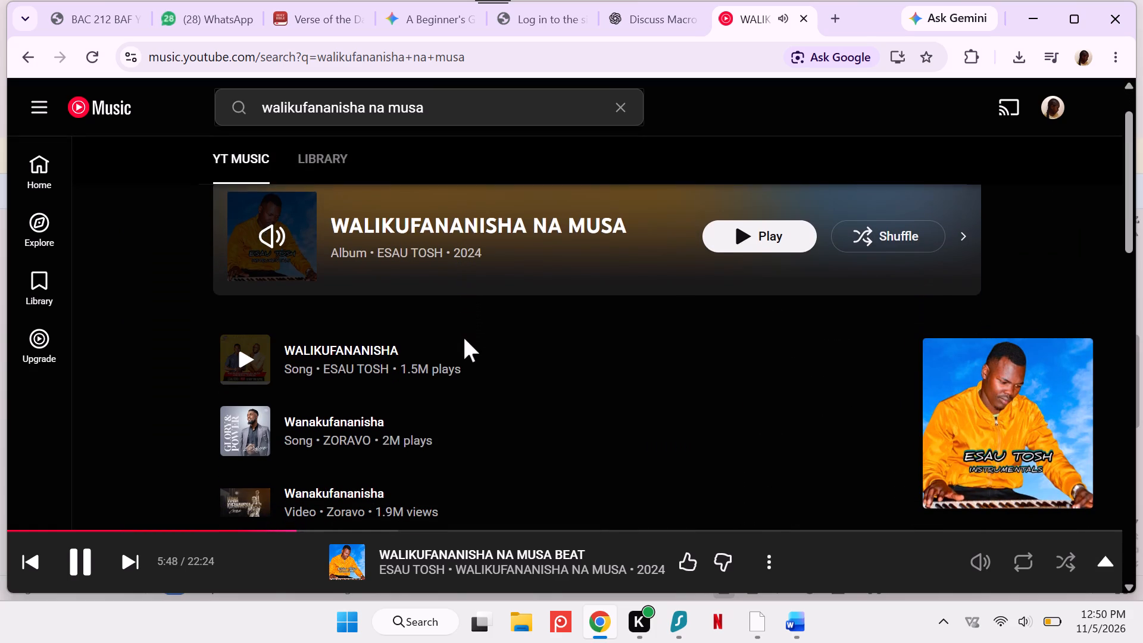
{"action": "scroll", "coordinate": [464, 338], "scroll_direction": "down", "scroll_amount": 1}
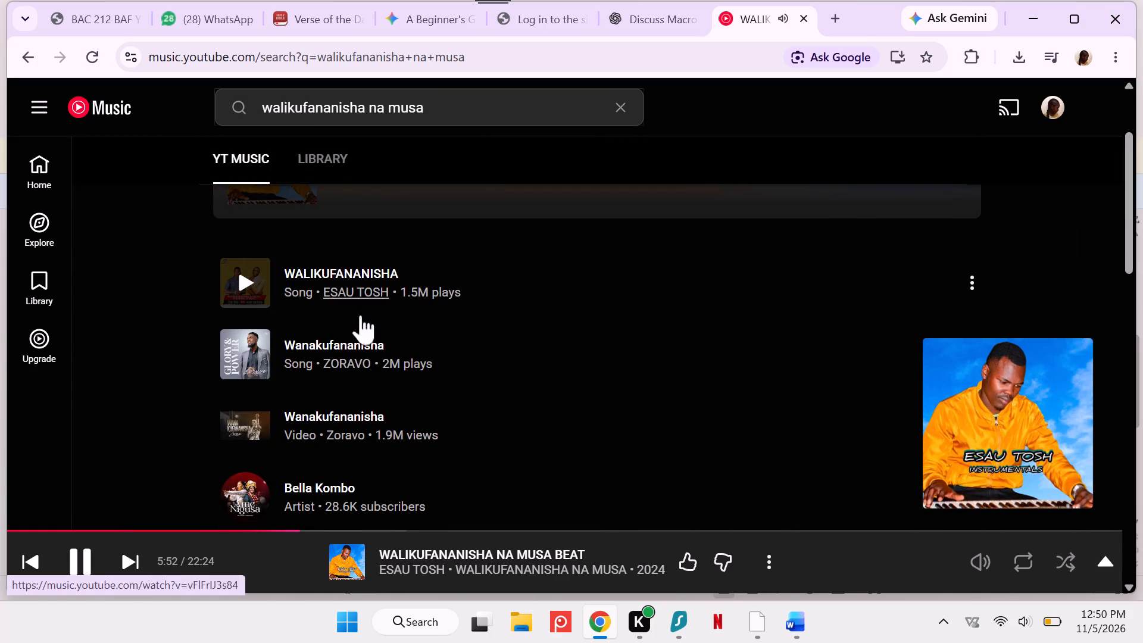
{"action": "double_click", "coordinate": [346, 356]}
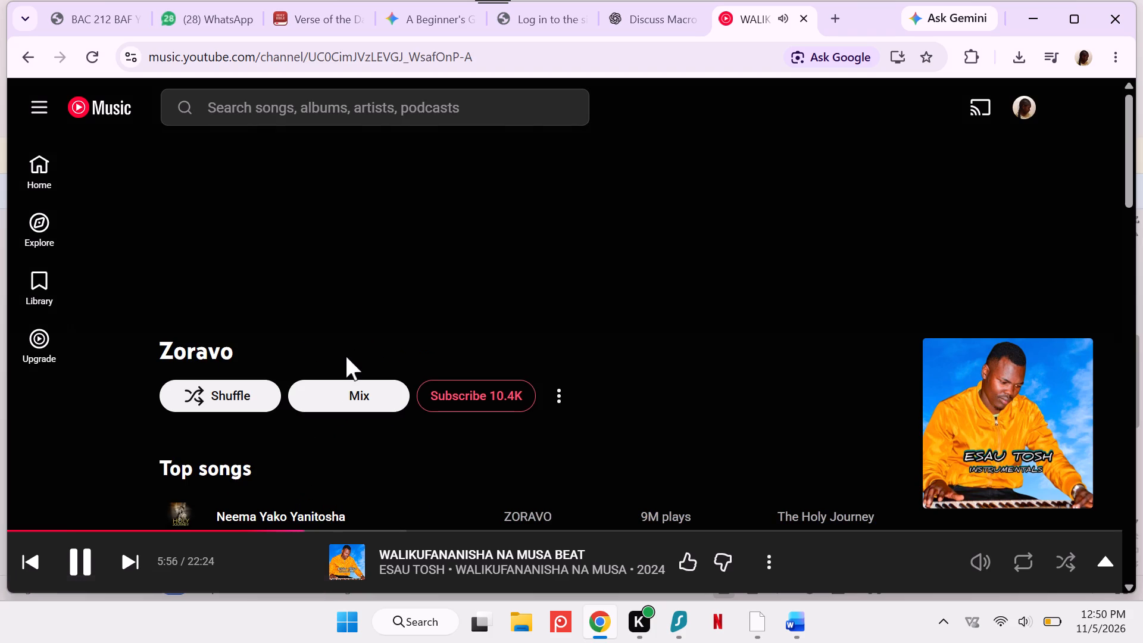
Play "Neema Yako Yanitosha" from Zoravo's top songs.
{"action": "scroll", "coordinate": [346, 356], "scroll_direction": "down", "scroll_amount": 3}
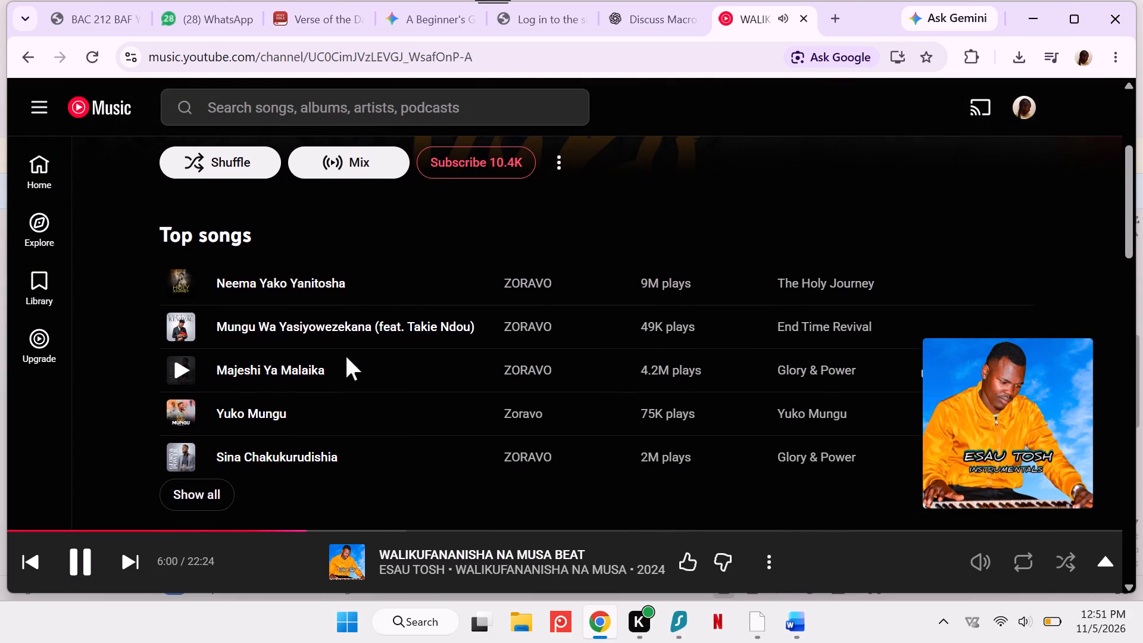
{"action": "scroll", "coordinate": [346, 356], "scroll_direction": "down", "scroll_amount": 1}
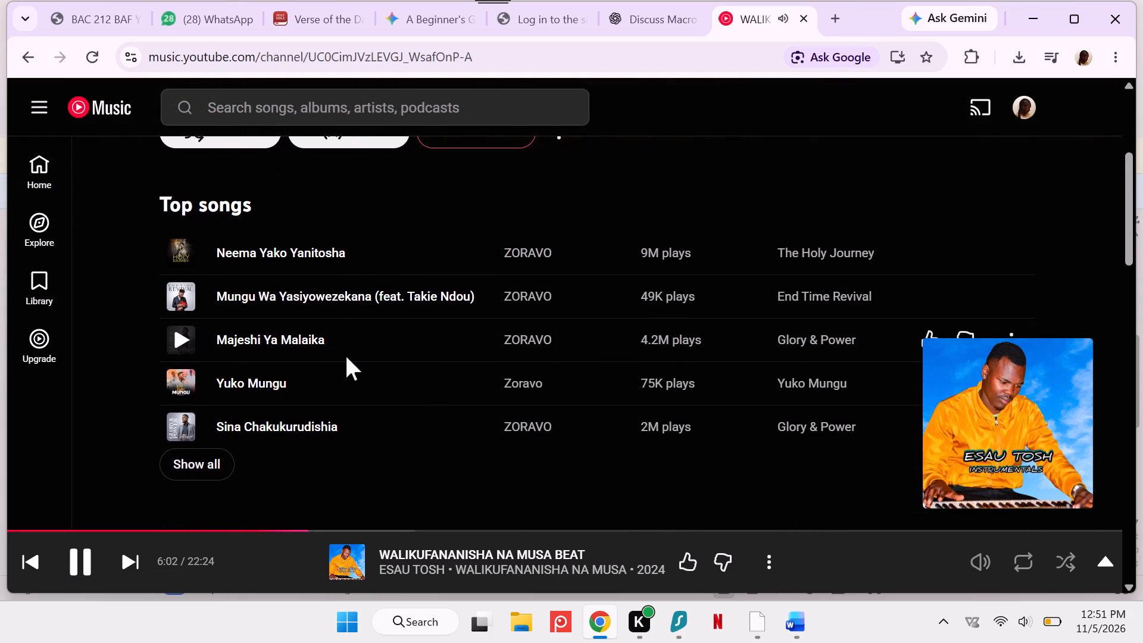
{"action": "left_click", "coordinate": [199, 260]}
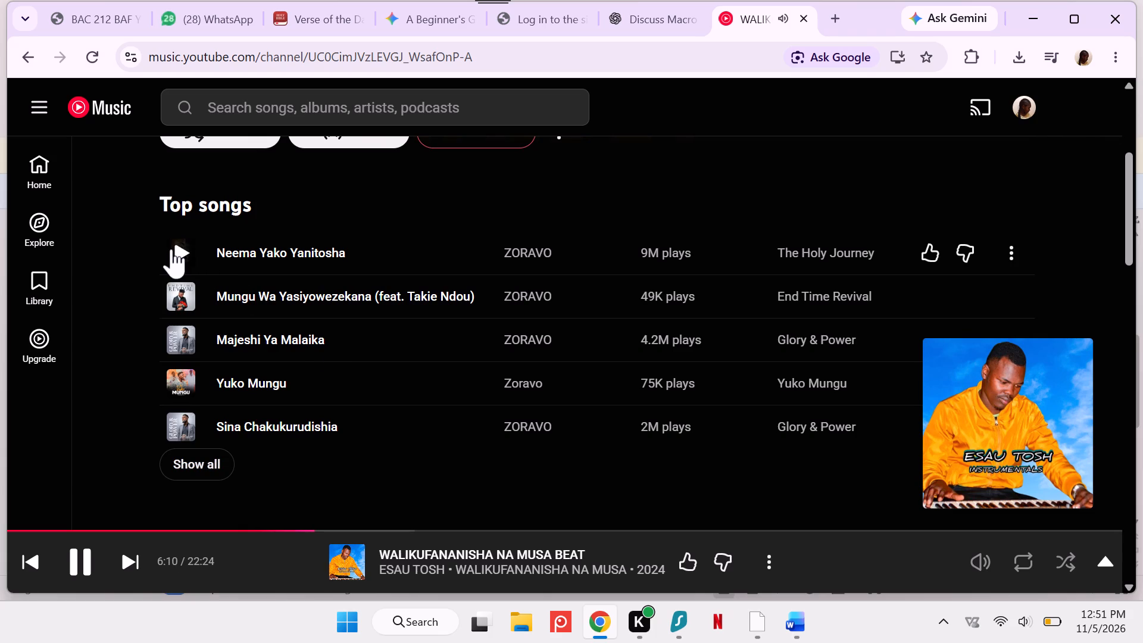
{"action": "left_click", "coordinate": [183, 252]}
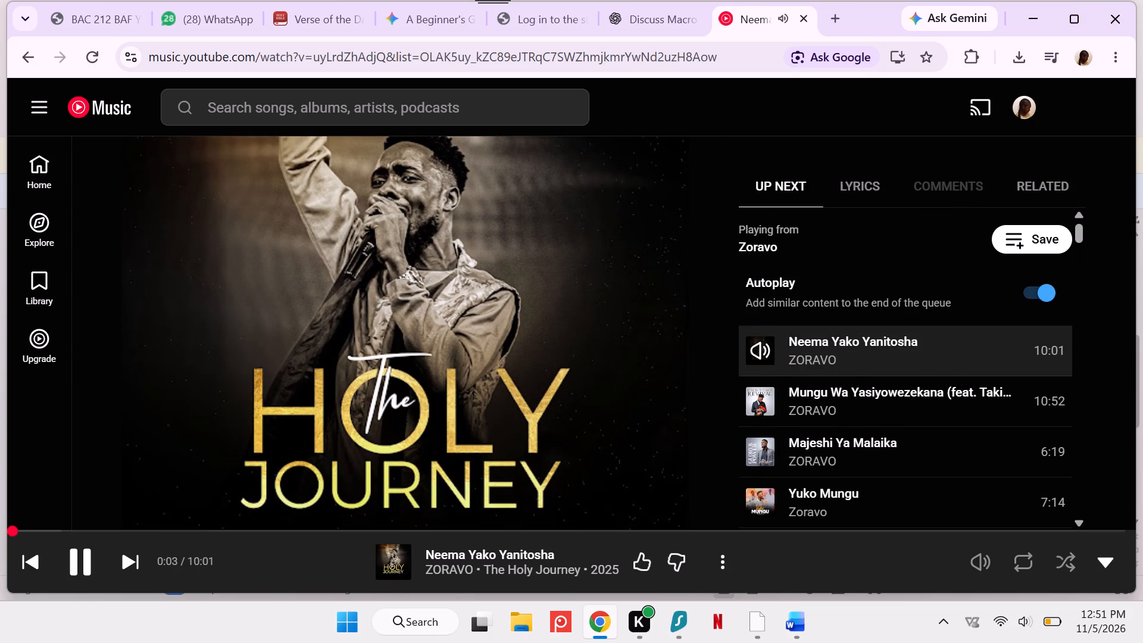
Return to the ASSIGNMENT 2 cost document in WPS Office and review part b on Employee A's bonus schemes.
{"action": "left_click", "coordinate": [759, 623]}
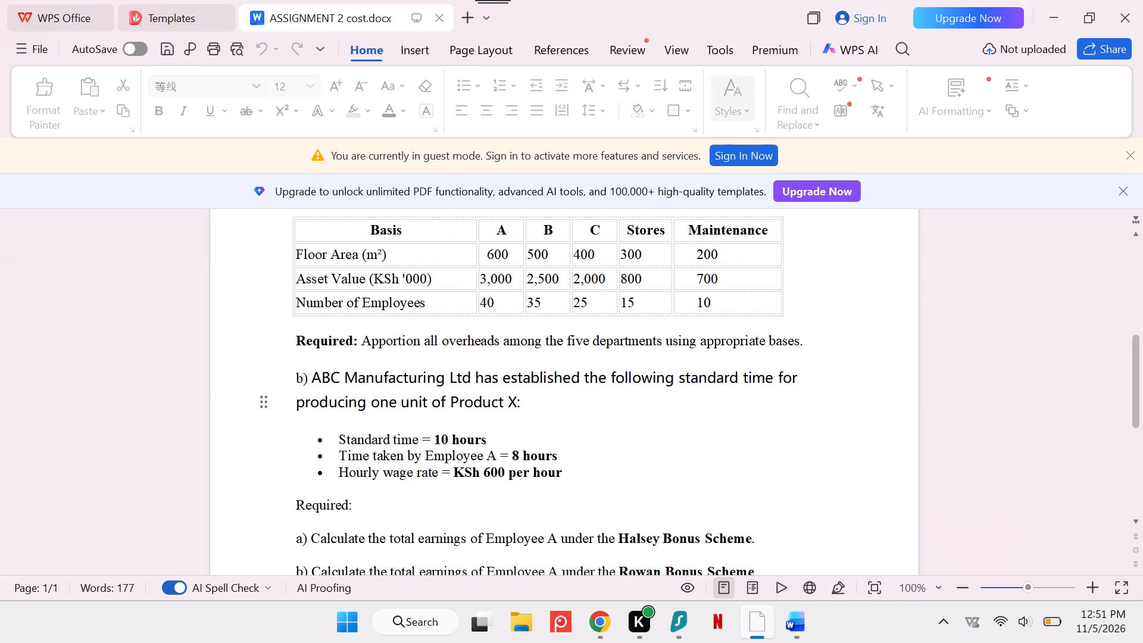
{"action": "scroll", "coordinate": [604, 398], "scroll_direction": "down", "scroll_amount": 1}
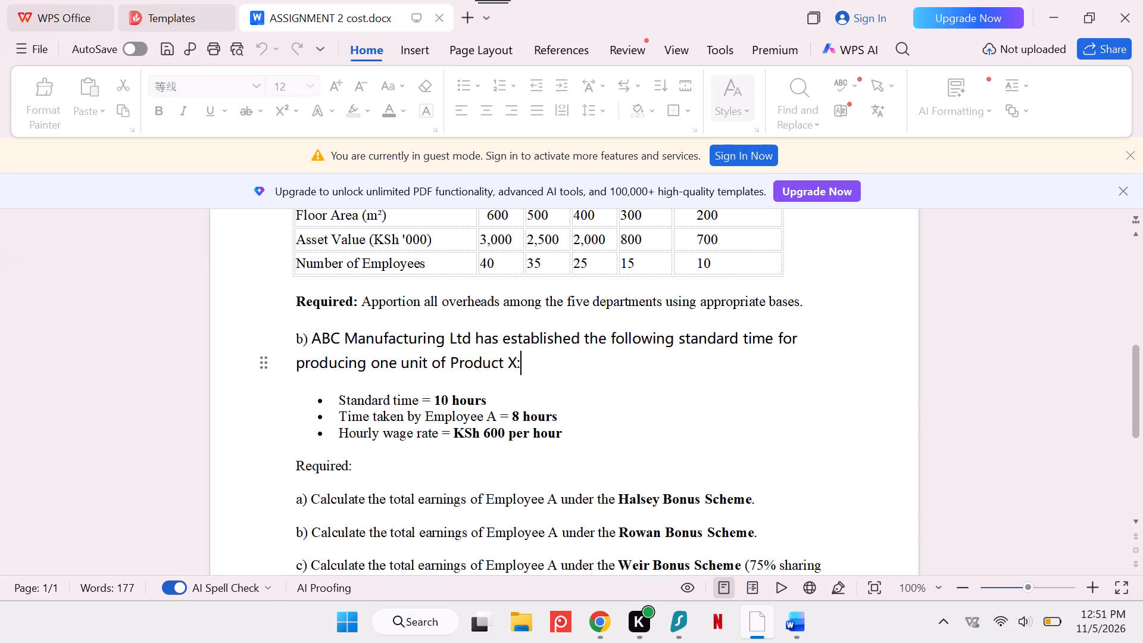
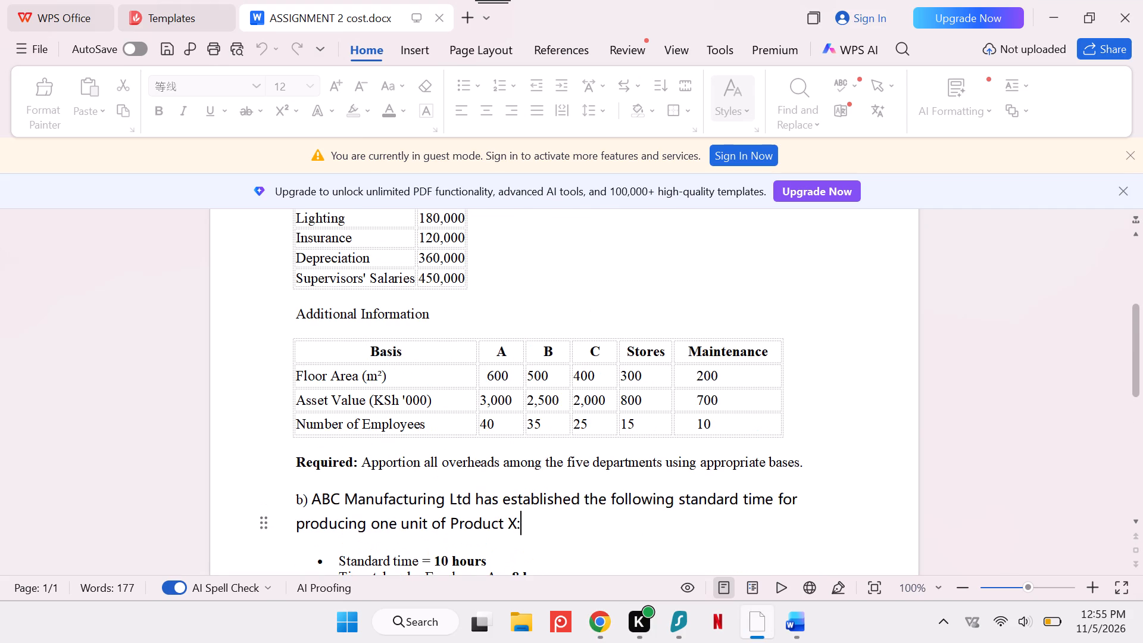
{"action": "scroll", "coordinate": [685, 379], "scroll_direction": "up", "scroll_amount": 4}
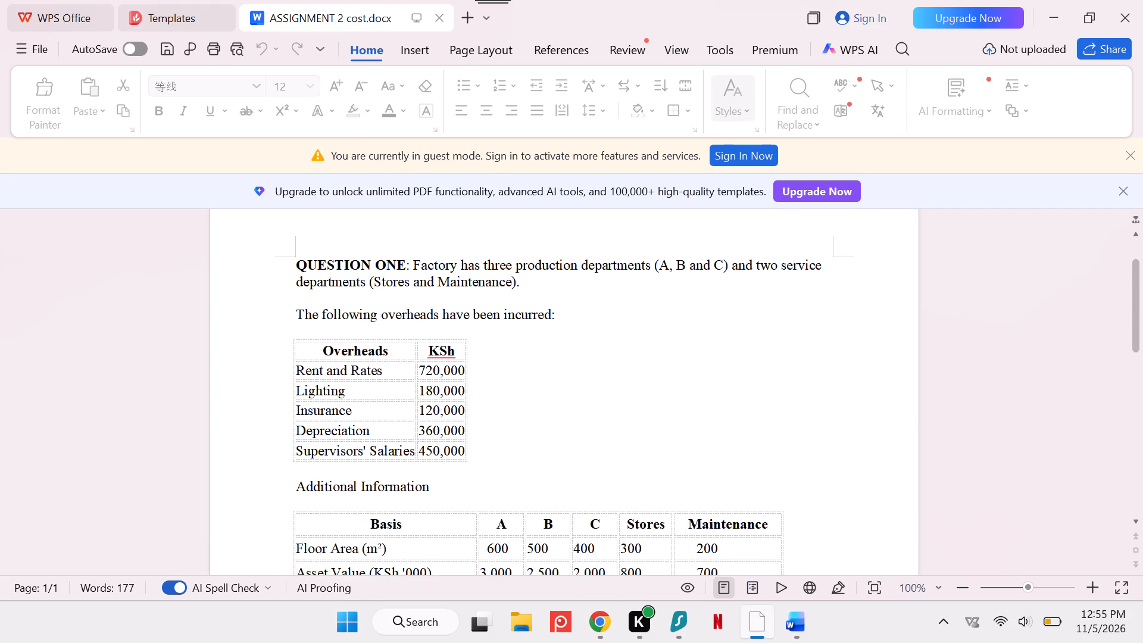
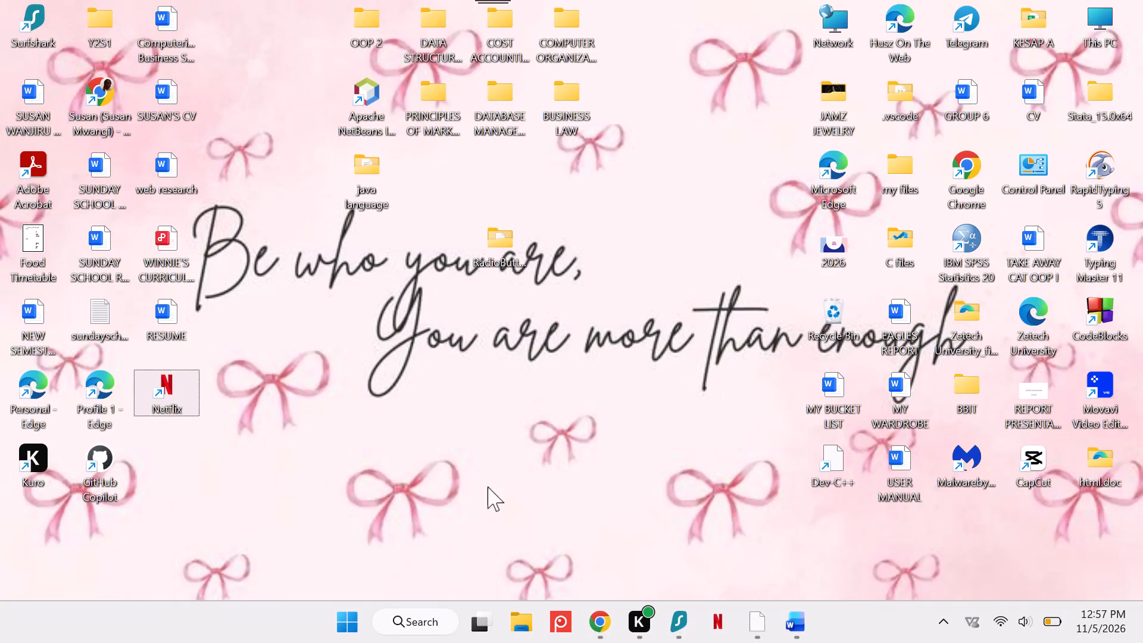
Switch to the assignment document in WPS Office and read Question One's additional information table and its requirement.
{"action": "left_click", "coordinate": [760, 624]}
{"action": "scroll", "coordinate": [473, 453], "scroll_direction": "down", "scroll_amount": 1}
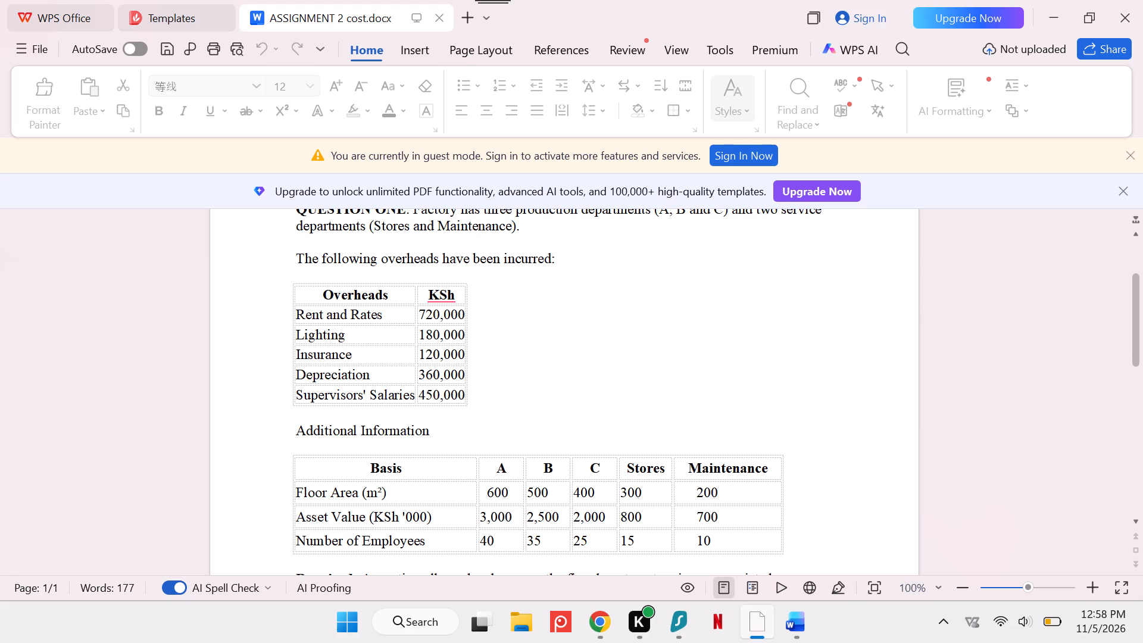
{"action": "scroll", "coordinate": [473, 453], "scroll_direction": "down", "scroll_amount": 1}
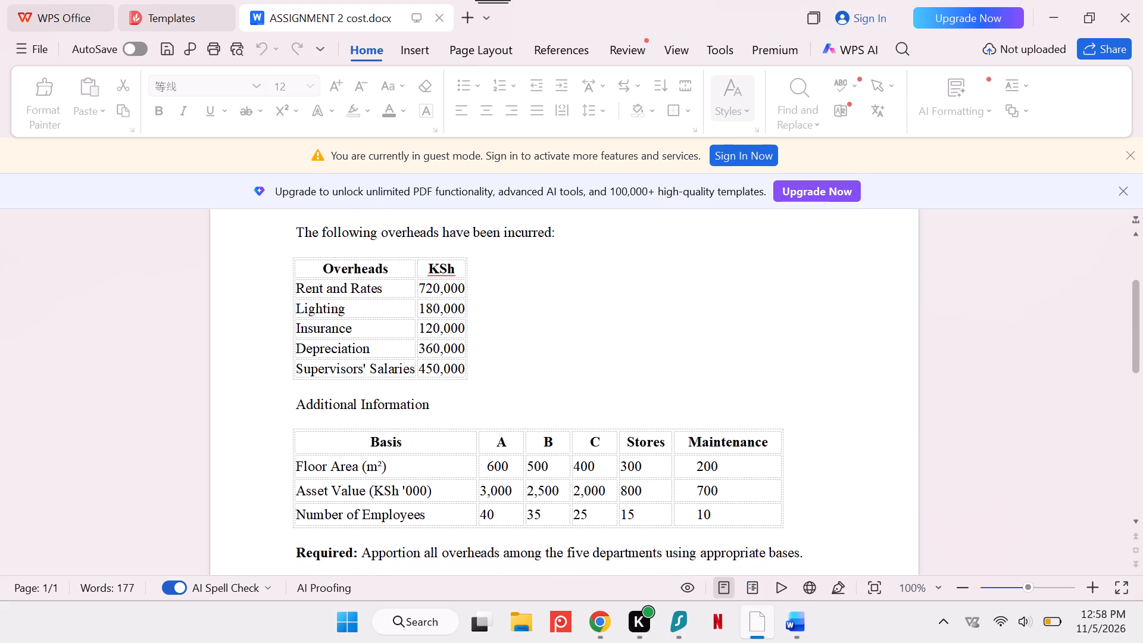
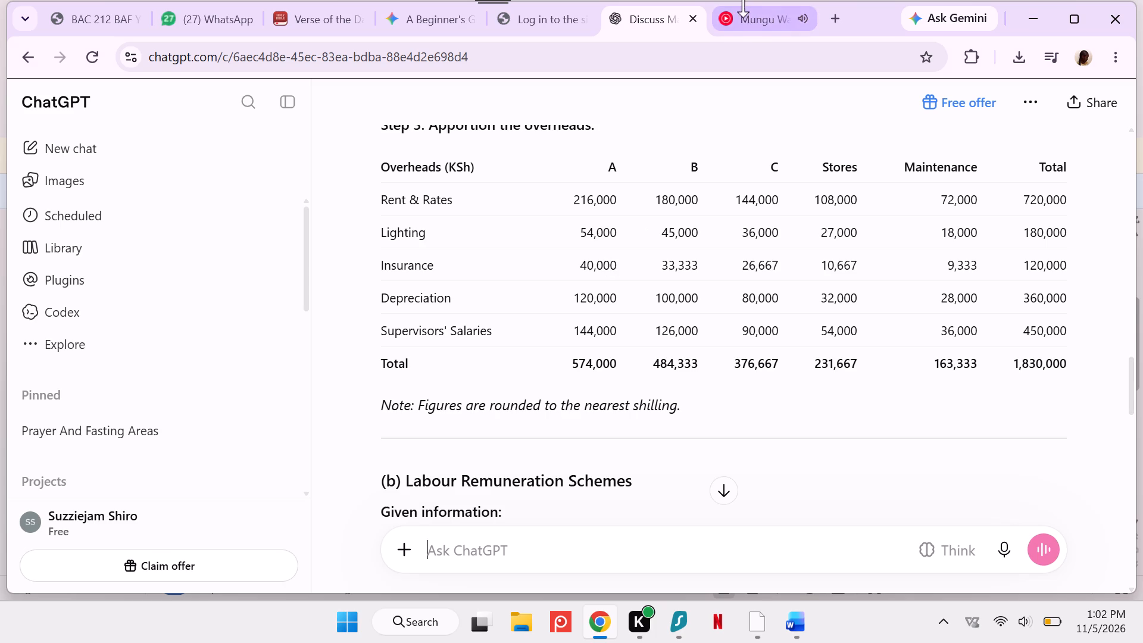
Switch to YouTube Music, search for "walikufananisha na musa" and play the song WALIKUFANANISHA by ESAU TOSH.
{"action": "left_click", "coordinate": [742, 23]}
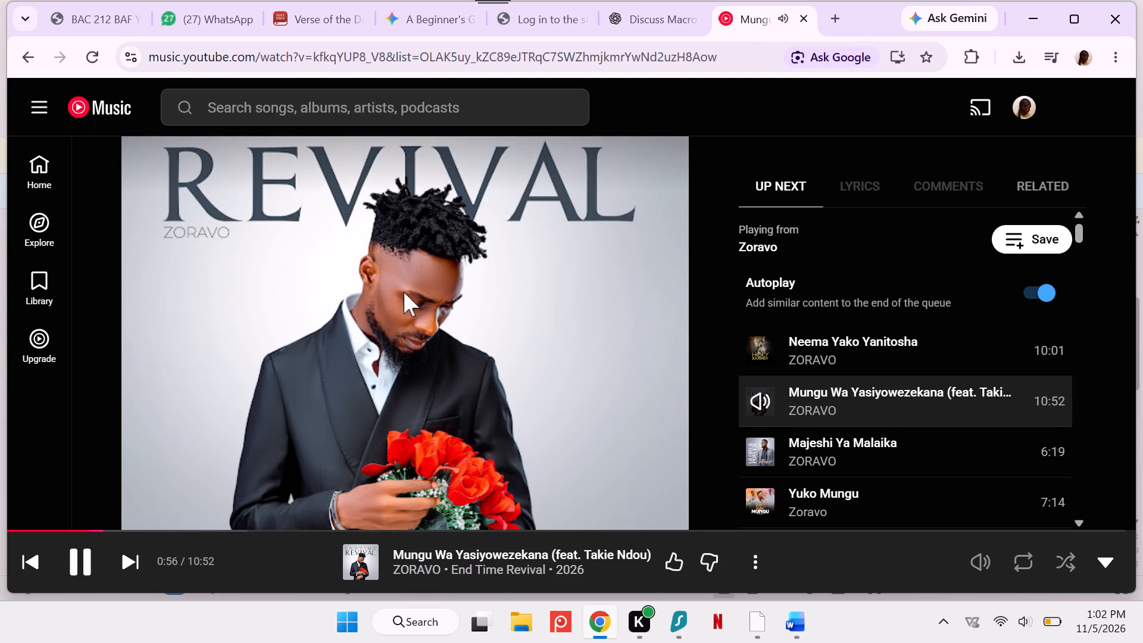
{"action": "left_click", "coordinate": [17, 55]}
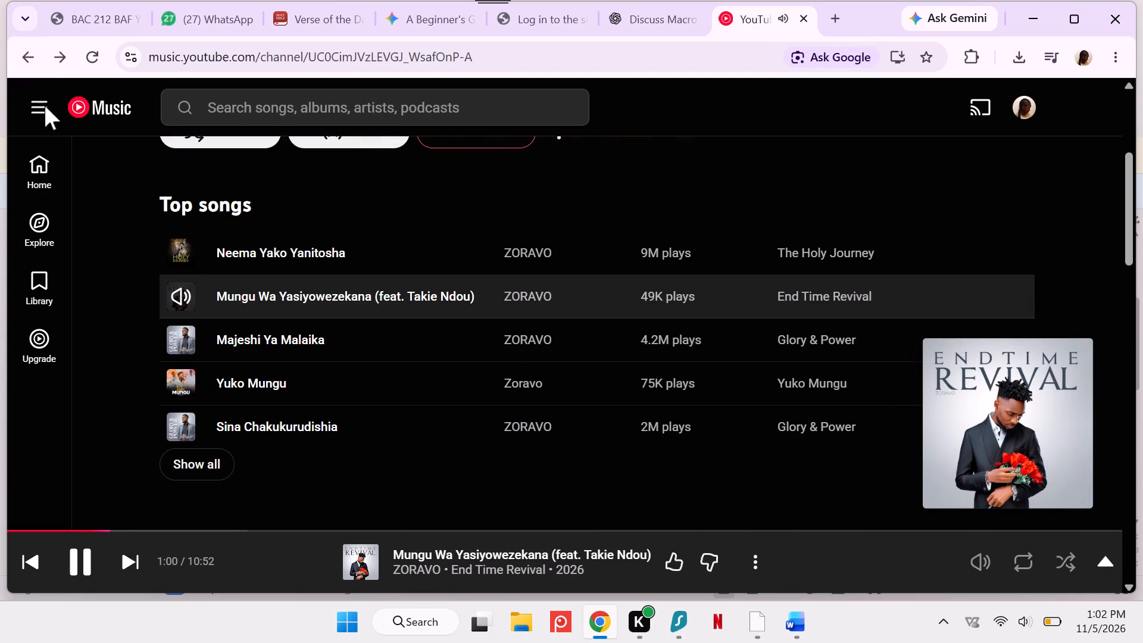
{"action": "left_click", "coordinate": [339, 107]}
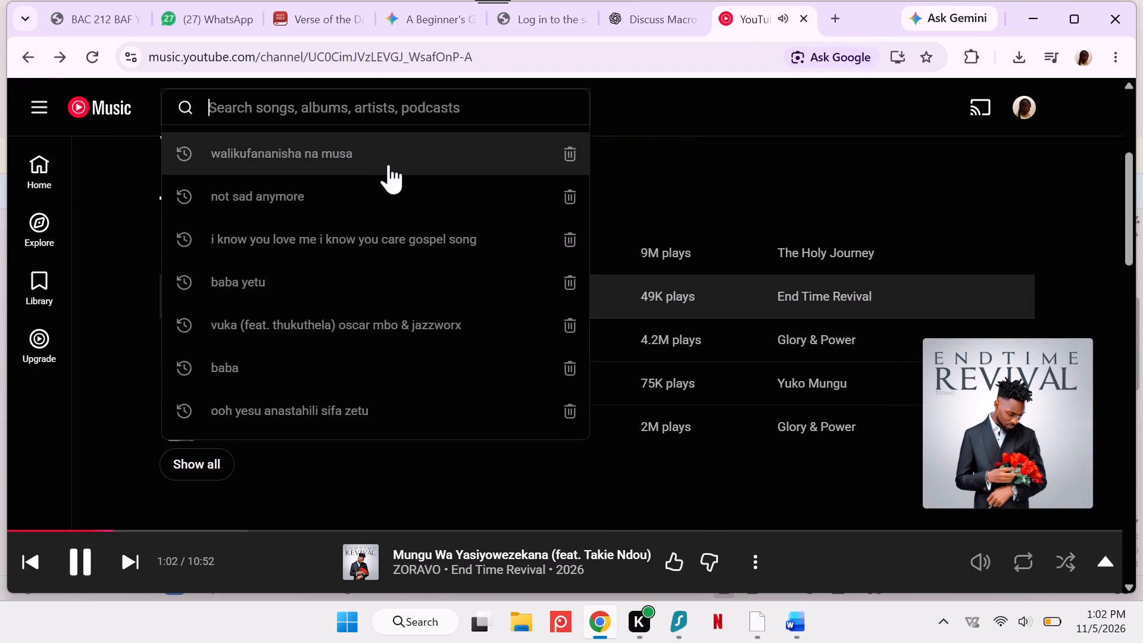
{"action": "left_click", "coordinate": [389, 164]}
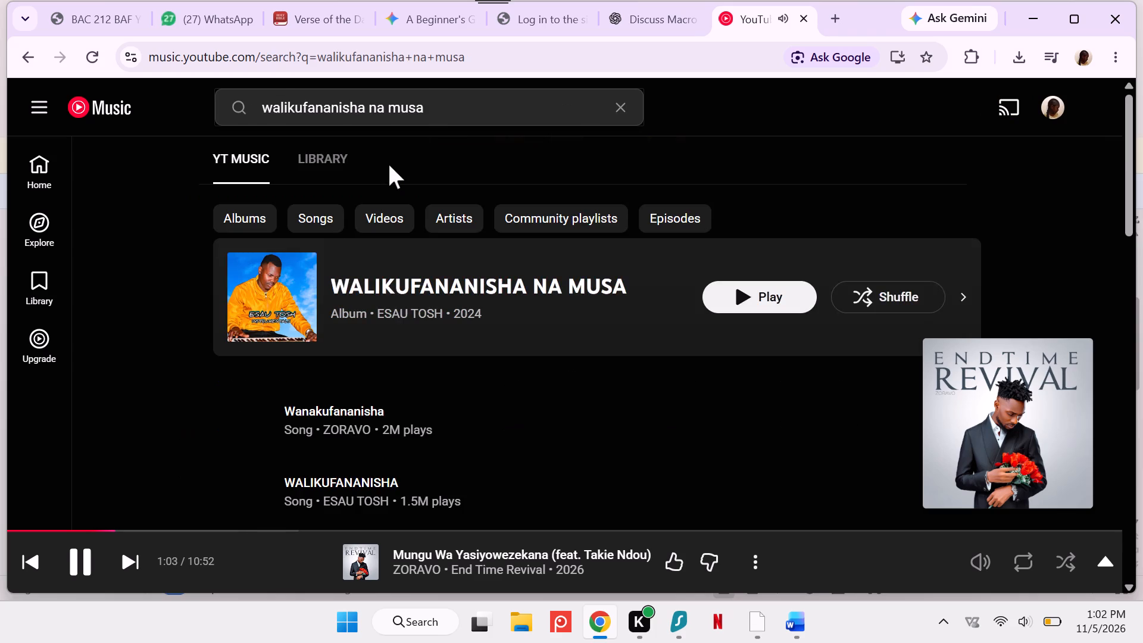
{"action": "scroll", "coordinate": [379, 337], "scroll_direction": "down", "scroll_amount": 1}
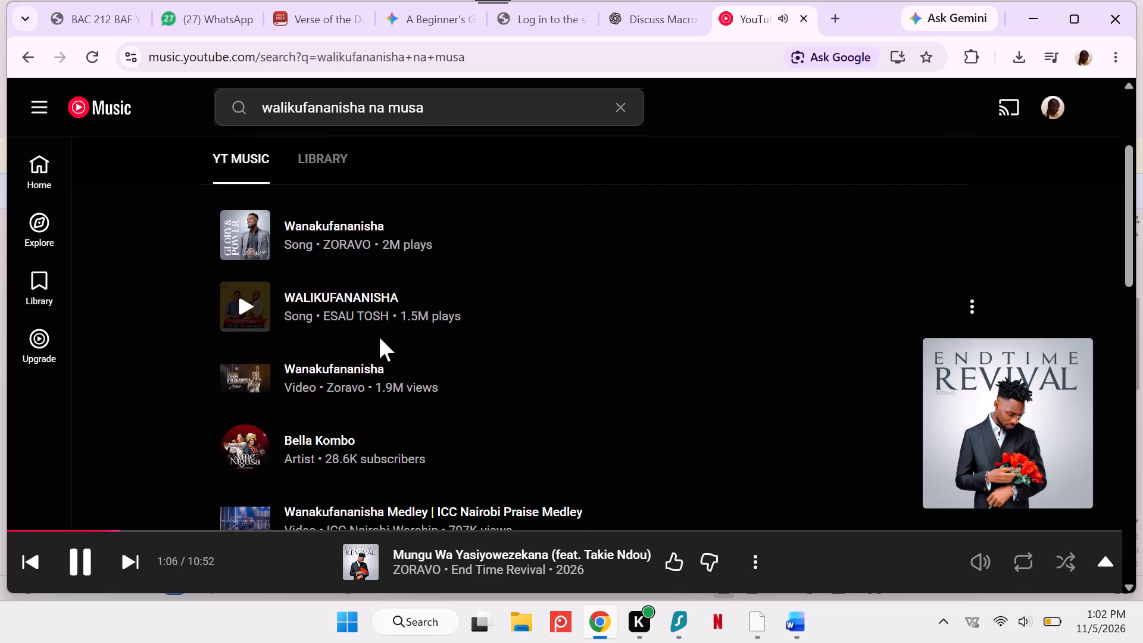
{"action": "scroll", "coordinate": [379, 337], "scroll_direction": "down", "scroll_amount": 1}
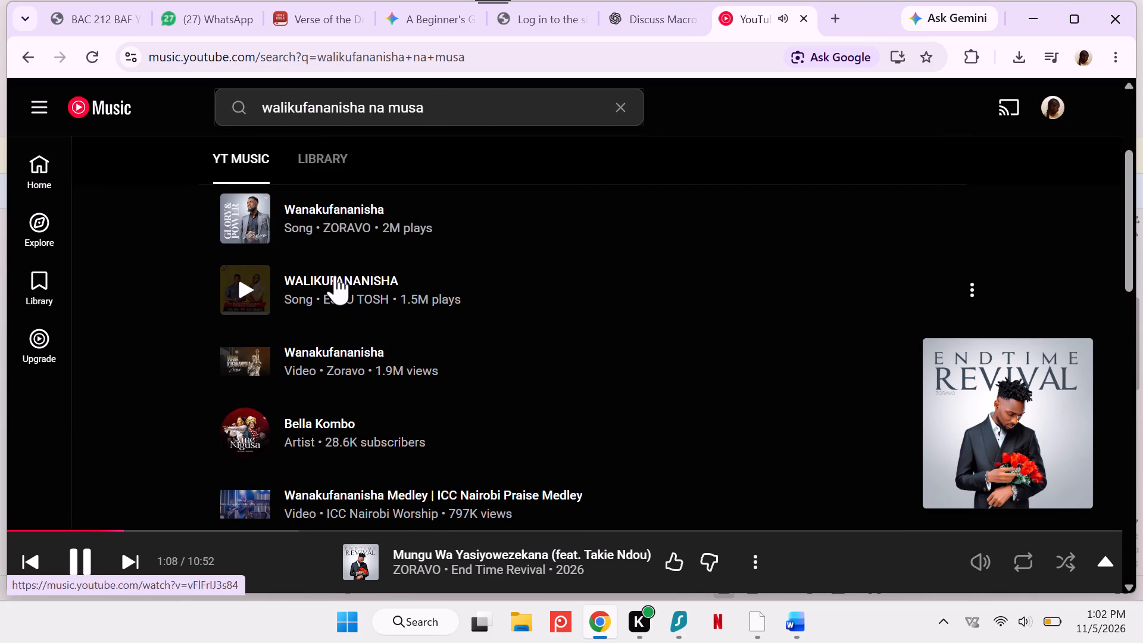
{"action": "left_click", "coordinate": [335, 275]}
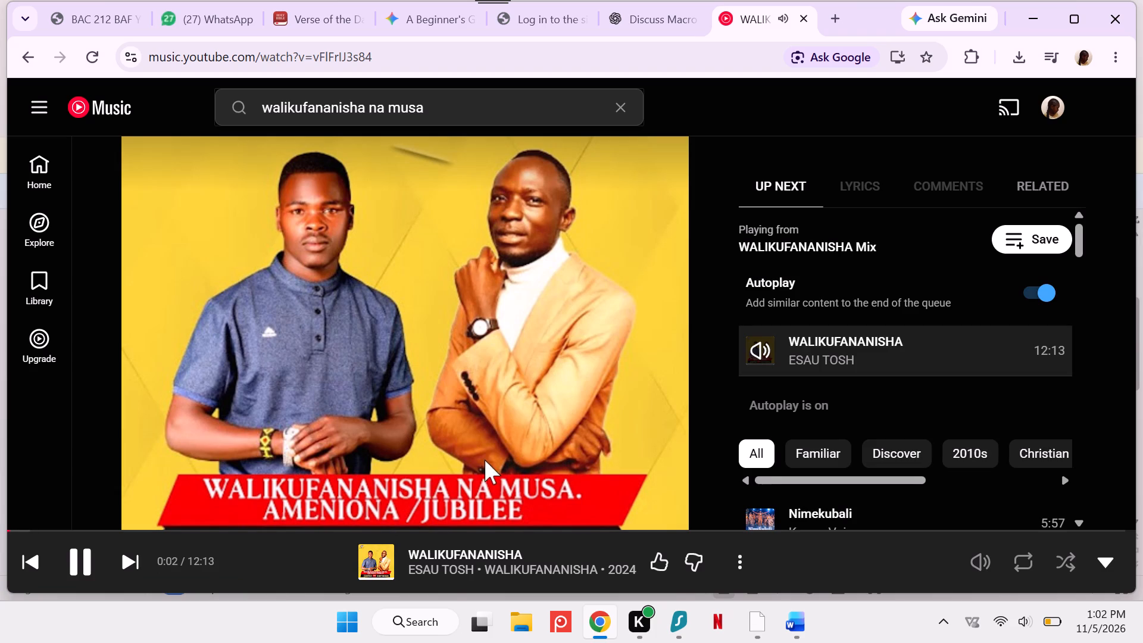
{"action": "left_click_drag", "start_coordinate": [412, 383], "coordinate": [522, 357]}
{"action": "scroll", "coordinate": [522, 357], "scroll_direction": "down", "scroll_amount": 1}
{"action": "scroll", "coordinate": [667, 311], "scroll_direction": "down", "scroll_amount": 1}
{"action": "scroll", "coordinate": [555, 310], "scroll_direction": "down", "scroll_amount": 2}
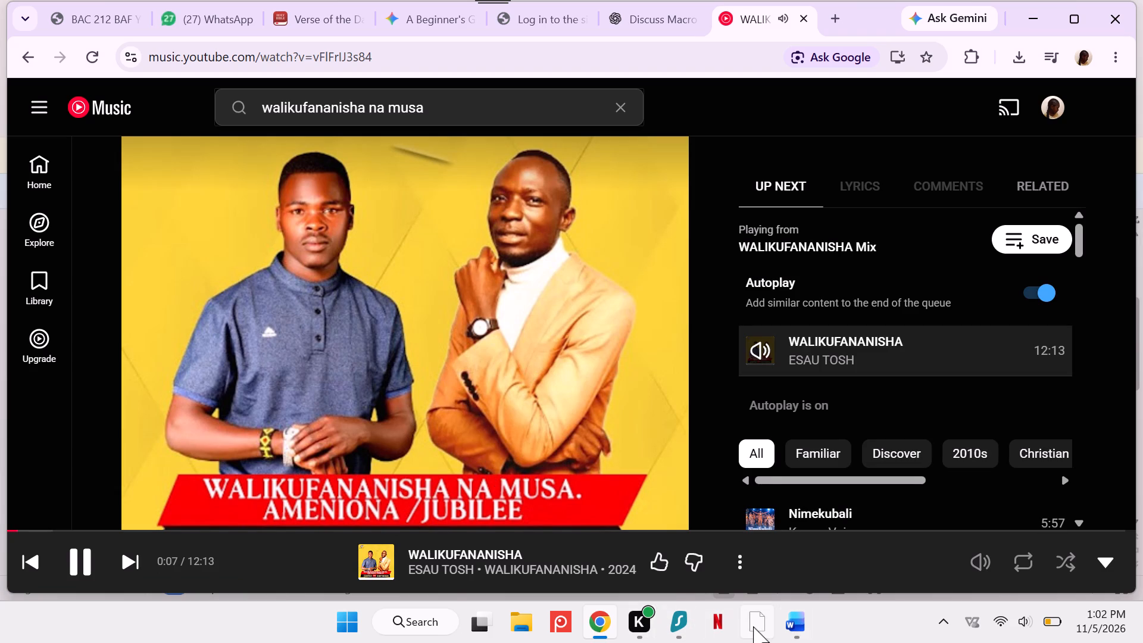
Switch to the assignment in WPS Office and read the Additional Information table, the apportionment requirement and the start of part b.
{"action": "left_click", "coordinate": [753, 626]}
{"action": "scroll", "coordinate": [604, 414], "scroll_direction": "down", "scroll_amount": 1}
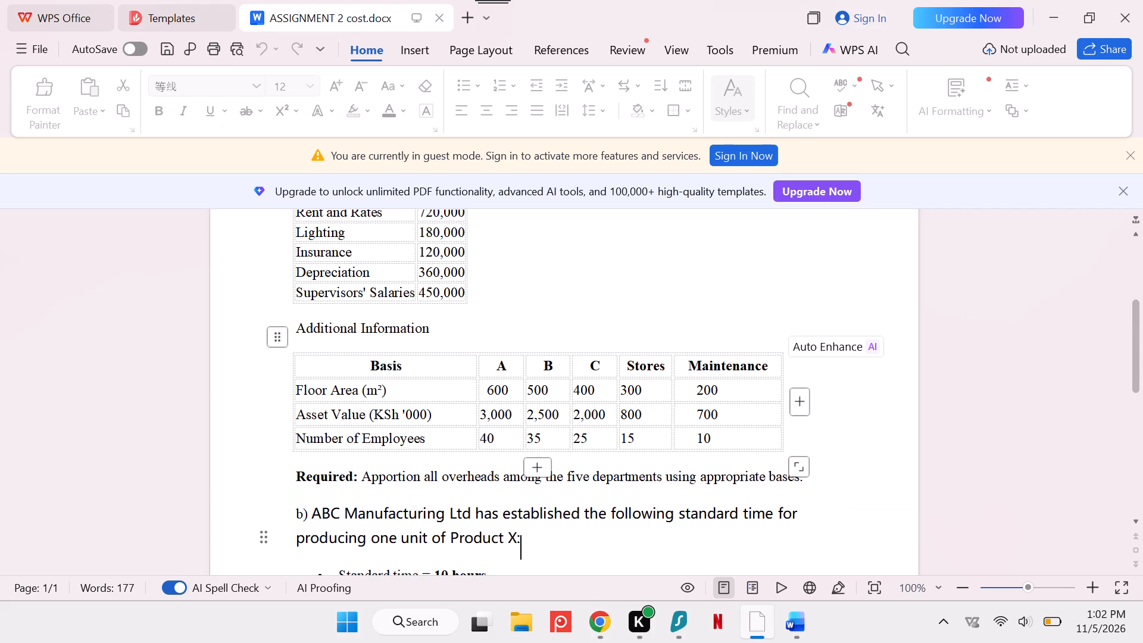
{"action": "scroll", "coordinate": [604, 414], "scroll_direction": "down", "scroll_amount": 1}
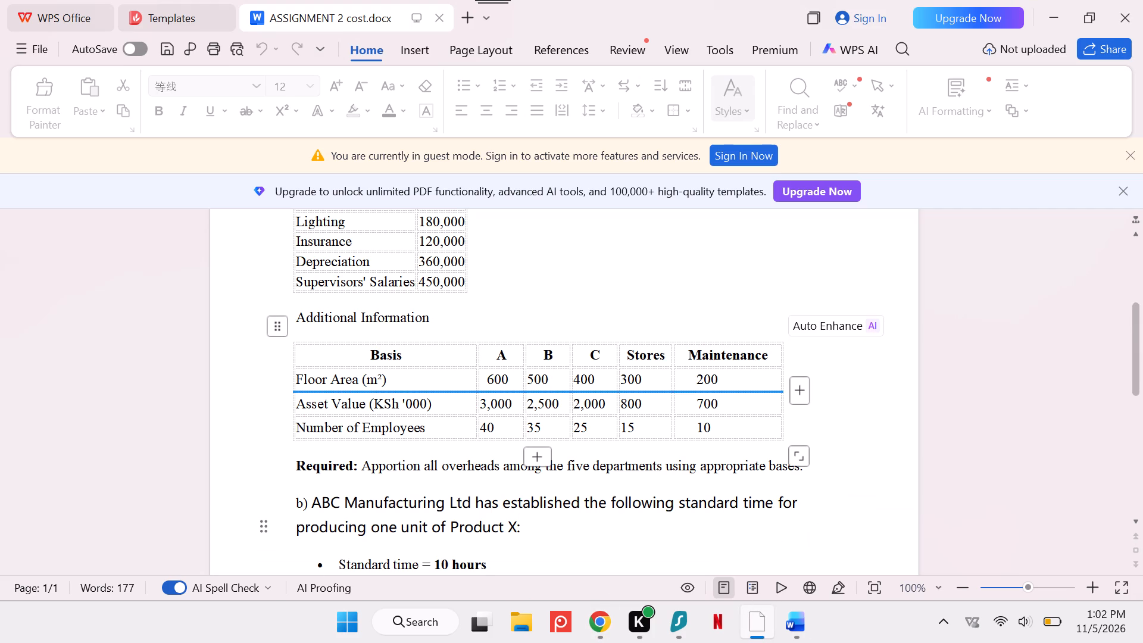
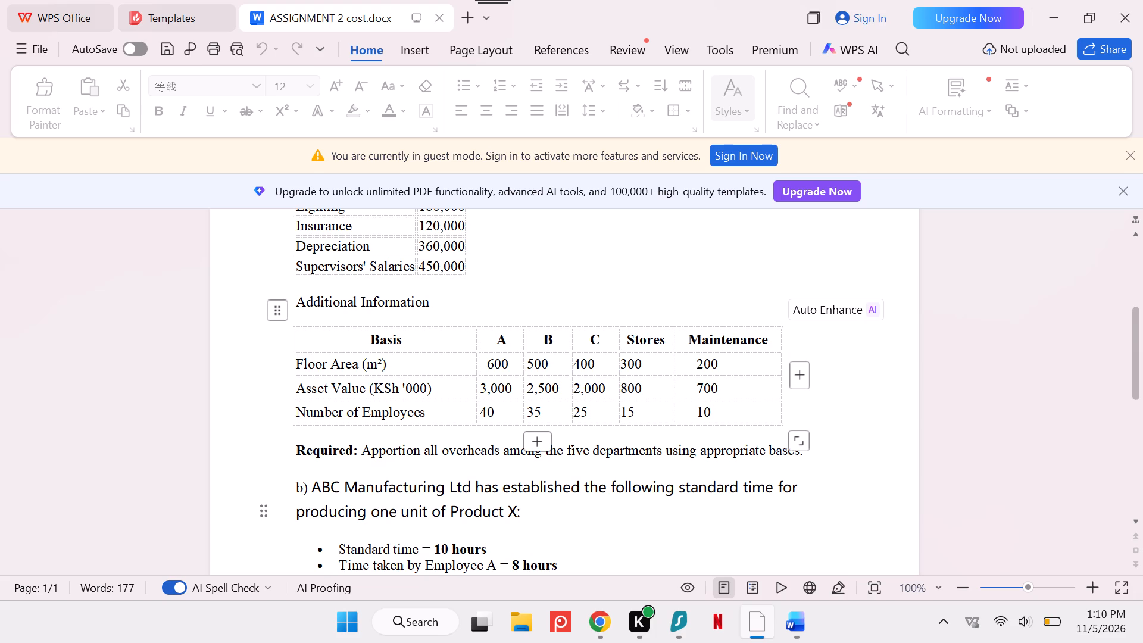
Review Question One's incurred overheads and the additional information on floor area, asset value and number of employees.
{"action": "scroll", "coordinate": [671, 420], "scroll_direction": "up", "scroll_amount": 2}
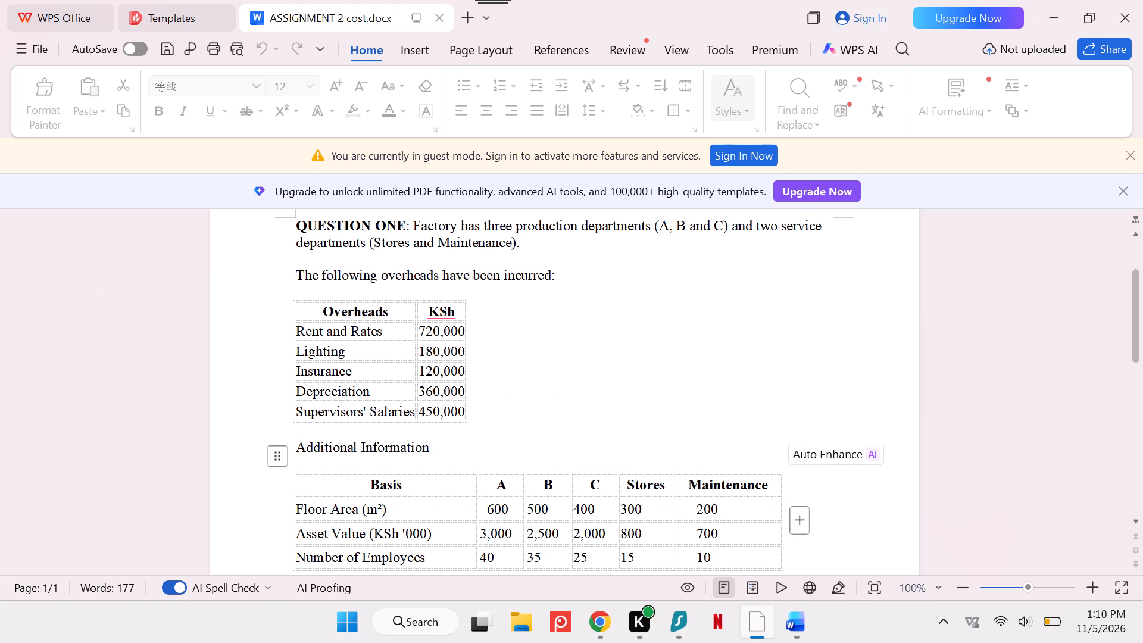
{"action": "scroll", "coordinate": [671, 420], "scroll_direction": "down", "scroll_amount": 1}
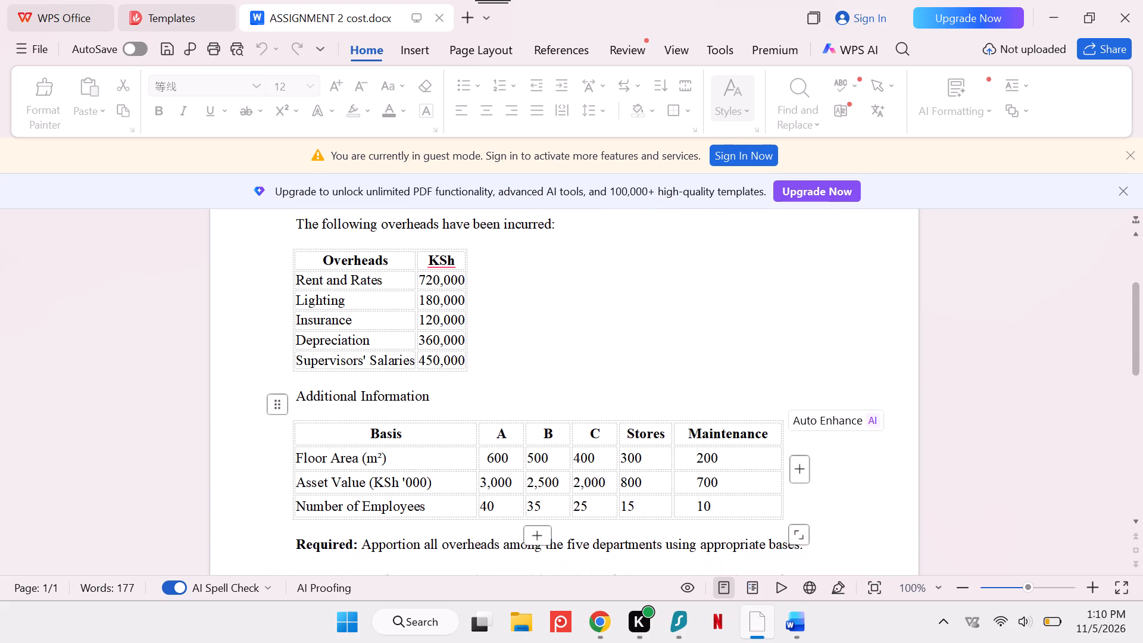
{"action": "scroll", "coordinate": [671, 420], "scroll_direction": "down", "scroll_amount": 1}
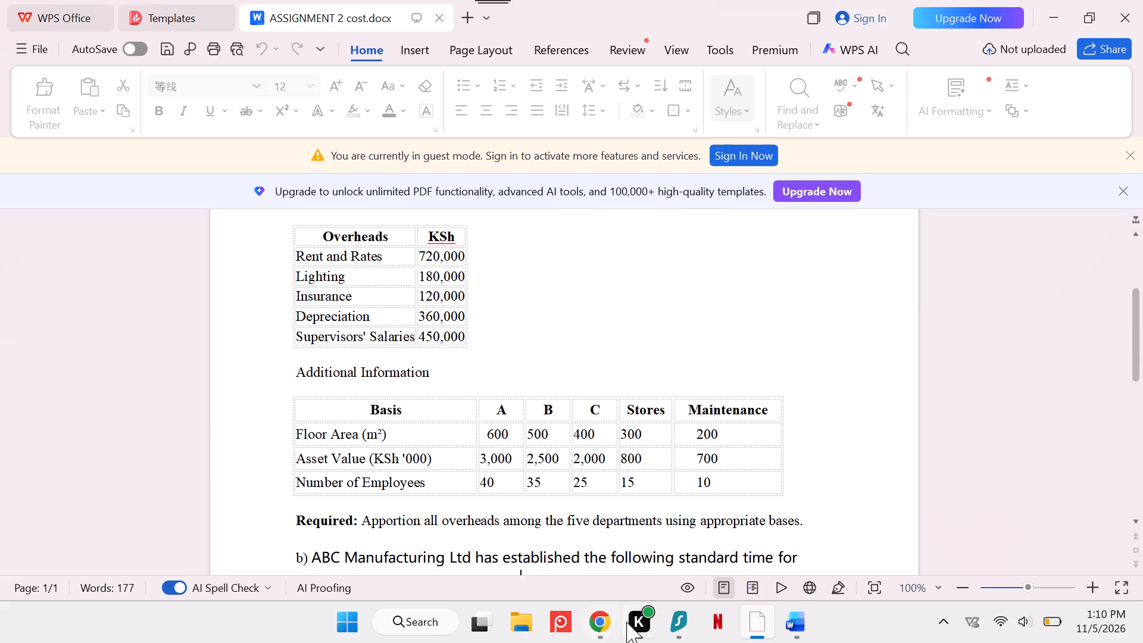
Switch to the ChatGPT conversation in Chrome and examine the Step 3 overhead apportionment table for the five departments.
{"action": "left_click", "coordinate": [599, 625]}
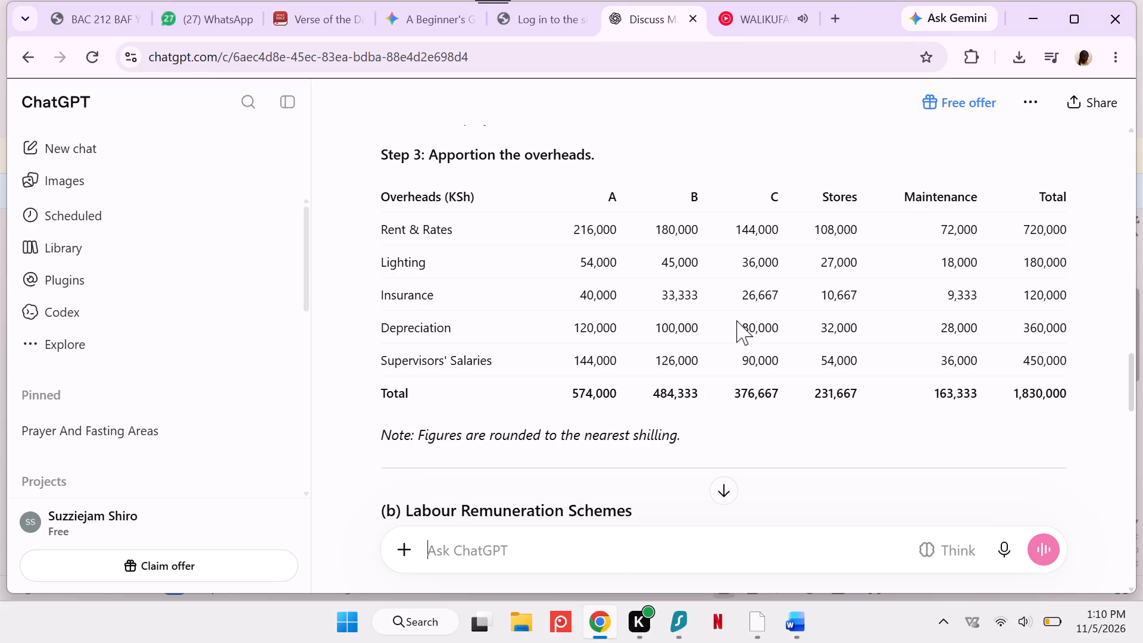
{"action": "scroll", "coordinate": [736, 320], "scroll_direction": "down", "scroll_amount": 1}
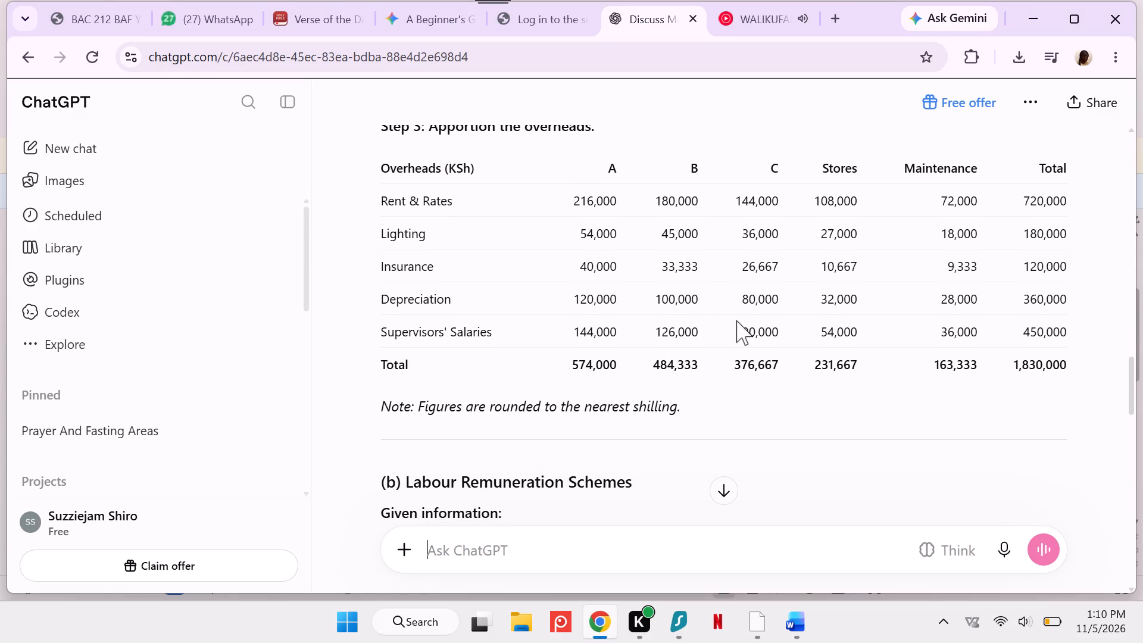
{"action": "scroll", "coordinate": [736, 320], "scroll_direction": "down", "scroll_amount": 1}
{"action": "scroll", "coordinate": [736, 320], "scroll_direction": "up", "scroll_amount": 1}
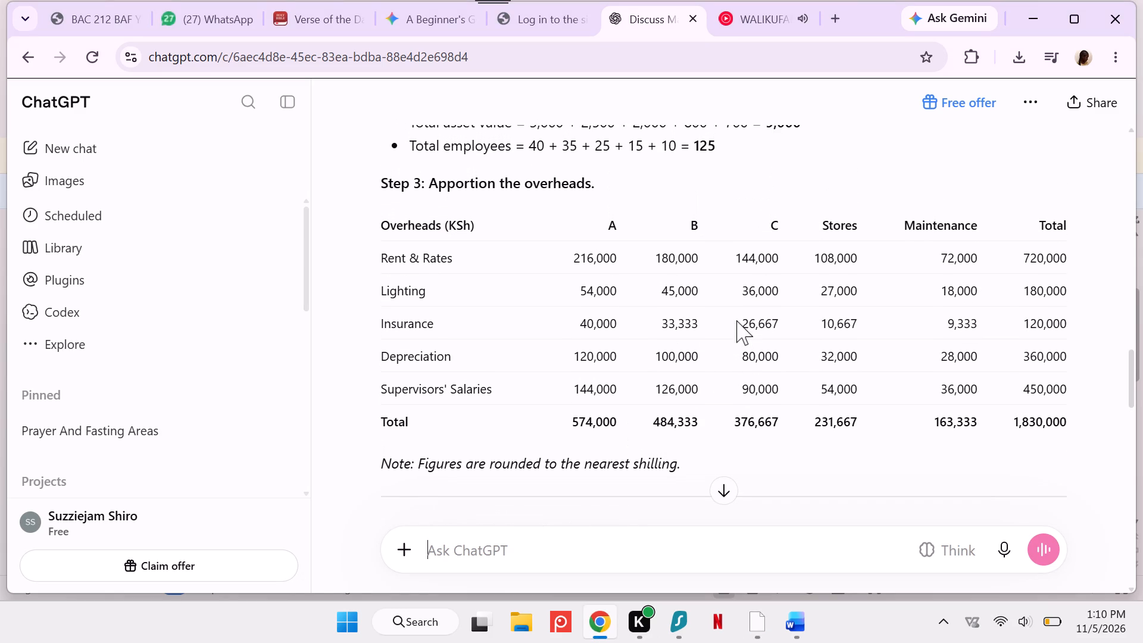
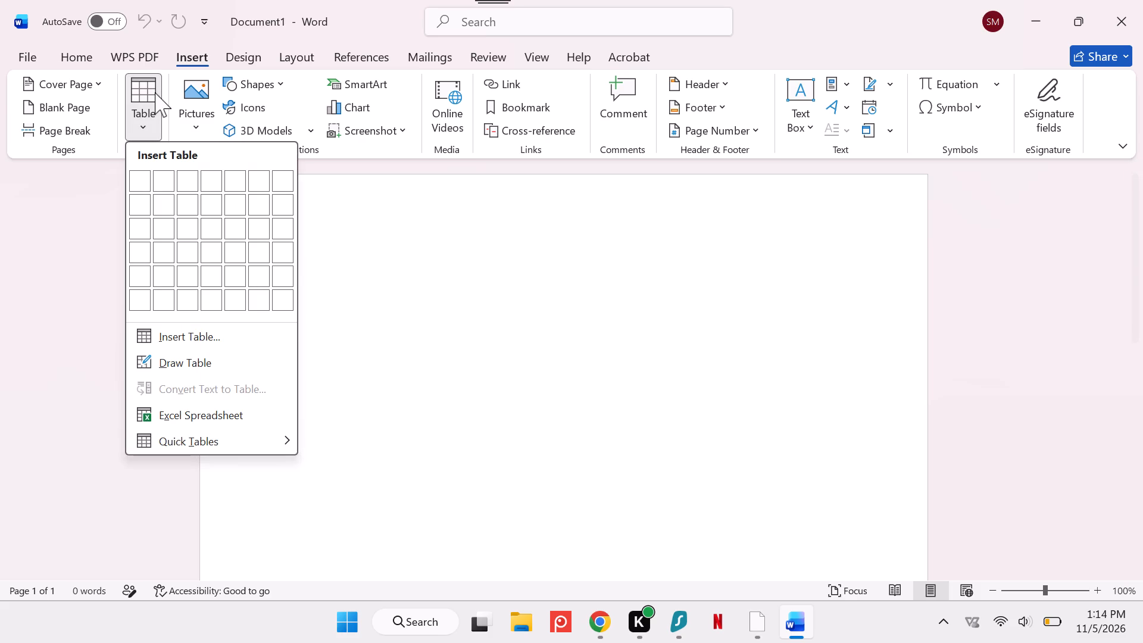
{"action": "left_click", "coordinate": [197, 336]}
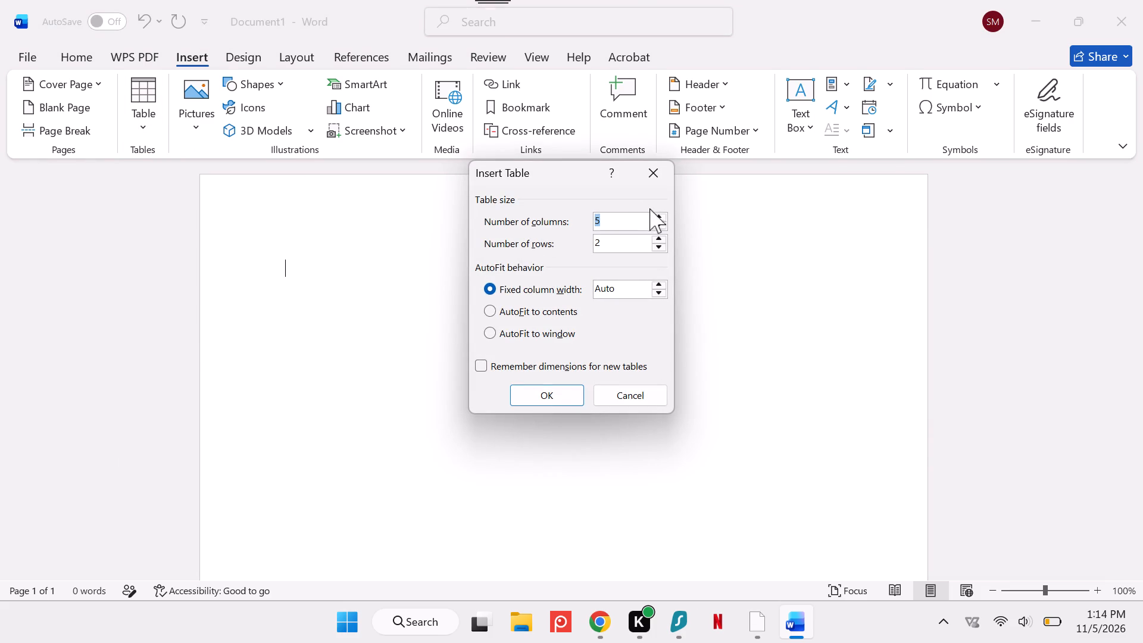
{"action": "left_click", "coordinate": [658, 217]}
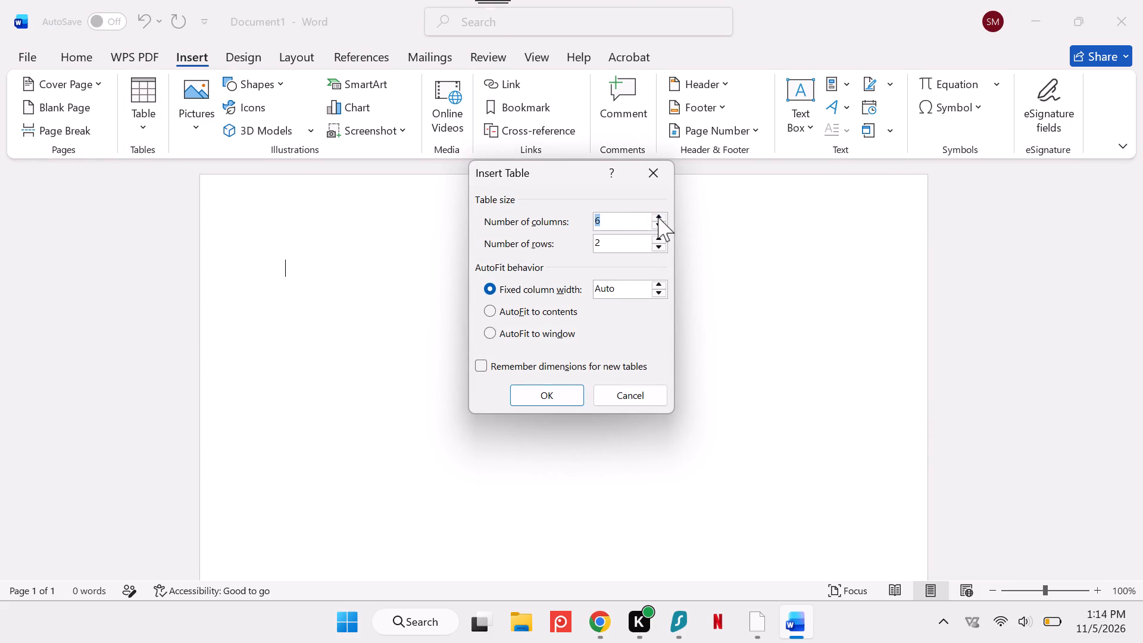
{"action": "double_click", "coordinate": [658, 217]}
{"action": "left_click", "coordinate": [658, 217]}
{"action": "left_click", "coordinate": [658, 217]}
{"action": "left_click", "coordinate": [660, 248]}
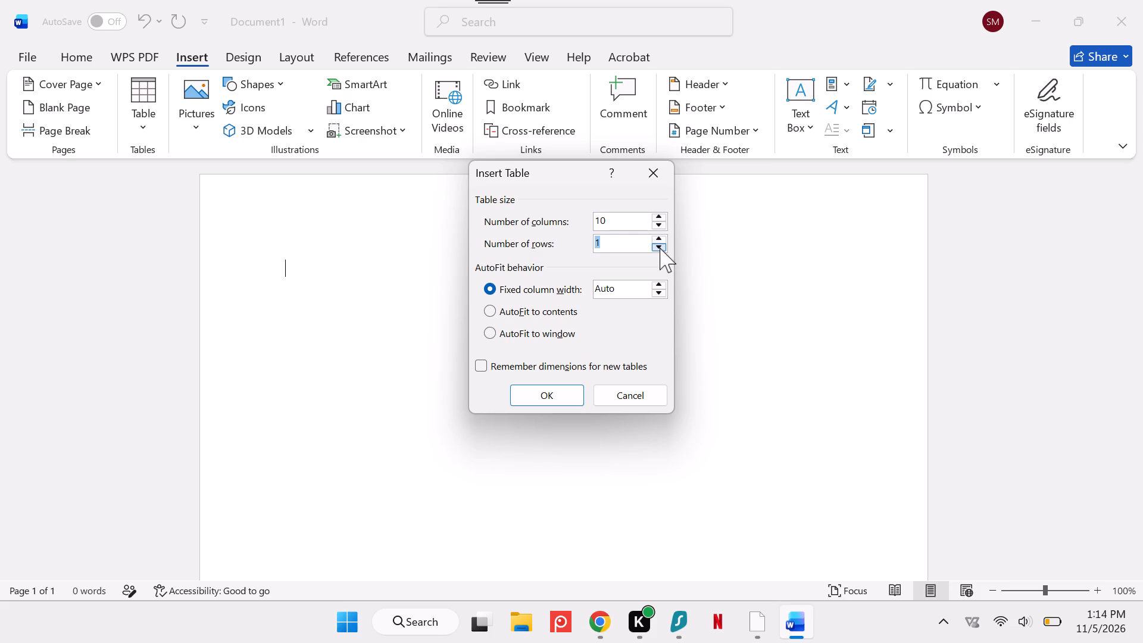
{"action": "left_click", "coordinate": [660, 248]}
{"action": "triple_click", "coordinate": [659, 238]}
{"action": "left_click", "coordinate": [659, 238]}
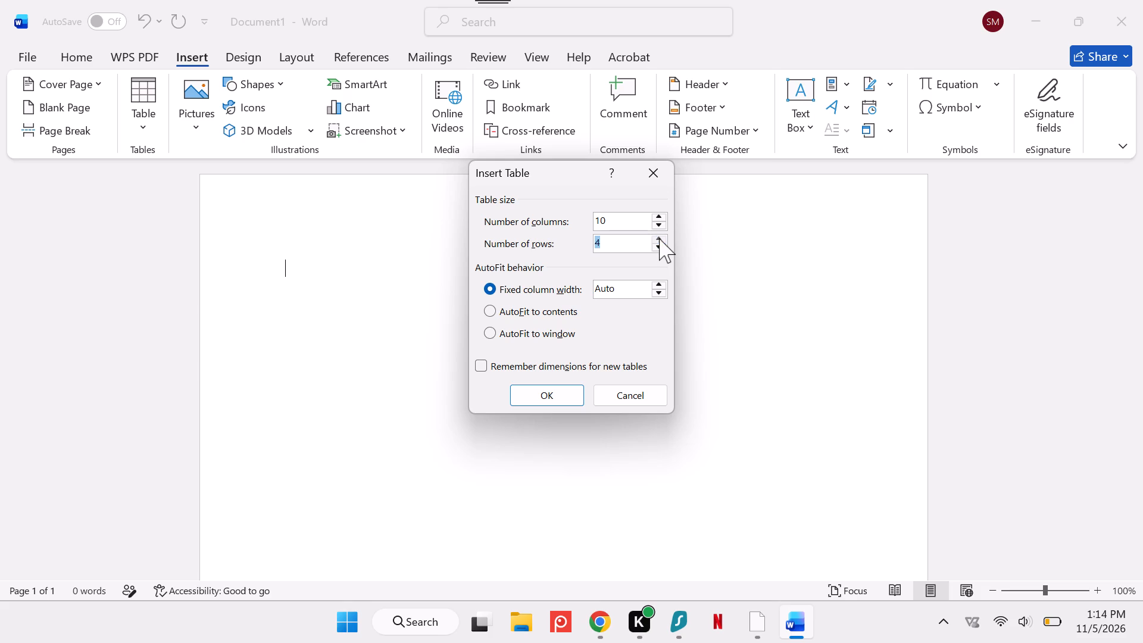
{"action": "left_click", "coordinate": [659, 238]}
{"action": "left_click", "coordinate": [659, 238]}
{"action": "left_click", "coordinate": [659, 238]}
{"action": "left_click", "coordinate": [544, 405]}
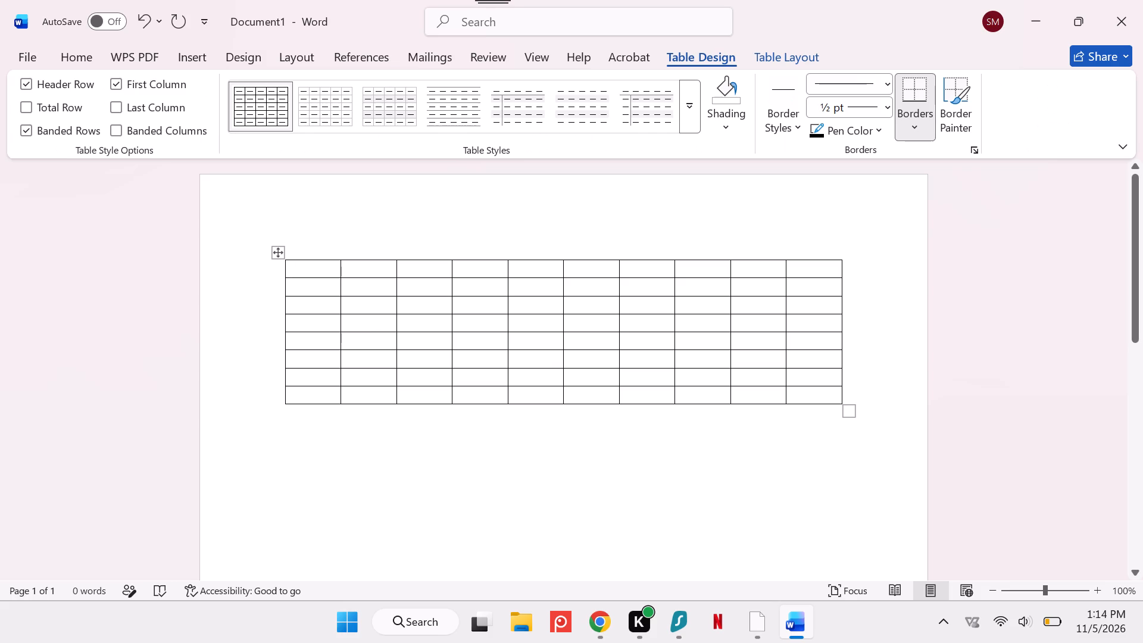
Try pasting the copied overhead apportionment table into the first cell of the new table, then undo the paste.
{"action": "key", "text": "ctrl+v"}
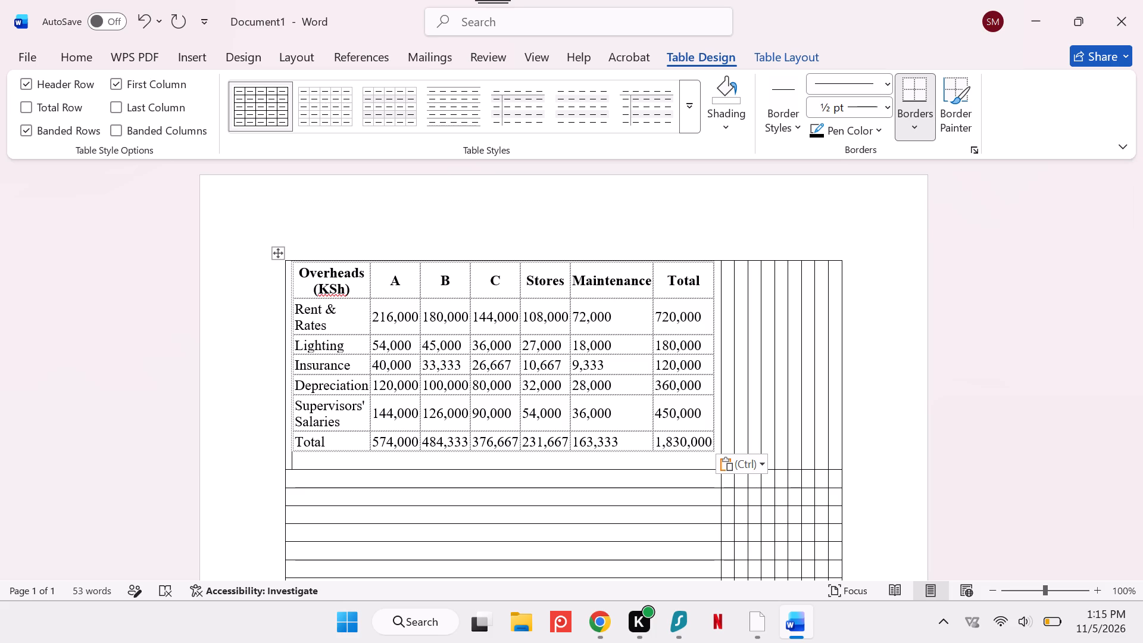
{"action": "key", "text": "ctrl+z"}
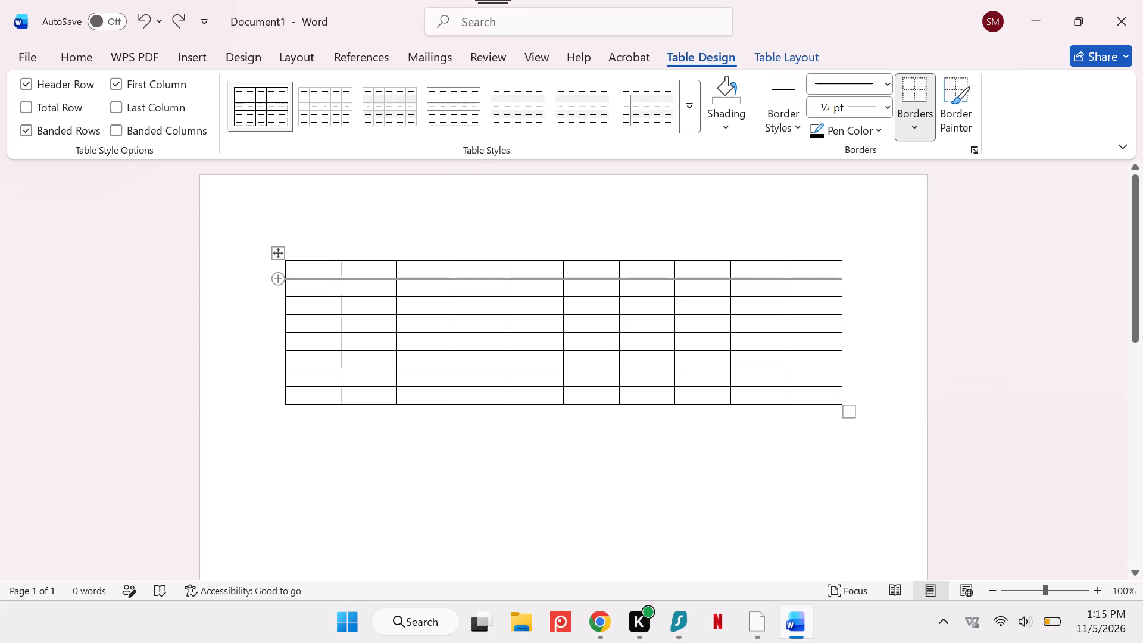
Widen the empty table's first column by extending the table's left edge into the page margin.
{"action": "left_click_drag", "start_coordinate": [285, 264], "coordinate": [453, 311]}
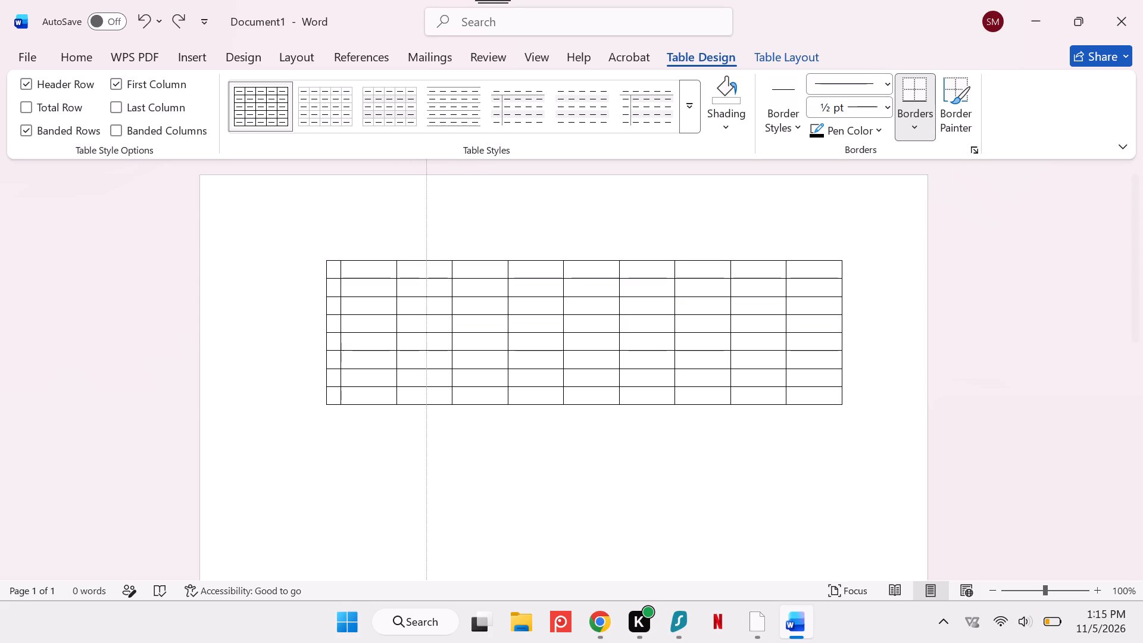
{"action": "left_click_drag", "start_coordinate": [453, 311], "coordinate": [264, 294]}
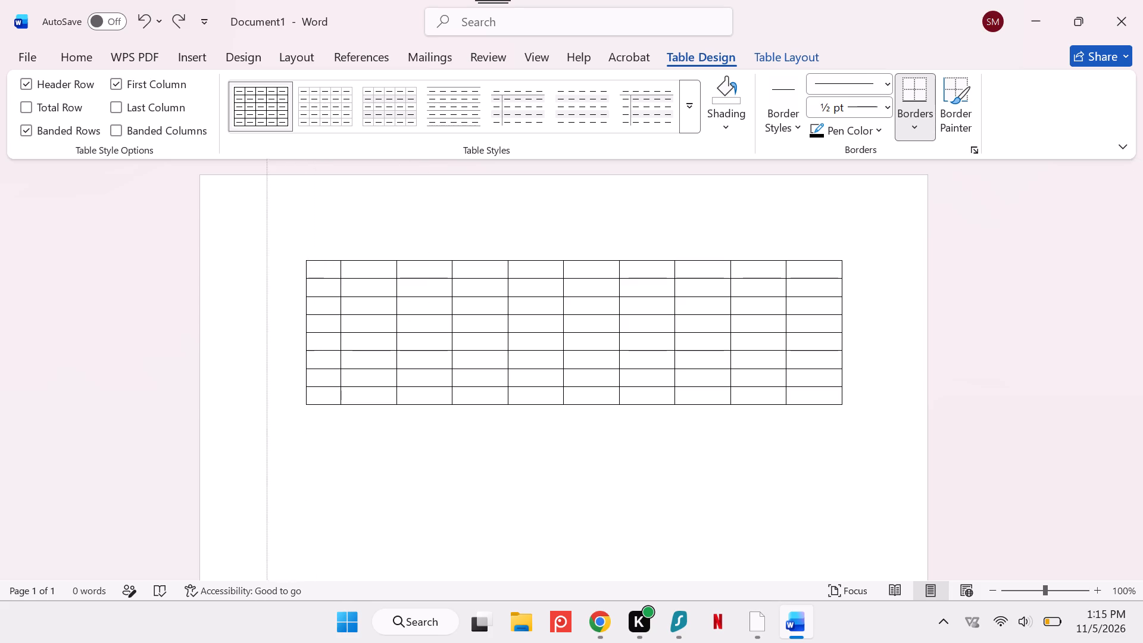
{"action": "left_click_drag", "start_coordinate": [264, 294], "coordinate": [241, 296]}
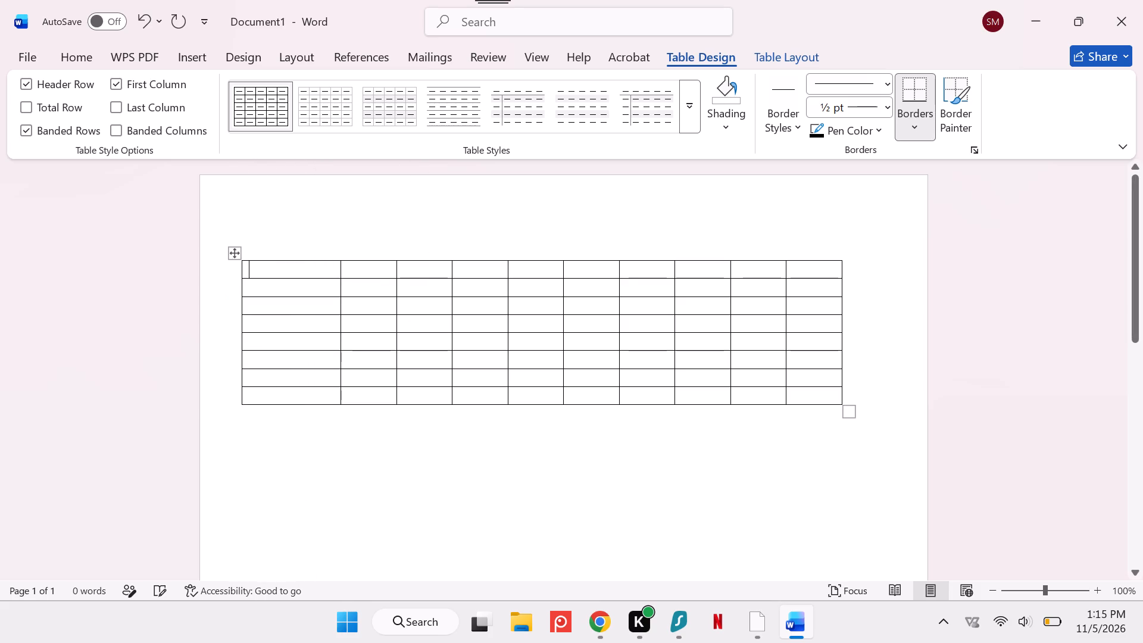
{"action": "left_click", "coordinate": [470, 355]}
Select the whole empty table and paste the copied overhead apportionment table, placing it directly above the empty grid.
{"action": "left_click", "coordinate": [889, 367]}
{"action": "left_click_drag", "start_coordinate": [889, 367], "coordinate": [802, 355]}
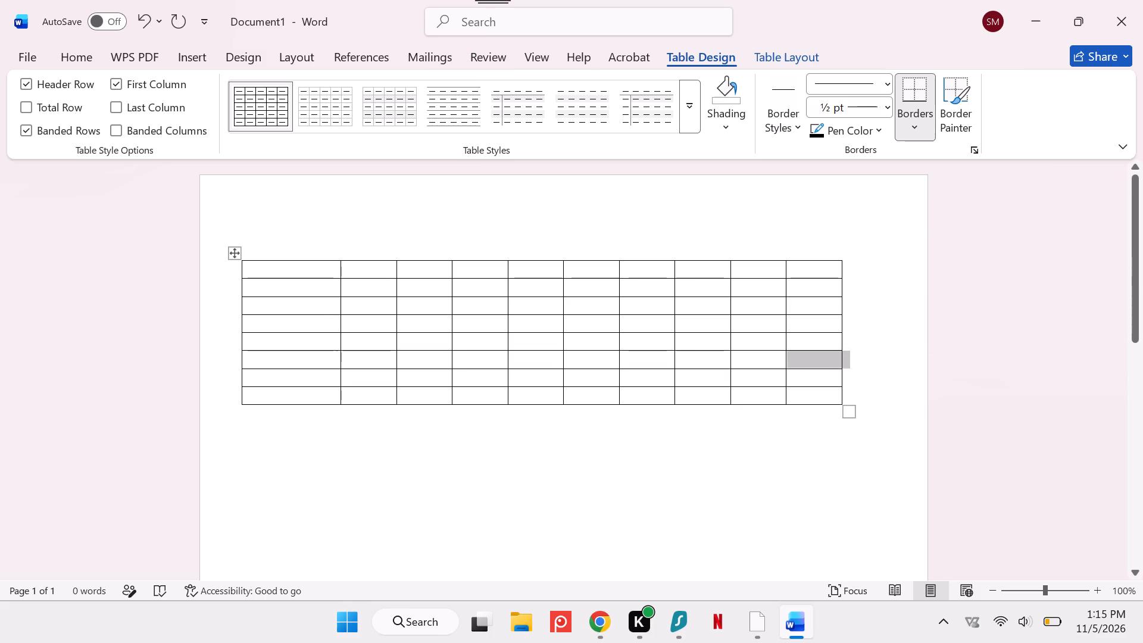
{"action": "left_click", "coordinate": [252, 249]}
{"action": "left_click_drag", "start_coordinate": [252, 249], "coordinate": [639, 277]}
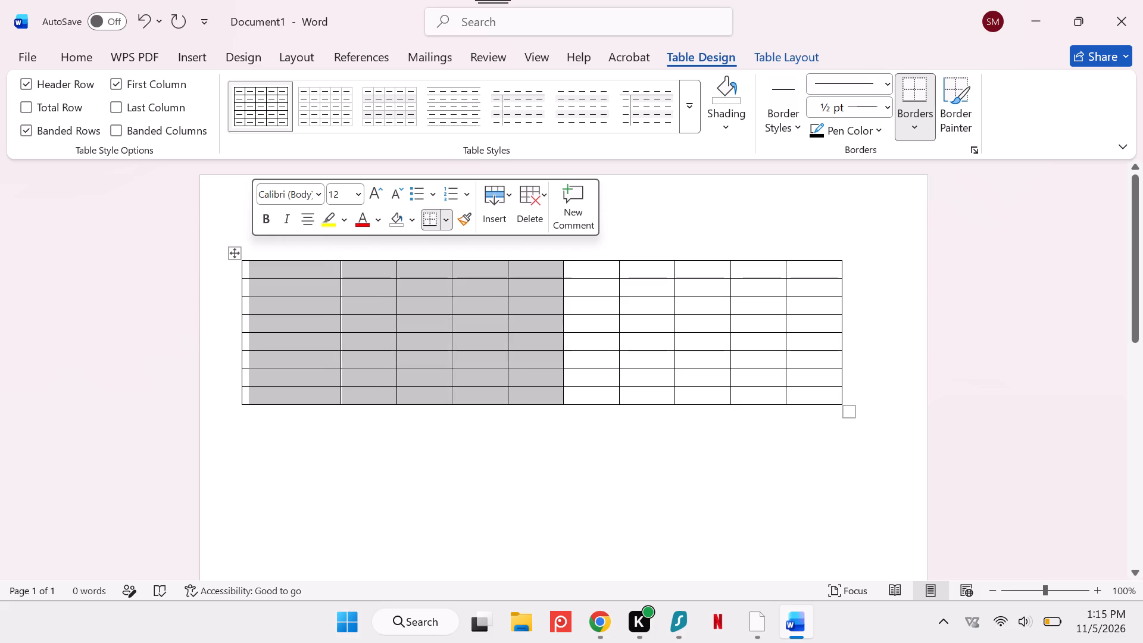
{"action": "left_click_drag", "start_coordinate": [639, 277], "coordinate": [888, 315]}
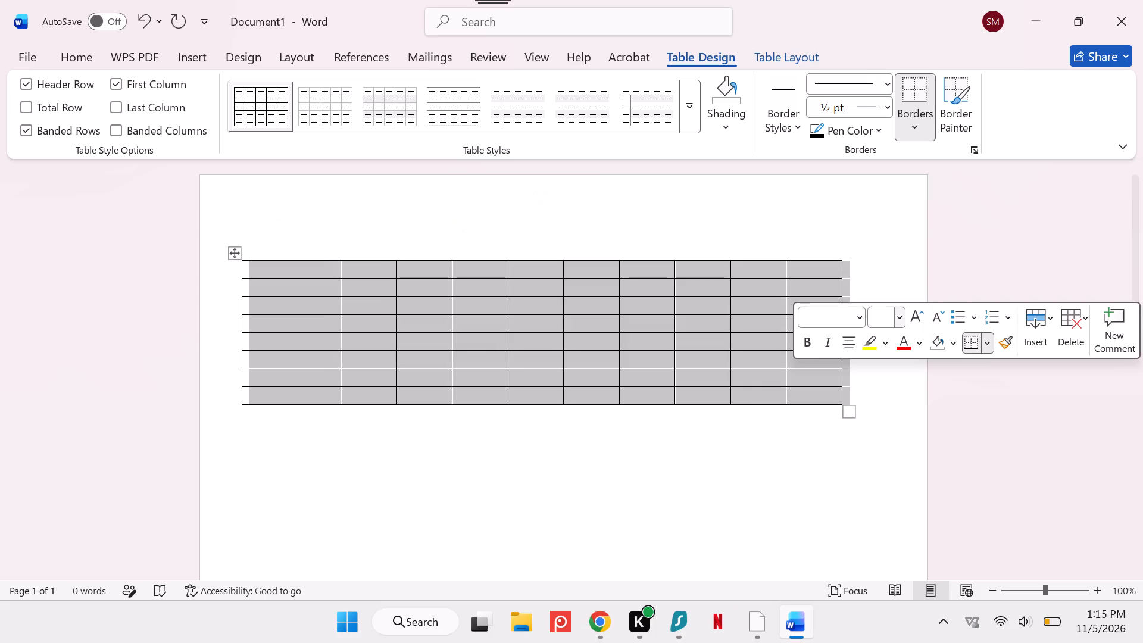
{"action": "key", "text": "ctrl+v"}
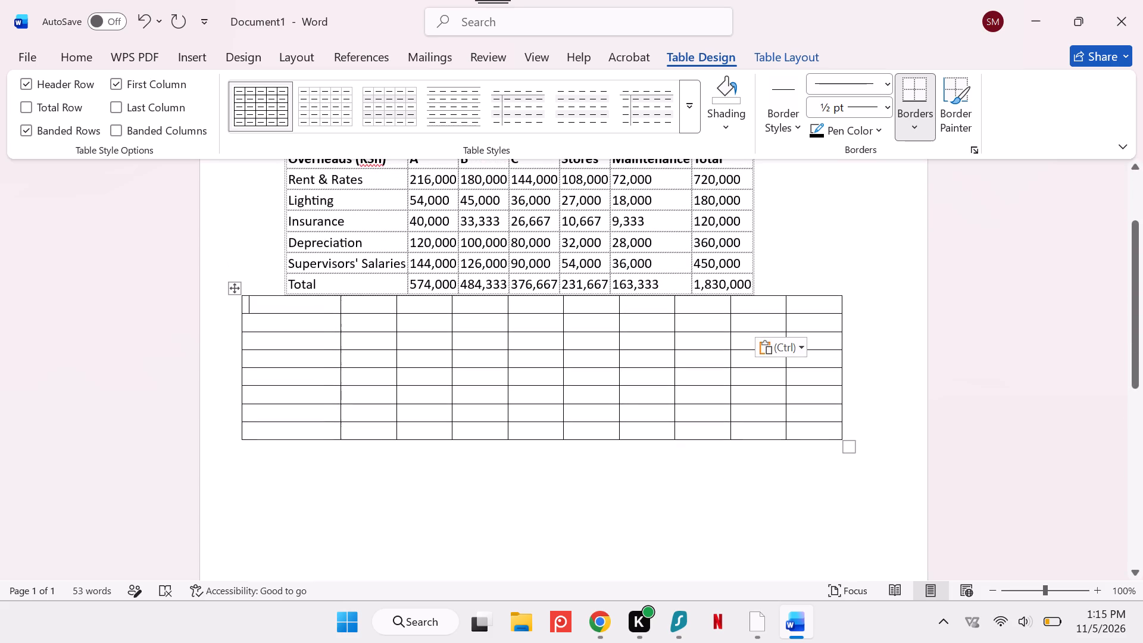
{"action": "left_click", "coordinate": [814, 305]}
Move the Overheads (KSh) column, from its header through Total, out of the pasted table into the empty table's first column.
{"action": "scroll", "coordinate": [814, 305], "scroll_direction": "up", "scroll_amount": 1}
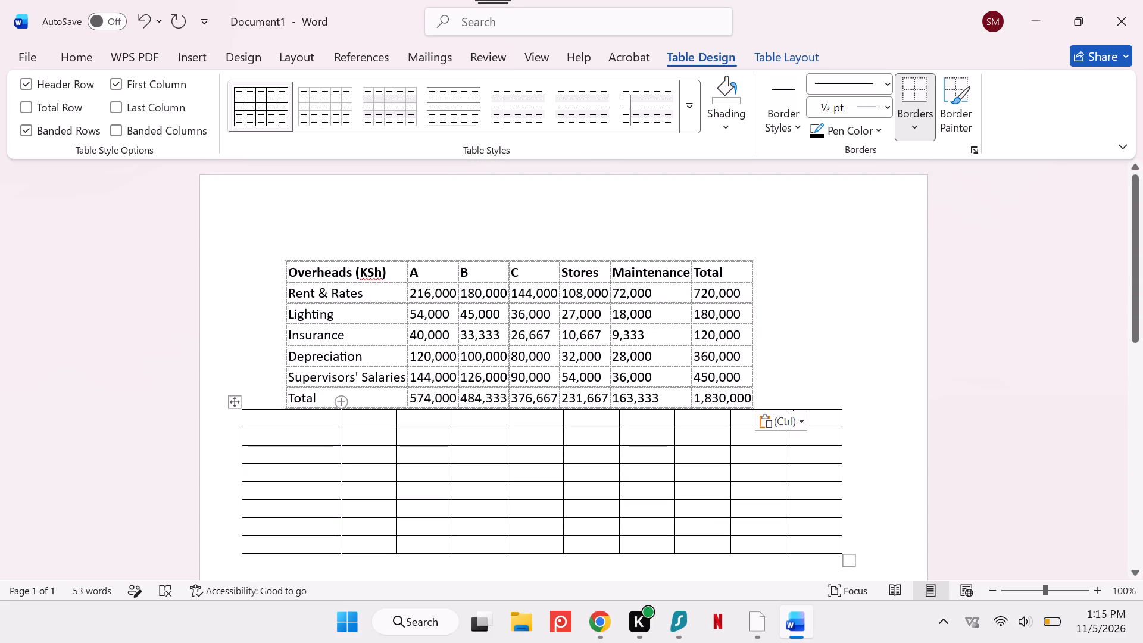
{"action": "left_click_drag", "start_coordinate": [330, 394], "coordinate": [285, 292]}
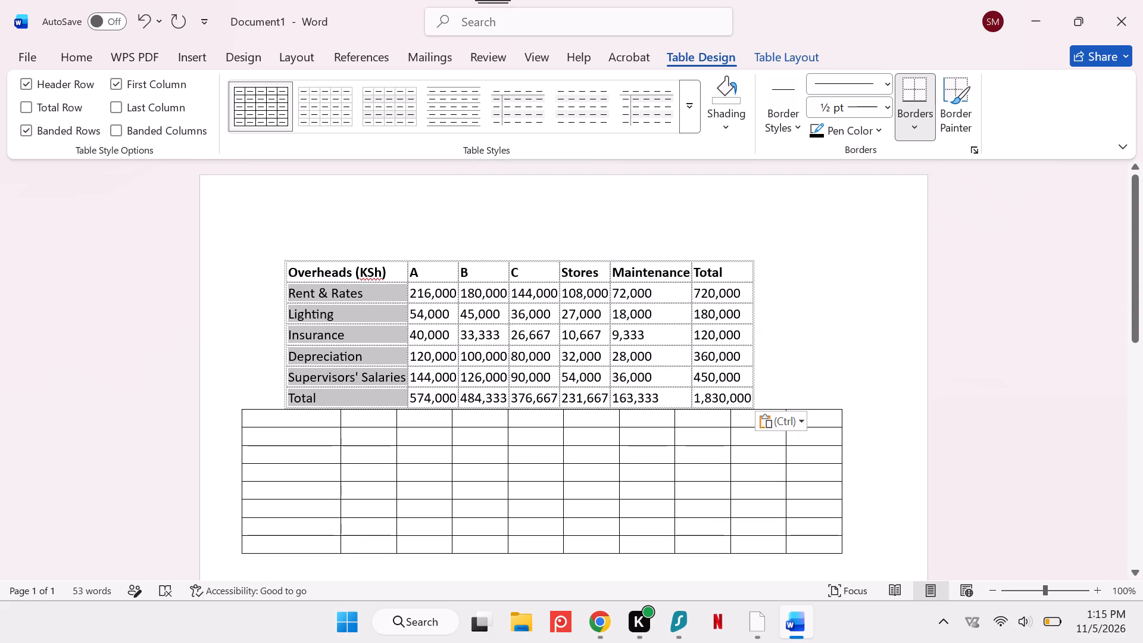
{"action": "left_click_drag", "start_coordinate": [285, 292], "coordinate": [285, 274]}
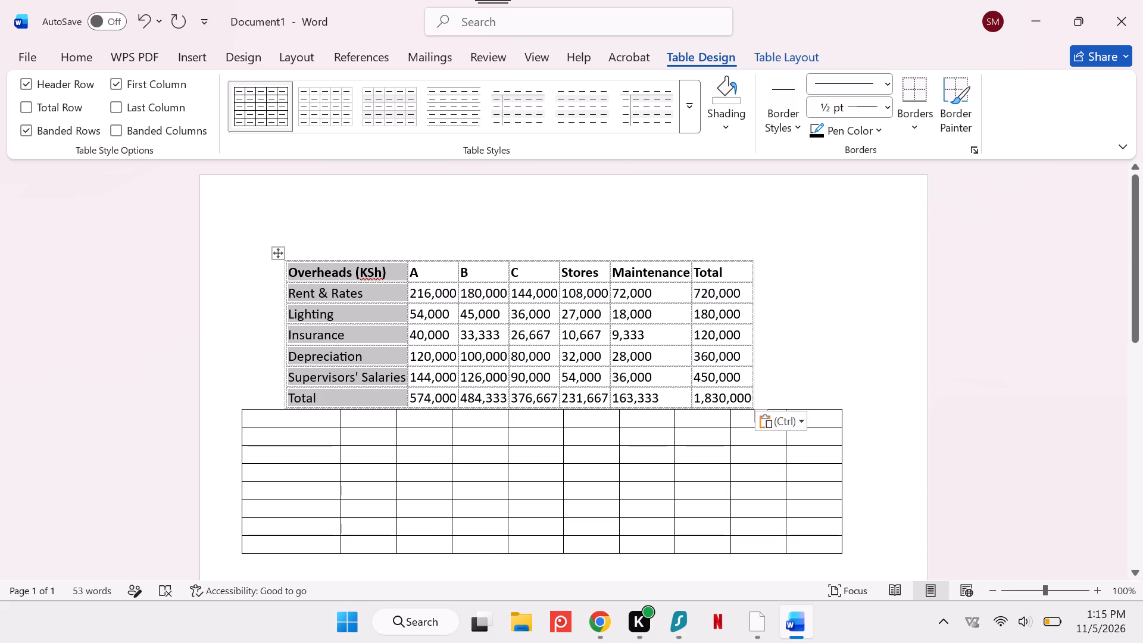
{"action": "key", "text": "ctrl+x"}
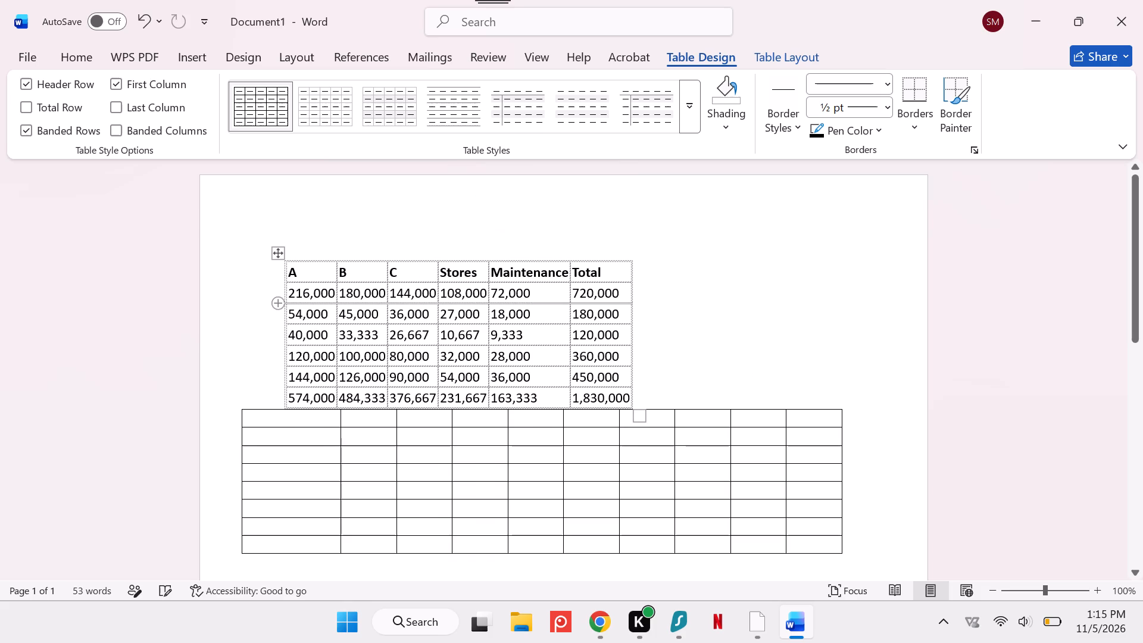
{"action": "left_click", "coordinate": [283, 425]}
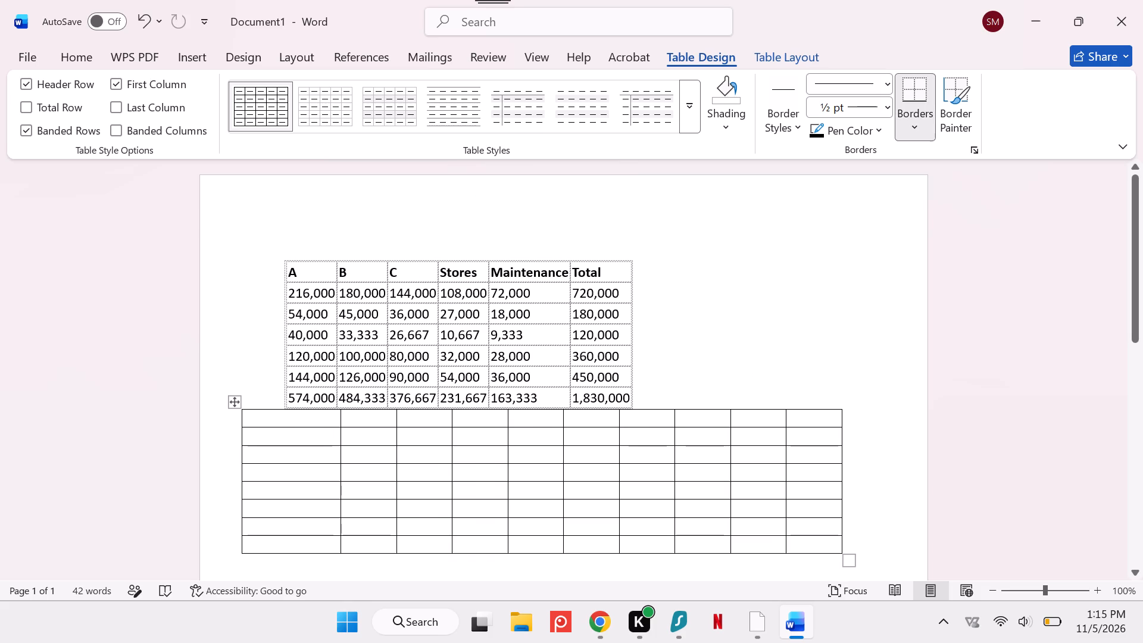
{"action": "key", "text": "ctrl+v"}
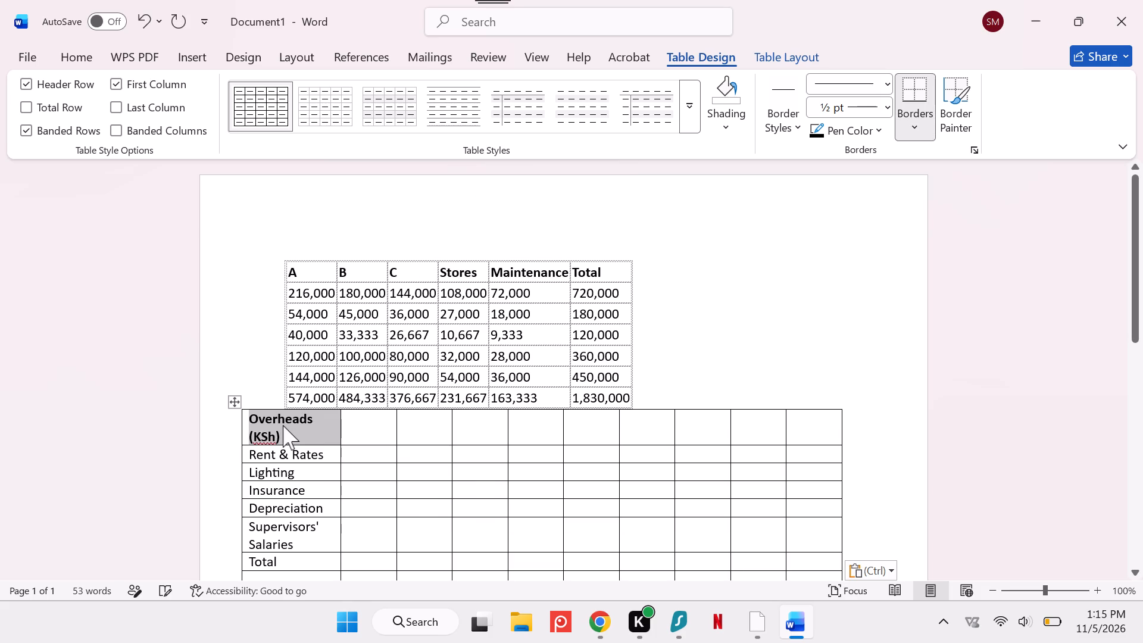
{"action": "scroll", "coordinate": [283, 425], "scroll_direction": "down", "scroll_amount": 1}
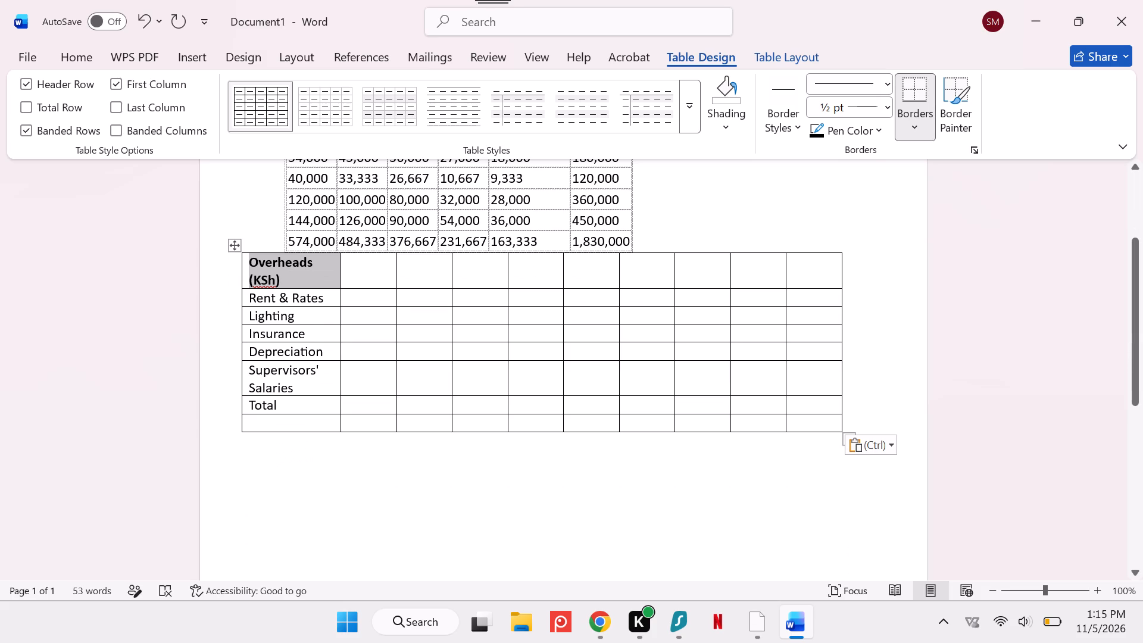
{"action": "left_click", "coordinate": [601, 622]}
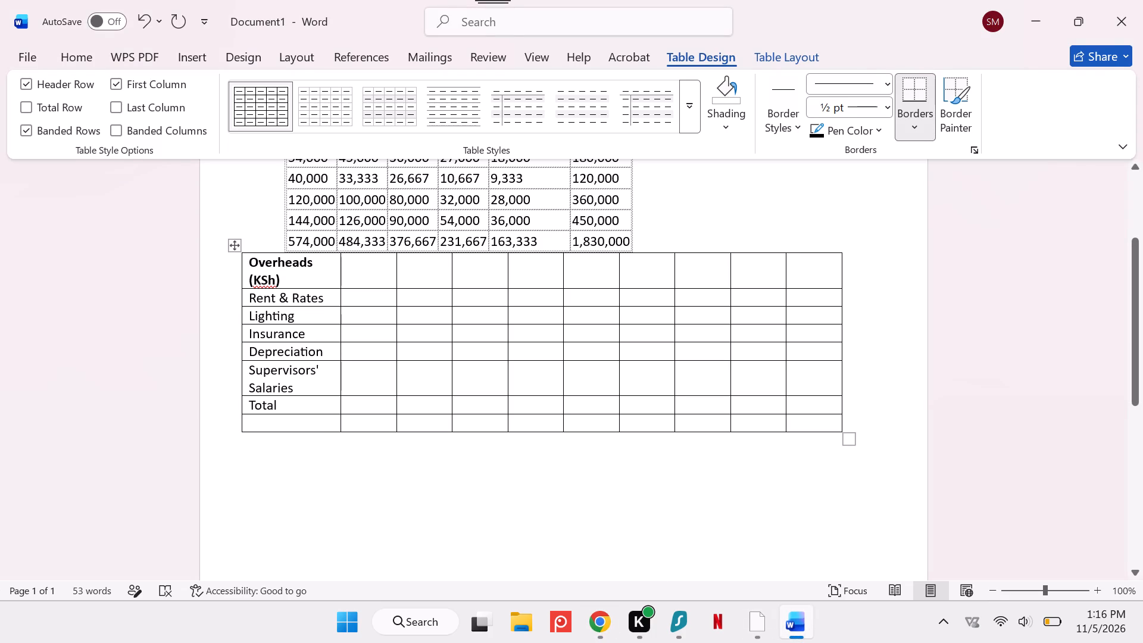
{"action": "scroll", "coordinate": [573, 318], "scroll_direction": "up", "scroll_amount": 2}
{"action": "left_click", "coordinate": [667, 305]}
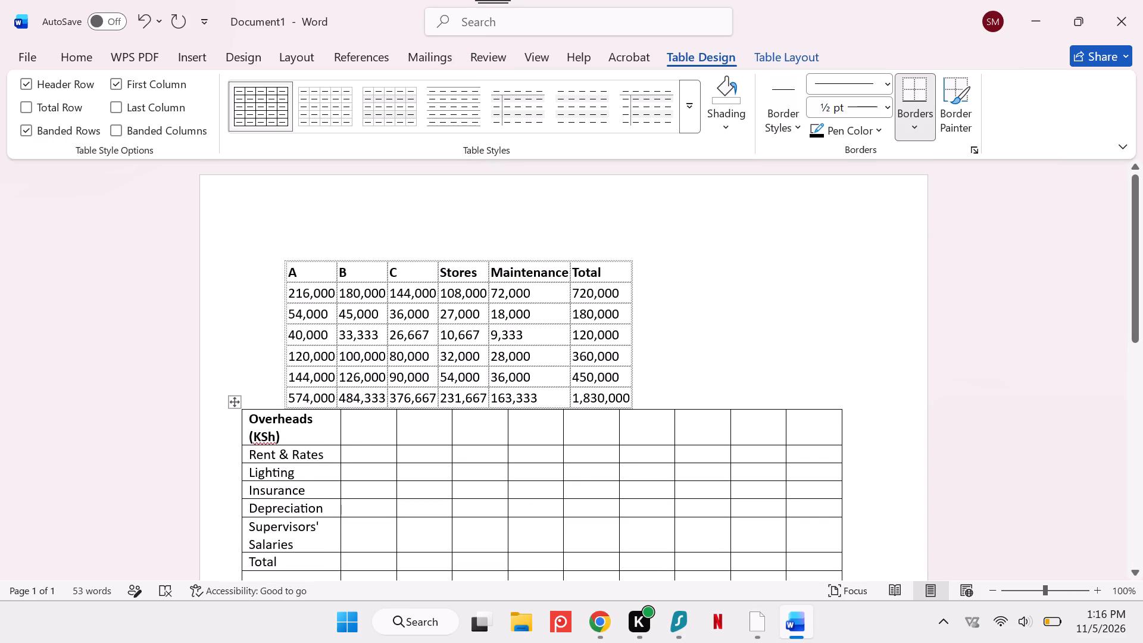
{"action": "key", "text": "ctrl+v"}
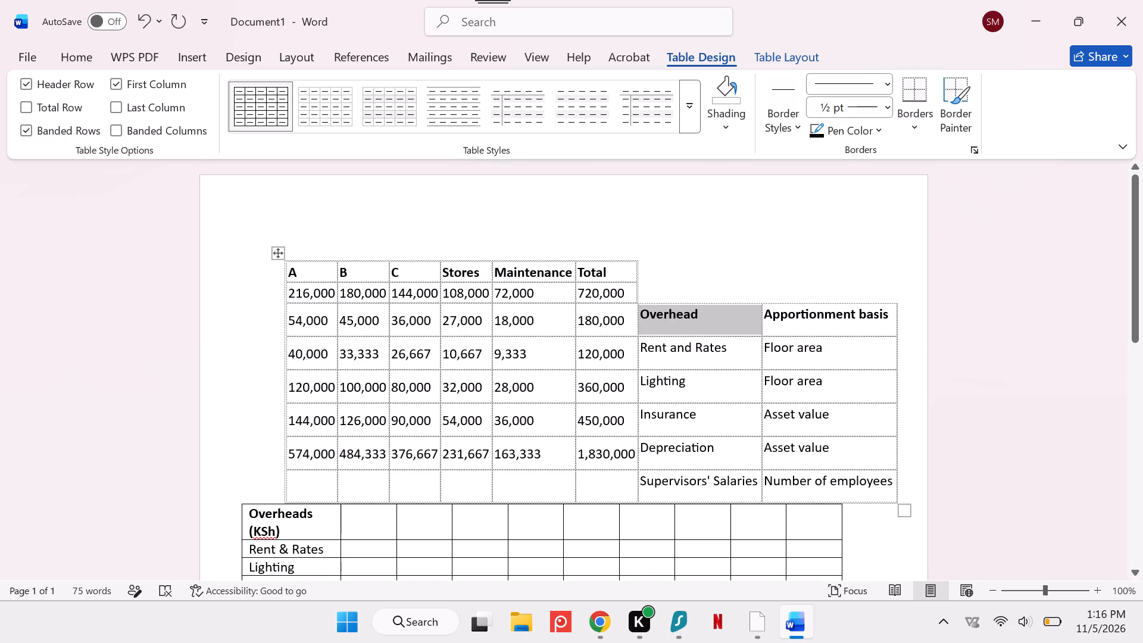
Move the Apportionment basis column, from its header through Number of employees, into the second column of the lower bordered table.
{"action": "left_click_drag", "start_coordinate": [766, 317], "coordinate": [845, 479]}
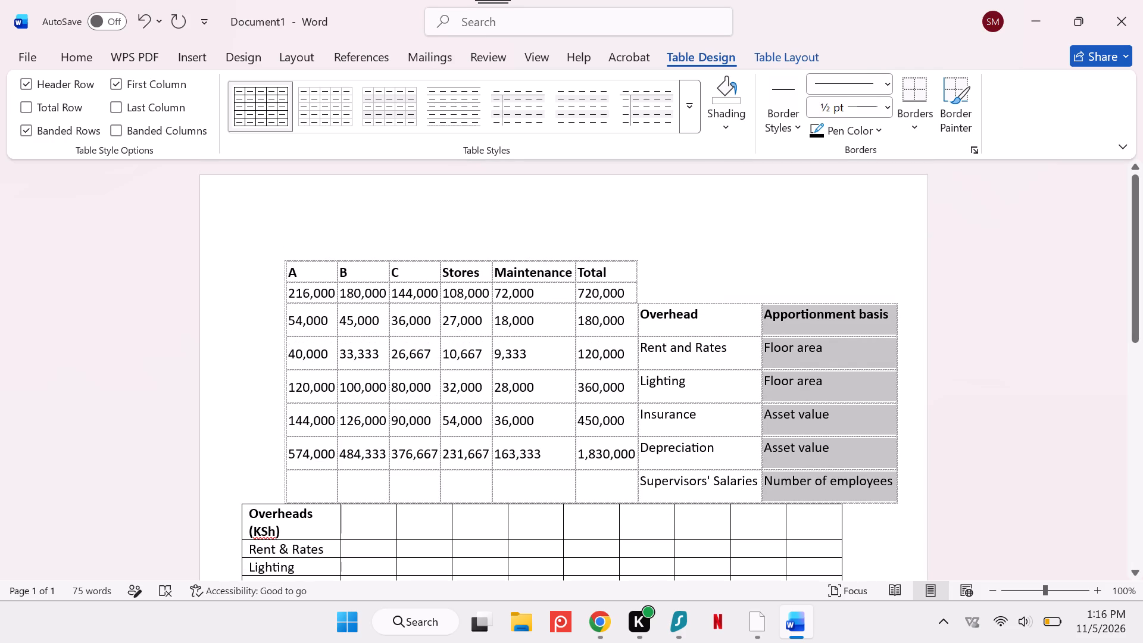
{"action": "left_click_drag", "start_coordinate": [845, 479], "coordinate": [845, 484]}
{"action": "key", "text": "ctrl+x"}
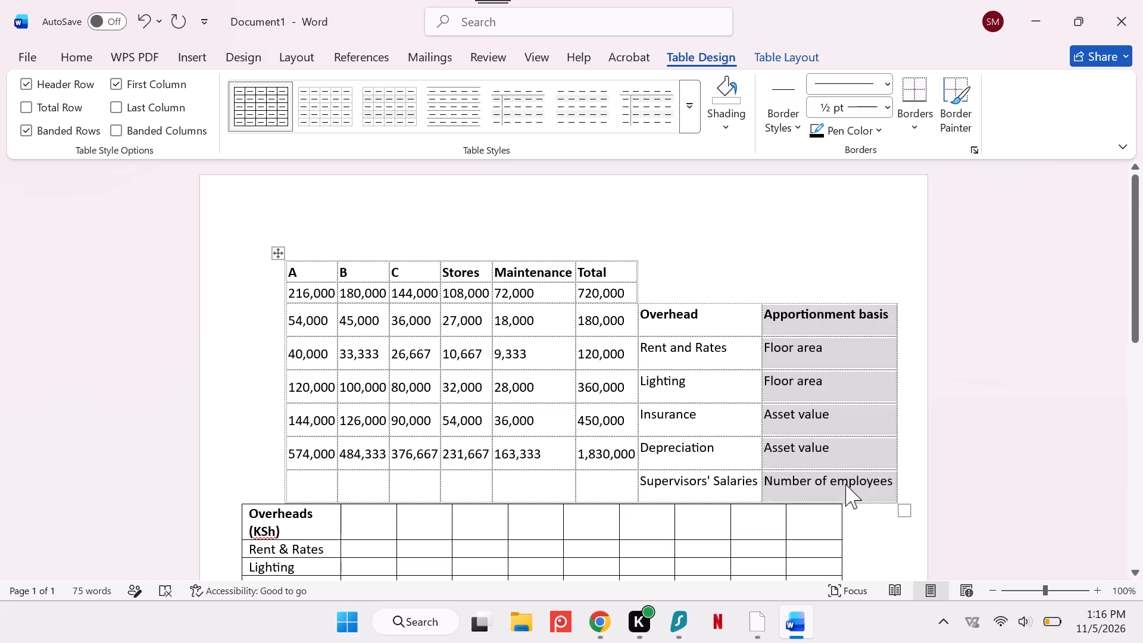
{"action": "scroll", "coordinate": [729, 404], "scroll_direction": "down", "scroll_amount": 1}
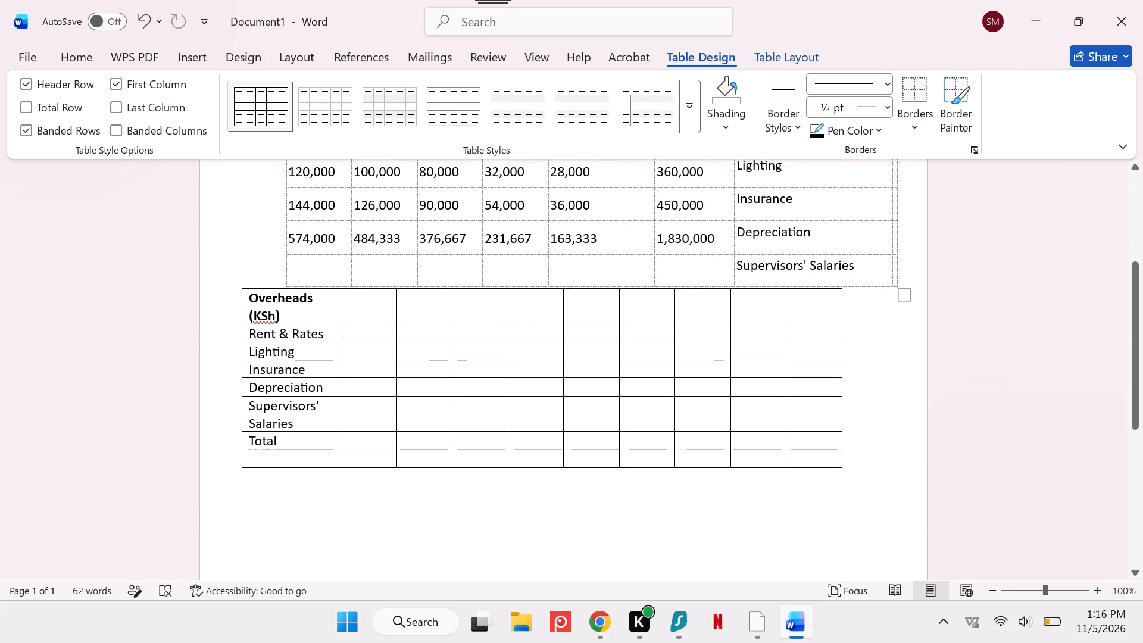
{"action": "left_click", "coordinate": [368, 311]}
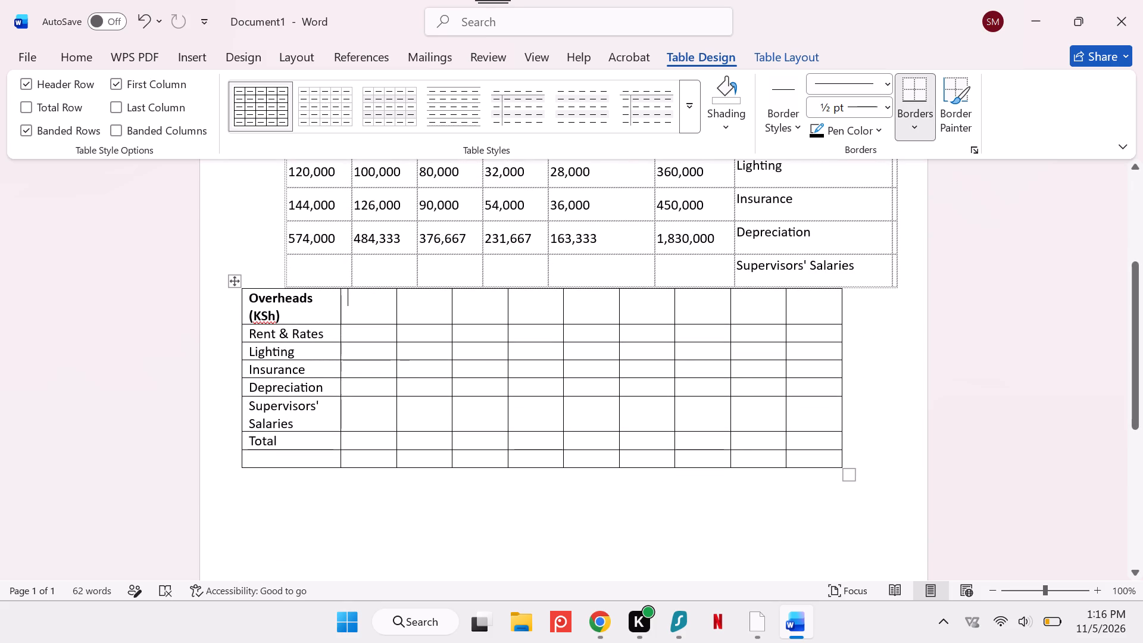
{"action": "key", "text": "ctrl+v"}
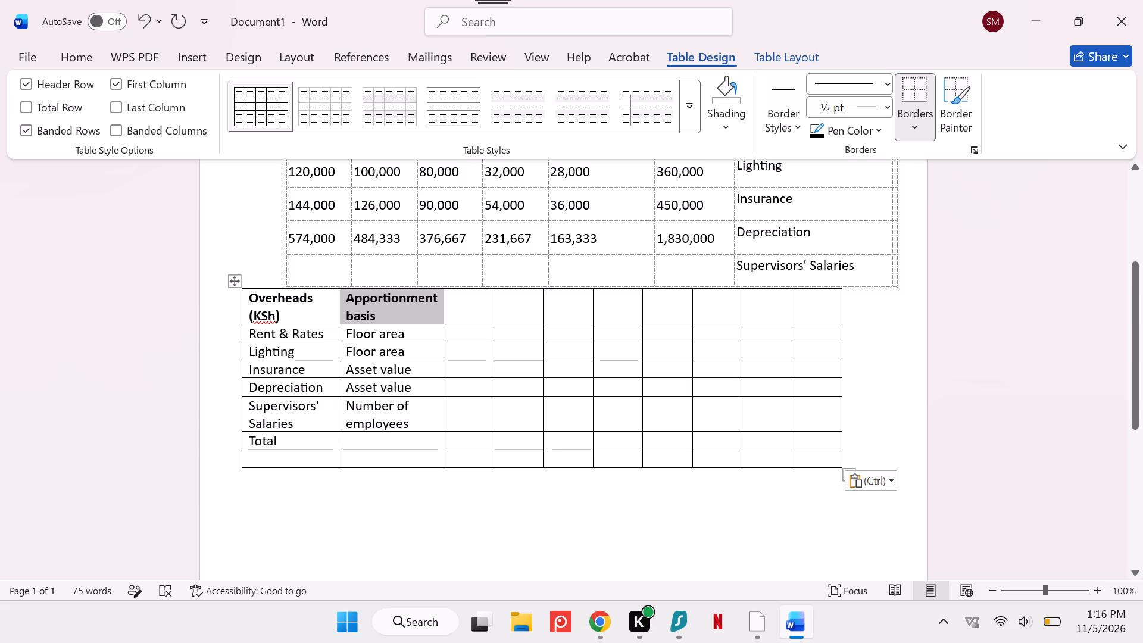
Widen the Apportionment basis column of the lower table down all rows so every entry, including Number of employees, fits on one line.
{"action": "left_click_drag", "start_coordinate": [442, 305], "coordinate": [478, 305]}
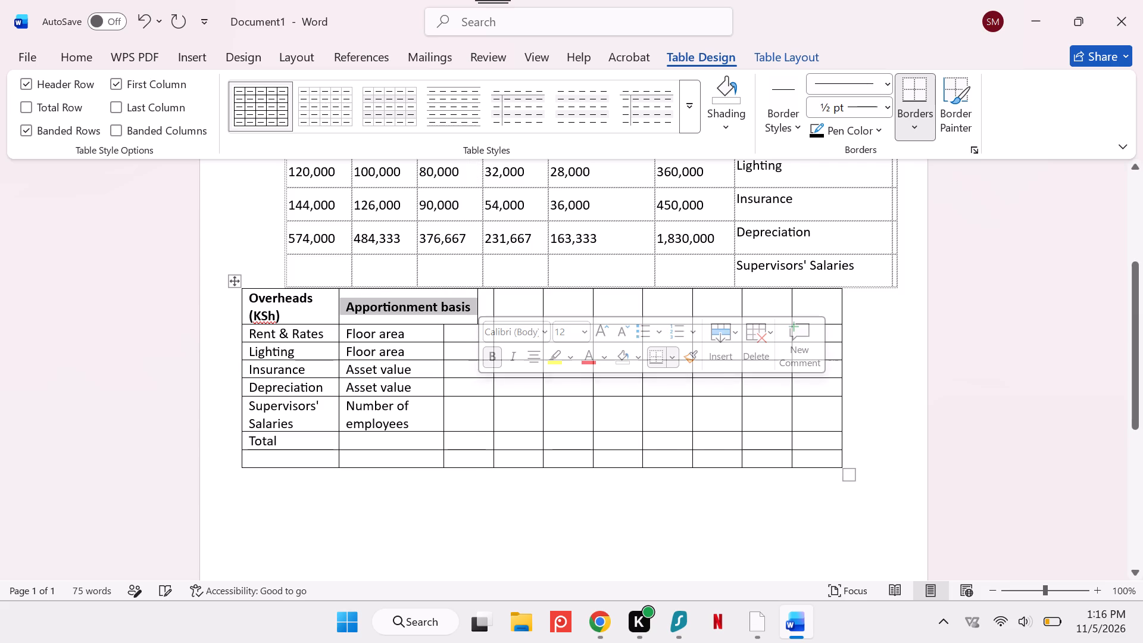
{"action": "left_click_drag", "start_coordinate": [441, 330], "coordinate": [489, 310]}
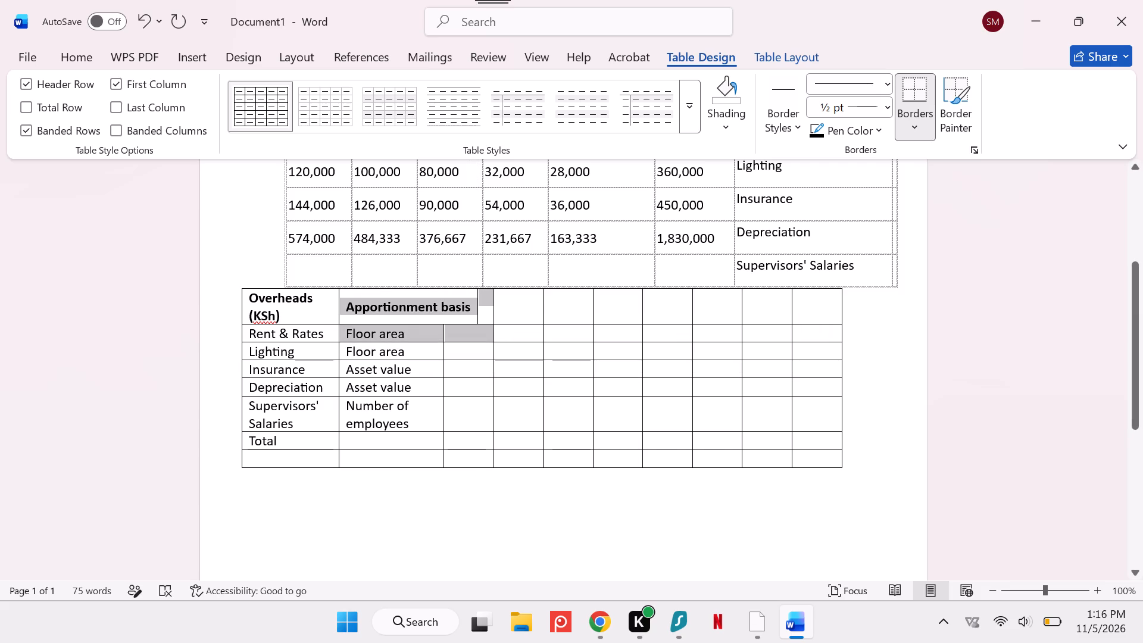
{"action": "left_click_drag", "start_coordinate": [489, 310], "coordinate": [480, 303]}
{"action": "left_click_drag", "start_coordinate": [480, 303], "coordinate": [474, 303]}
{"action": "left_click_drag", "start_coordinate": [474, 303], "coordinate": [451, 306]}
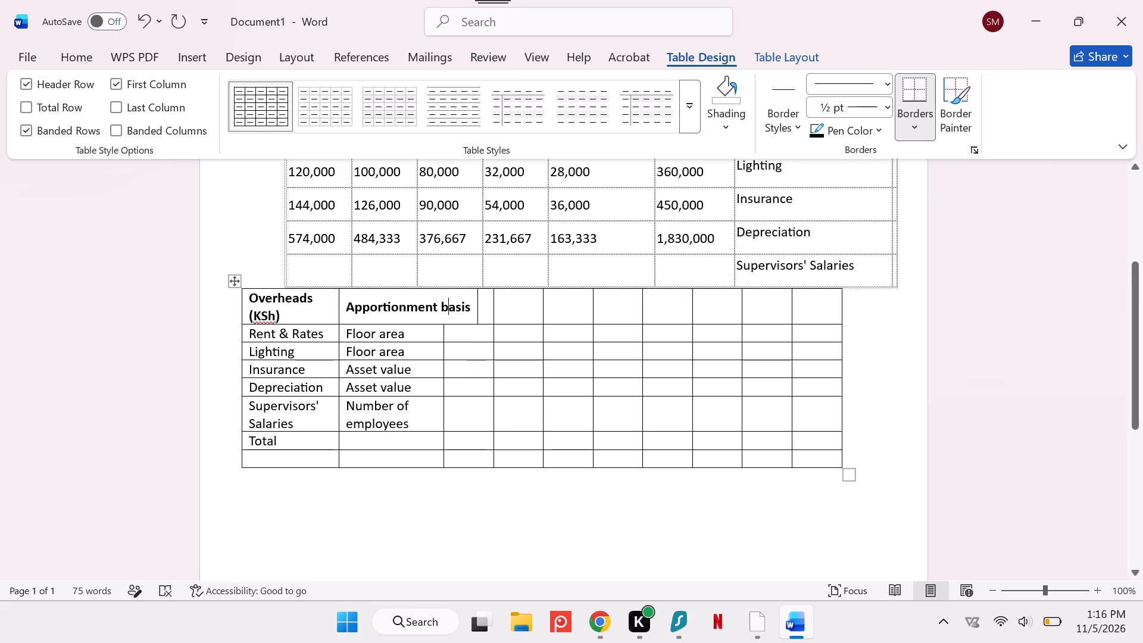
{"action": "left_click_drag", "start_coordinate": [442, 335], "coordinate": [460, 335]}
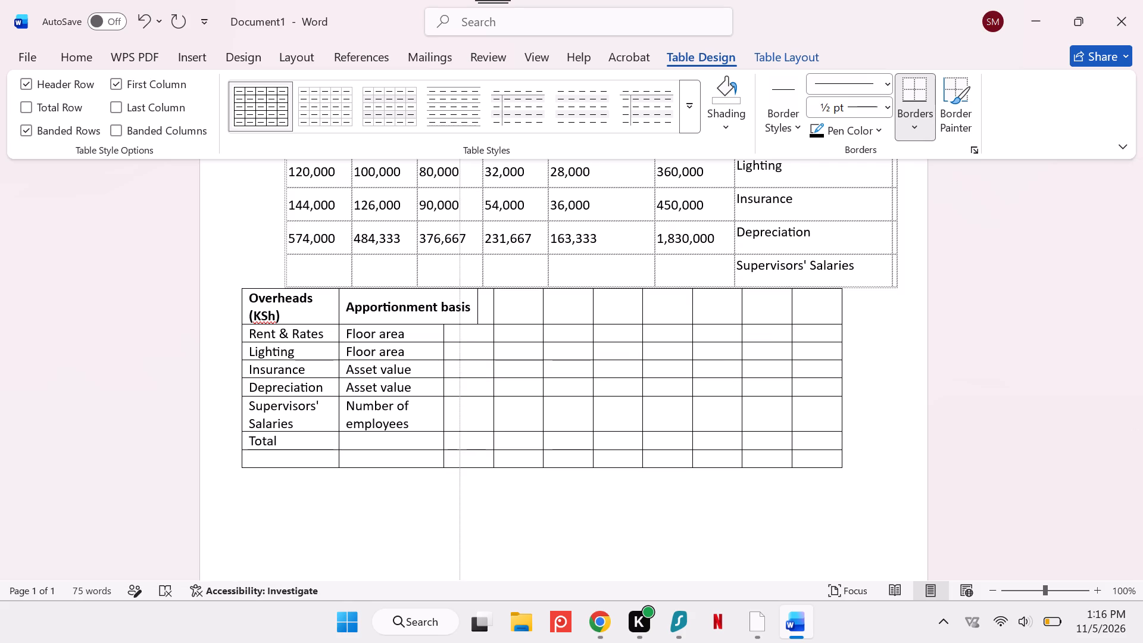
{"action": "left_click_drag", "start_coordinate": [460, 335], "coordinate": [479, 333]}
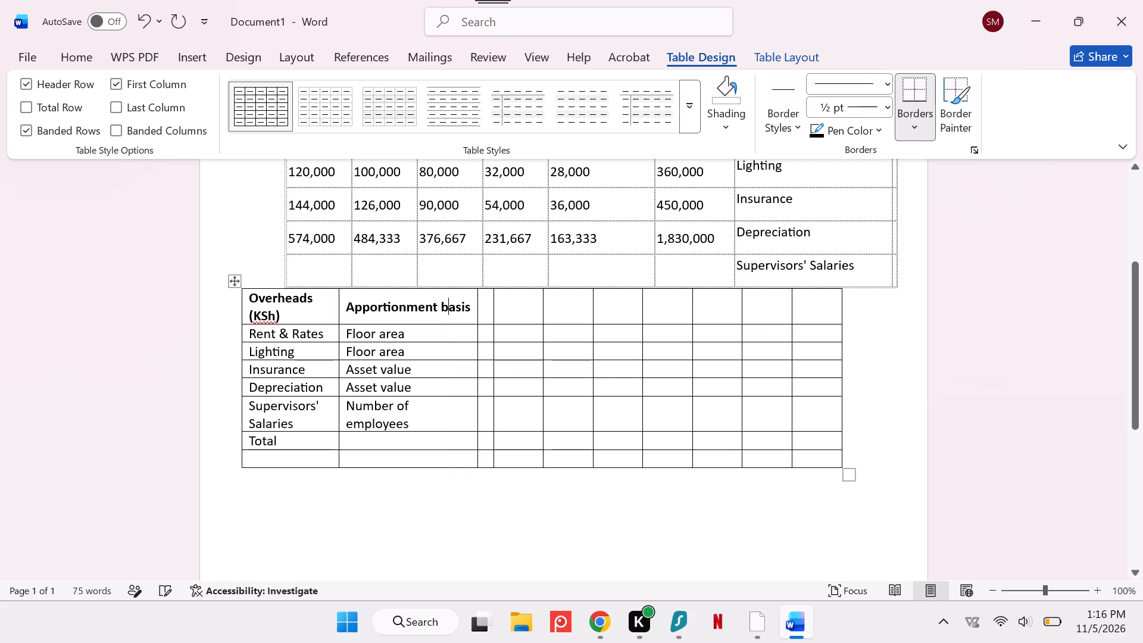
{"action": "double_click", "coordinate": [477, 320]}
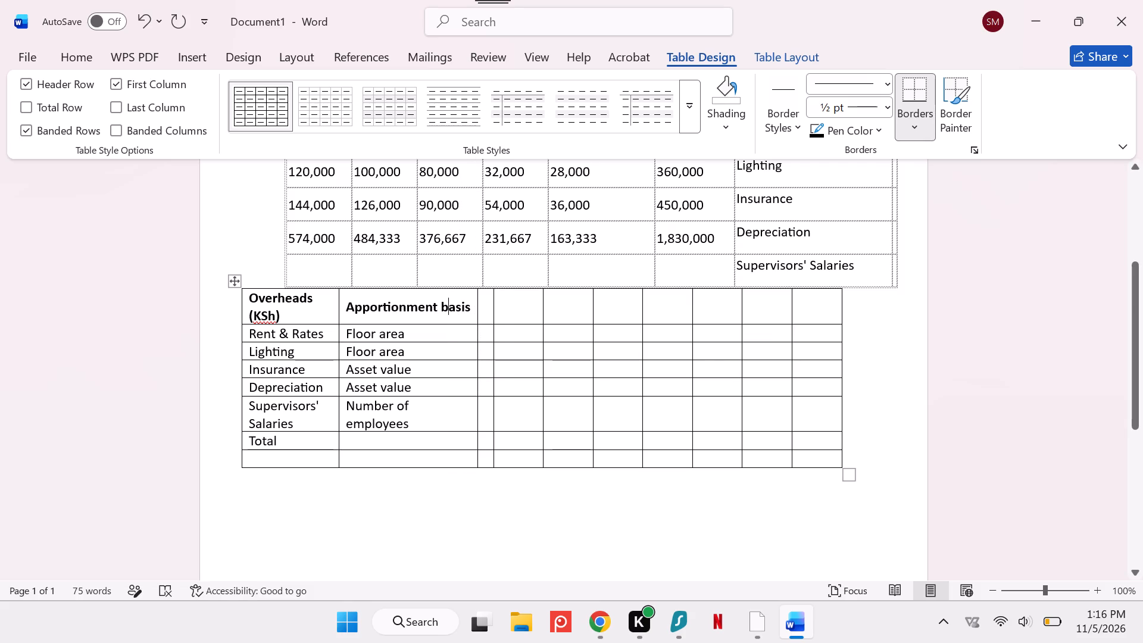
{"action": "left_click", "coordinate": [477, 320]}
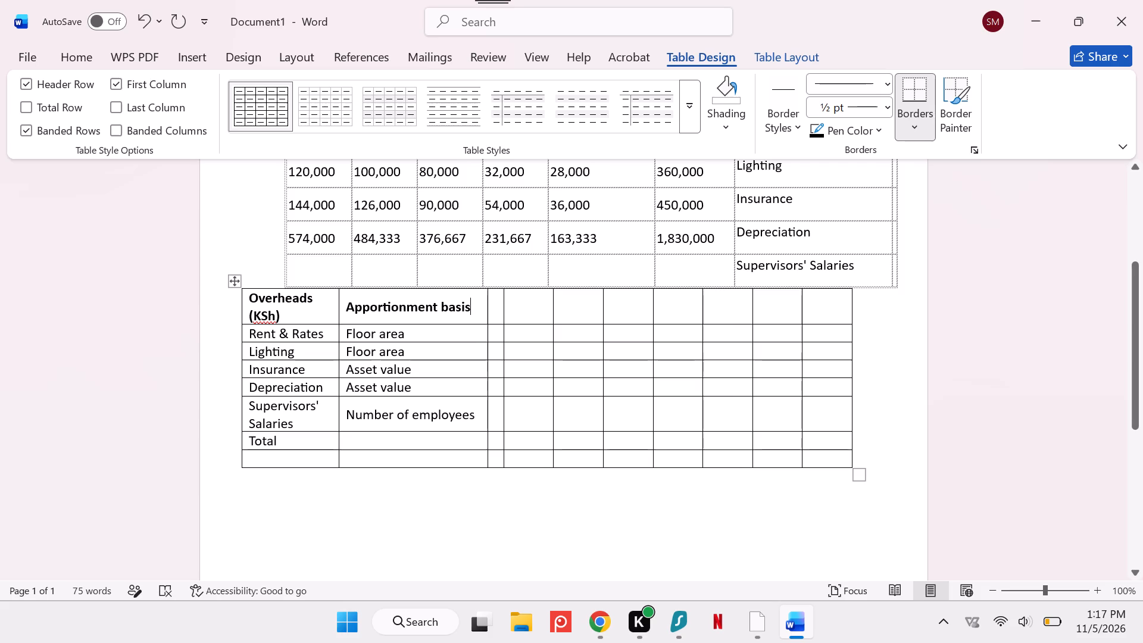
Auto-fit the lower table's first column so the Overheads (KSh) header fits on one line.
{"action": "triple_click", "coordinate": [336, 306]}
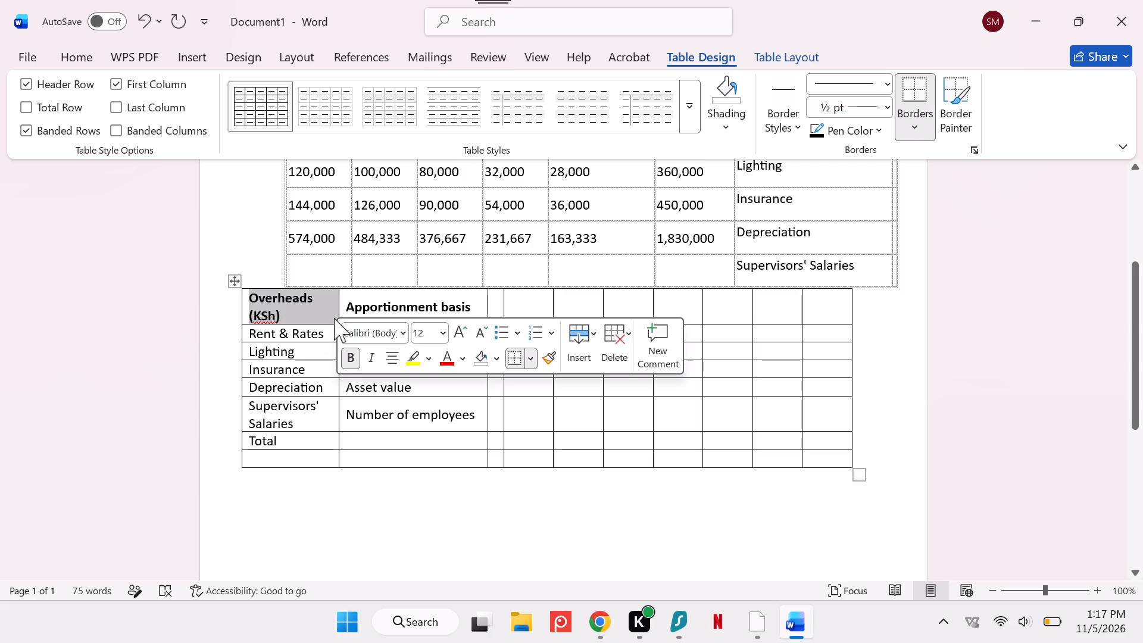
{"action": "left_click", "coordinate": [329, 322]}
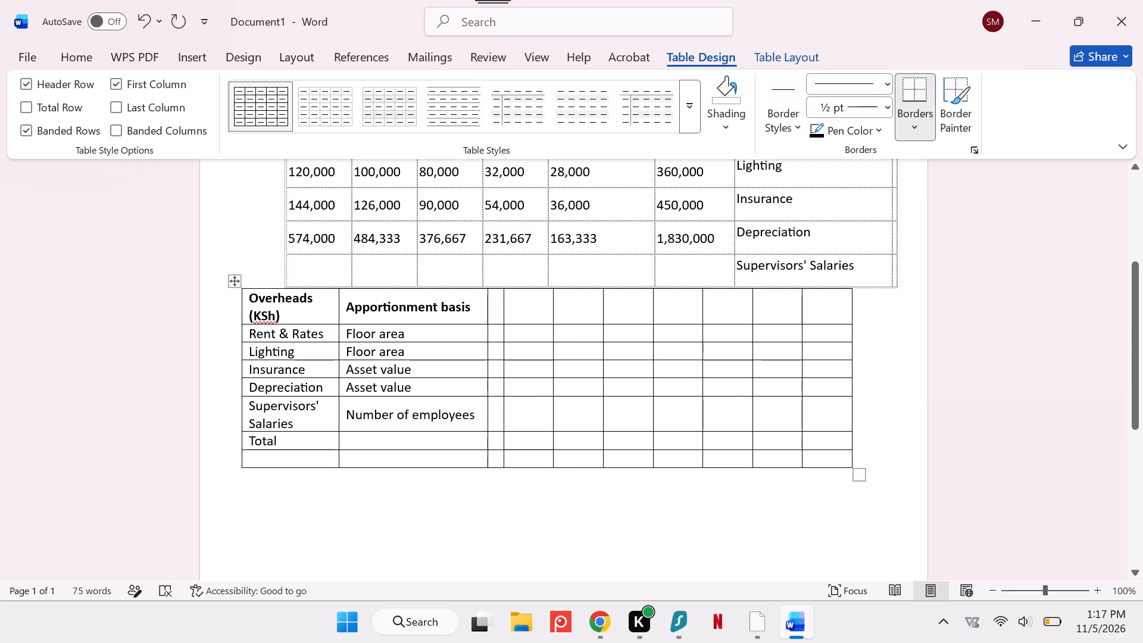
{"action": "triple_click", "coordinate": [337, 316]}
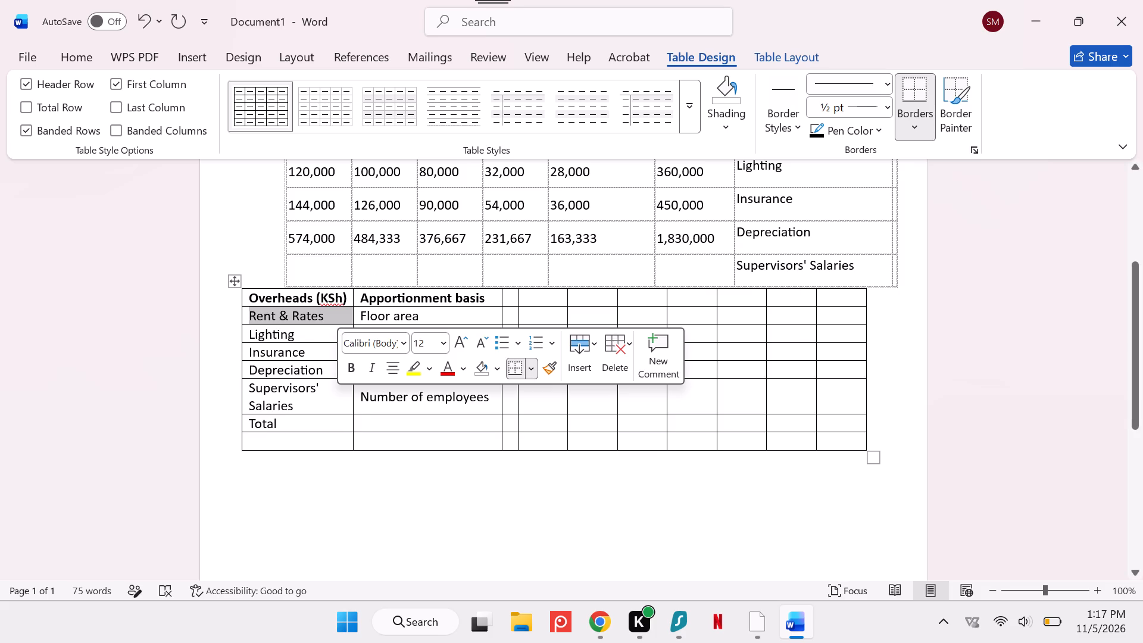
{"action": "triple_click", "coordinate": [326, 392]}
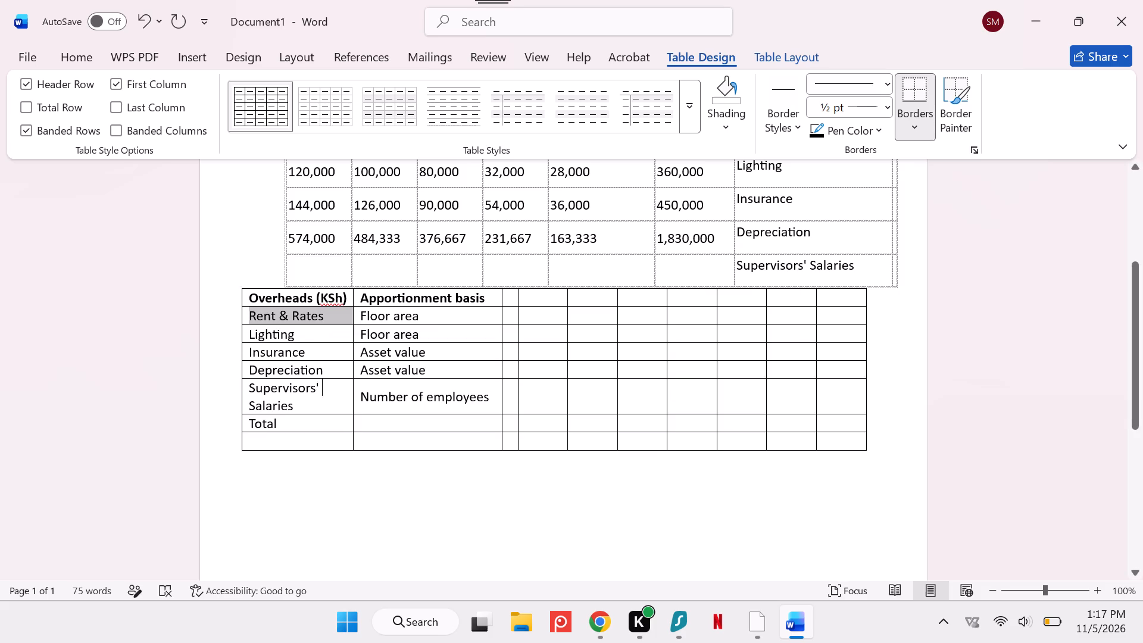
{"action": "left_click", "coordinate": [466, 477]}
Enter the header "Total Actual Cost" in the lower table's third column, beside Apportionment basis.
{"action": "scroll", "coordinate": [469, 337], "scroll_direction": "up", "scroll_amount": 1}
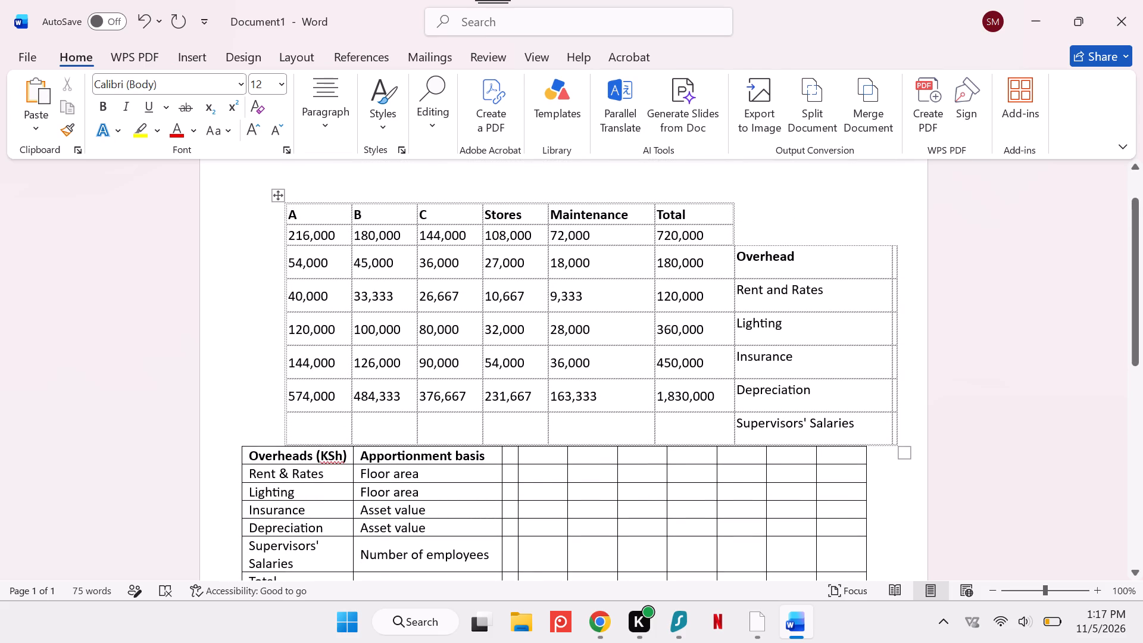
{"action": "left_click", "coordinate": [508, 453]}
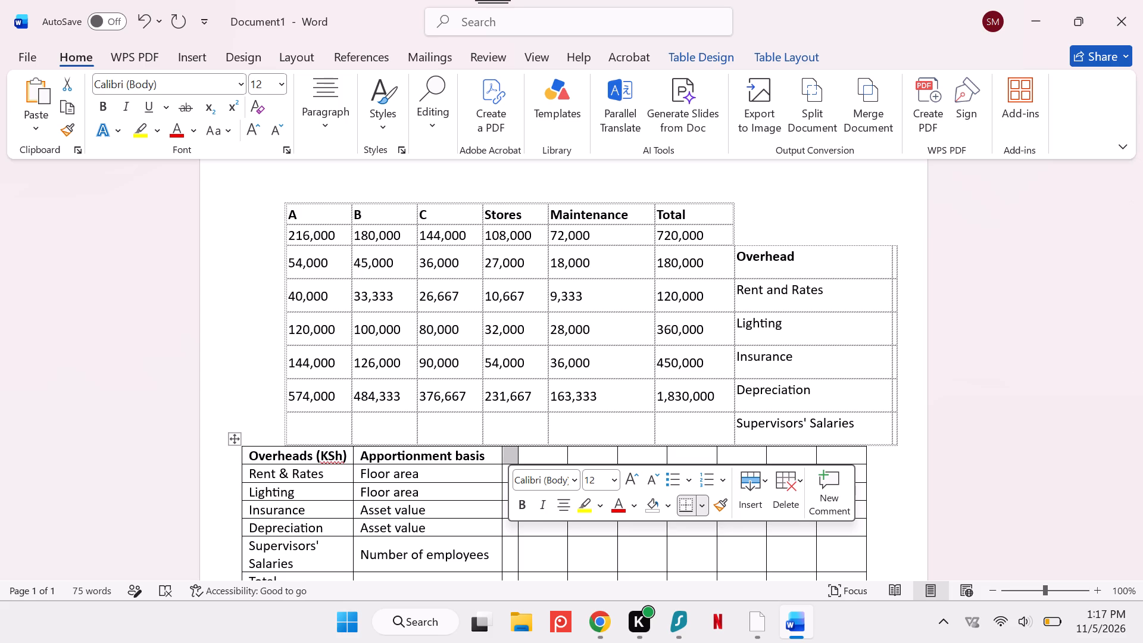
{"action": "left_click", "coordinate": [508, 453]}
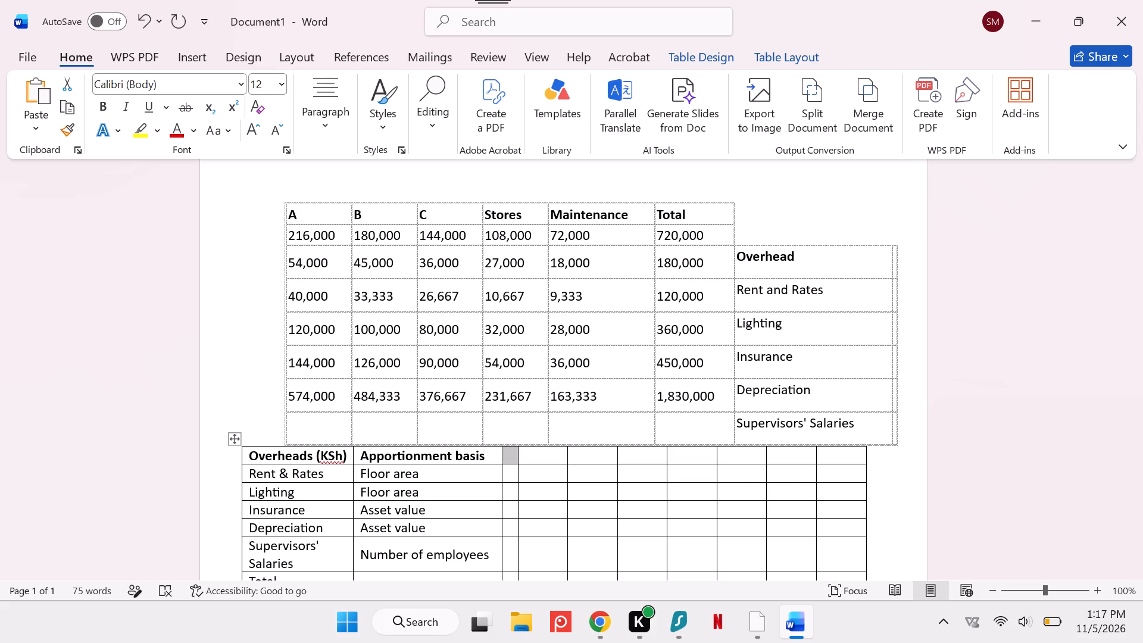
{"action": "left_click", "coordinate": [508, 453]}
{"action": "key", "text": "t"}
{"action": "key", "text": "BackSpace"}
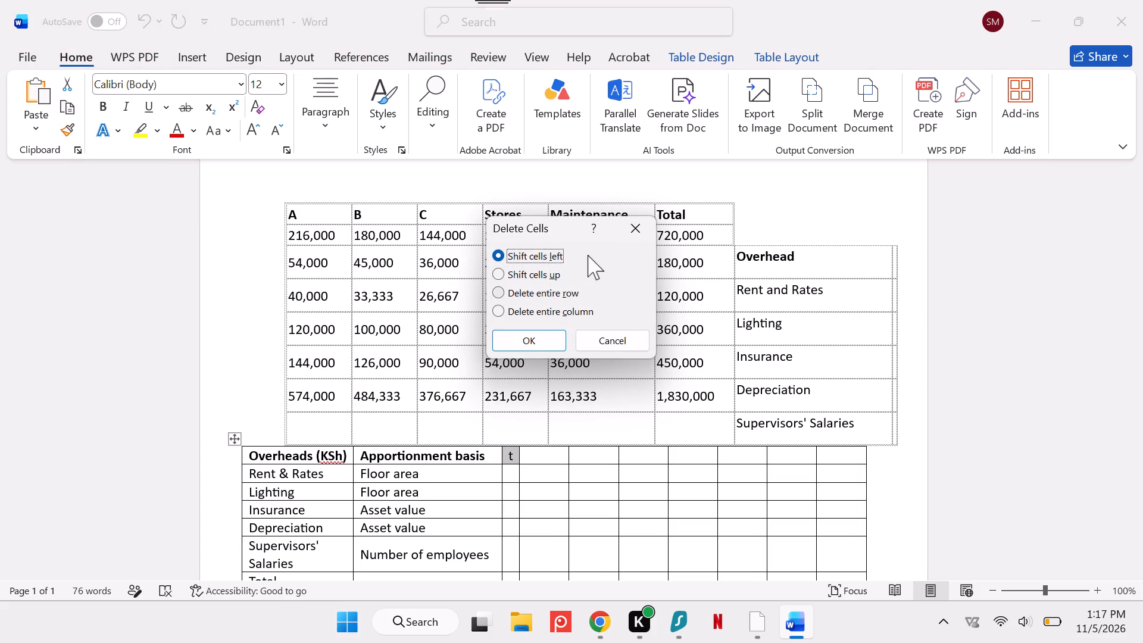
{"action": "left_click", "coordinate": [624, 233]}
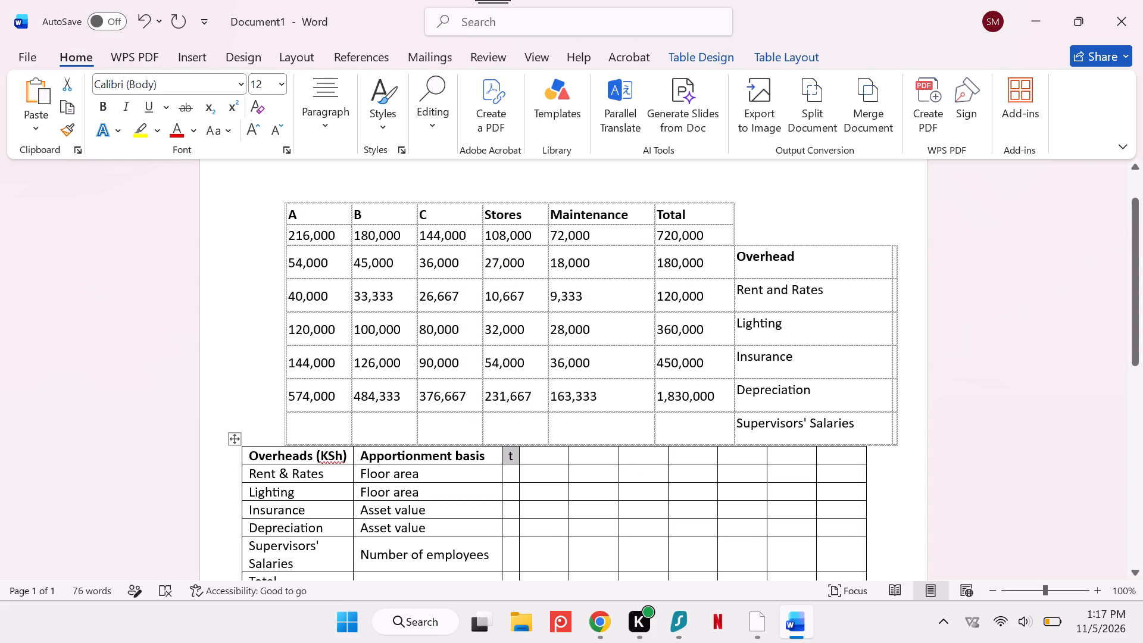
{"action": "left_click", "coordinate": [511, 454]}
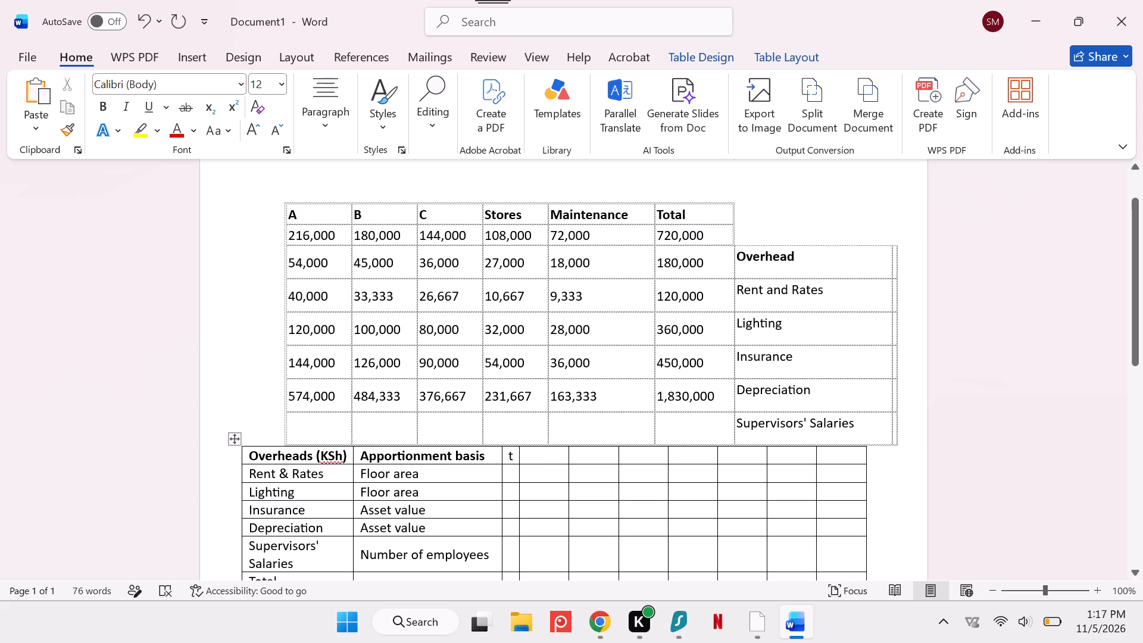
{"action": "key", "text": "BackSpace"}
{"action": "key", "text": "t"}
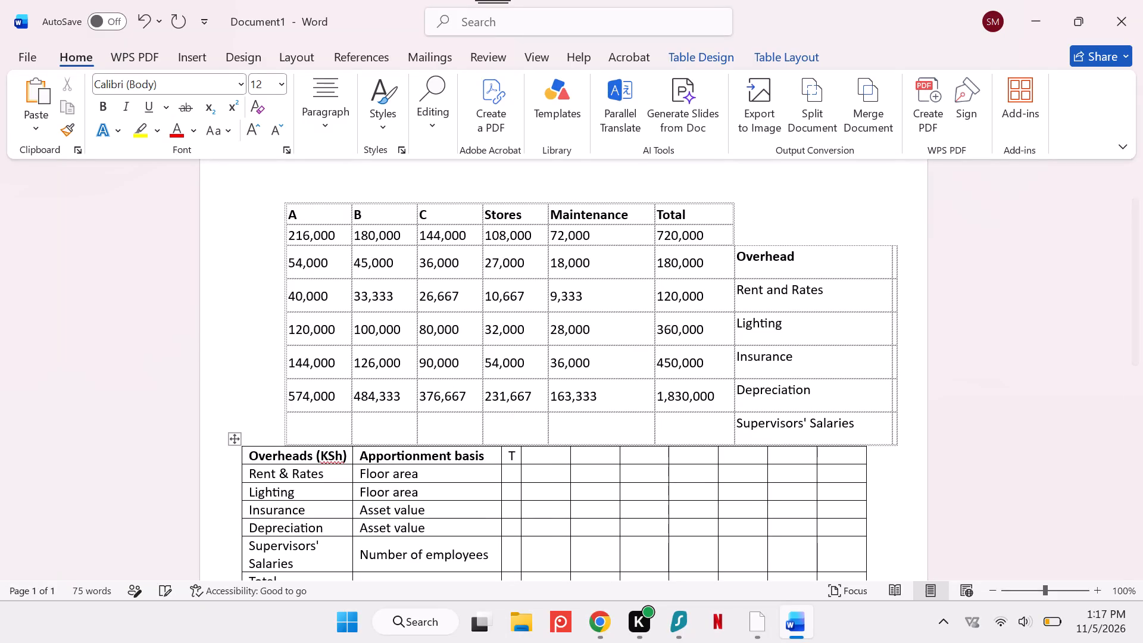
{"action": "type", "text": "OTAL"}
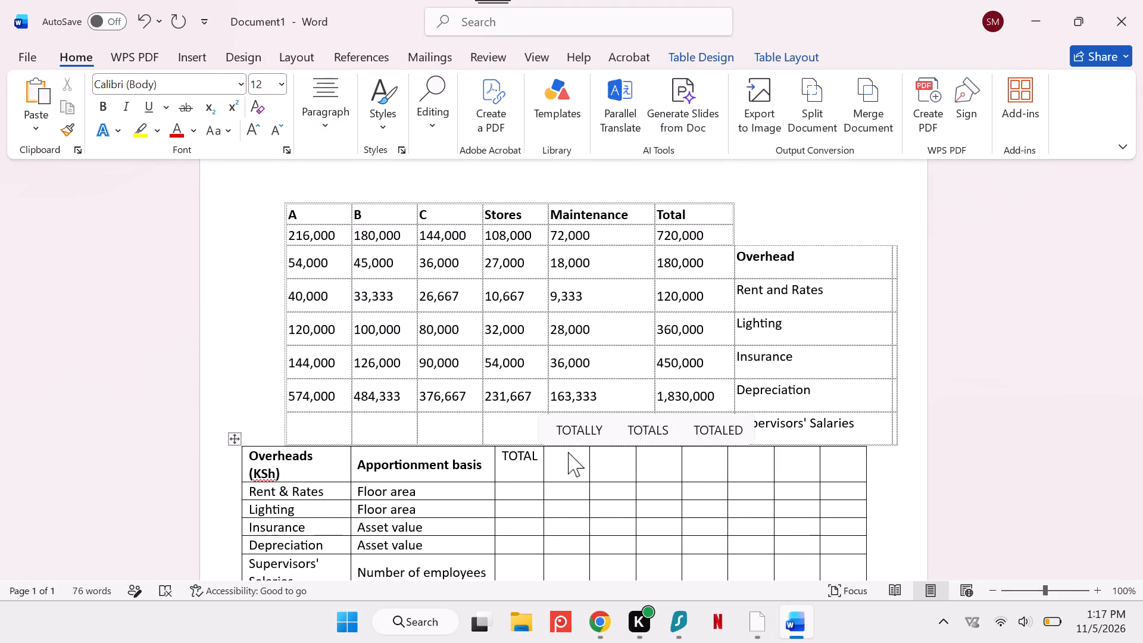
{"action": "key", "text": "BackSpace"}
{"action": "key", "text": "BackSpace"}
{"action": "key", "text": "BackSpace"}
{"action": "key", "text": "BackSpace"}
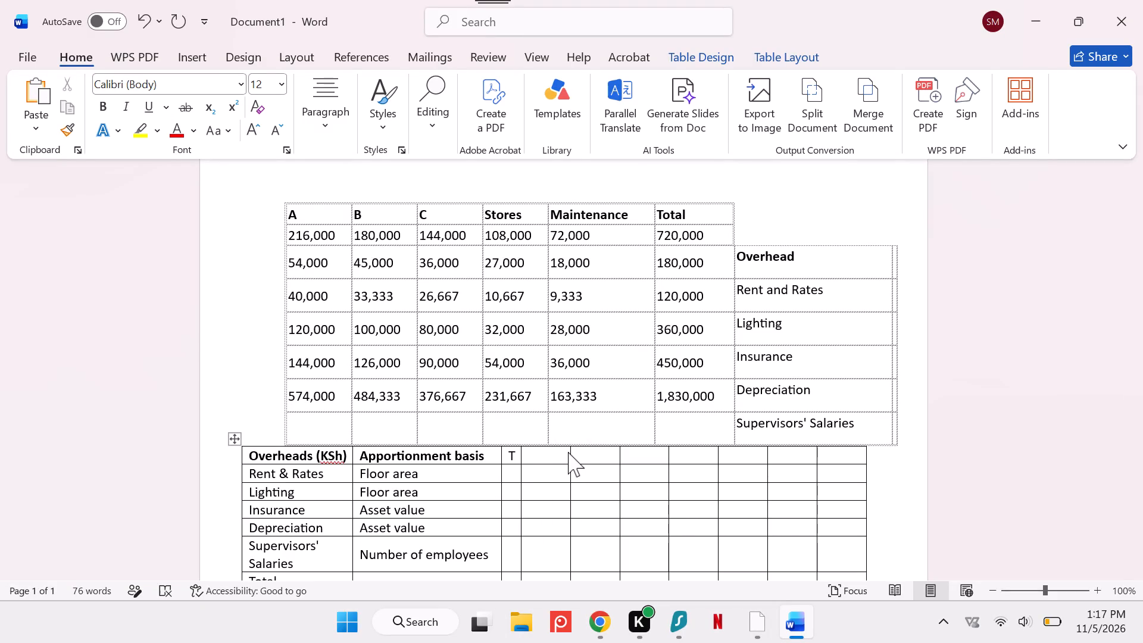
{"action": "key", "text": "o"}
{"action": "type", "text": "tal"}
{"action": "key", "text": "space"}
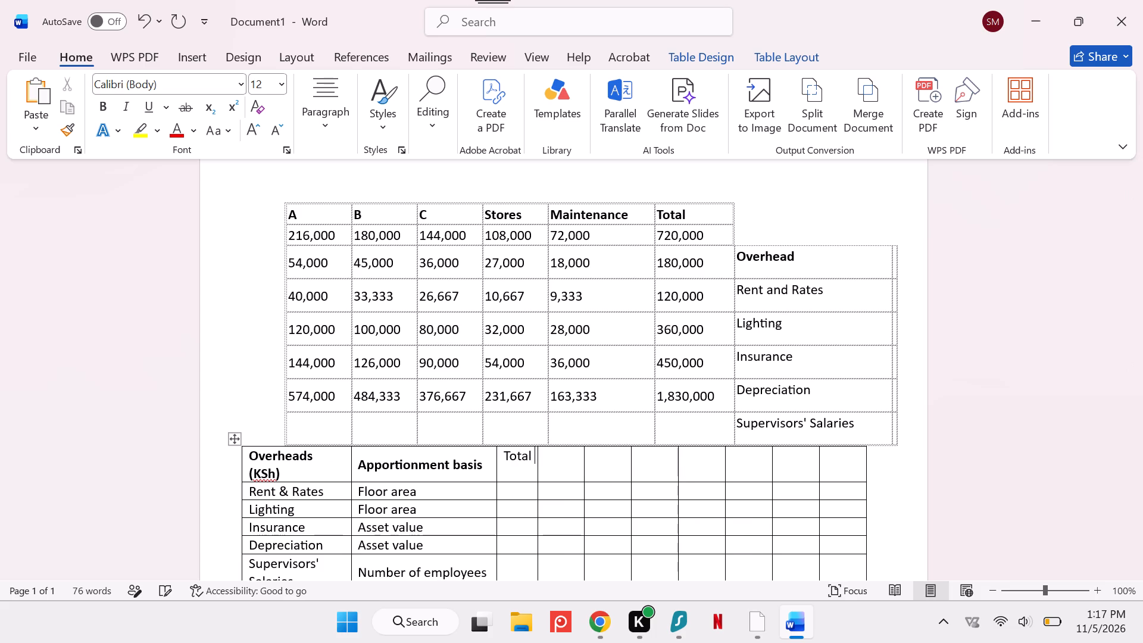
{"action": "key", "text": "a"}
{"action": "type", "text": "ctual"}
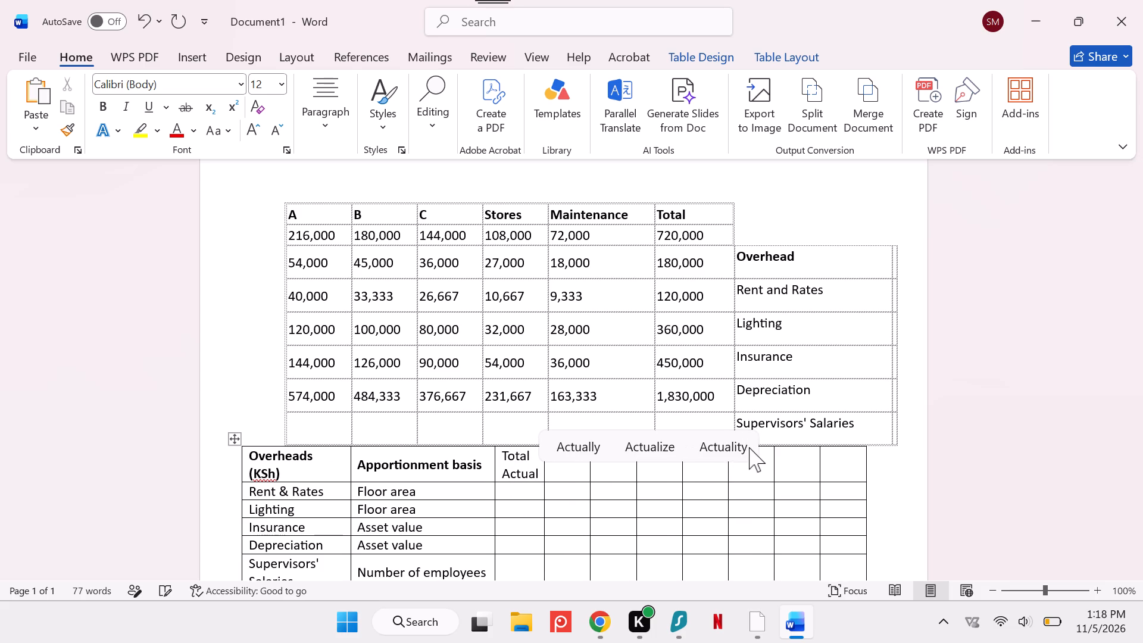
{"action": "key", "text": "b"}
{"action": "key", "text": "BackSpace"}
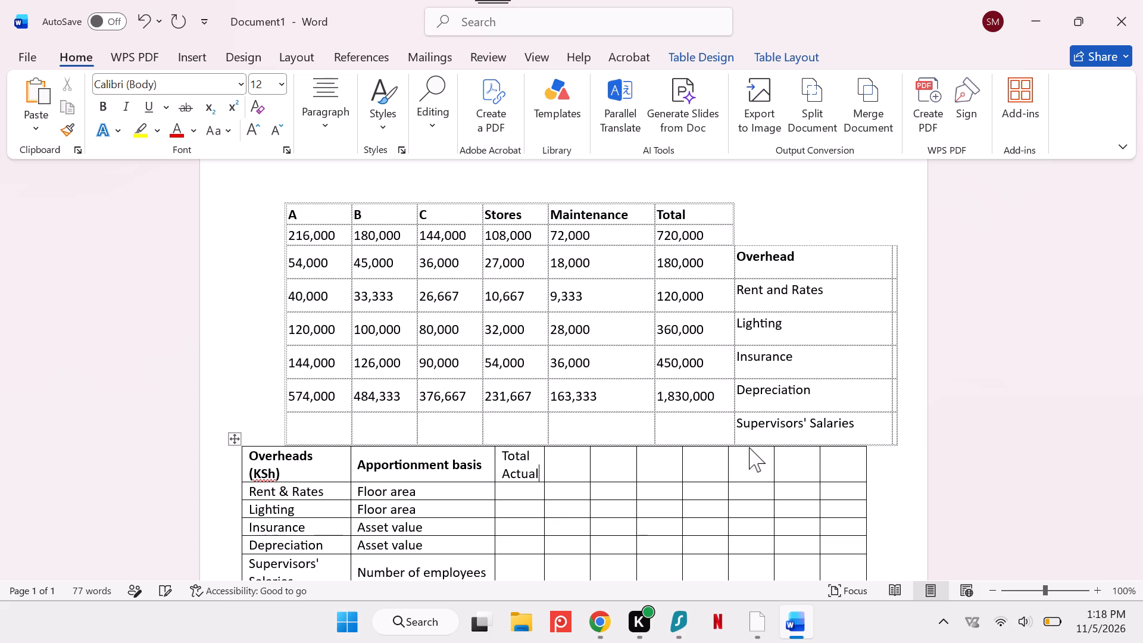
{"action": "key", "text": "space"}
{"action": "key", "text": "c"}
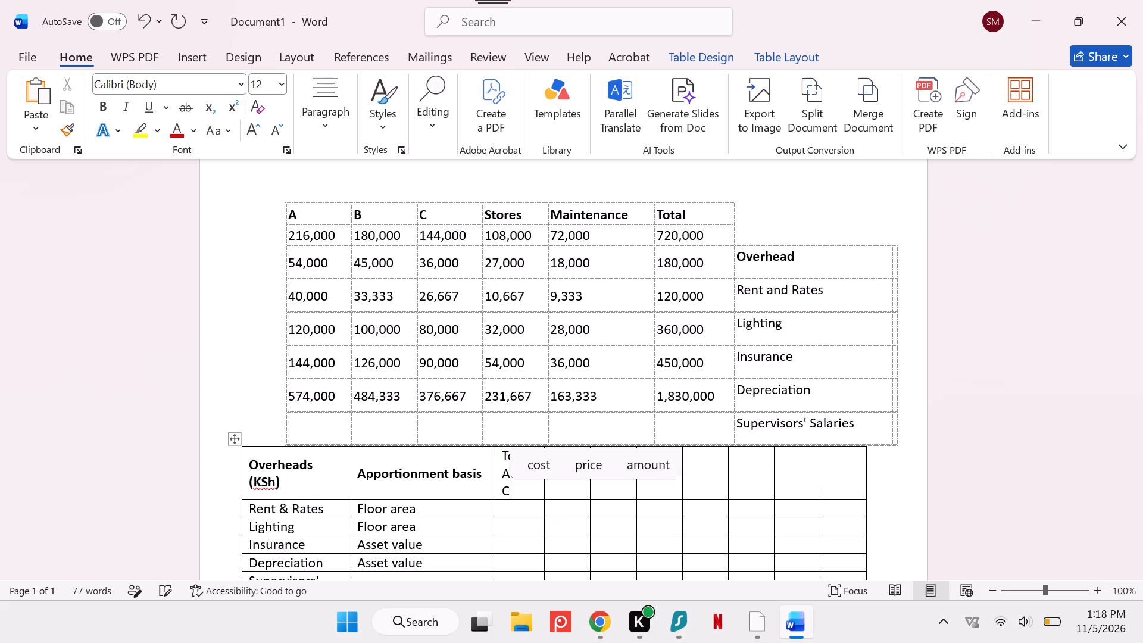
{"action": "key", "text": "o"}
{"action": "key", "text": "s"}
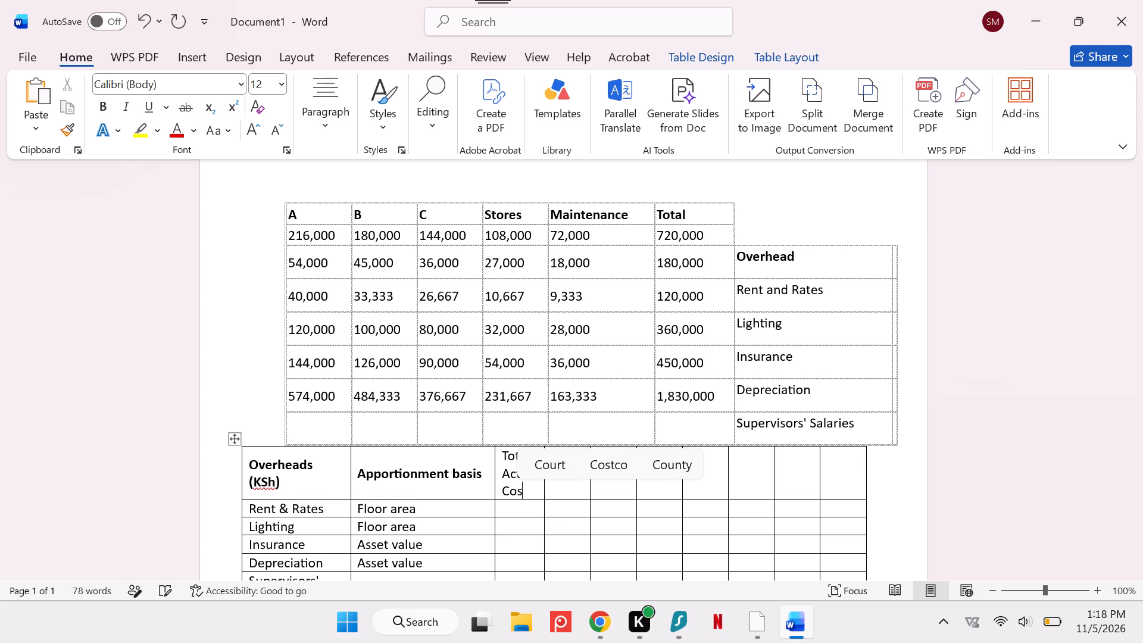
{"action": "key", "text": "t"}
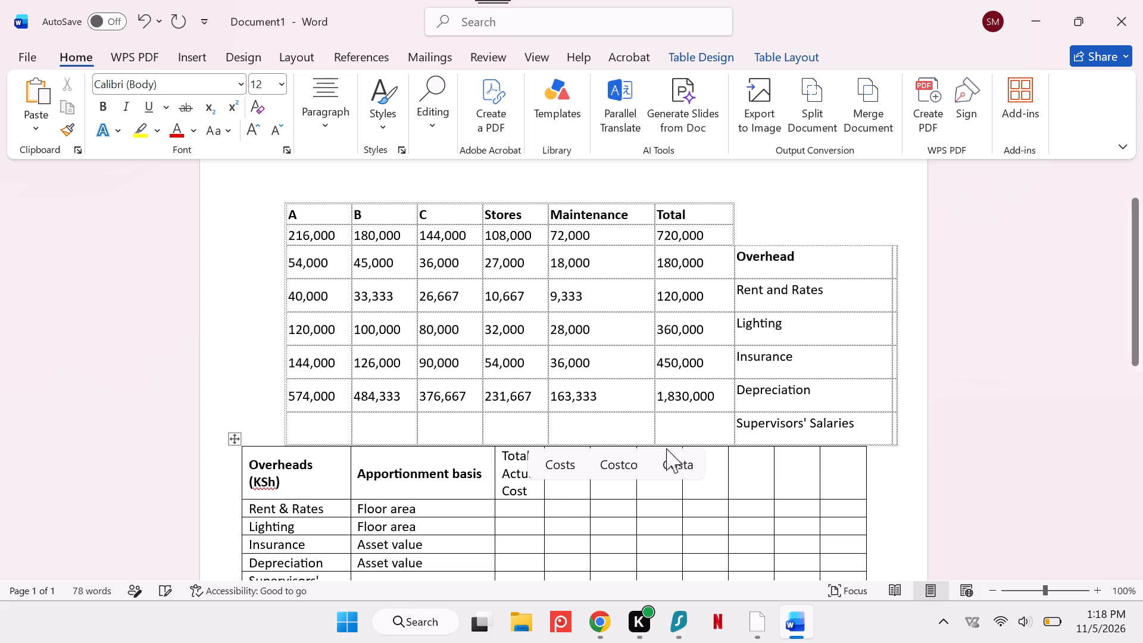
Widen the Total Actual Cost column of the lower table slightly.
{"action": "left_click", "coordinate": [512, 463]}
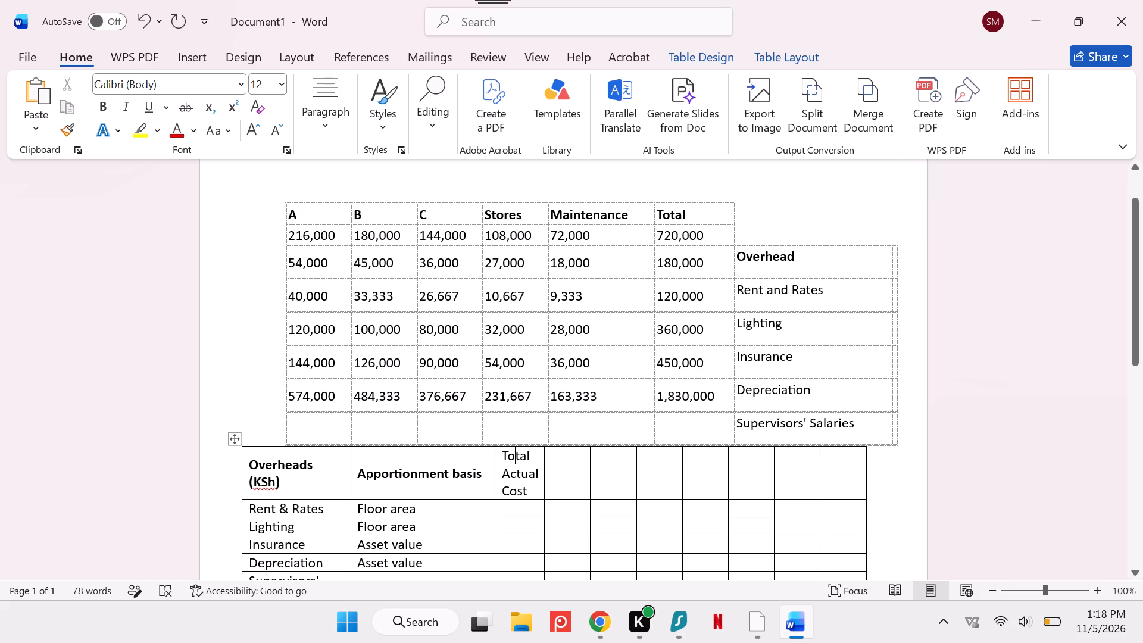
{"action": "left_click_drag", "start_coordinate": [543, 464], "coordinate": [564, 463]}
Move the upper table's Total figures, 720,000 down to 1,830,000, into the lower table's Total Actual Cost column, starting at Rent & Rates.
{"action": "scroll", "coordinate": [340, 238], "scroll_direction": "down", "scroll_amount": 1}
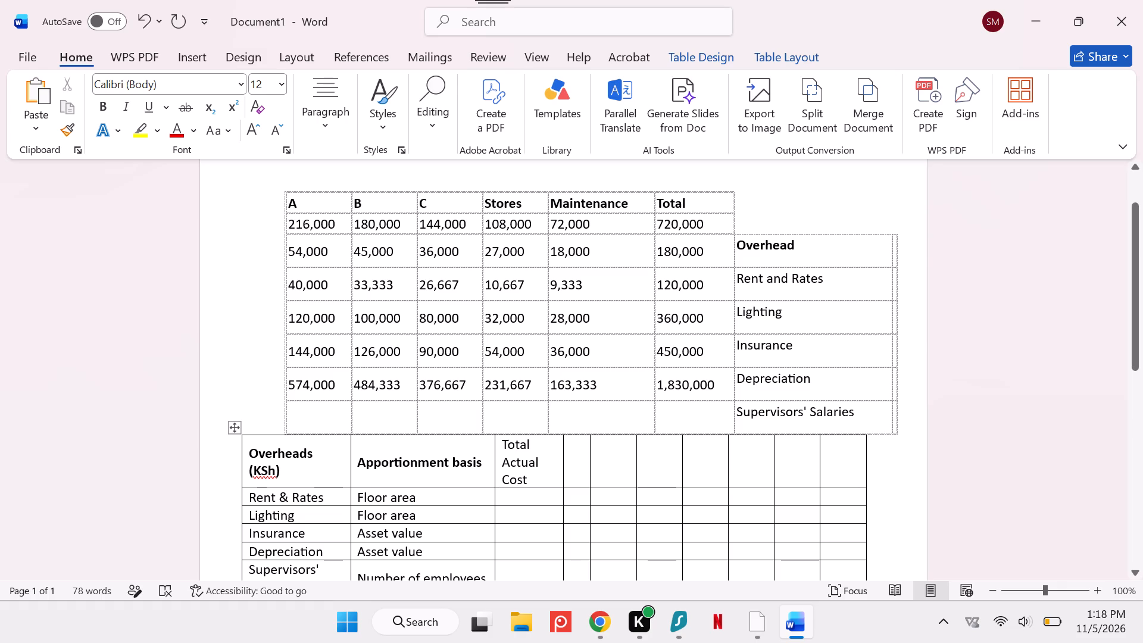
{"action": "left_click_drag", "start_coordinate": [660, 214], "coordinate": [694, 242]}
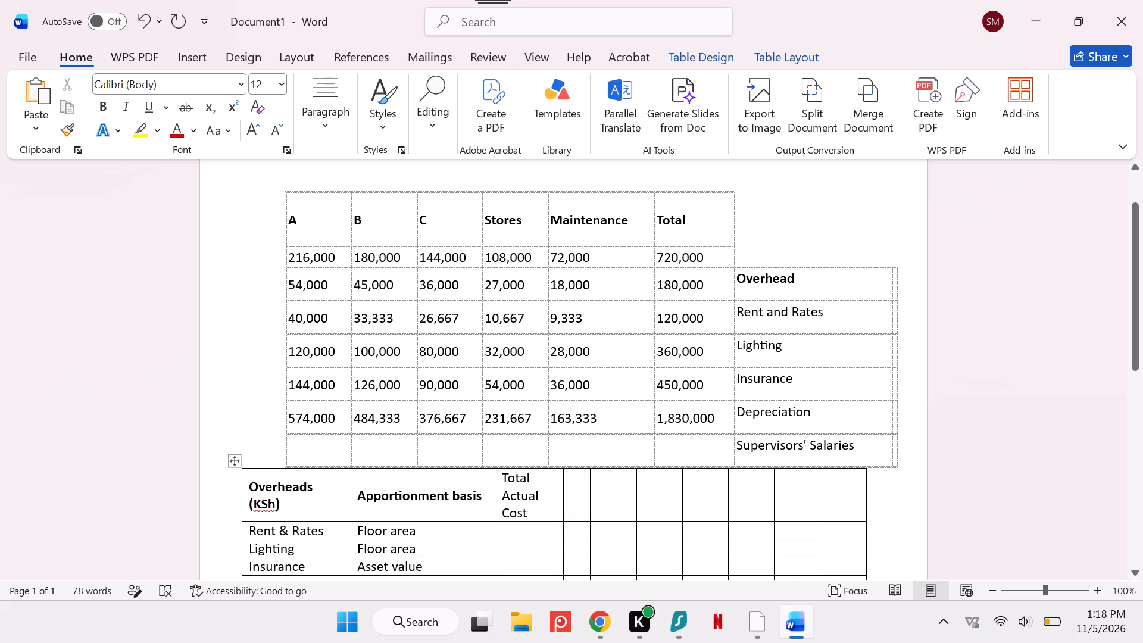
{"action": "left_click_drag", "start_coordinate": [657, 263], "coordinate": [694, 391]}
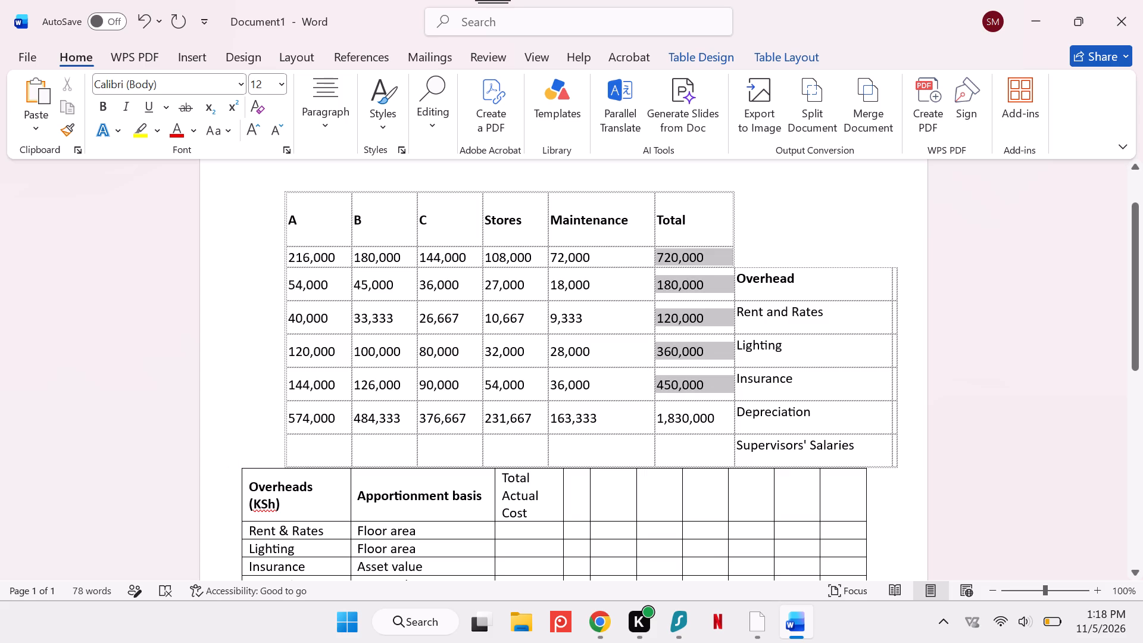
{"action": "left_click_drag", "start_coordinate": [694, 391], "coordinate": [699, 407]}
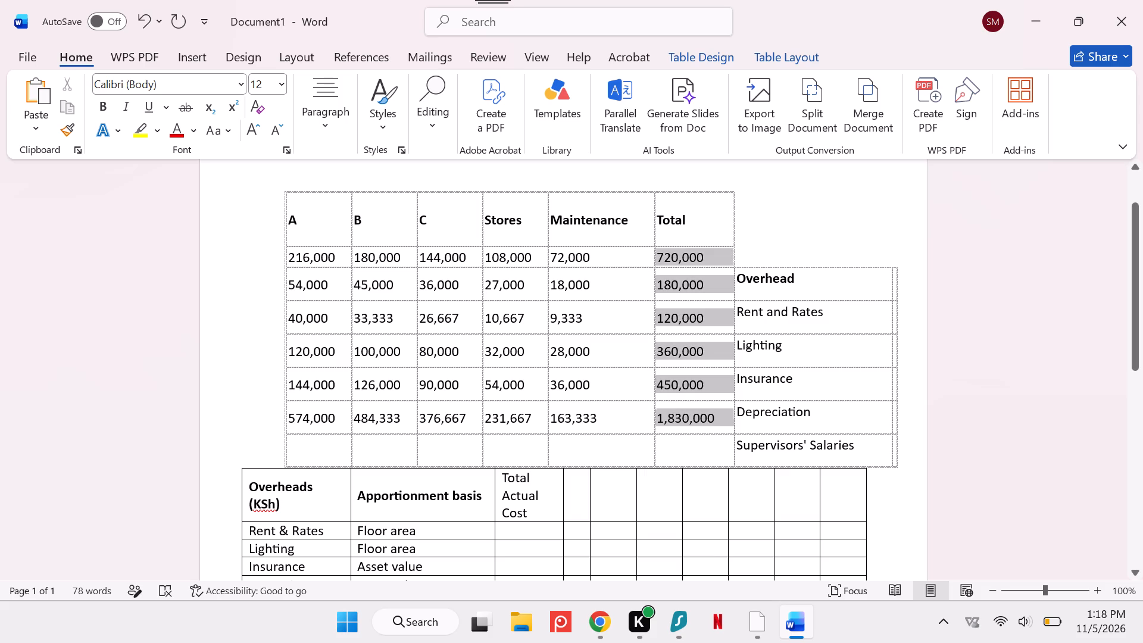
{"action": "left_click_drag", "start_coordinate": [699, 407], "coordinate": [698, 417]}
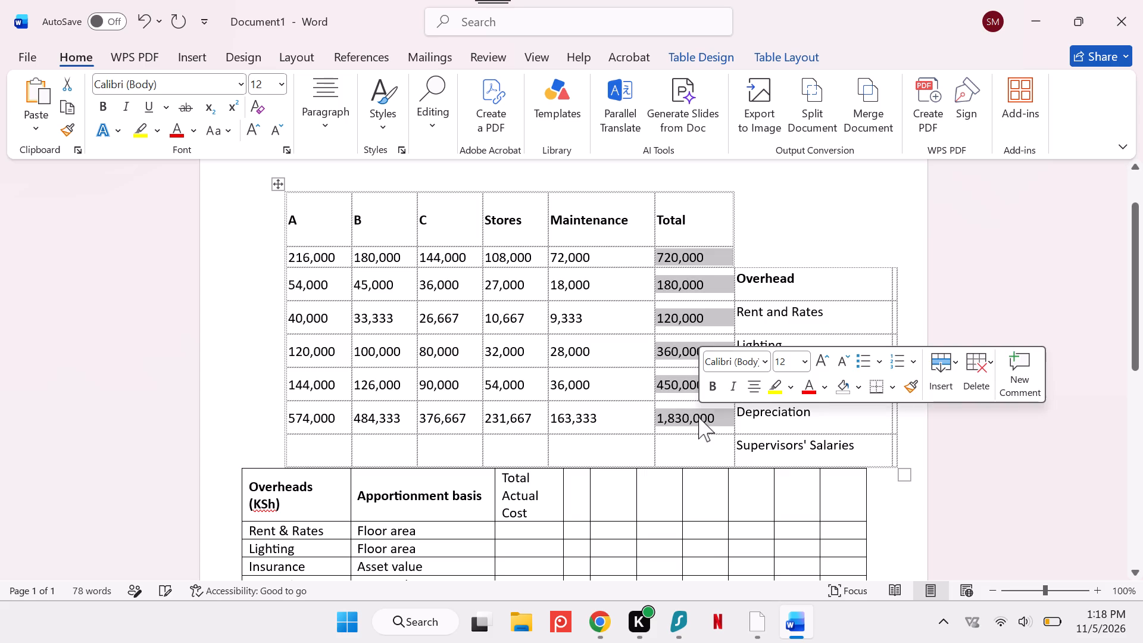
{"action": "key", "text": "ctrl+x"}
{"action": "scroll", "coordinate": [698, 417], "scroll_direction": "down", "scroll_amount": 1}
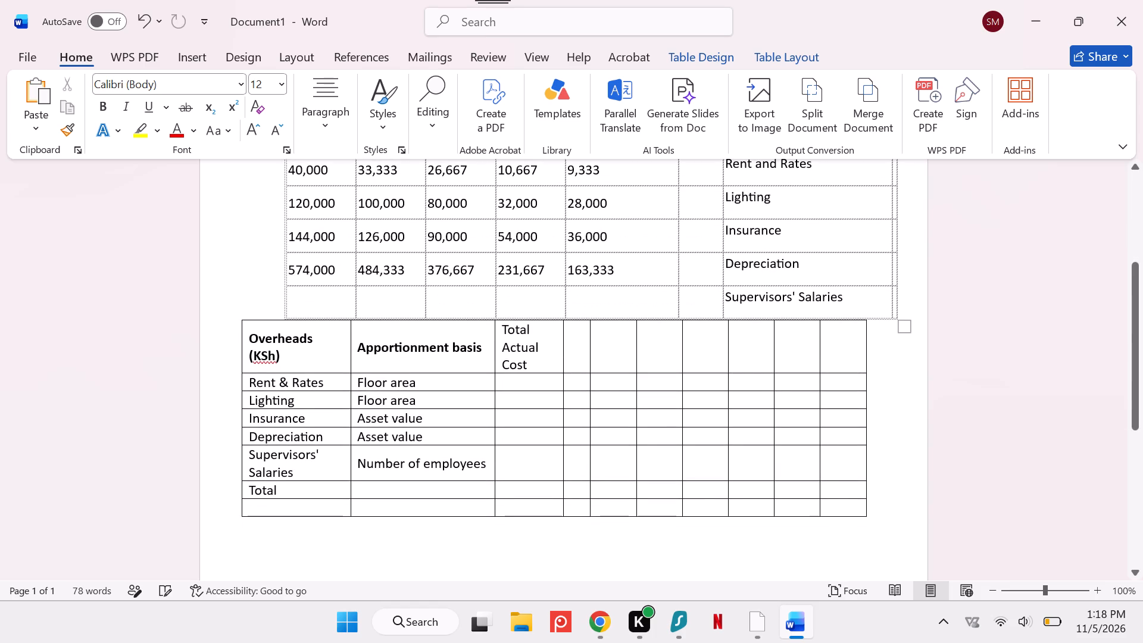
{"action": "left_click", "coordinate": [510, 379]}
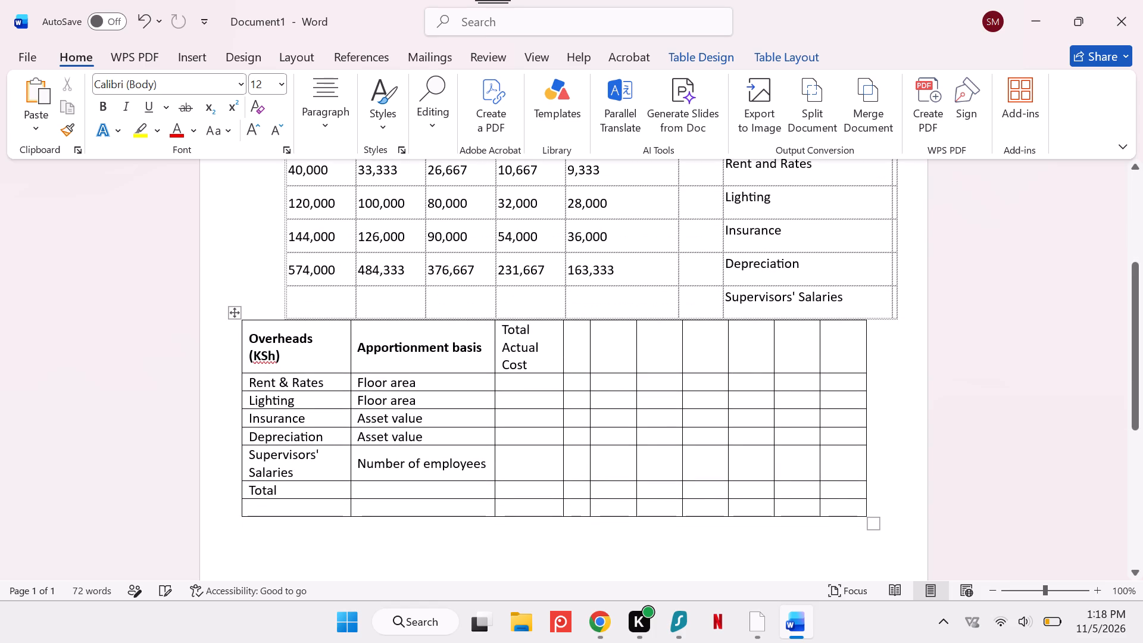
{"action": "key", "text": "ctrl+v"}
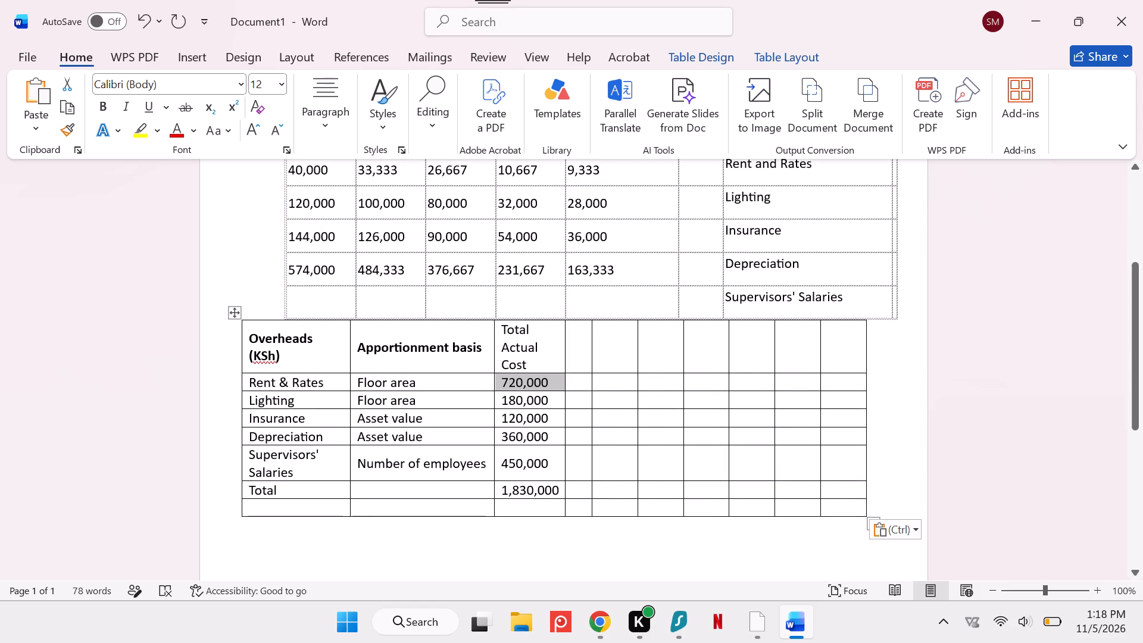
Move the bold "Total" header from the upper table into the lower table's fourth header cell and add "Cost" on a second line.
{"action": "left_click", "coordinate": [575, 345]}
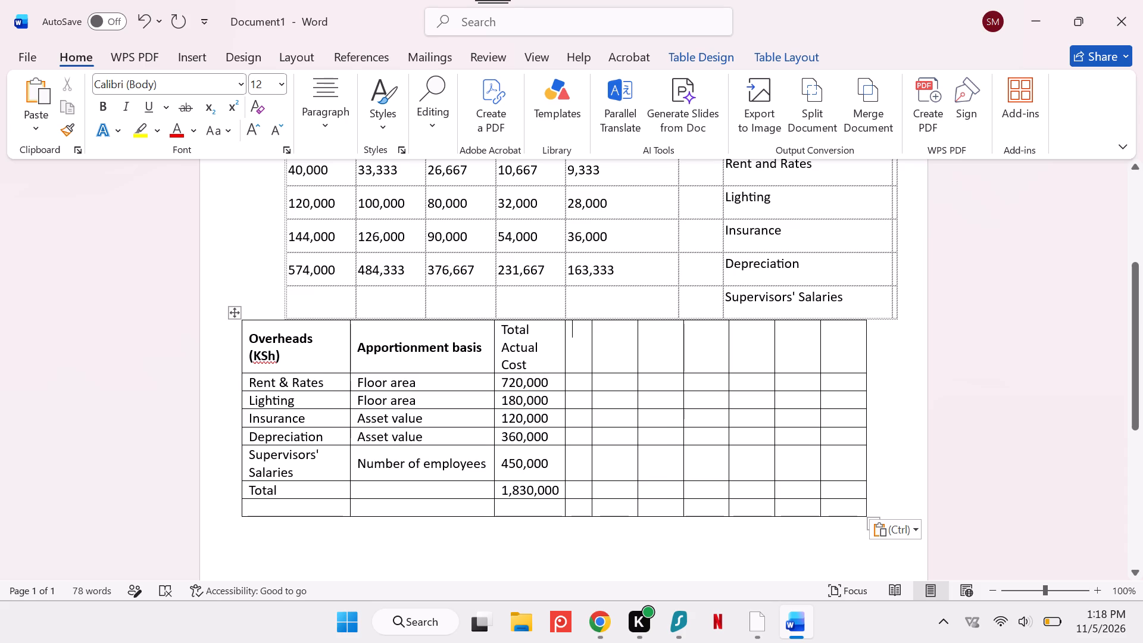
{"action": "scroll", "coordinate": [575, 345], "scroll_direction": "up", "scroll_amount": 2}
{"action": "double_click", "coordinate": [707, 288]}
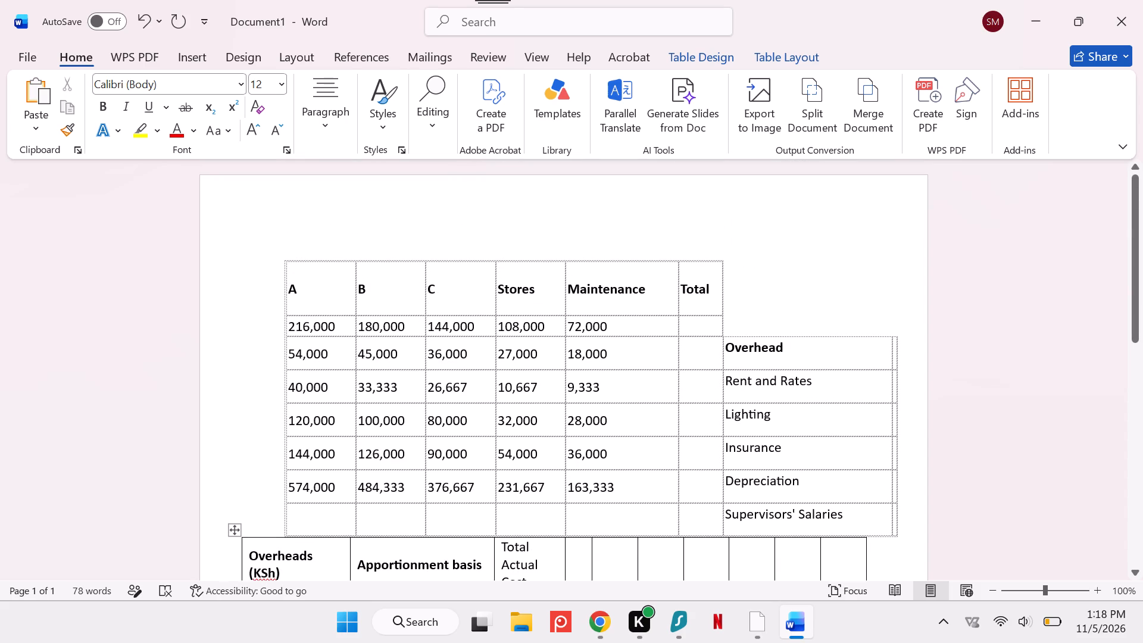
{"action": "key", "text": "ctrl+x"}
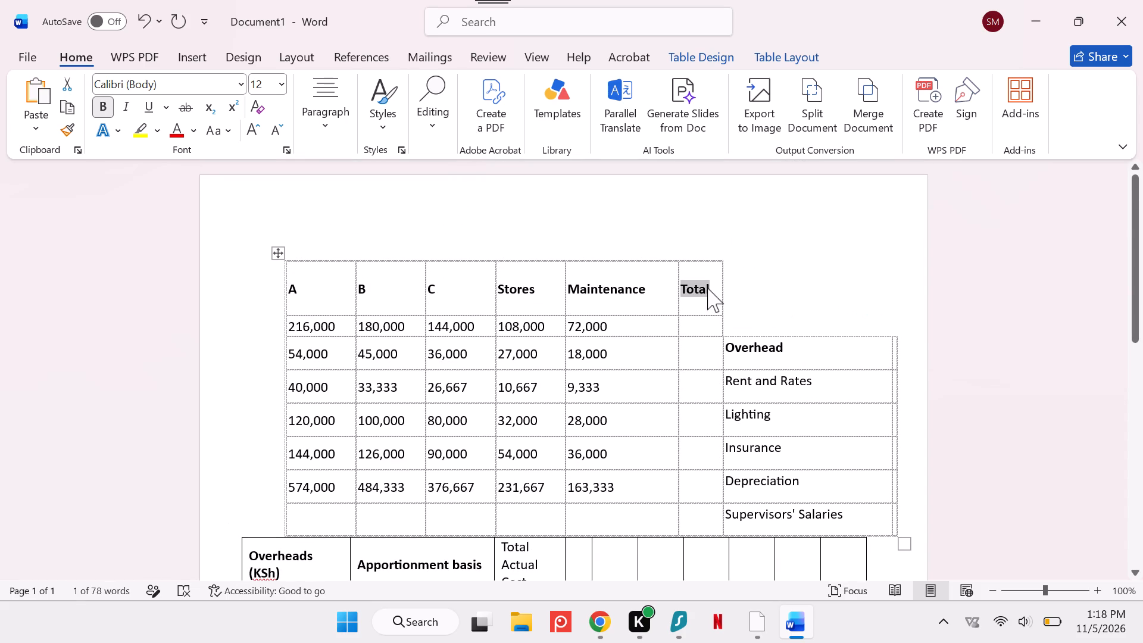
{"action": "scroll", "coordinate": [650, 362], "scroll_direction": "down", "scroll_amount": 1}
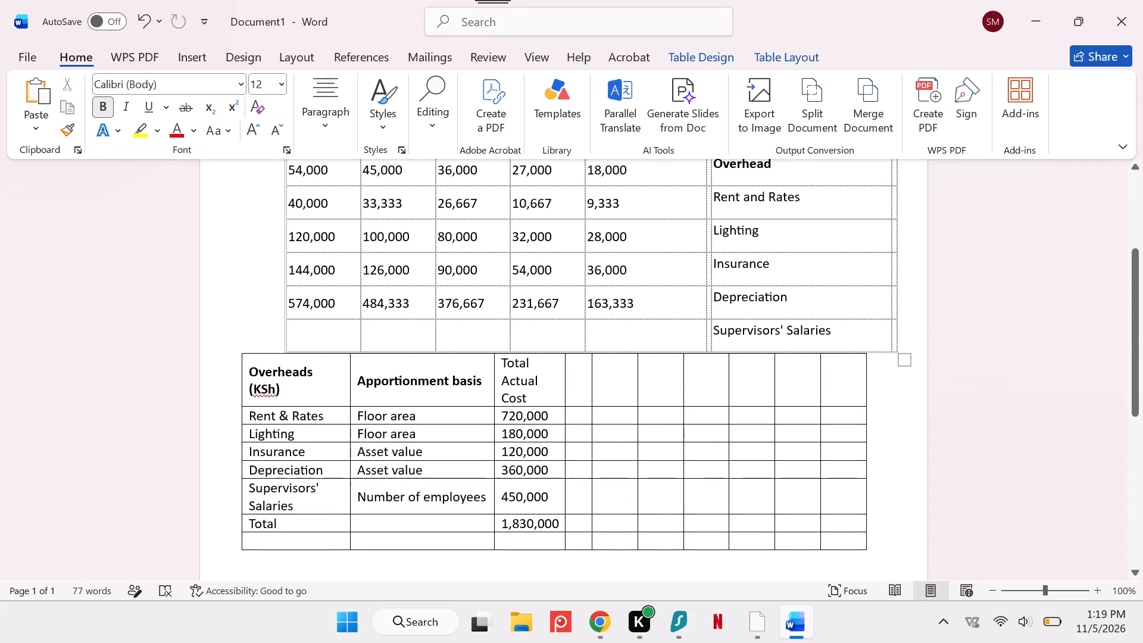
{"action": "left_click", "coordinate": [577, 382]}
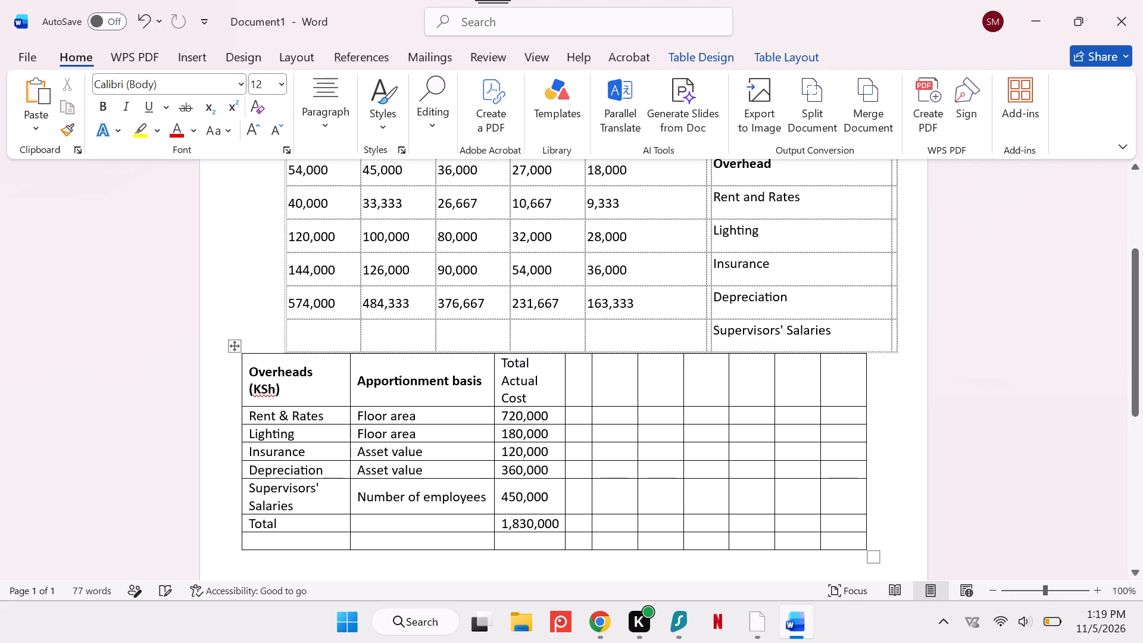
{"action": "key", "text": "ctrl+v"}
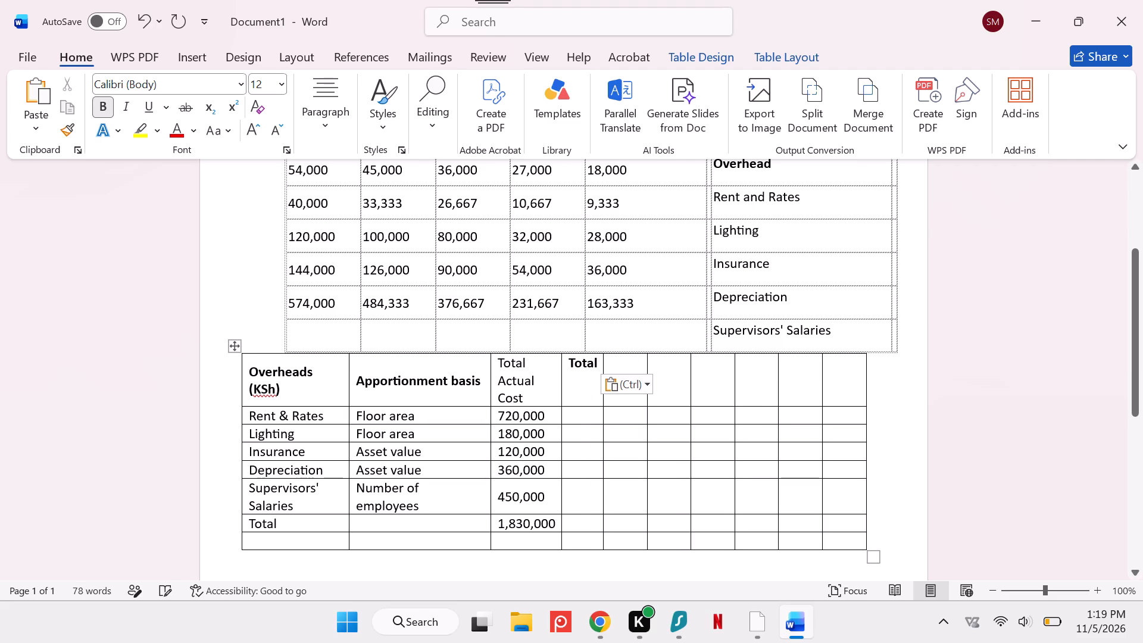
{"action": "key", "text": "Return"}
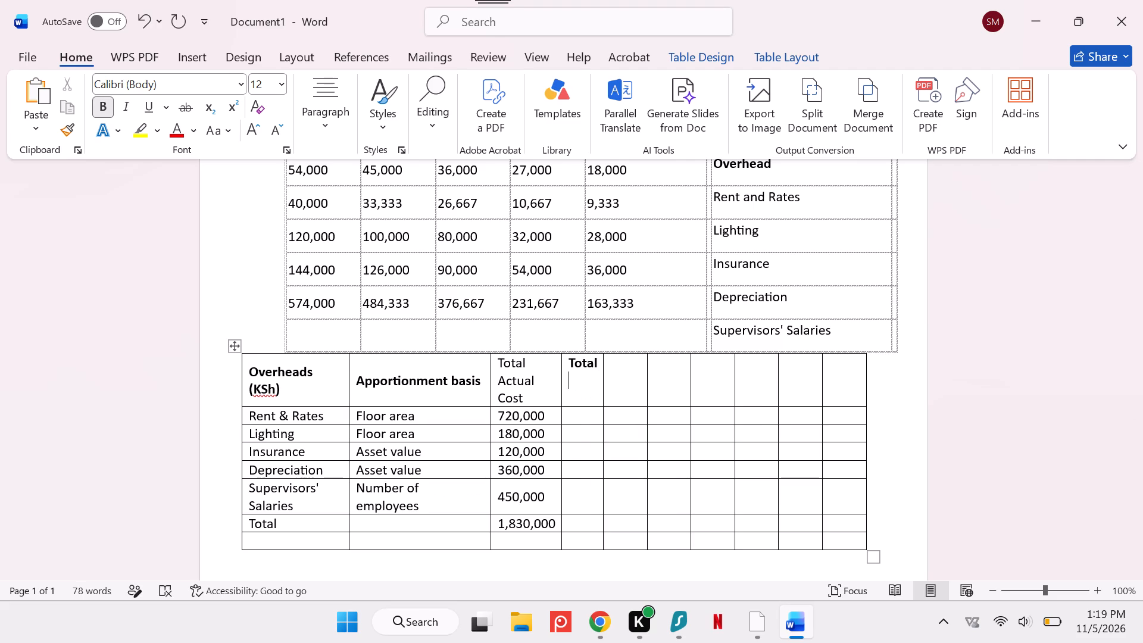
{"action": "key", "text": "c"}
{"action": "type", "text": "ost"}
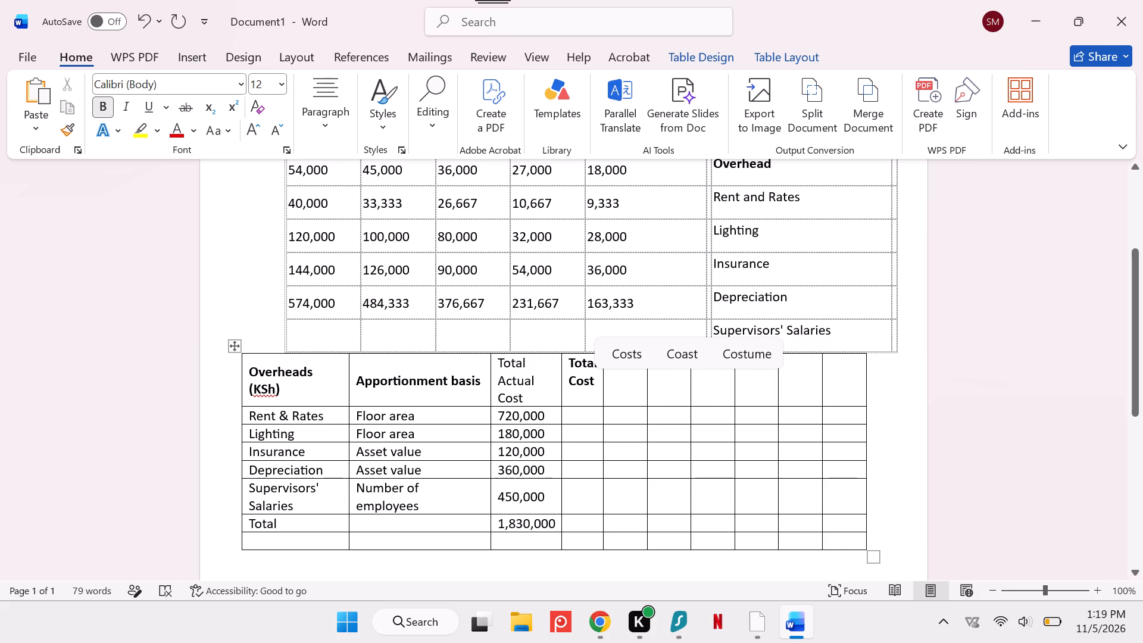
Cut the word "Actual" from the lower table's third column header, leaving "Total Cost".
{"action": "left_click", "coordinate": [551, 380]}
{"action": "left_click_drag", "start_coordinate": [539, 382], "coordinate": [486, 387]}
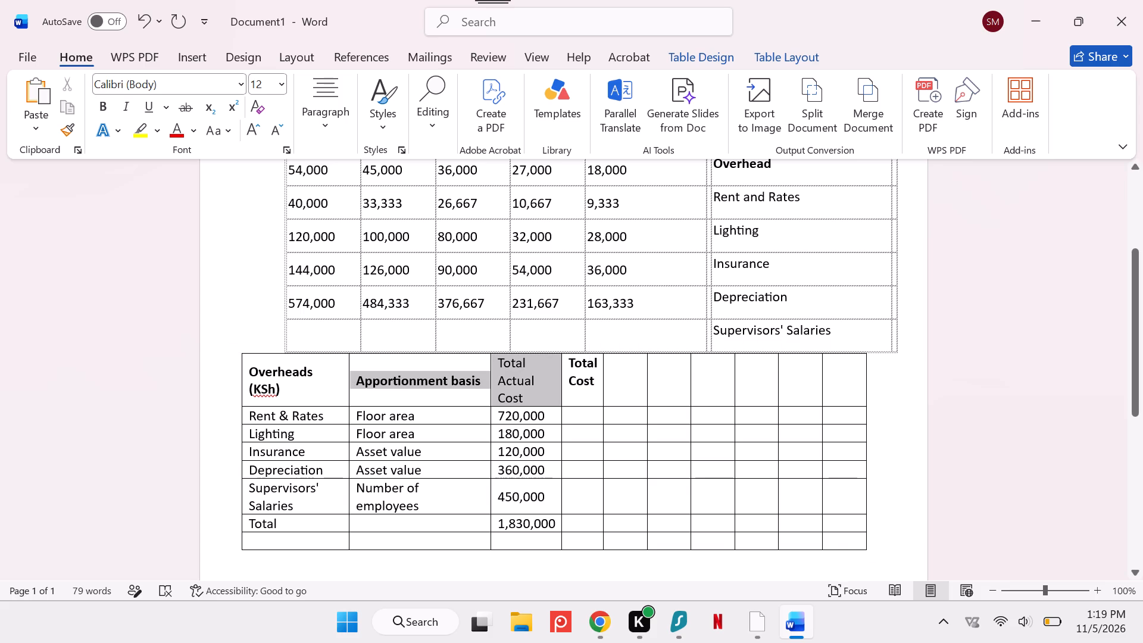
{"action": "left_click_drag", "start_coordinate": [486, 387], "coordinate": [502, 375]}
{"action": "left_click", "coordinate": [502, 375]}
{"action": "double_click", "coordinate": [502, 375]}
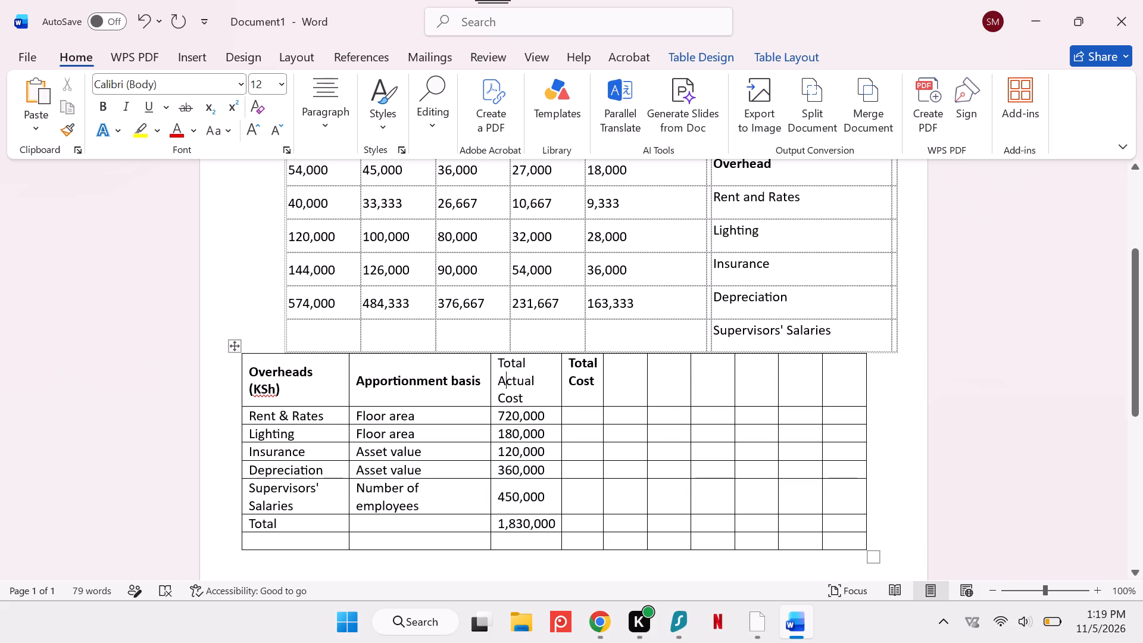
{"action": "key", "text": "ctrl+x"}
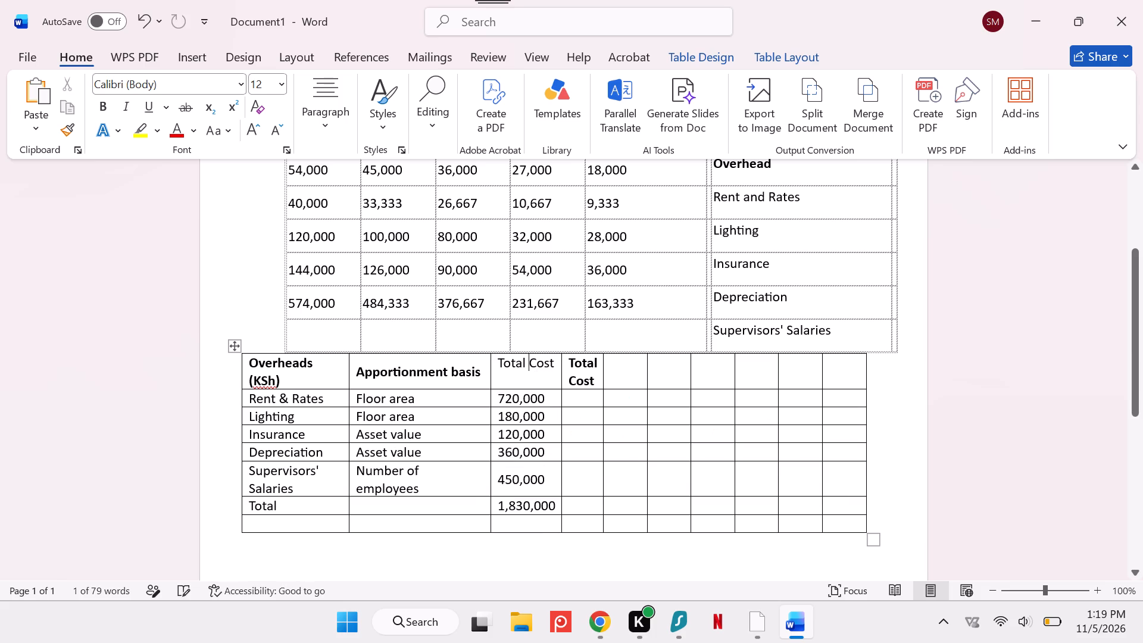
Adjust the border between the lower table's third and fourth columns so the third column's header and 1,830,000 each fit on one line.
{"action": "left_click_drag", "start_coordinate": [560, 362], "coordinate": [519, 379]}
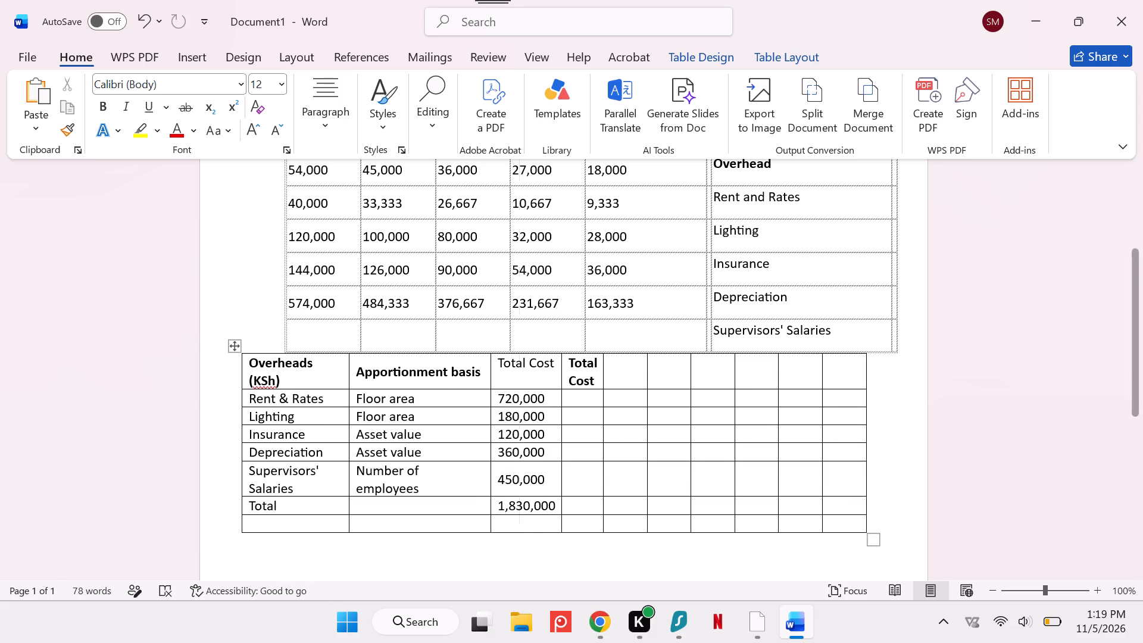
{"action": "left_click_drag", "start_coordinate": [519, 379], "coordinate": [571, 361]}
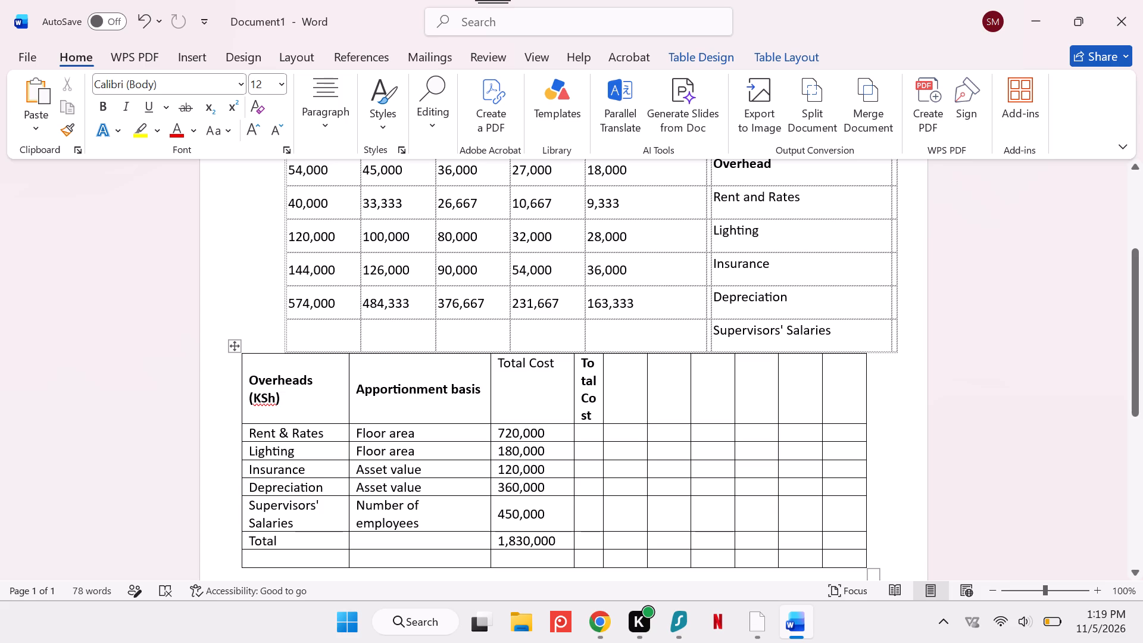
{"action": "double_click", "coordinate": [574, 379]}
{"action": "double_click", "coordinate": [551, 378]}
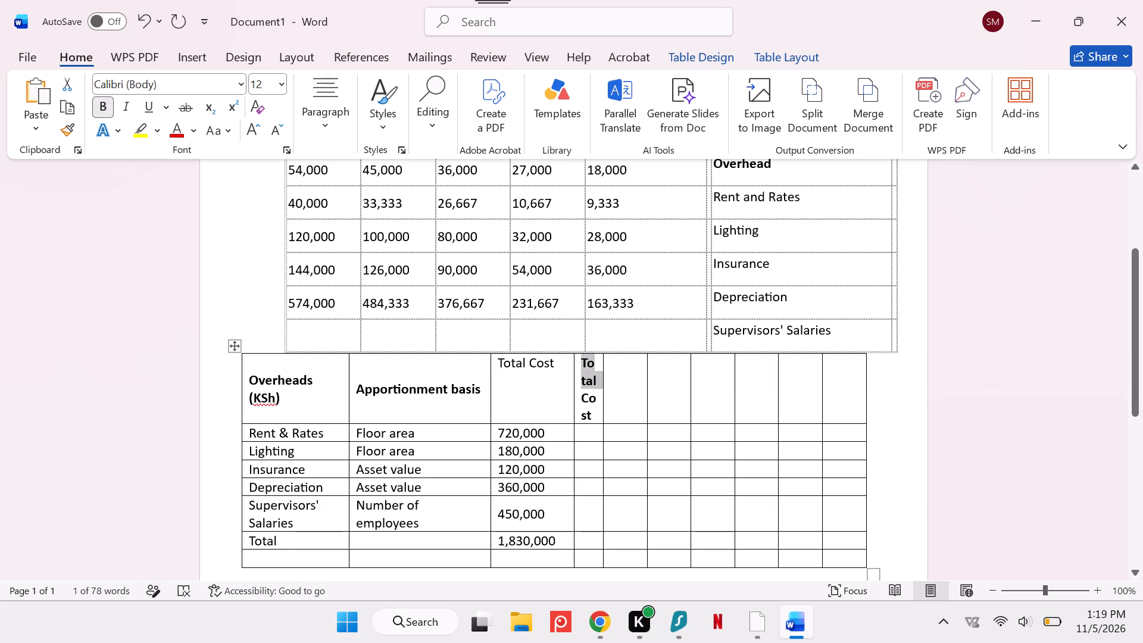
{"action": "left_click_drag", "start_coordinate": [572, 382], "coordinate": [569, 384]}
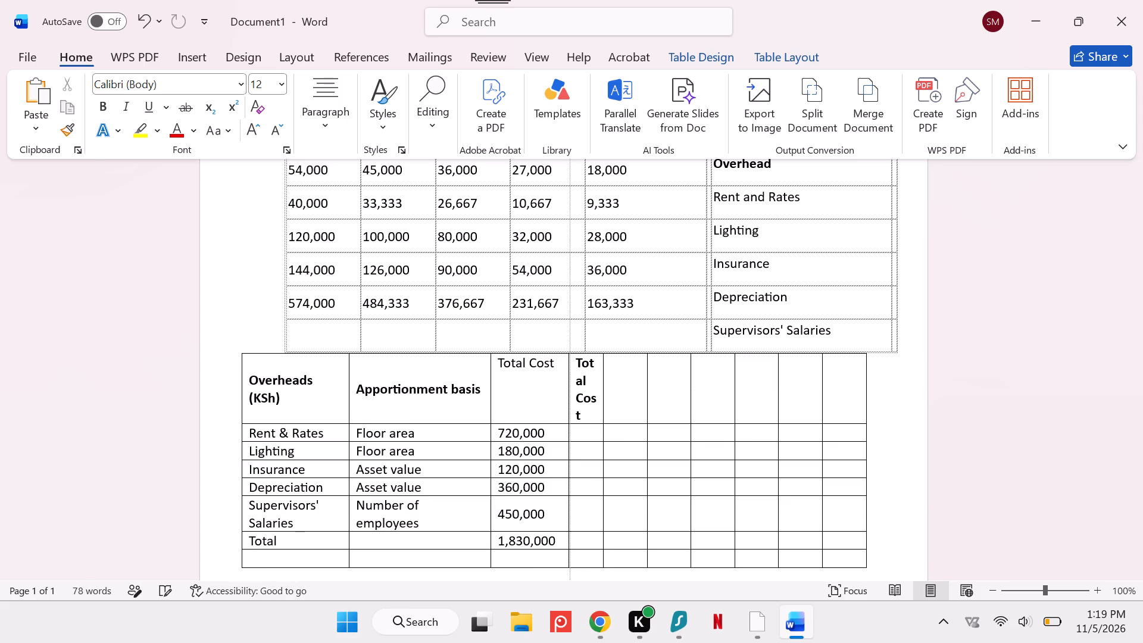
{"action": "left_click_drag", "start_coordinate": [569, 384], "coordinate": [562, 385]}
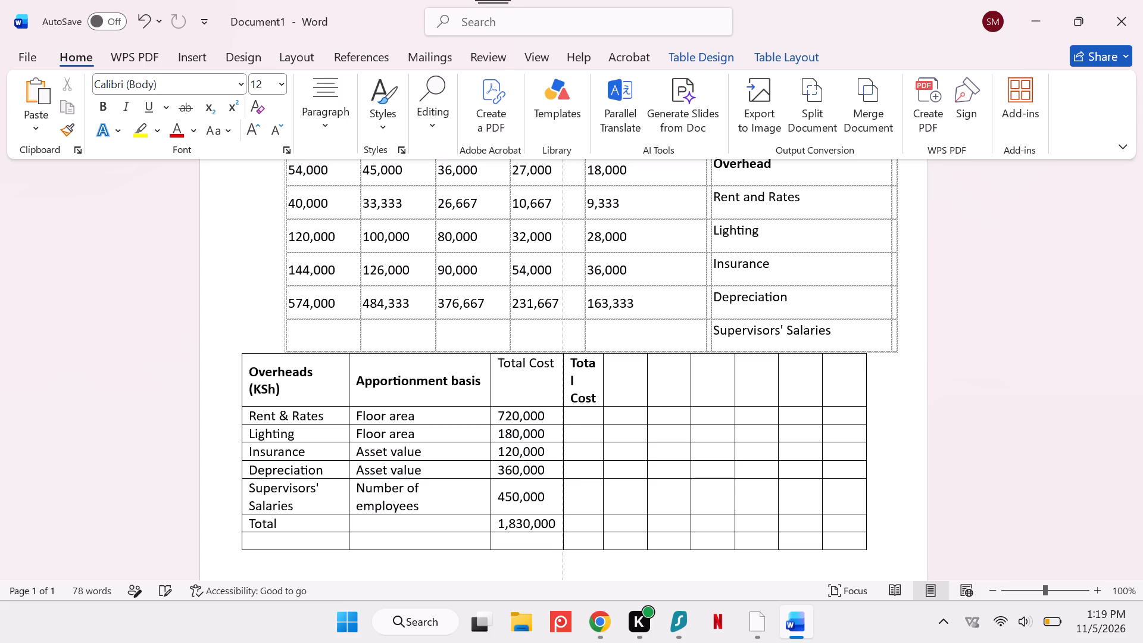
{"action": "left_click_drag", "start_coordinate": [562, 385], "coordinate": [550, 385]}
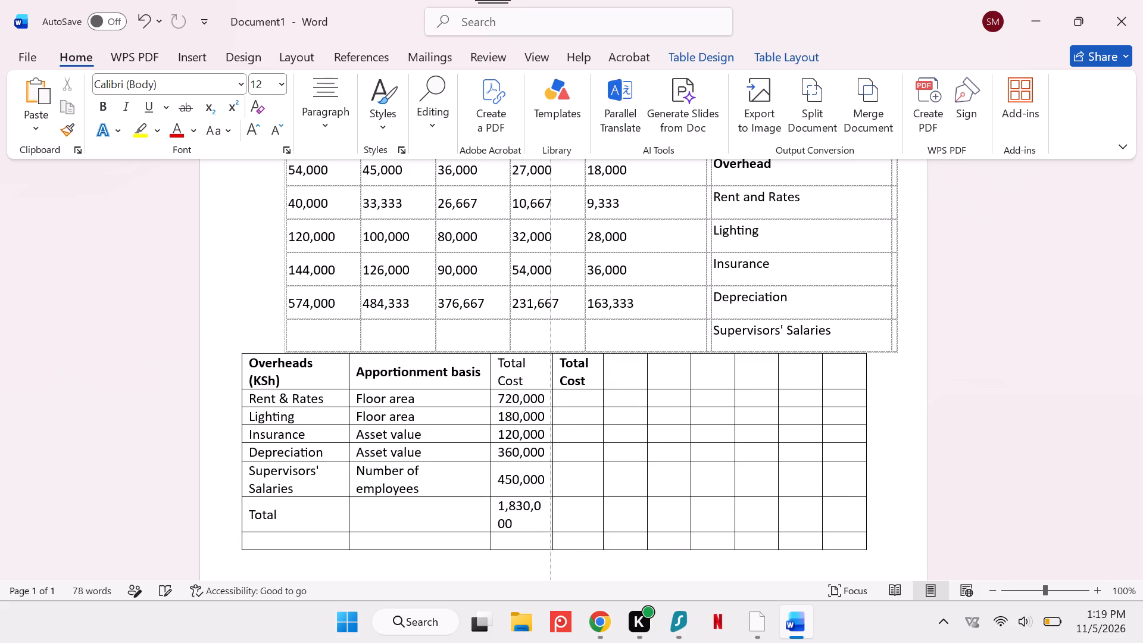
{"action": "left_click_drag", "start_coordinate": [550, 385], "coordinate": [567, 386]}
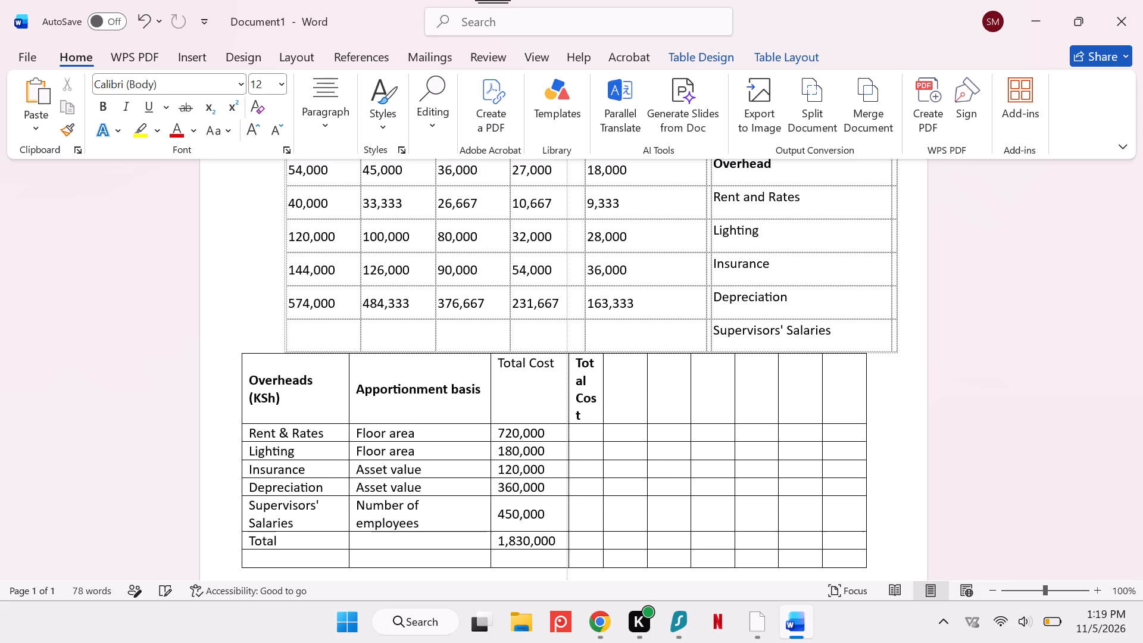
{"action": "left_click_drag", "start_coordinate": [567, 386], "coordinate": [607, 373]}
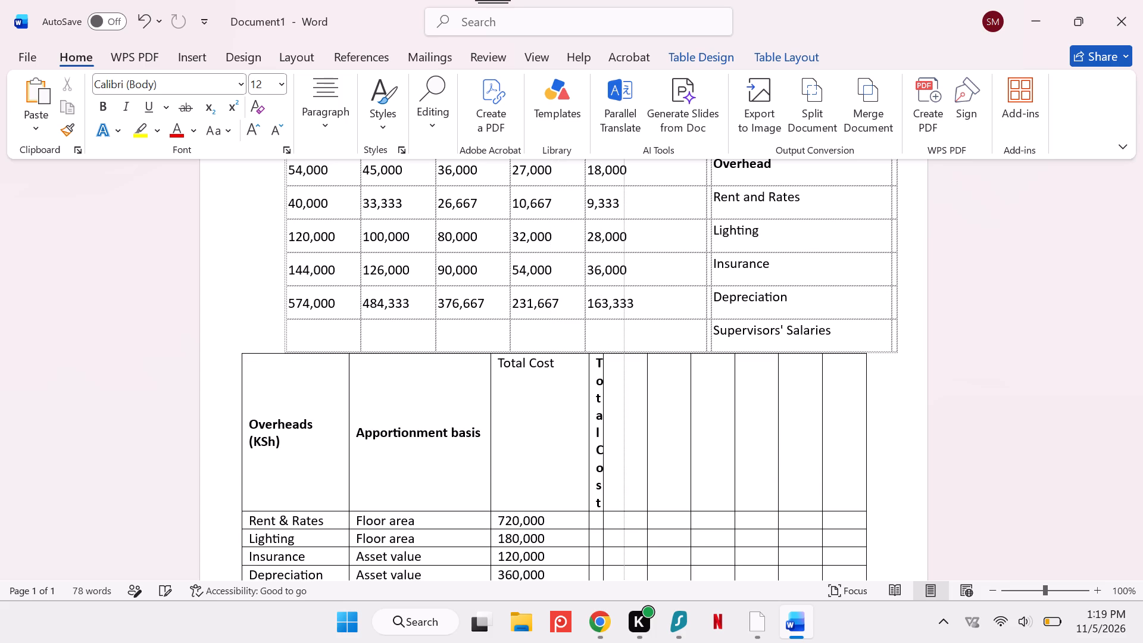
{"action": "left_click_drag", "start_coordinate": [607, 373], "coordinate": [566, 373]}
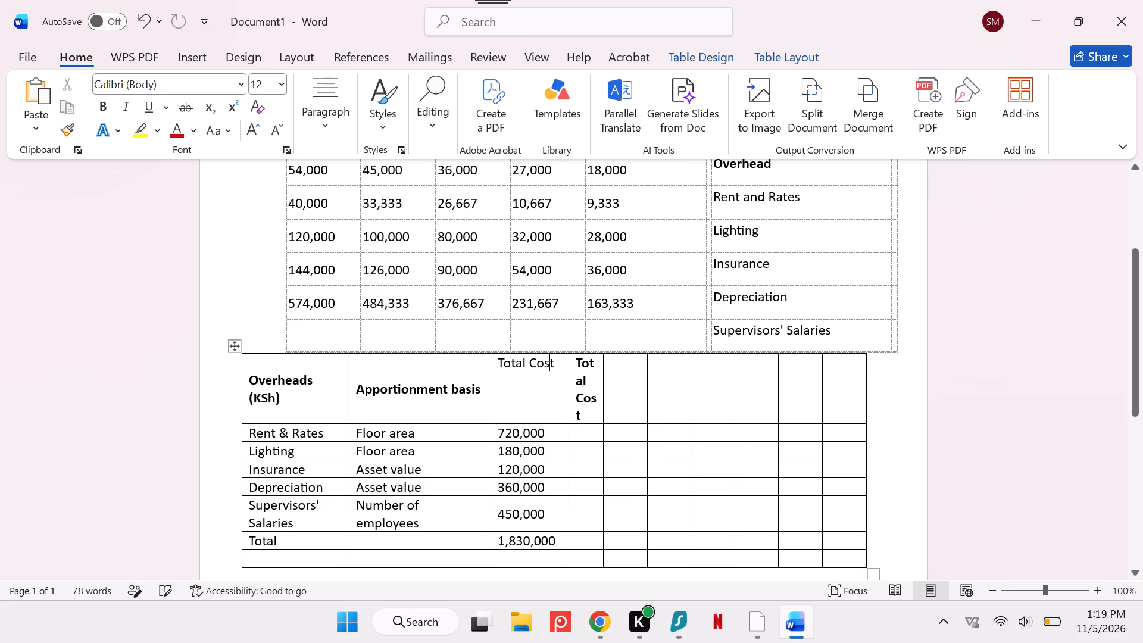
Auto-fit the lower table's fourth column so the words of its bold Total Cost header no longer break mid-word.
{"action": "left_click", "coordinate": [591, 375]}
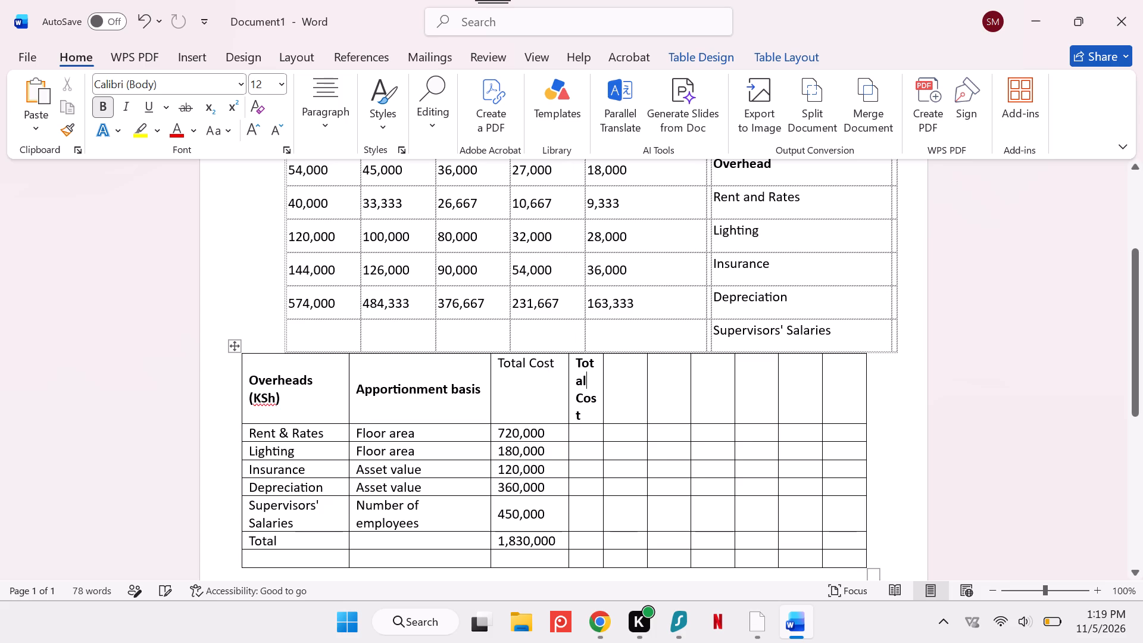
{"action": "triple_click", "coordinate": [598, 376]}
{"action": "double_click", "coordinate": [598, 376]}
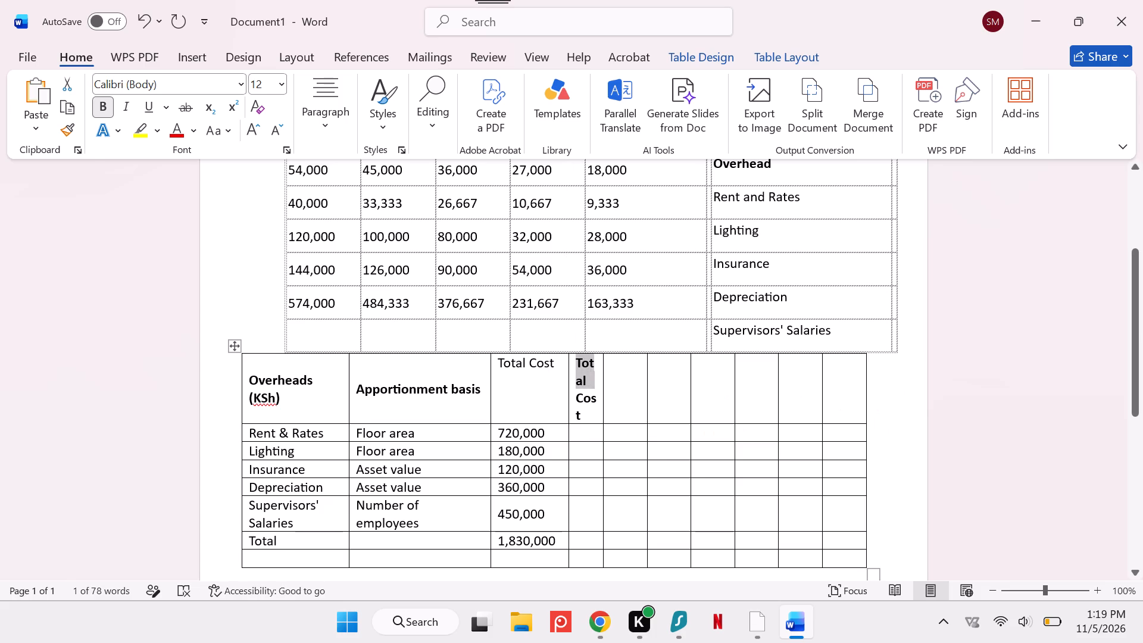
{"action": "double_click", "coordinate": [601, 379]}
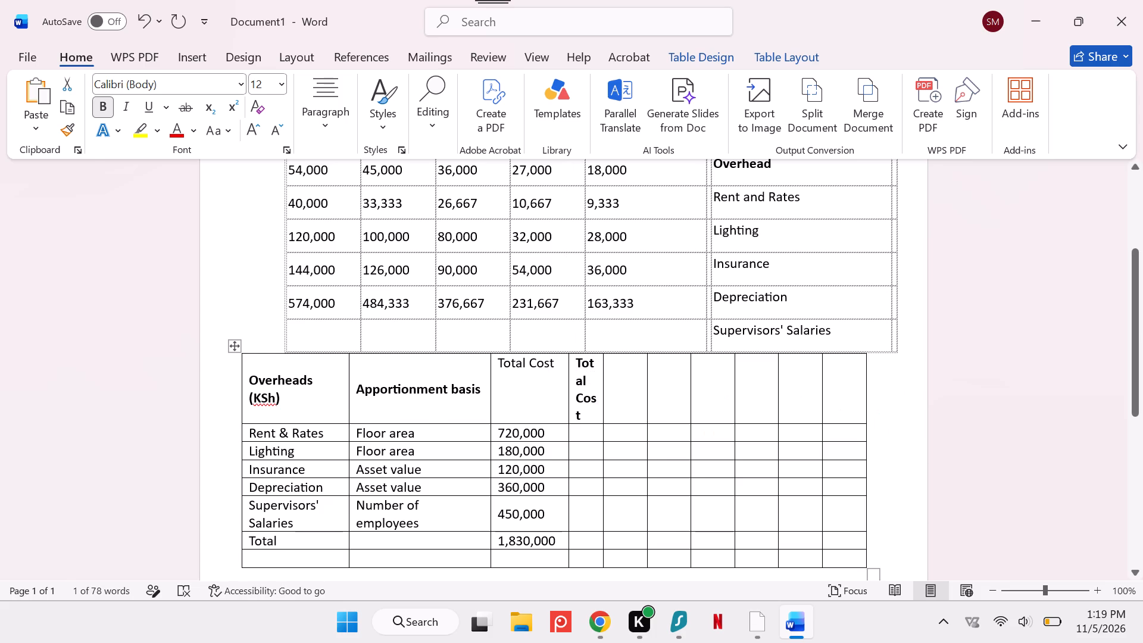
{"action": "left_click", "coordinate": [601, 379]}
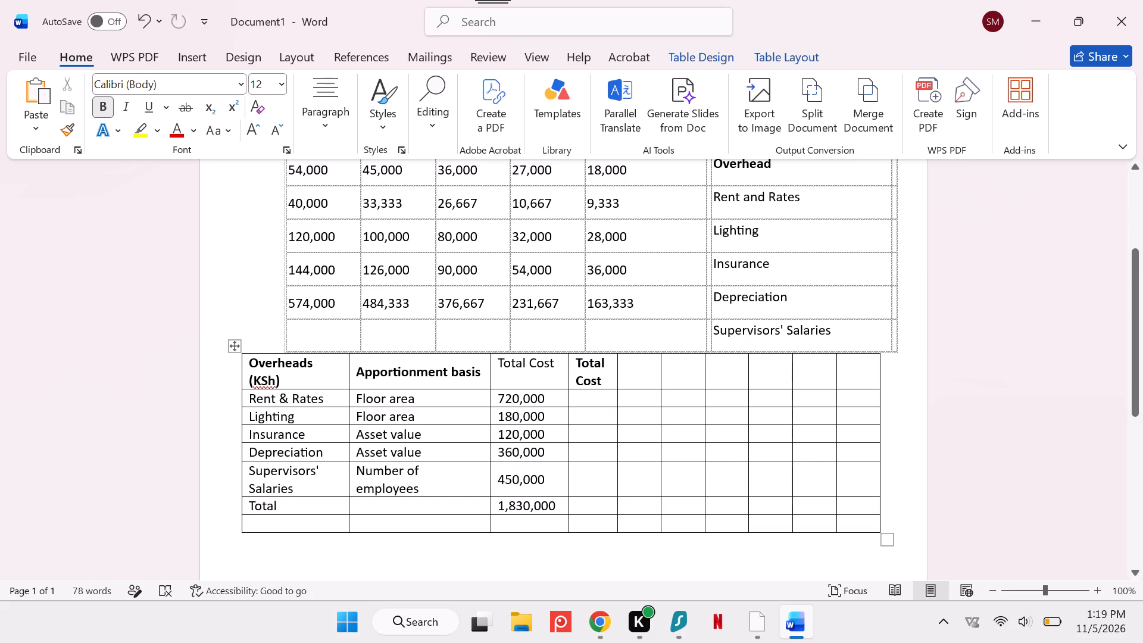
{"action": "left_click_drag", "start_coordinate": [606, 374], "coordinate": [576, 361]}
{"action": "key", "text": "ctrl+c"}
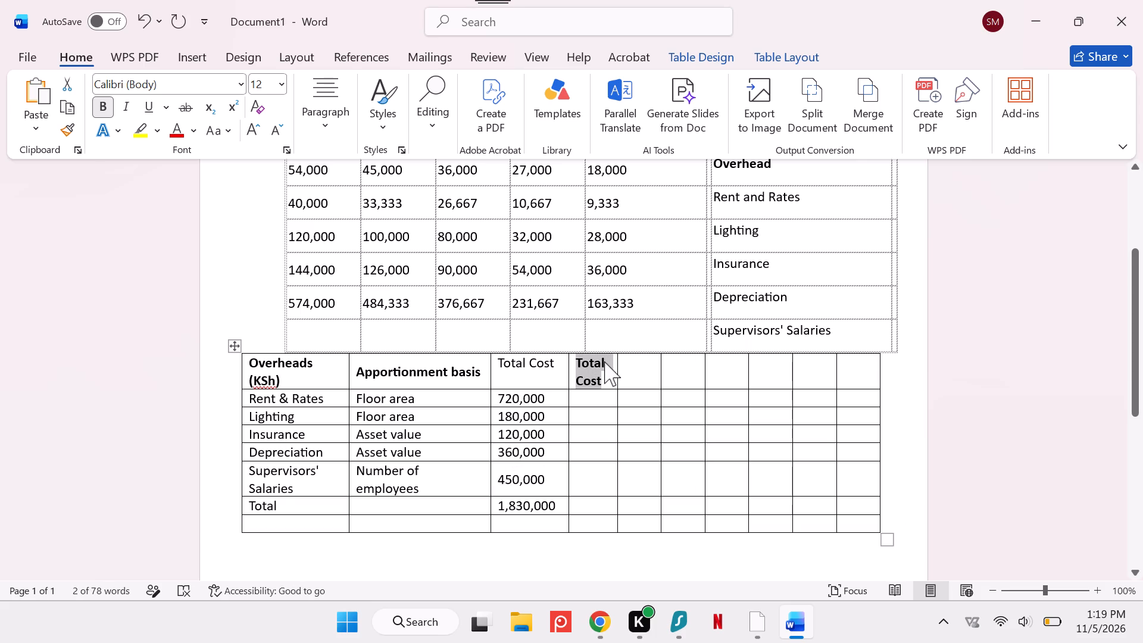
{"action": "left_click", "coordinate": [554, 357]}
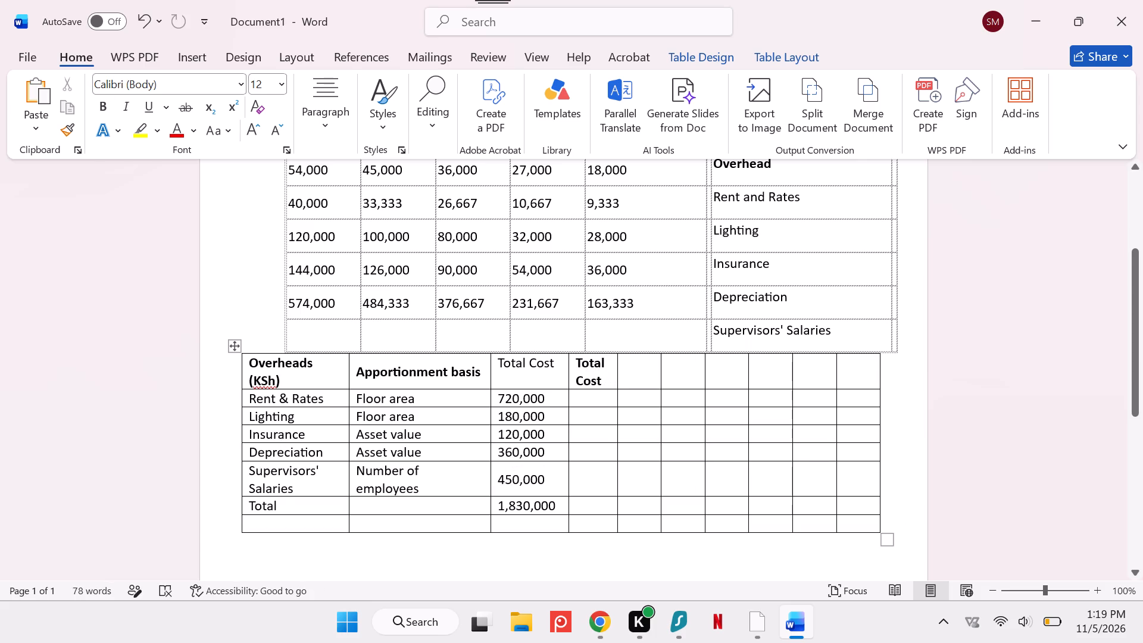
{"action": "key", "text": "BackSpace"}
{"action": "key", "text": "BackSpace"}
{"action": "key", "text": "BackSpace"}
{"action": "key", "text": "BackSpace"}
{"action": "key", "text": "BackSpace"}
{"action": "key", "text": "BackSpace"}
{"action": "key", "text": "BackSpace"}
{"action": "key", "text": "BackSpace"}
{"action": "key", "text": "BackSpace"}
{"action": "key", "text": "BackSpace"}
{"action": "key", "text": "BackSpace"}
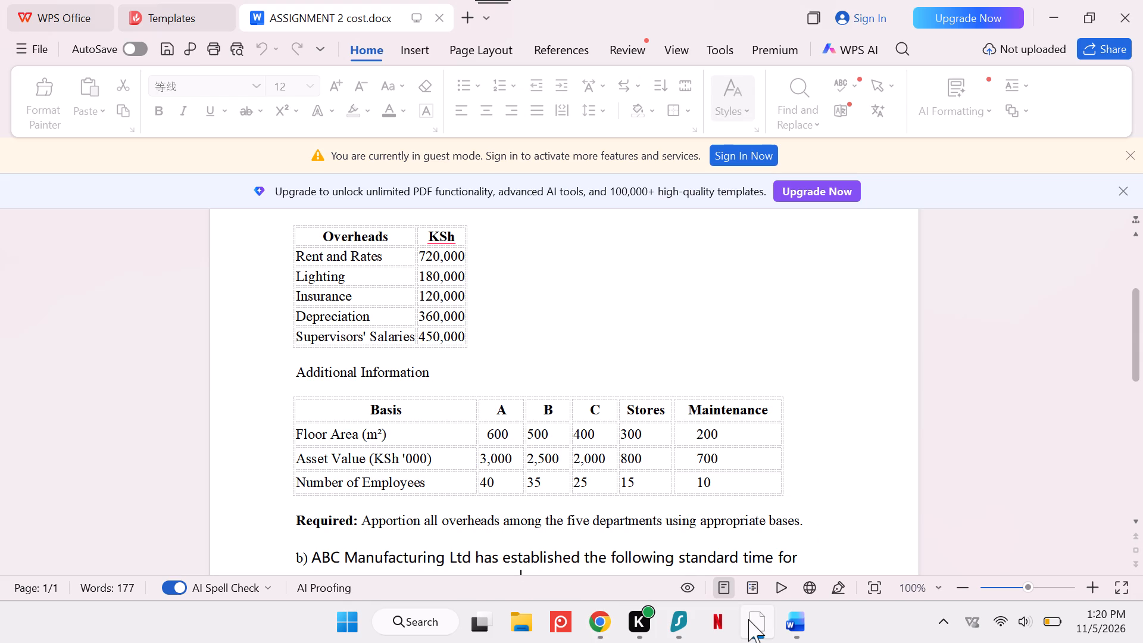
{"action": "left_click", "coordinate": [786, 625]}
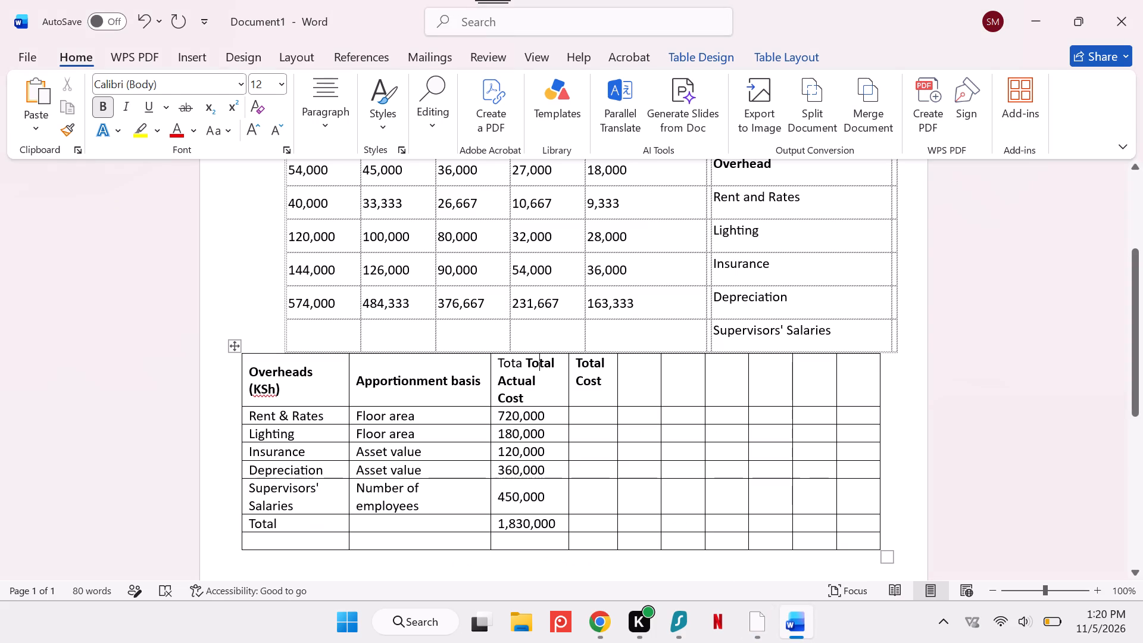
Delete the leftover unbolded "Tota" in front of the bold "Total Actual Cost" in the lower table's third header cell.
{"action": "left_click", "coordinate": [523, 366]}
{"action": "key", "text": "BackSpace"}
{"action": "key", "text": "BackSpace"}
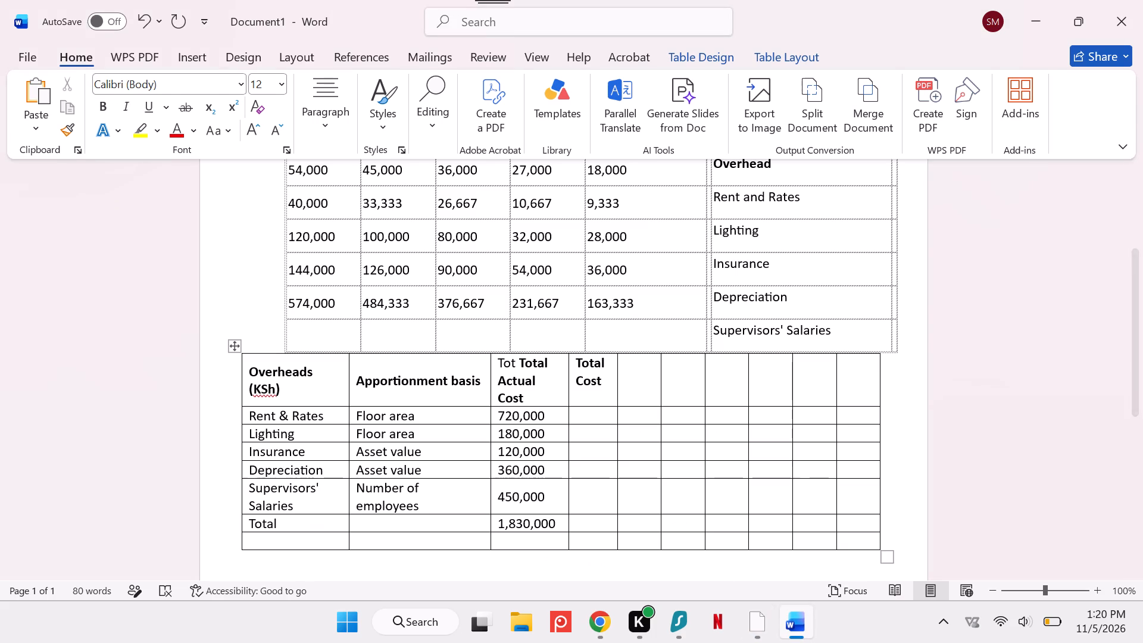
{"action": "key", "text": "BackSpace"}
{"action": "key", "text": "BackSpace"}
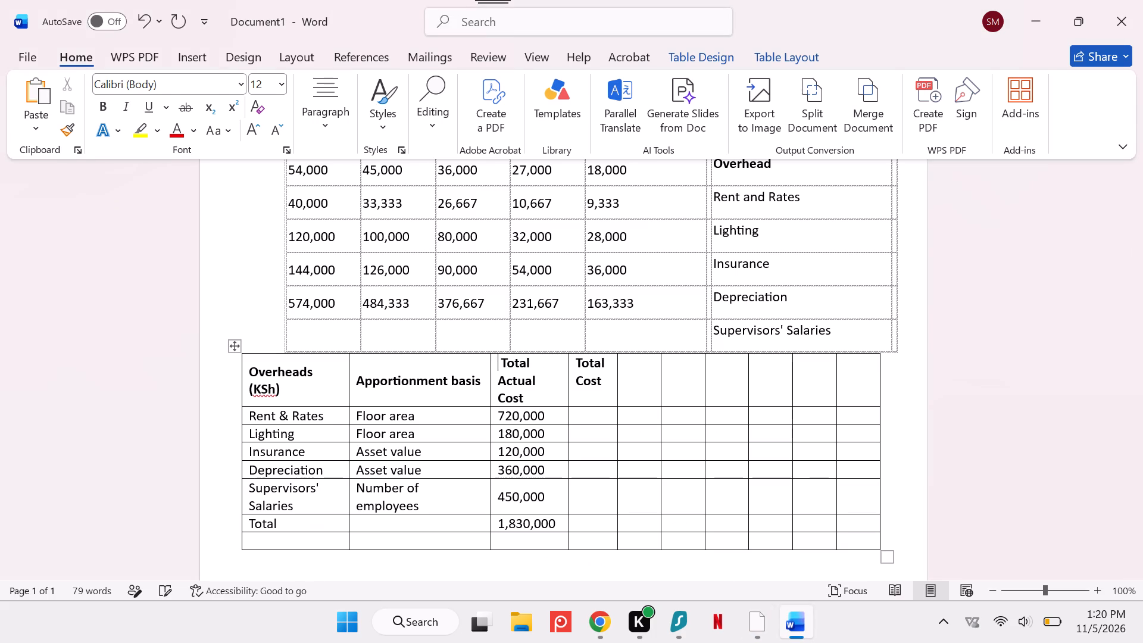
{"action": "scroll", "coordinate": [580, 396], "scroll_direction": "up", "scroll_amount": 1}
{"action": "scroll", "coordinate": [580, 396], "scroll_direction": "down", "scroll_amount": 1}
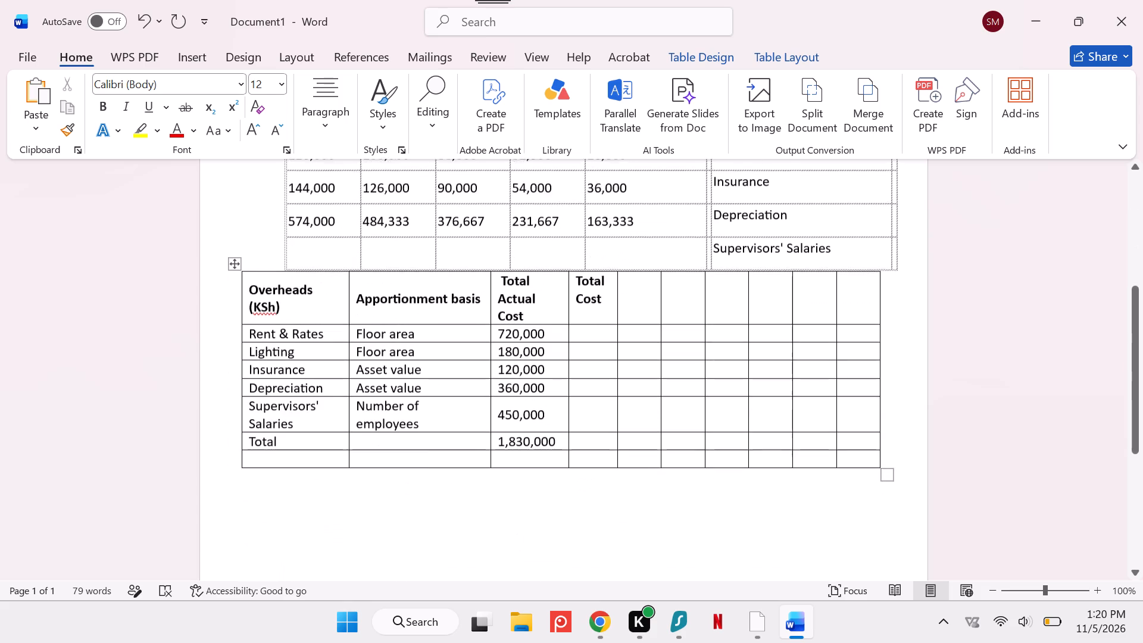
{"action": "scroll", "coordinate": [591, 309], "scroll_direction": "up", "scroll_amount": 1}
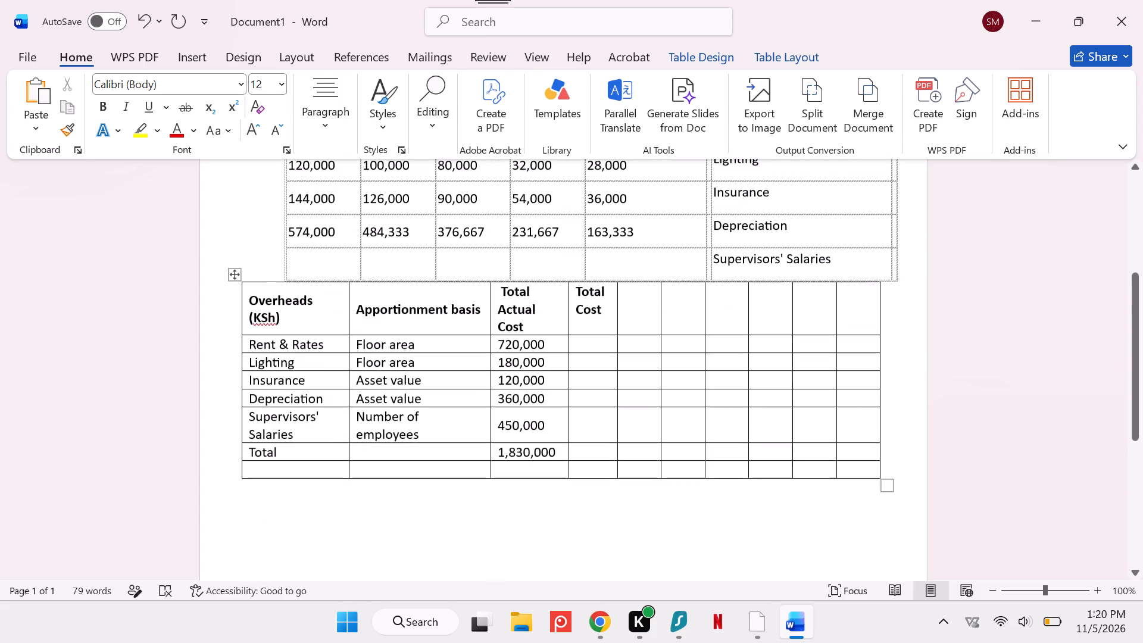
{"action": "scroll", "coordinate": [591, 309], "scroll_direction": "up", "scroll_amount": 1}
{"action": "key", "text": "BackSpace"}
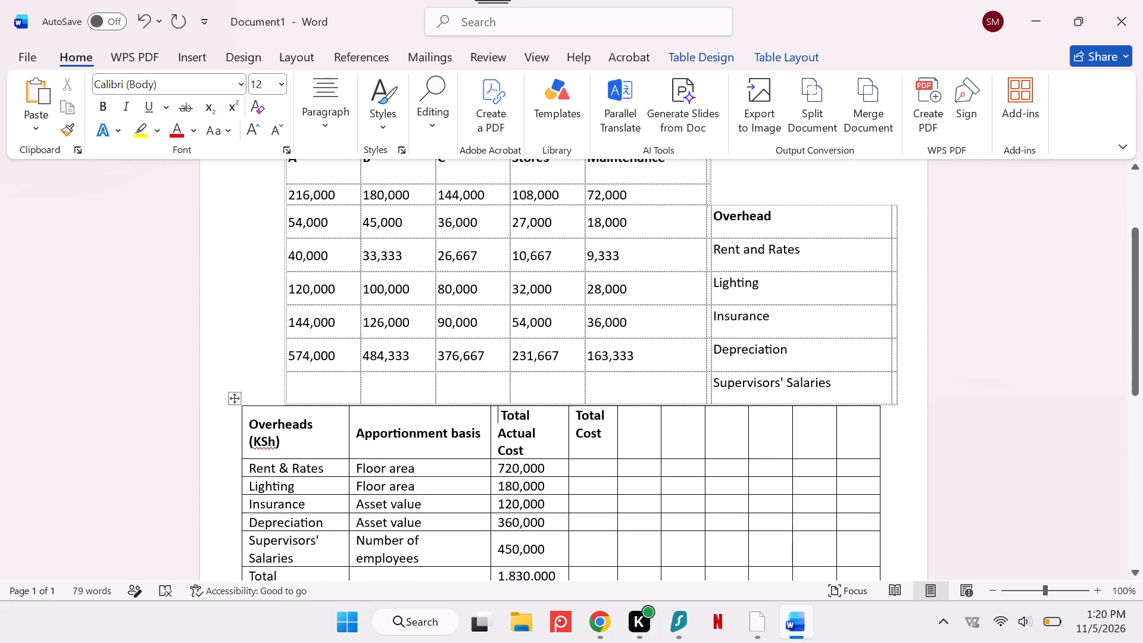
Delete the entire upper-table row that holds the Insurance label and the figures 144,000 to 36,000.
{"action": "scroll", "coordinate": [539, 411], "scroll_direction": "up", "scroll_amount": 1}
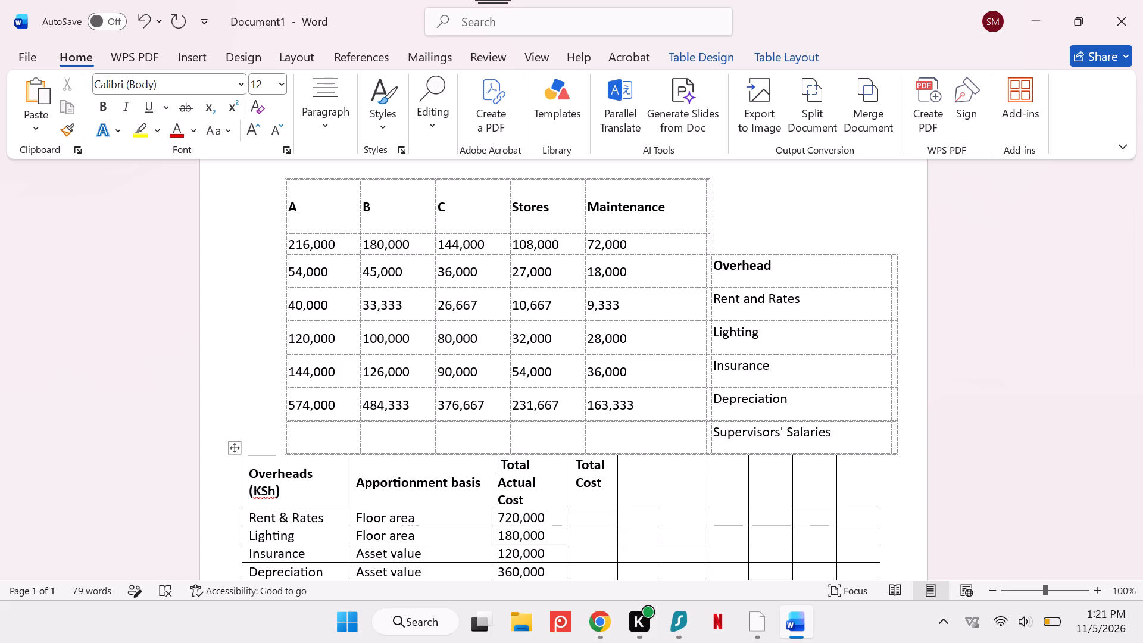
{"action": "scroll", "coordinate": [539, 411], "scroll_direction": "down", "scroll_amount": 1}
{"action": "scroll", "coordinate": [539, 411], "scroll_direction": "up", "scroll_amount": 1}
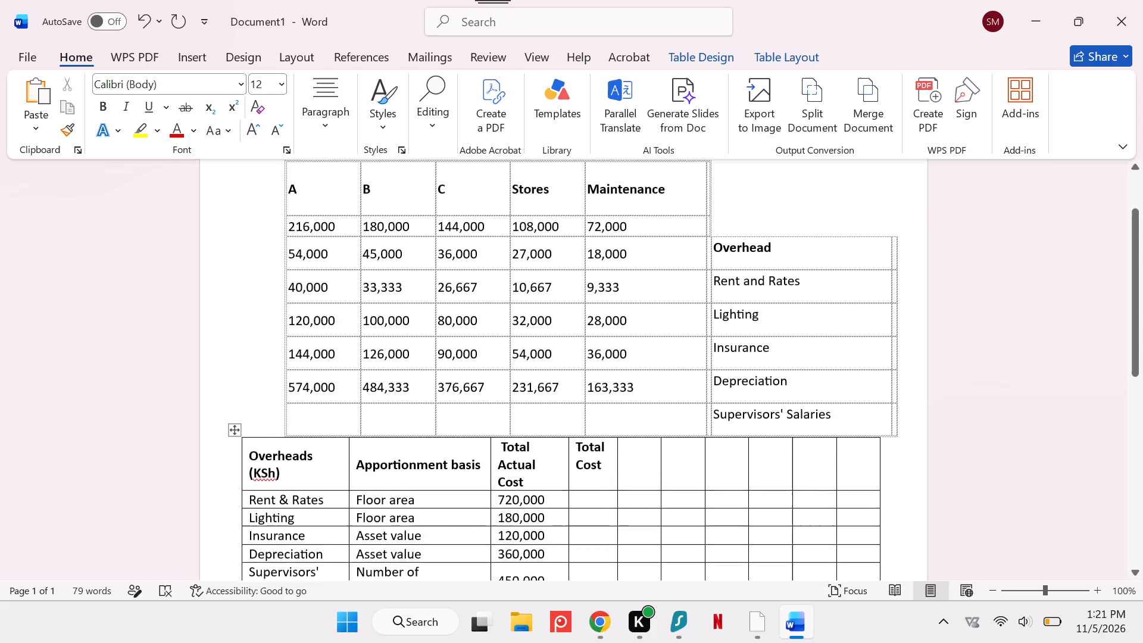
{"action": "scroll", "coordinate": [539, 411], "scroll_direction": "up", "scroll_amount": 1}
{"action": "scroll", "coordinate": [539, 411], "scroll_direction": "down", "scroll_amount": 1}
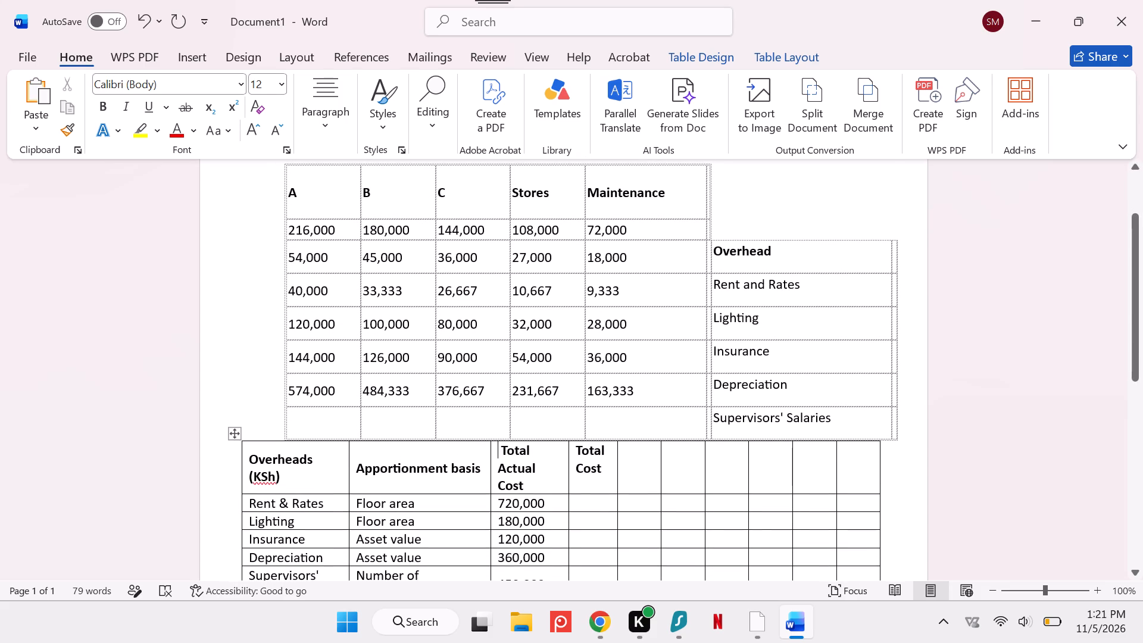
{"action": "triple_click", "coordinate": [843, 369]}
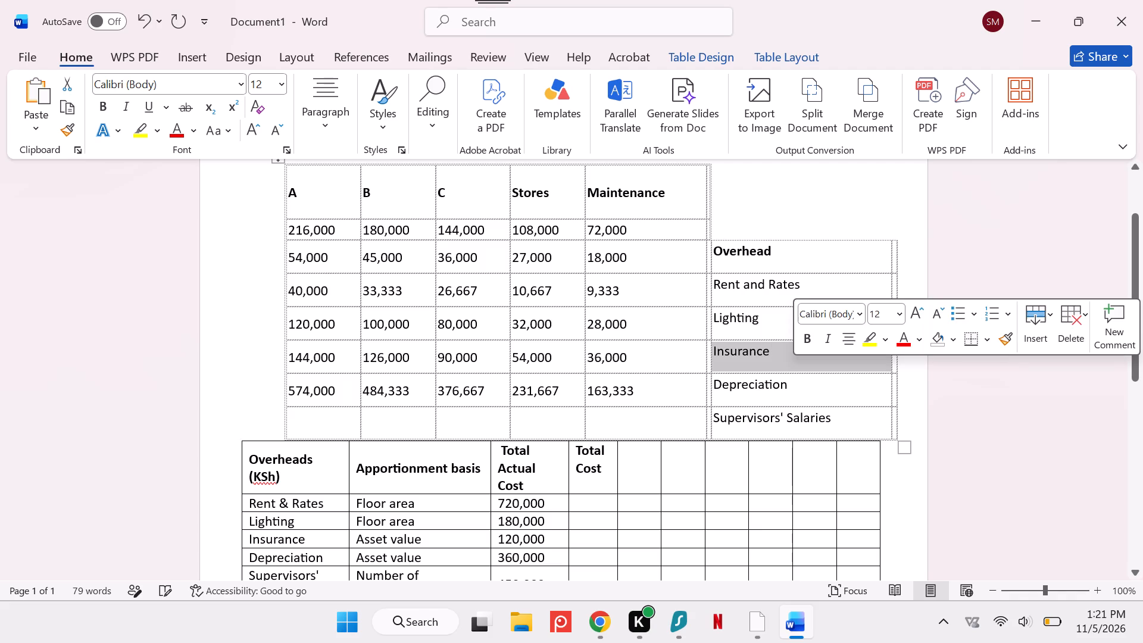
{"action": "key", "text": "BackSpace"}
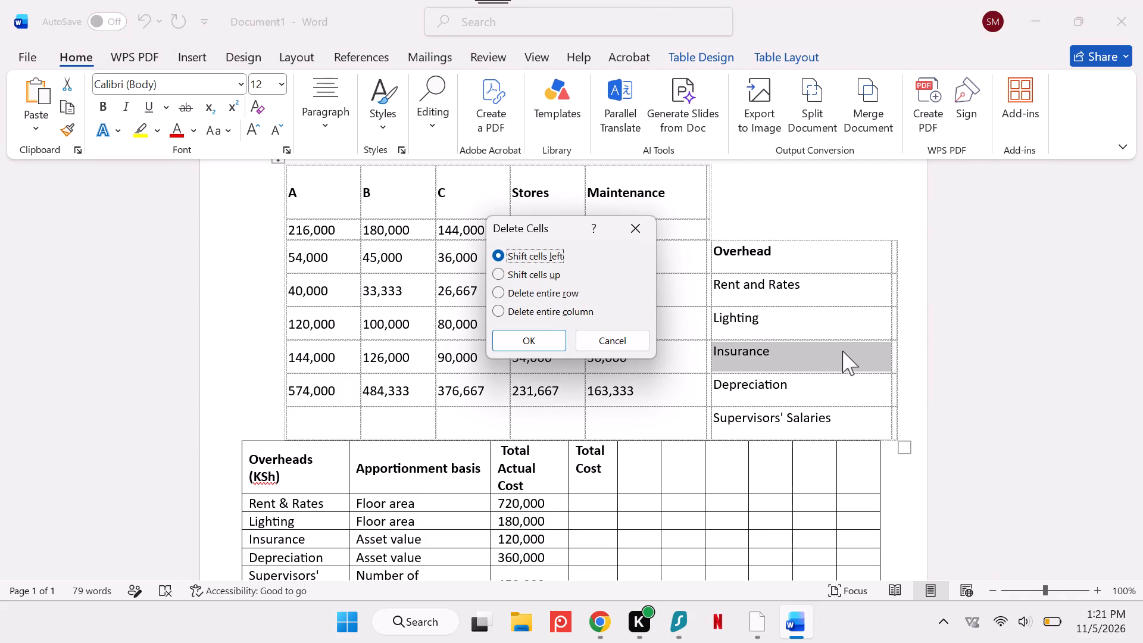
{"action": "left_click", "coordinate": [496, 298]}
{"action": "left_click", "coordinate": [507, 336]}
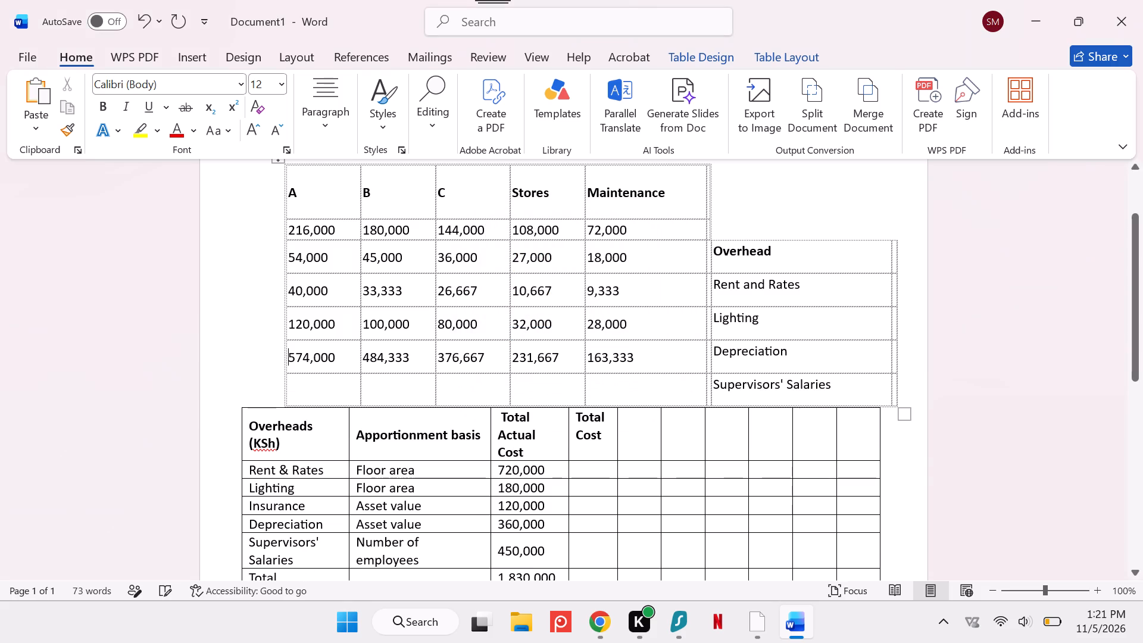
Delete the remaining Overhead label cells, from Overhead through Supervisors' Salaries, beside the upper table's department figures.
{"action": "left_click_drag", "start_coordinate": [900, 389], "coordinate": [754, 138]}
{"action": "key", "text": "BackSpace"}
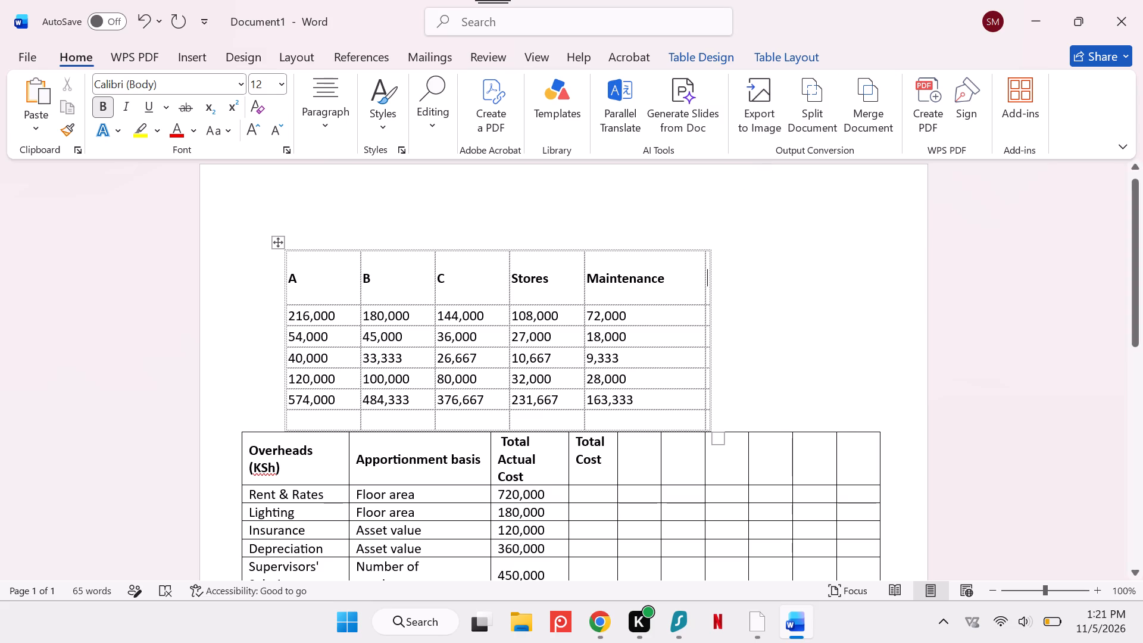
Move the upper table's A column, header plus figures 216,000 to 574,000, into the lower table's sixth column starting at the header row.
{"action": "scroll", "coordinate": [670, 233], "scroll_direction": "up", "scroll_amount": 2}
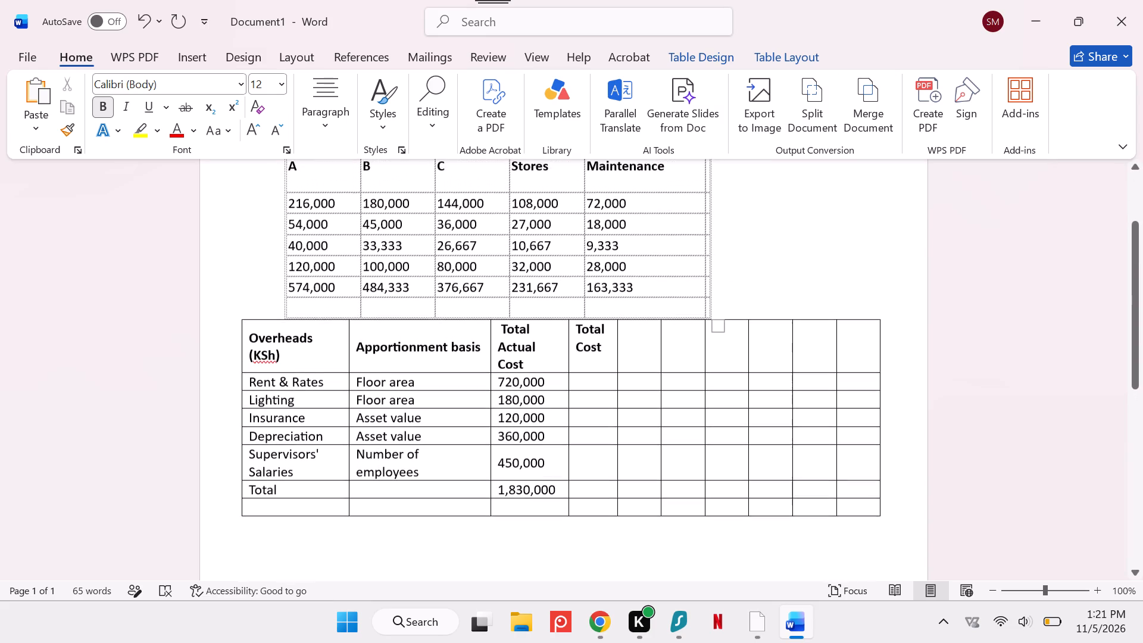
{"action": "scroll", "coordinate": [670, 233], "scroll_direction": "up", "scroll_amount": 1}
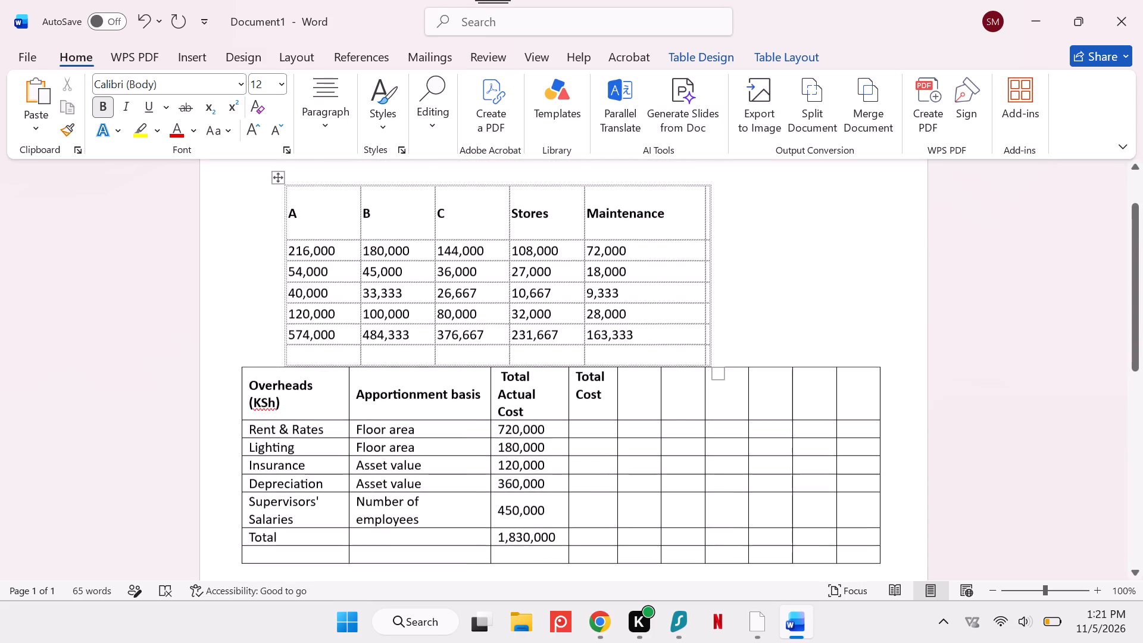
{"action": "scroll", "coordinate": [670, 233], "scroll_direction": "up", "scroll_amount": 1}
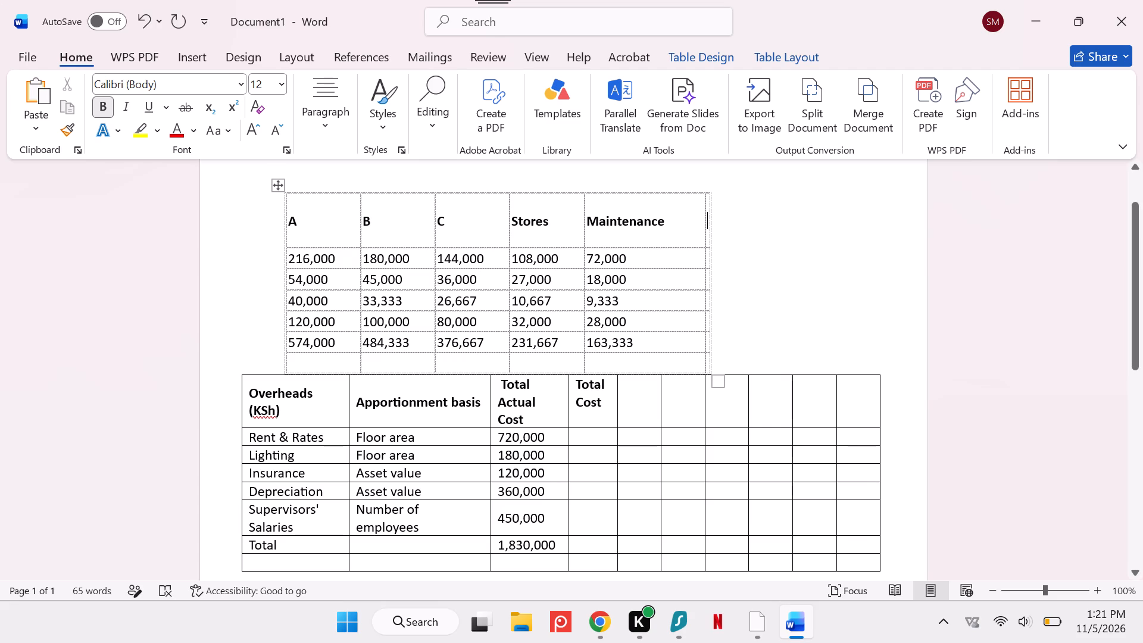
{"action": "left_click_drag", "start_coordinate": [358, 340], "coordinate": [283, 222]}
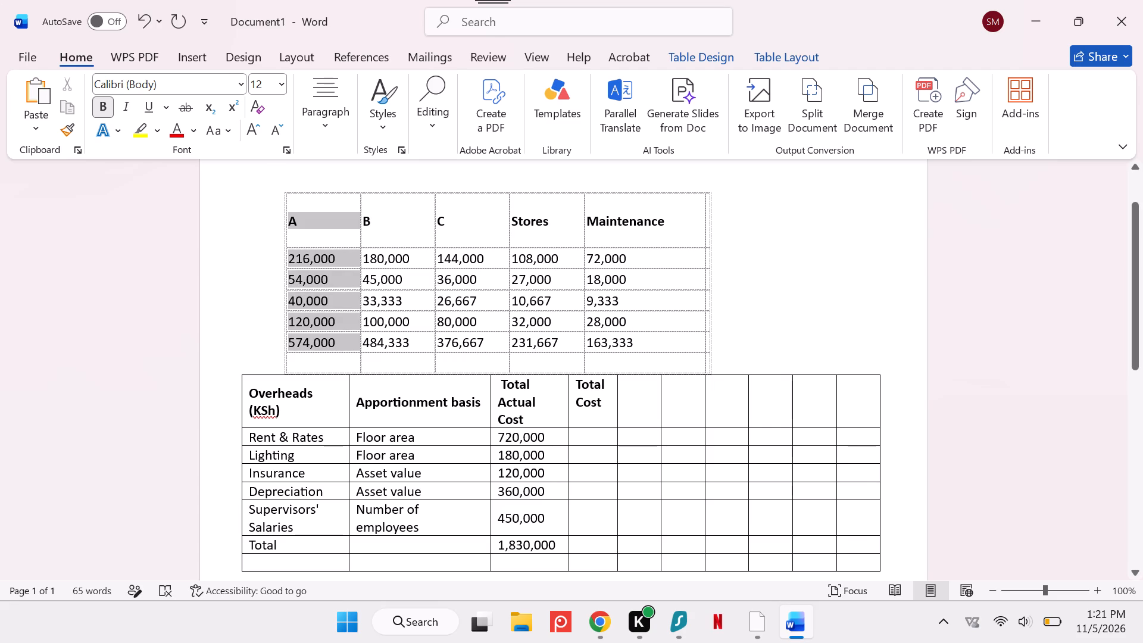
{"action": "left_click_drag", "start_coordinate": [283, 222], "coordinate": [281, 210]}
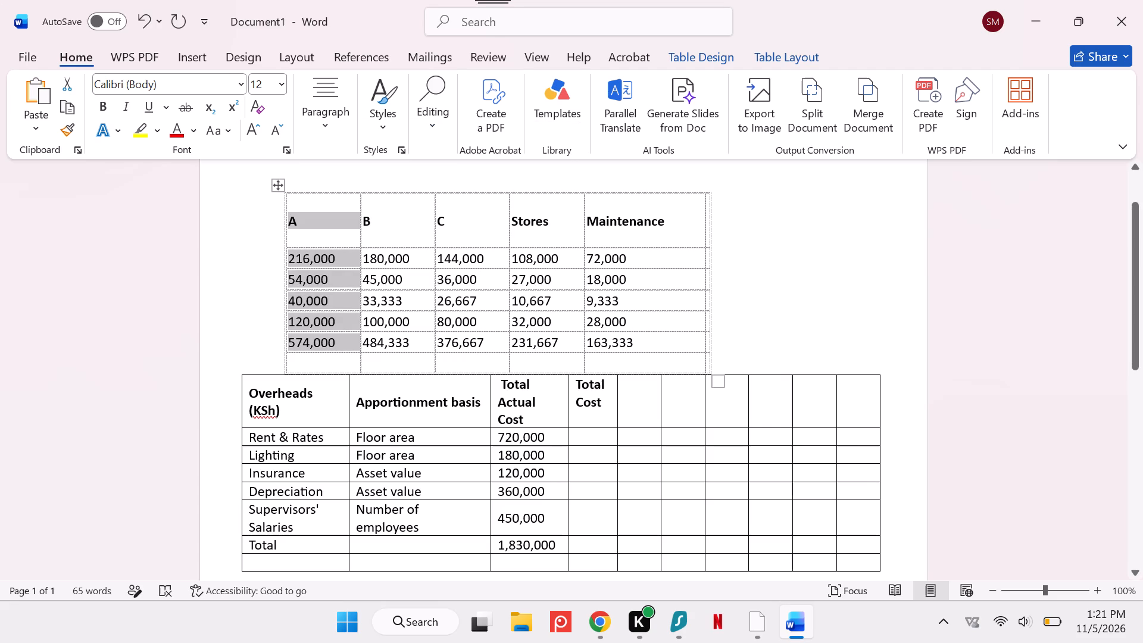
{"action": "key", "text": "ctrl+x"}
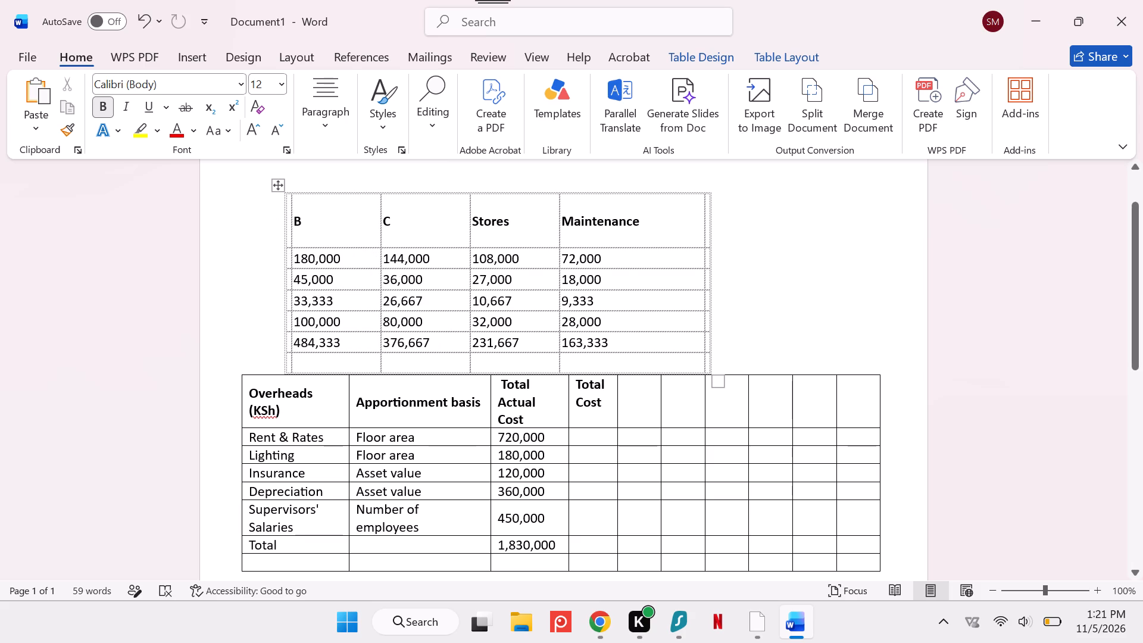
{"action": "left_click", "coordinate": [683, 405]}
{"action": "key", "text": "ctrl+v"}
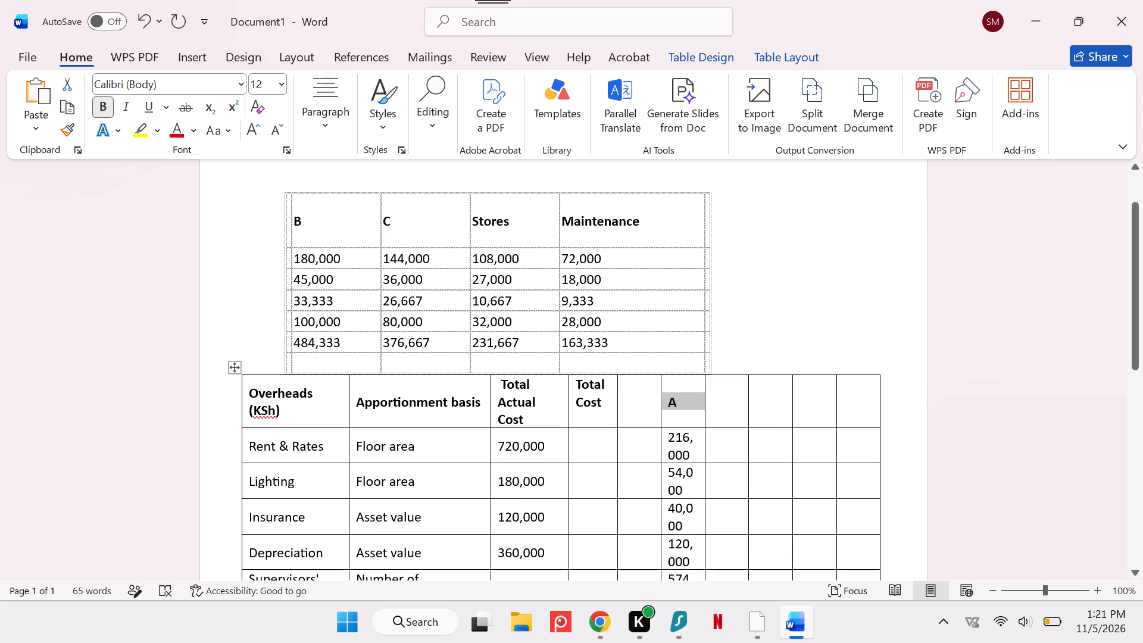
Move the upper table's B column, header plus figures 180,000 to 484,333, into the lower table, pasting from the blank header cell after A.
{"action": "left_click_drag", "start_coordinate": [357, 344], "coordinate": [301, 263]}
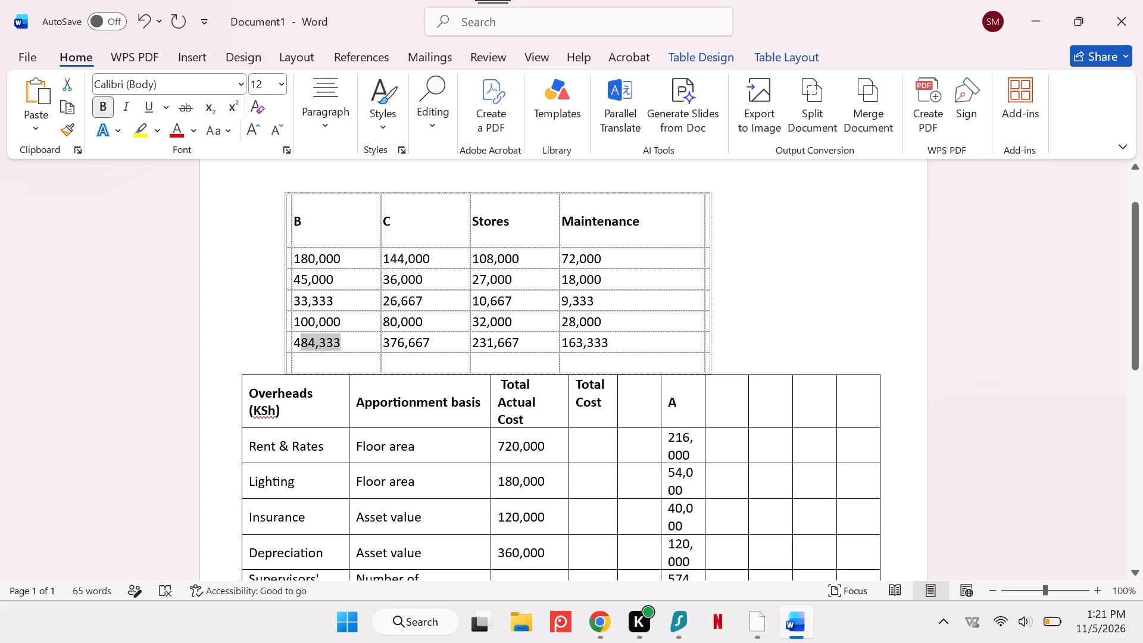
{"action": "left_click_drag", "start_coordinate": [301, 263], "coordinate": [279, 113]}
{"action": "key", "text": "ctrl+x"}
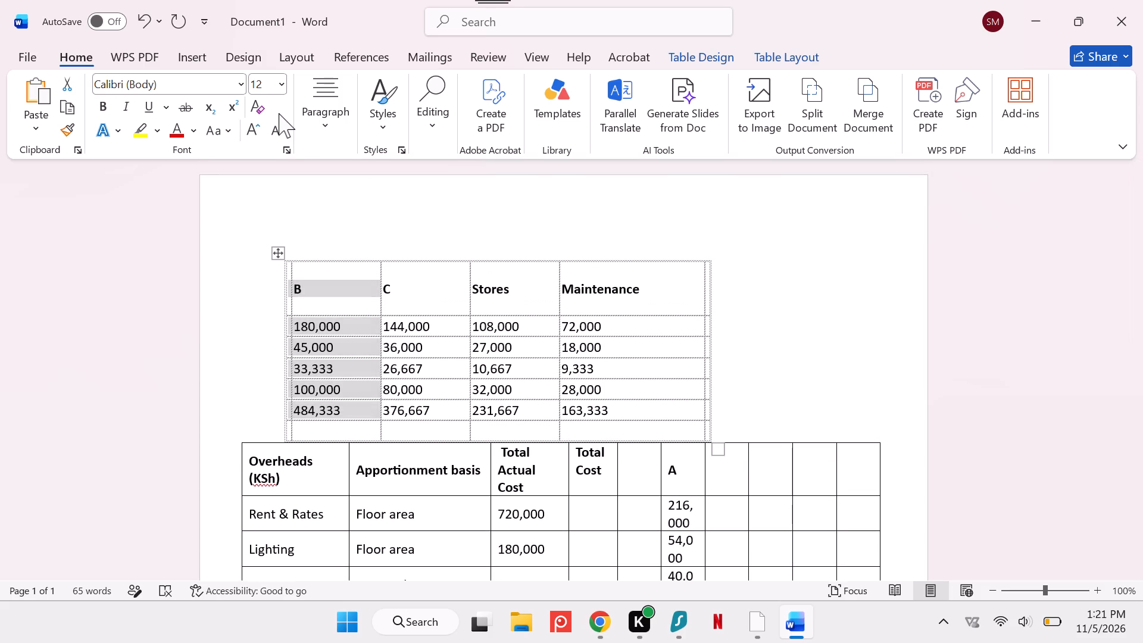
{"action": "left_click", "coordinate": [723, 468]}
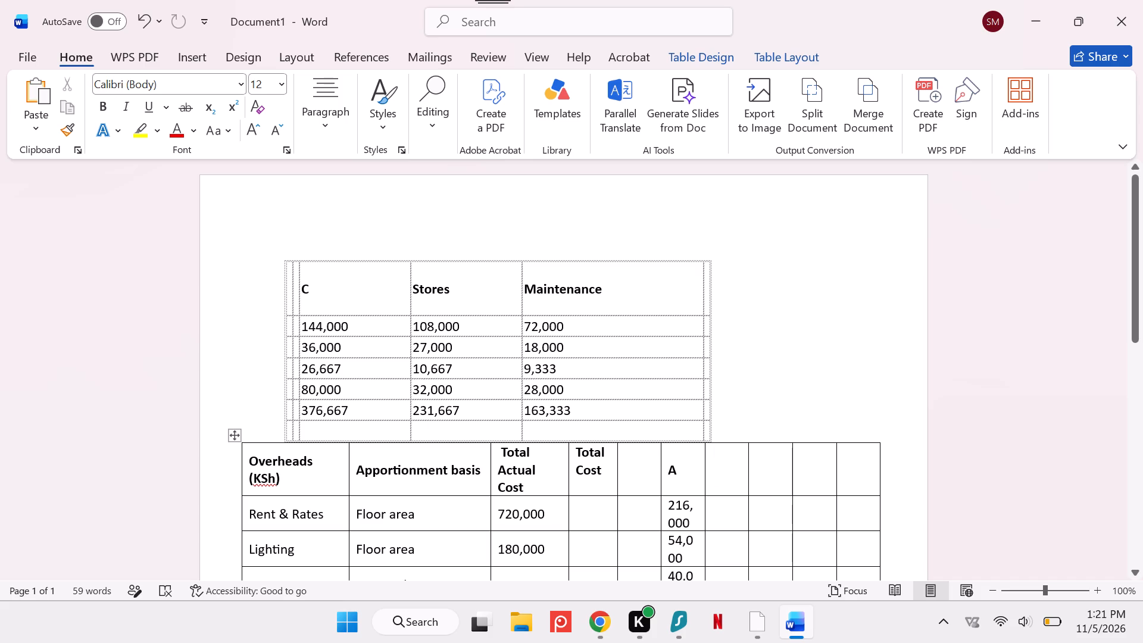
{"action": "key", "text": "ctrl+v"}
{"action": "scroll", "coordinate": [738, 452], "scroll_direction": "down", "scroll_amount": 1}
{"action": "scroll", "coordinate": [738, 452], "scroll_direction": "up", "scroll_amount": 1}
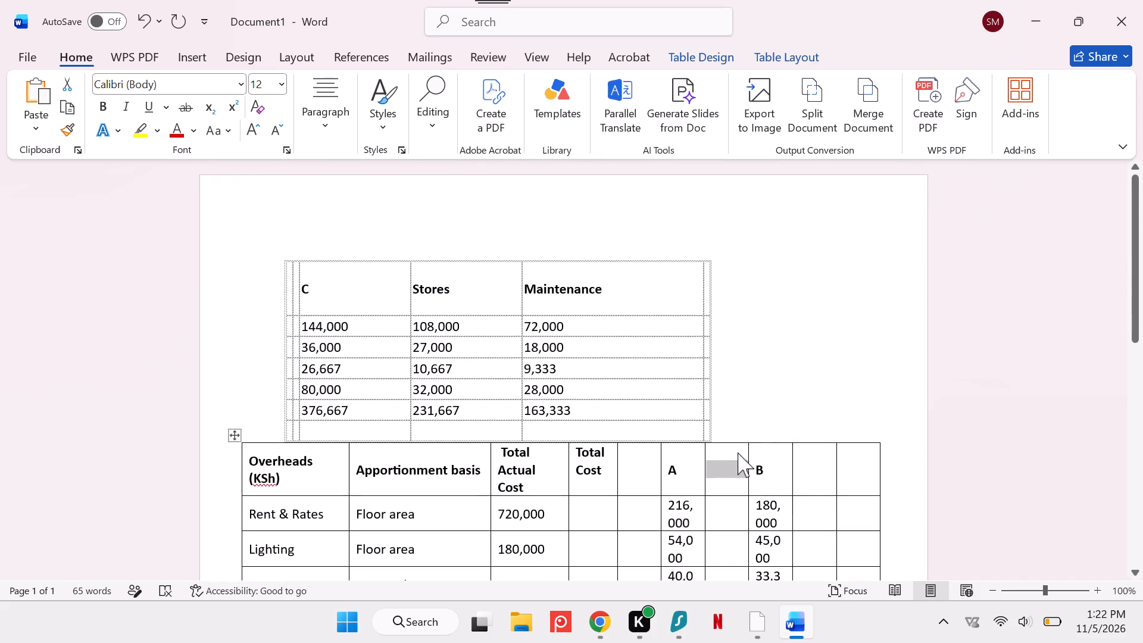
{"action": "scroll", "coordinate": [738, 452], "scroll_direction": "down", "scroll_amount": 1}
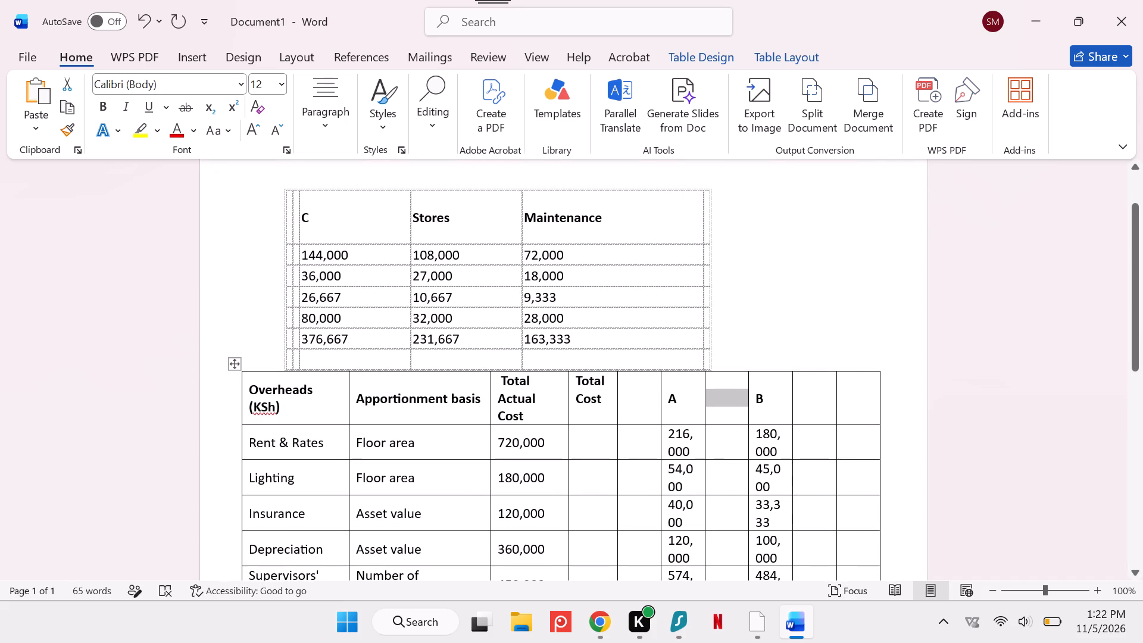
{"action": "scroll", "coordinate": [738, 452], "scroll_direction": "down", "scroll_amount": 1}
{"action": "key", "text": "ctrl+z"}
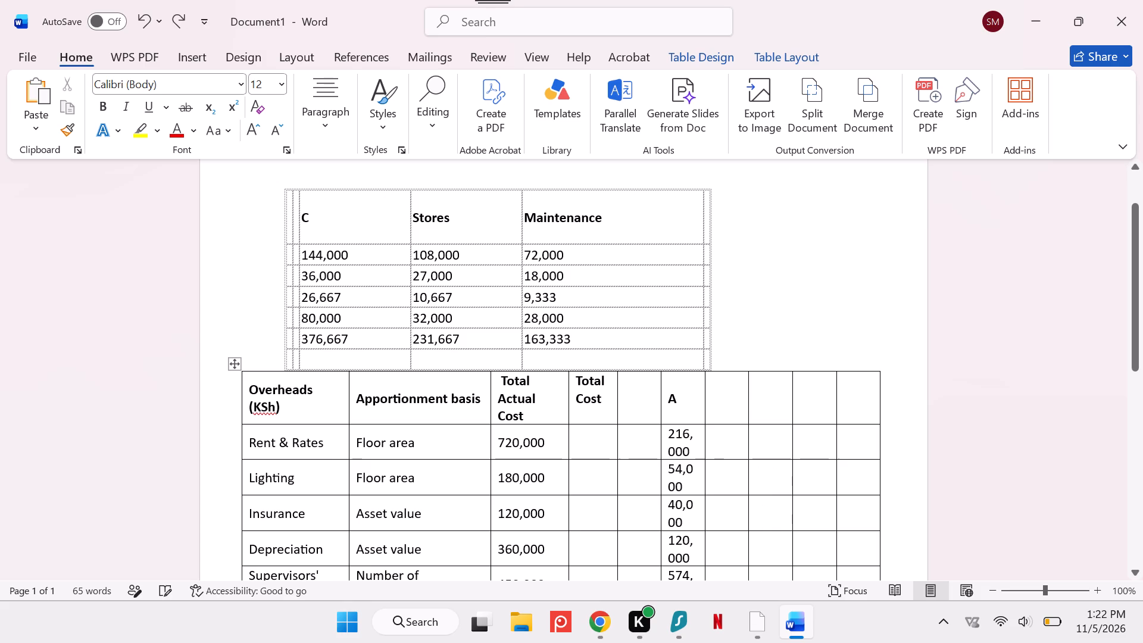
{"action": "left_click", "coordinate": [716, 411]}
{"action": "key", "text": "ctrl+v"}
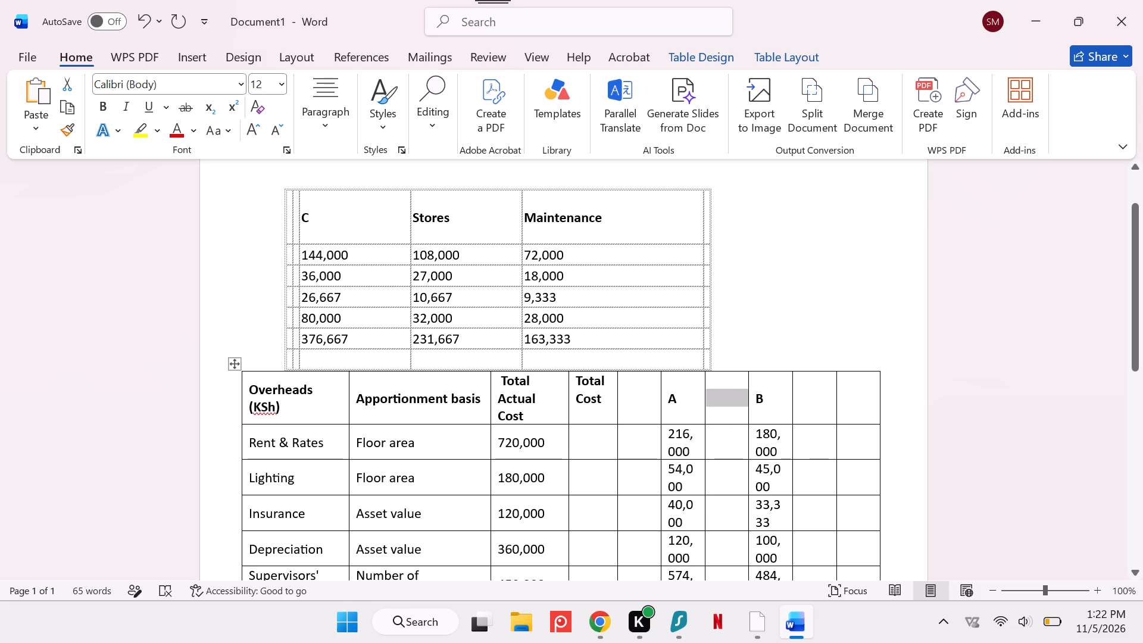
{"action": "scroll", "coordinate": [692, 404], "scroll_direction": "down", "scroll_amount": 1}
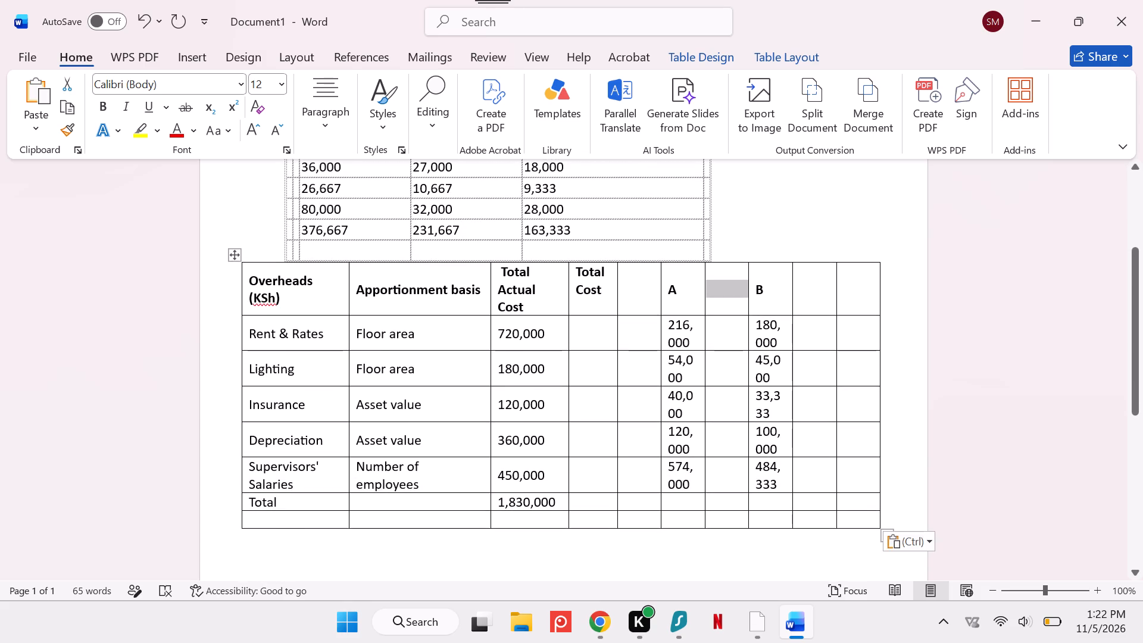
Move the upper table's C column, header plus figures 144,000 to 376,667, into the lower table, pasting from the eighth column's header cell.
{"action": "scroll", "coordinate": [698, 316], "scroll_direction": "up", "scroll_amount": 1}
{"action": "left_click_drag", "start_coordinate": [367, 410], "coordinate": [299, 289]}
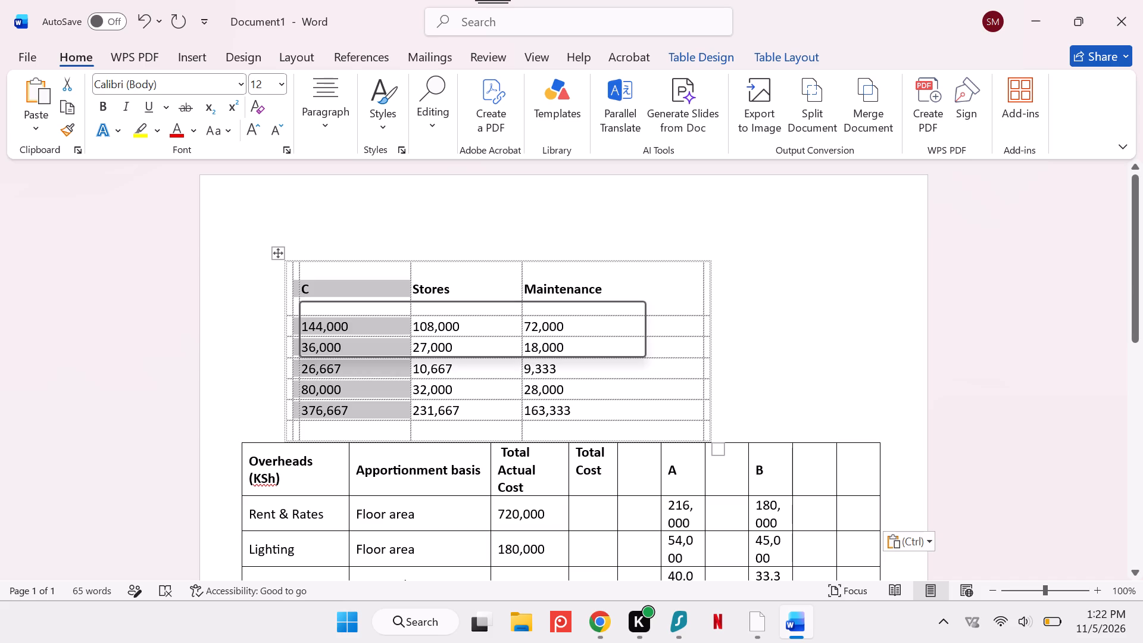
{"action": "key", "text": "ctrl+x"}
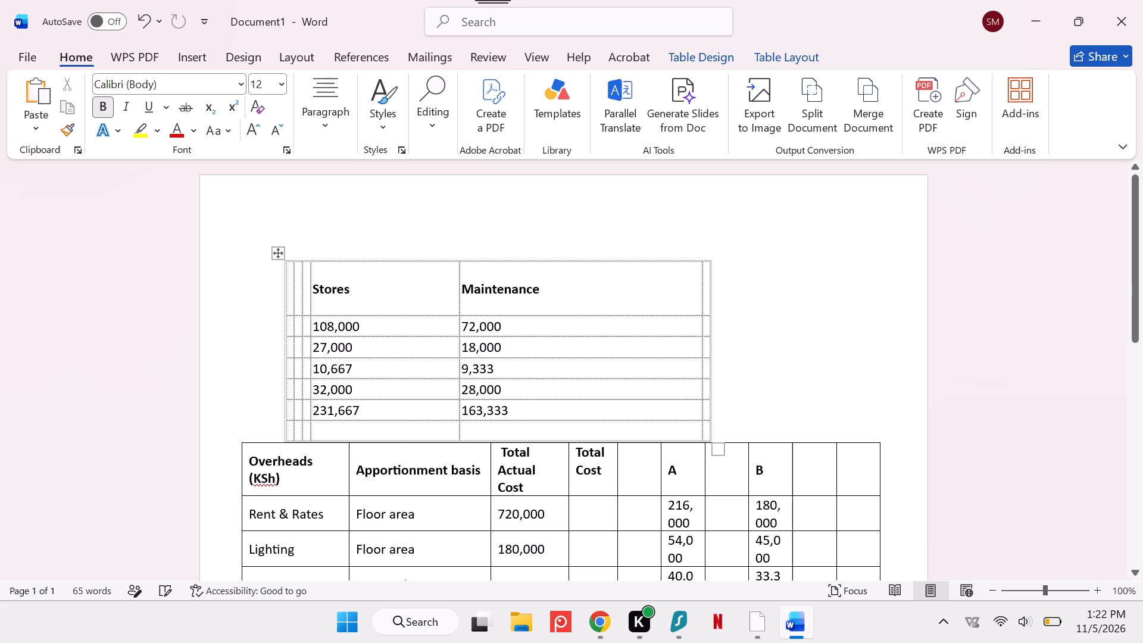
{"action": "left_click", "coordinate": [762, 454]}
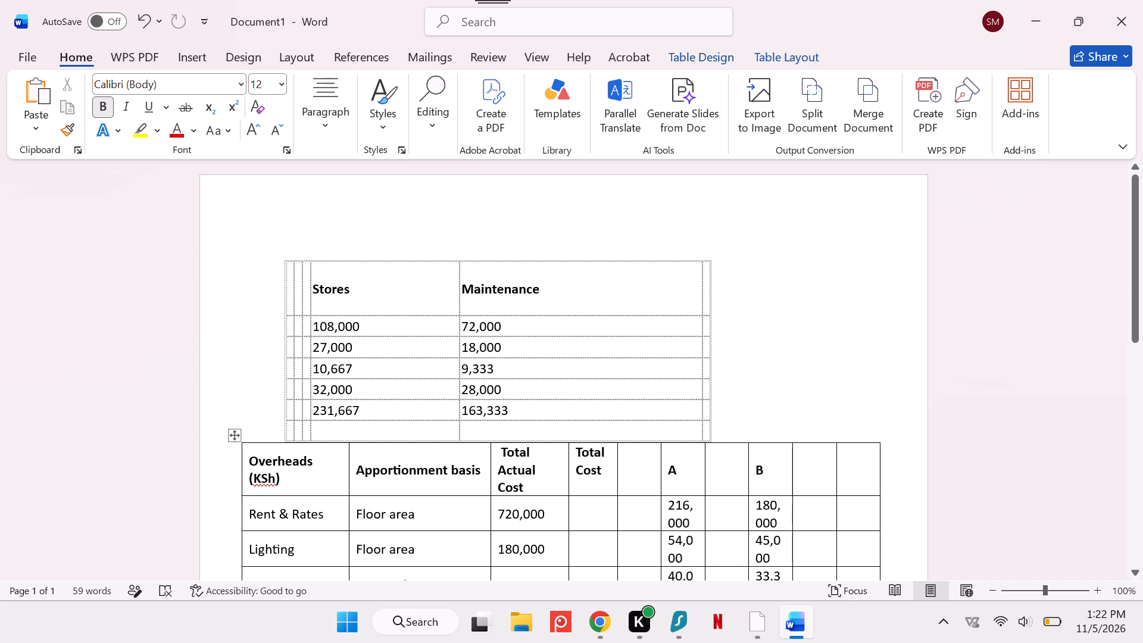
{"action": "key", "text": "ctrl+v"}
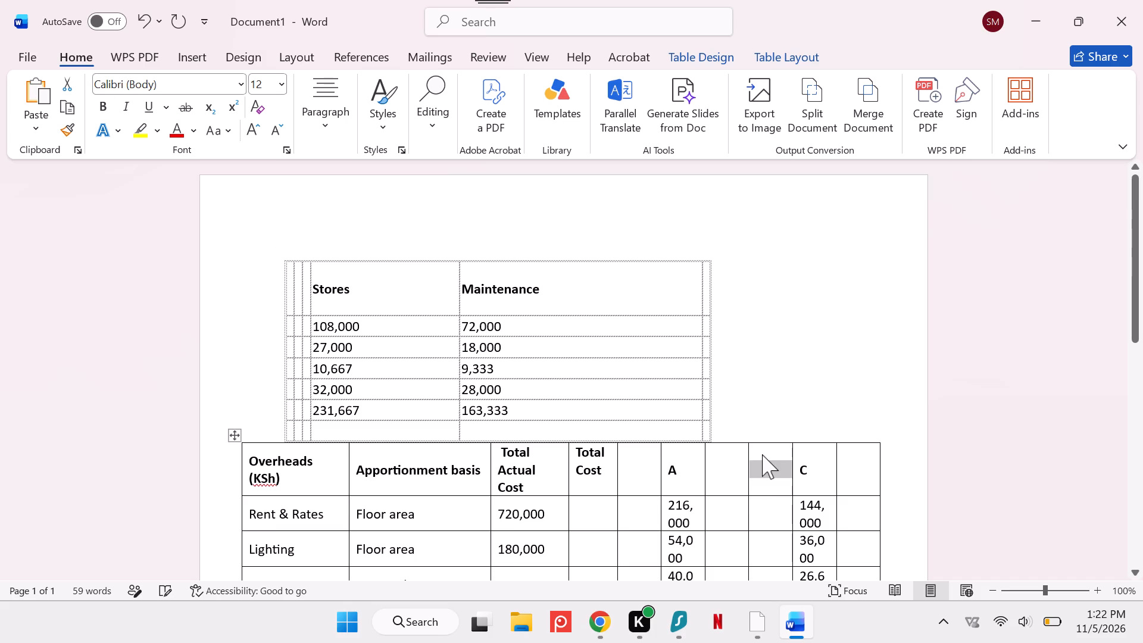
{"action": "scroll", "coordinate": [762, 454], "scroll_direction": "down", "scroll_amount": 1}
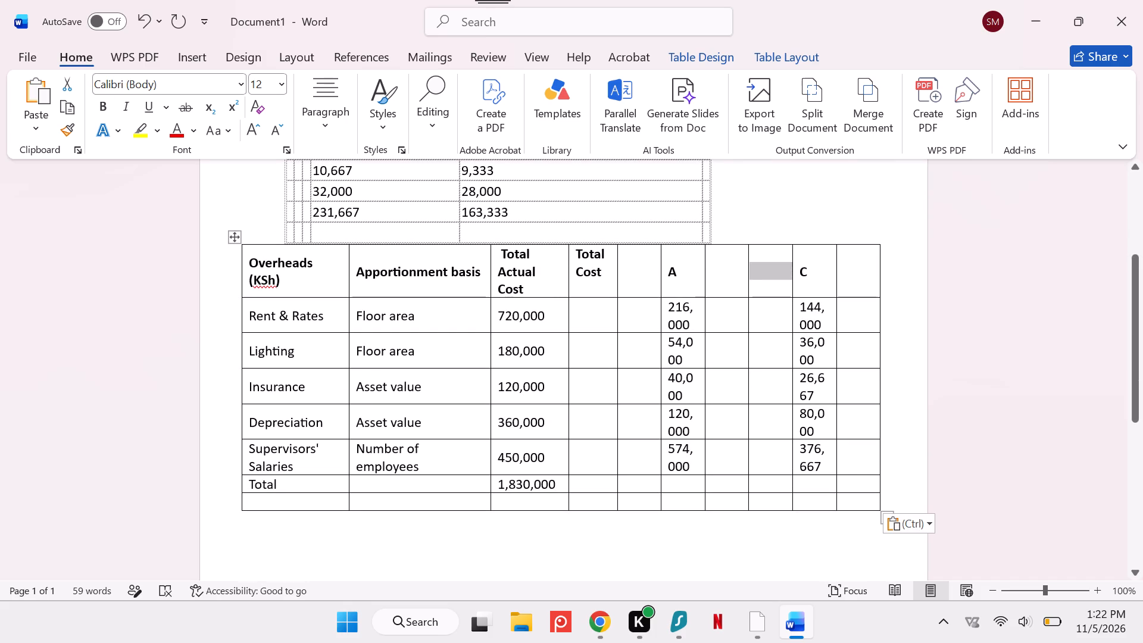
Move the upper table's Stores column, header plus figures 108,000 to 231,667, into the lower table, pasting from the ninth column's header cell.
{"action": "left_click", "coordinate": [812, 267]}
{"action": "scroll", "coordinate": [812, 267], "scroll_direction": "up", "scroll_amount": 1}
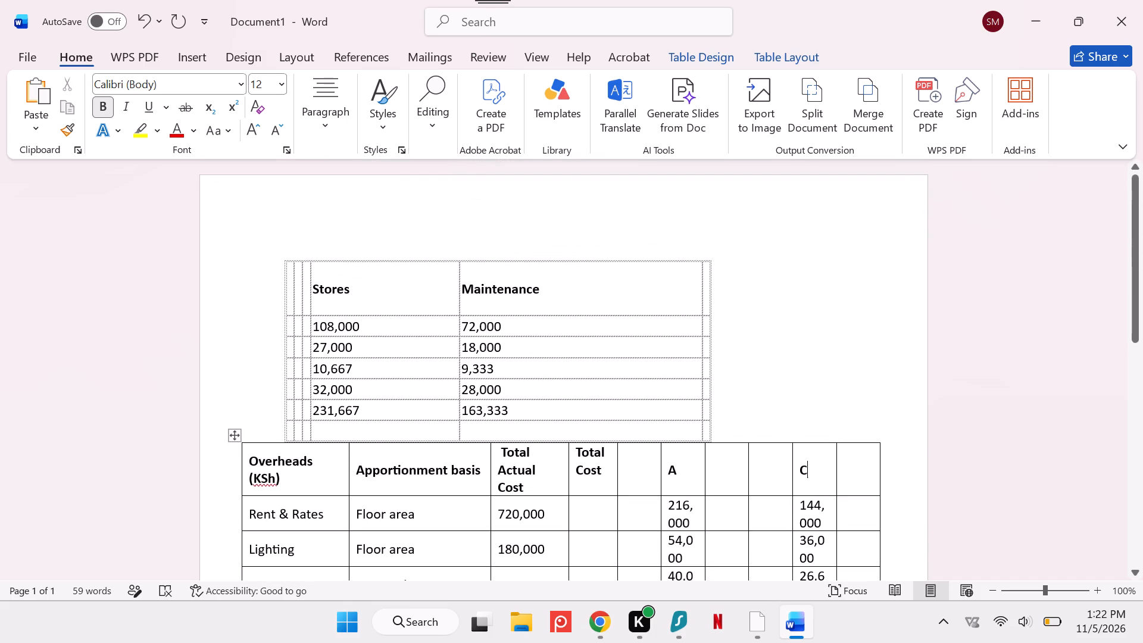
{"action": "left_click_drag", "start_coordinate": [392, 416], "coordinate": [310, 321]}
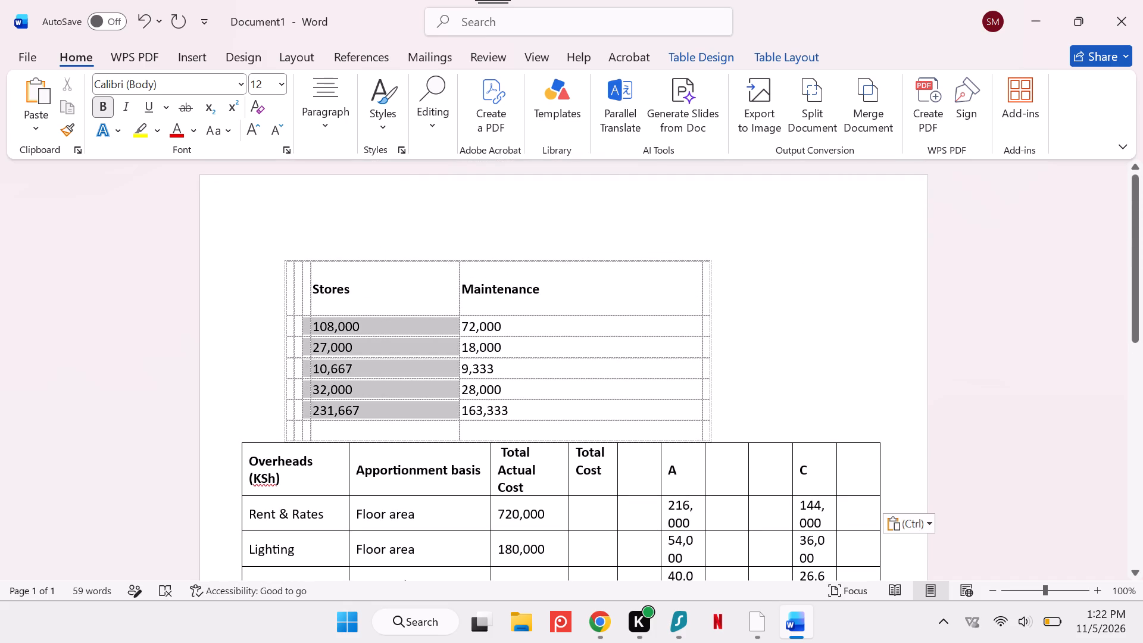
{"action": "left_click_drag", "start_coordinate": [310, 321], "coordinate": [310, 286]}
{"action": "key", "text": "ctrl+x"}
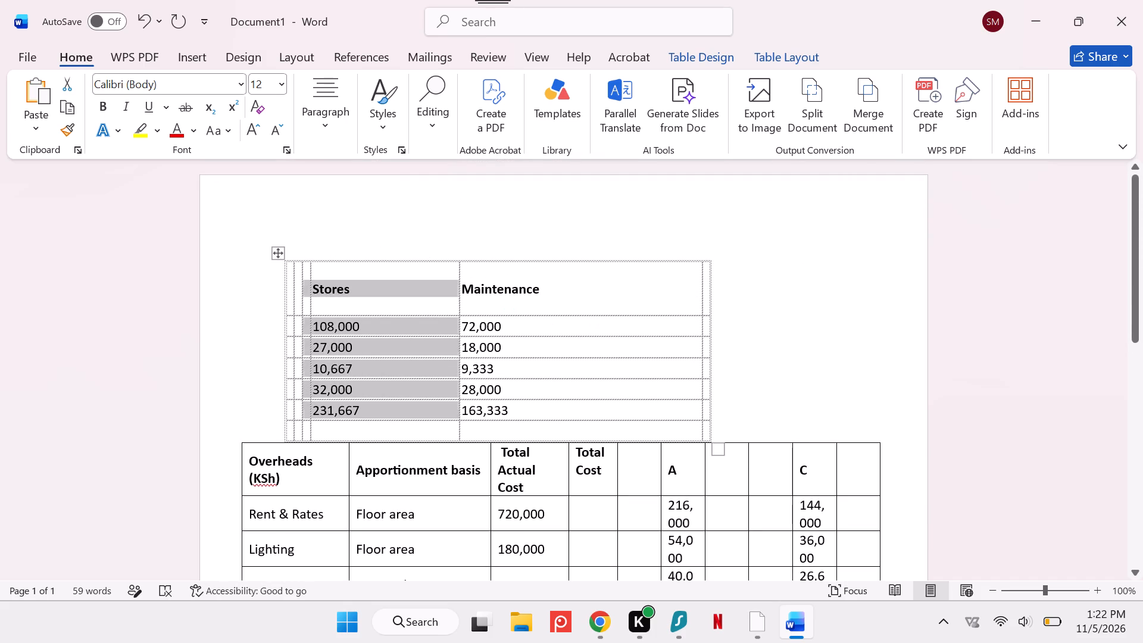
{"action": "scroll", "coordinate": [310, 286], "scroll_direction": "down", "scroll_amount": 2}
{"action": "scroll", "coordinate": [710, 282], "scroll_direction": "up", "scroll_amount": 1}
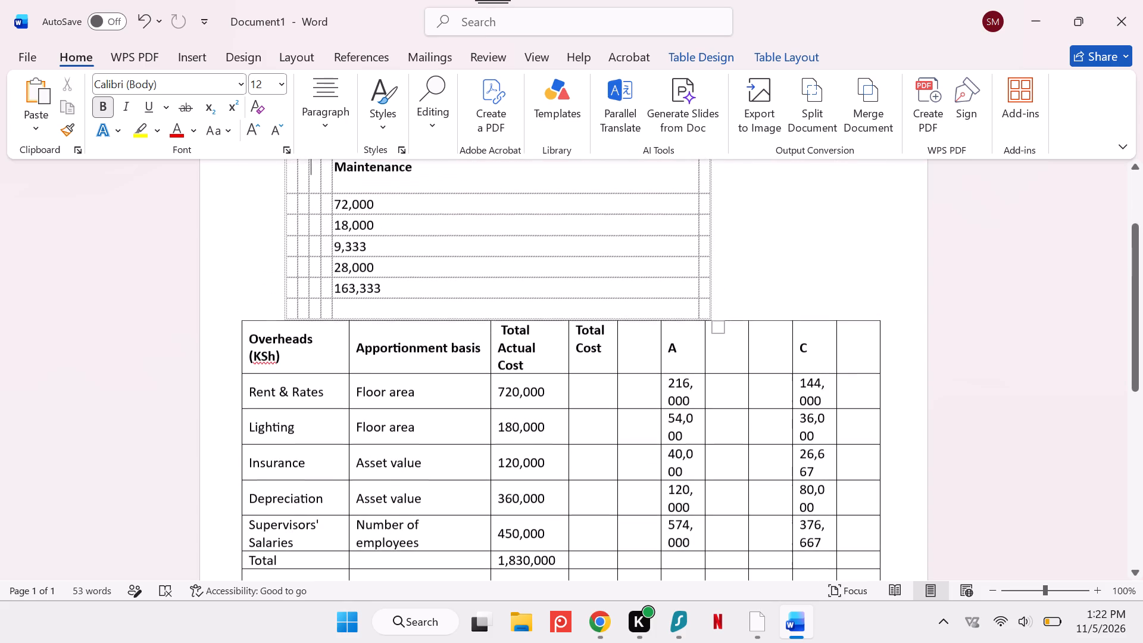
{"action": "left_click", "coordinate": [822, 340]}
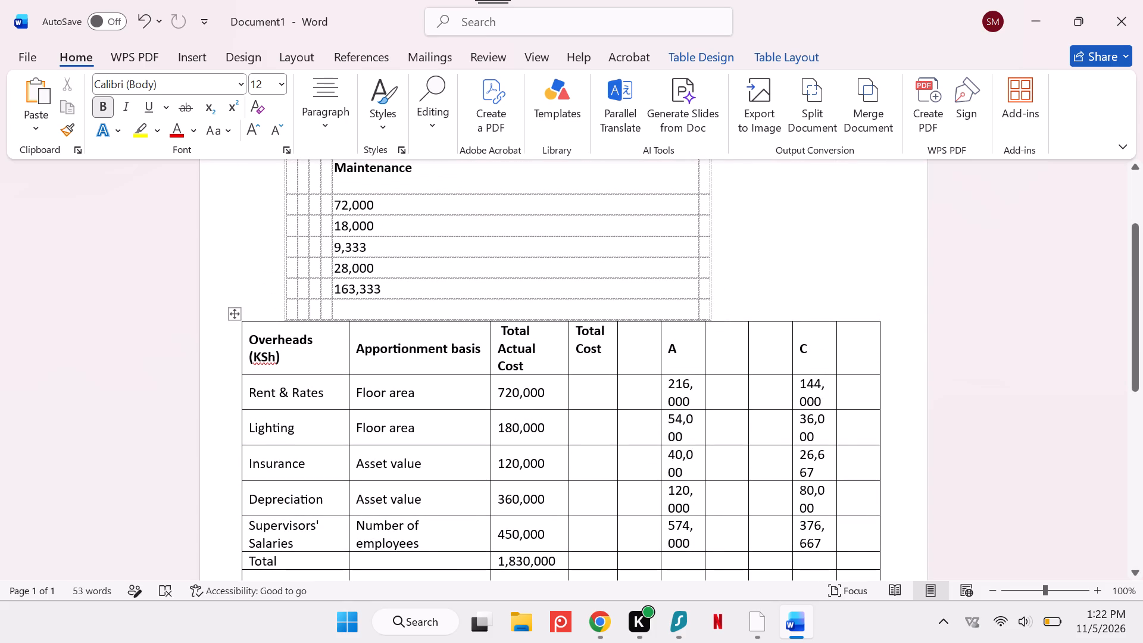
{"action": "key", "text": "ctrl+v"}
Move the upper table's Maintenance column, header plus figures 72,000 to 163,333, into the lower table's last column starting at the header row.
{"action": "scroll", "coordinate": [741, 321], "scroll_direction": "up", "scroll_amount": 1}
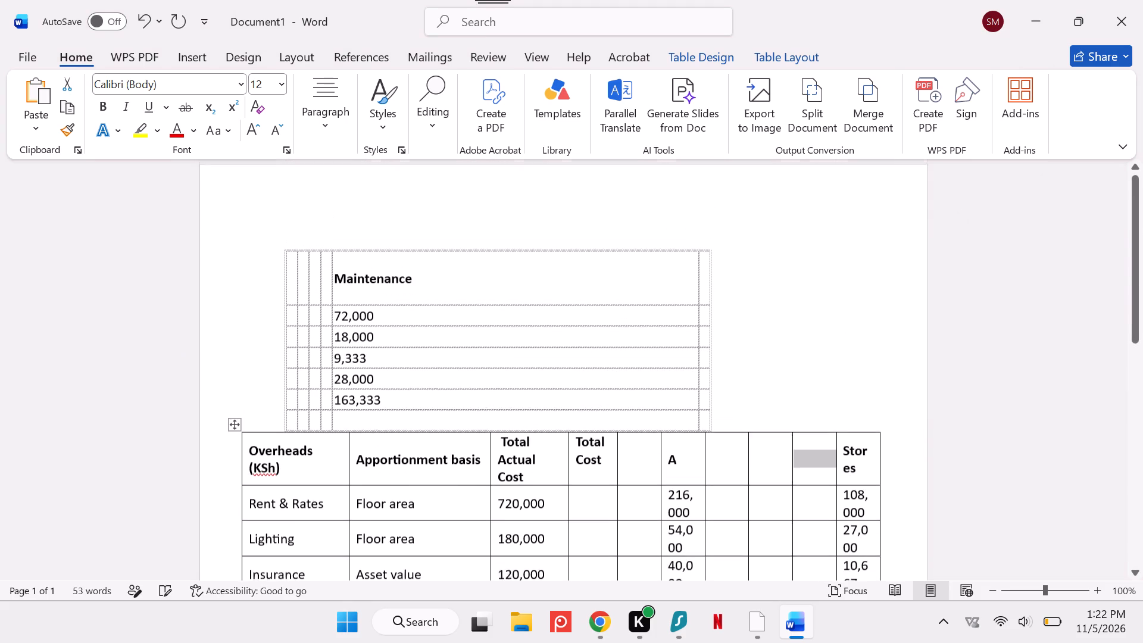
{"action": "scroll", "coordinate": [741, 321], "scroll_direction": "up", "scroll_amount": 1}
{"action": "left_click_drag", "start_coordinate": [397, 424], "coordinate": [295, 277]}
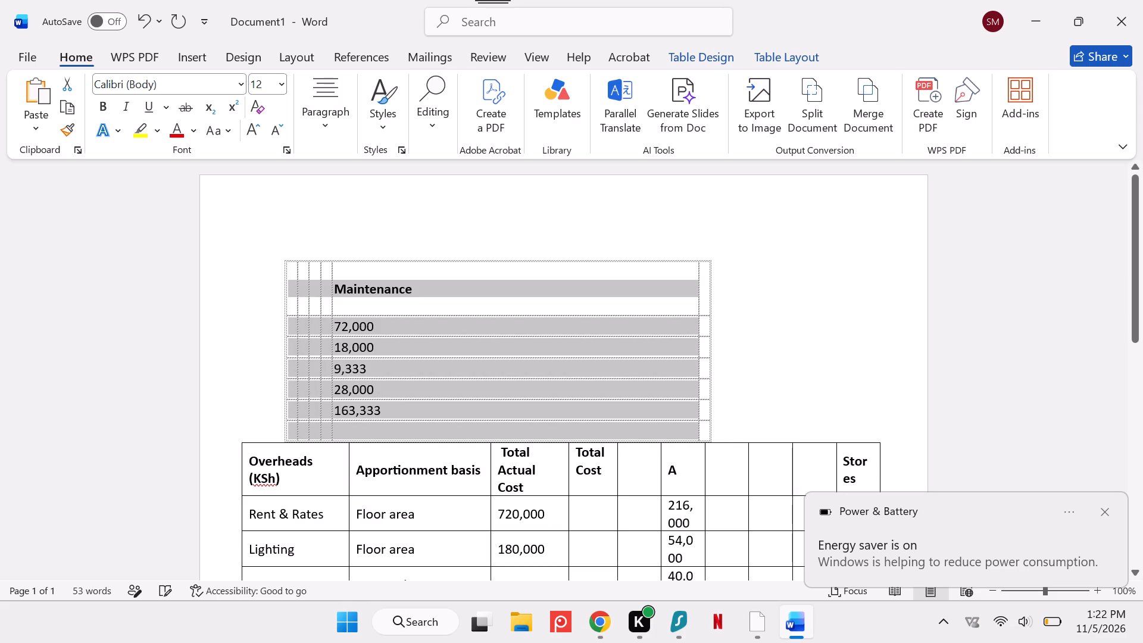
{"action": "left_click_drag", "start_coordinate": [295, 277], "coordinate": [293, 370]}
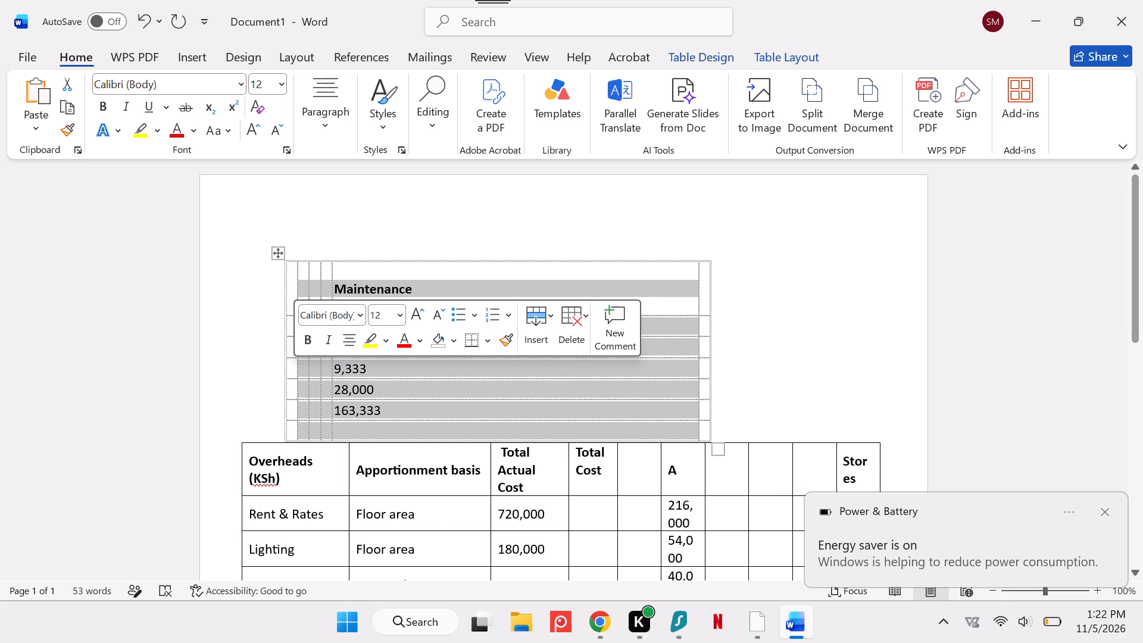
{"action": "left_click", "coordinate": [982, 312]}
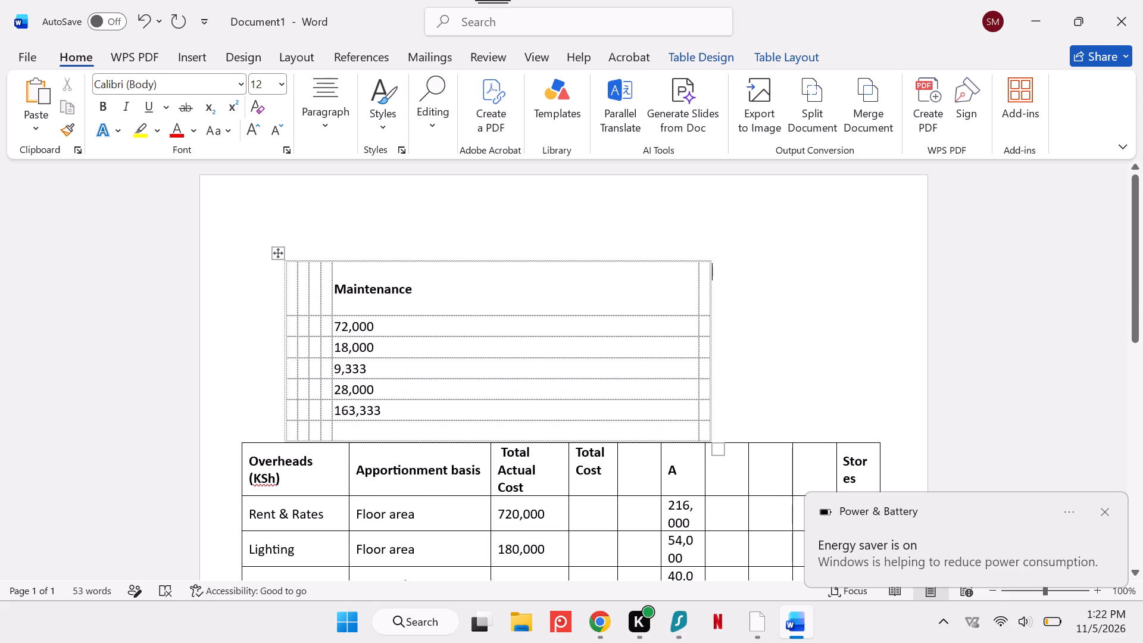
{"action": "left_click", "coordinate": [410, 413]}
{"action": "left_click_drag", "start_coordinate": [332, 292], "coordinate": [396, 335]}
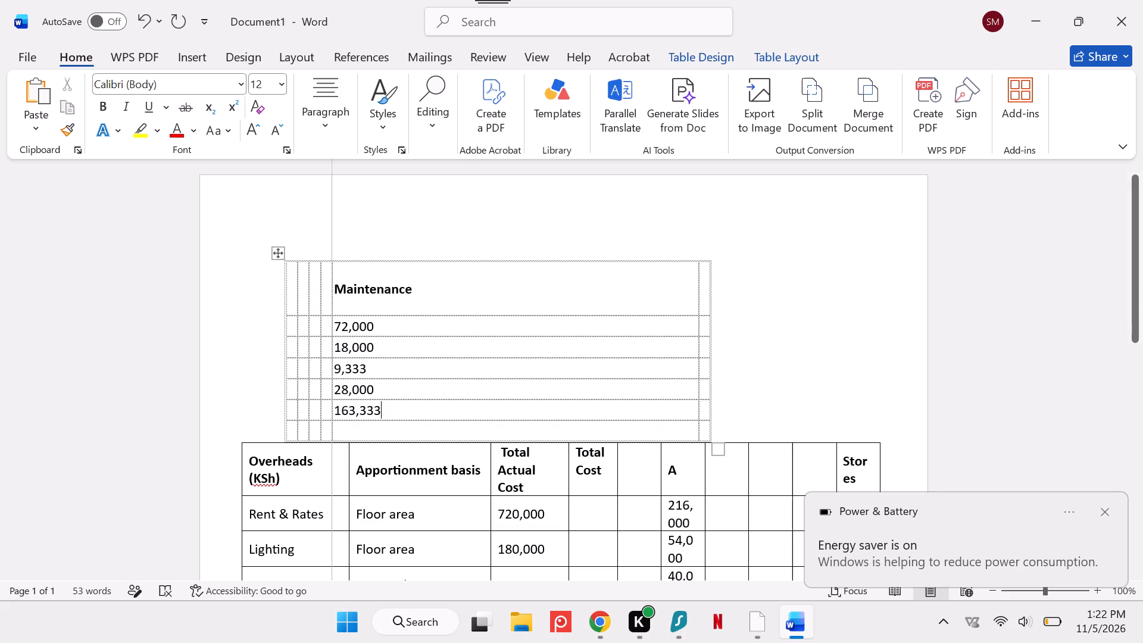
{"action": "left_click_drag", "start_coordinate": [396, 335], "coordinate": [383, 414]}
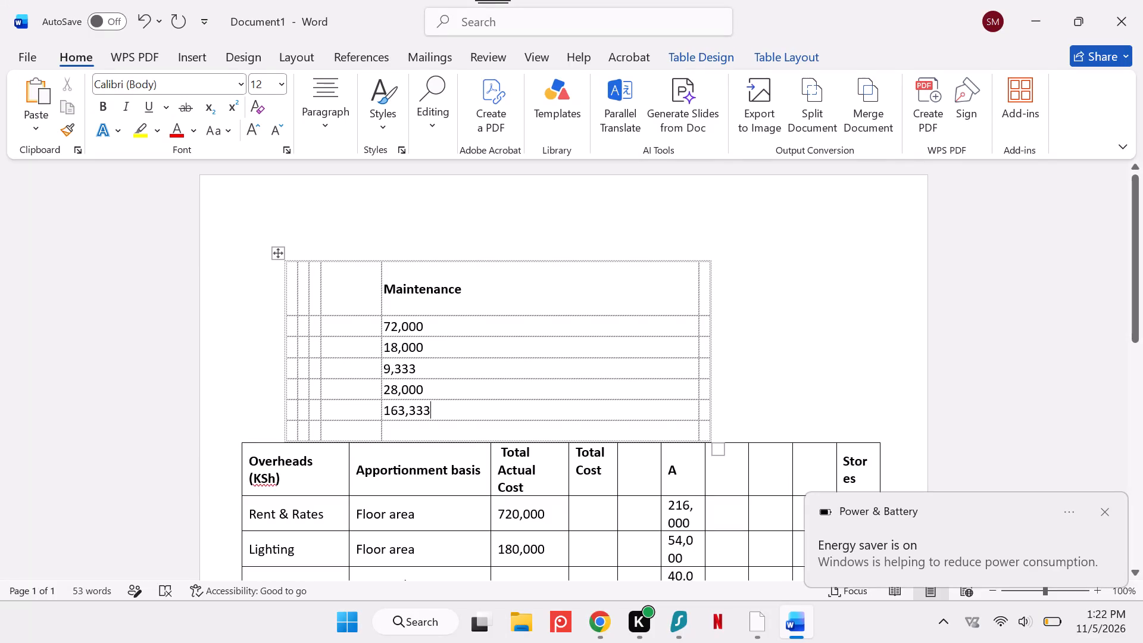
{"action": "left_click_drag", "start_coordinate": [435, 414], "coordinate": [385, 220]}
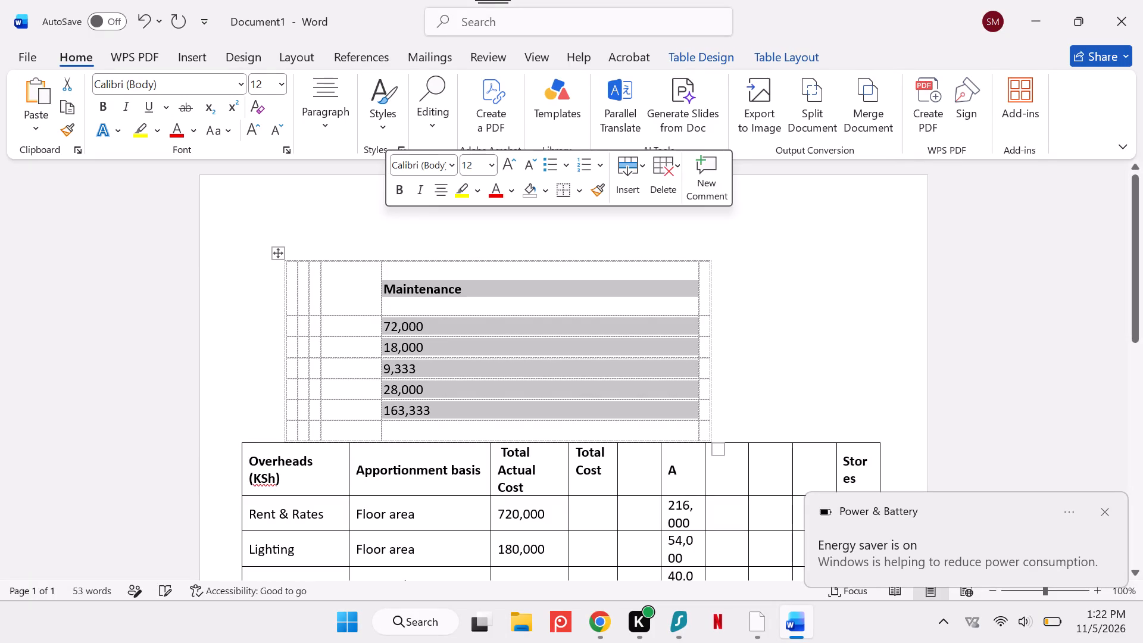
{"action": "key", "text": "ctrl+x"}
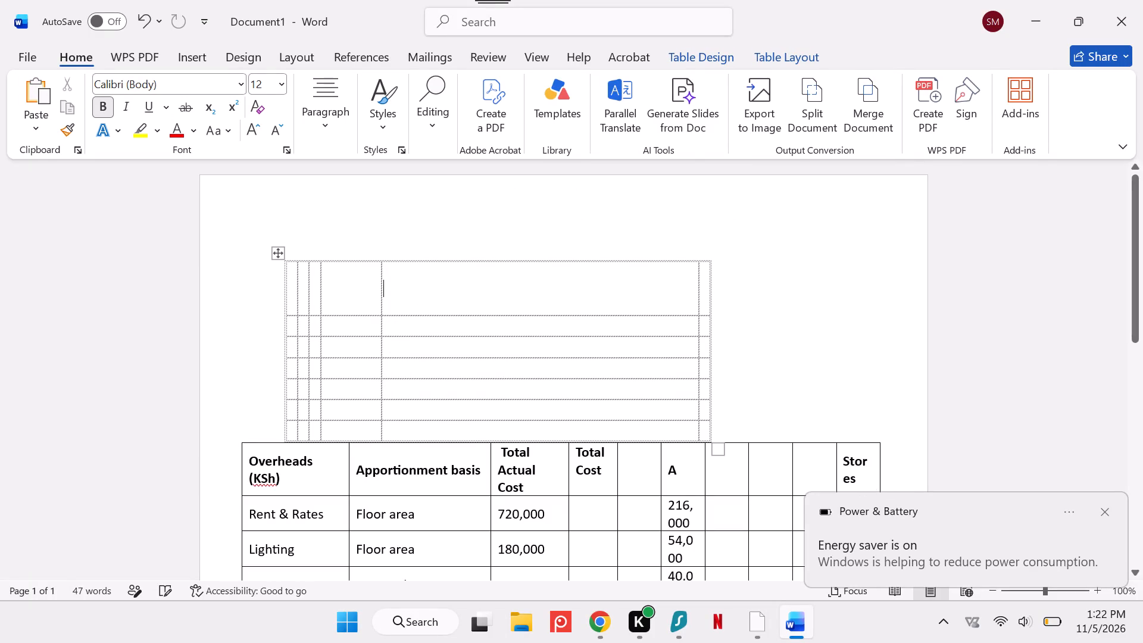
{"action": "left_click", "coordinate": [854, 461]}
{"action": "key", "text": "ctrl+v"}
{"action": "scroll", "coordinate": [854, 461], "scroll_direction": "down", "scroll_amount": 1}
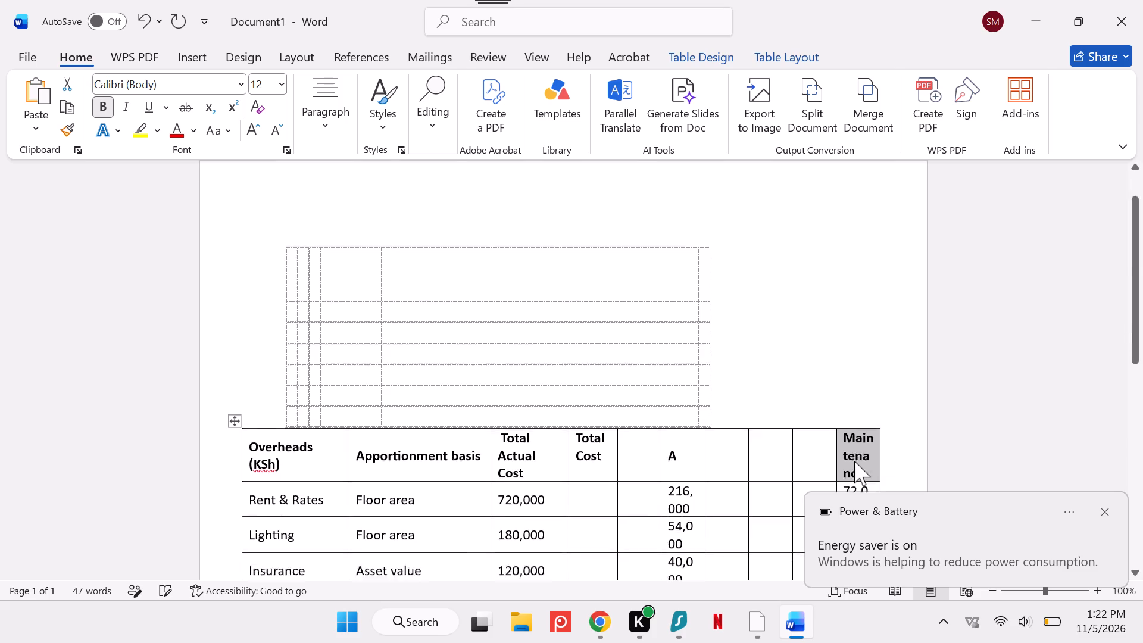
{"action": "scroll", "coordinate": [854, 461], "scroll_direction": "down", "scroll_amount": 1}
{"action": "scroll", "coordinate": [854, 461], "scroll_direction": "left", "scroll_amount": 1}
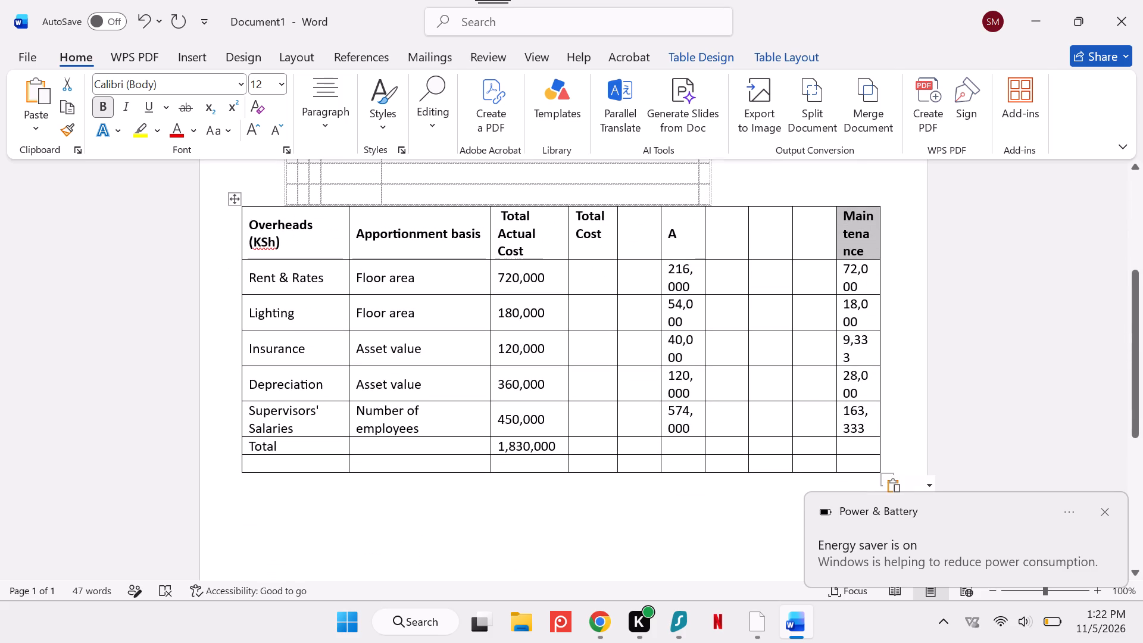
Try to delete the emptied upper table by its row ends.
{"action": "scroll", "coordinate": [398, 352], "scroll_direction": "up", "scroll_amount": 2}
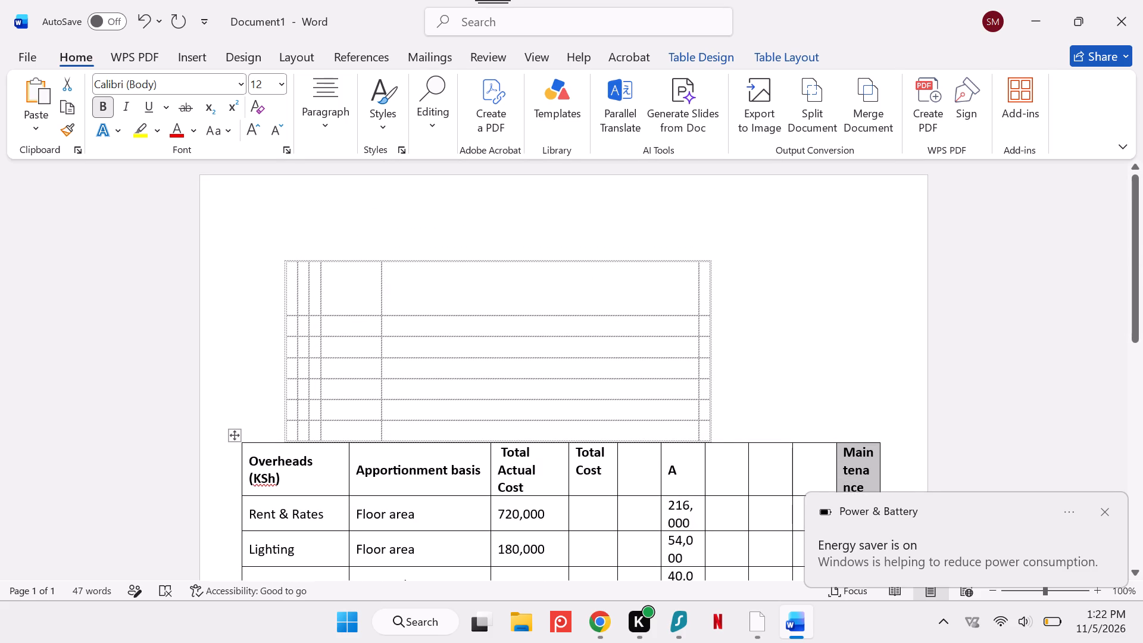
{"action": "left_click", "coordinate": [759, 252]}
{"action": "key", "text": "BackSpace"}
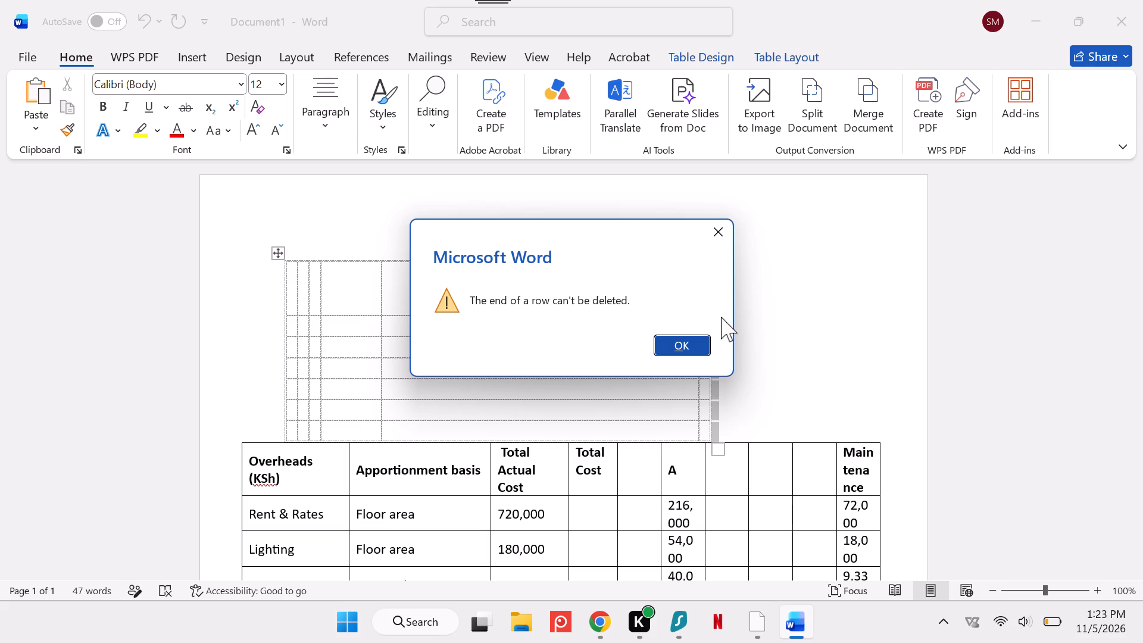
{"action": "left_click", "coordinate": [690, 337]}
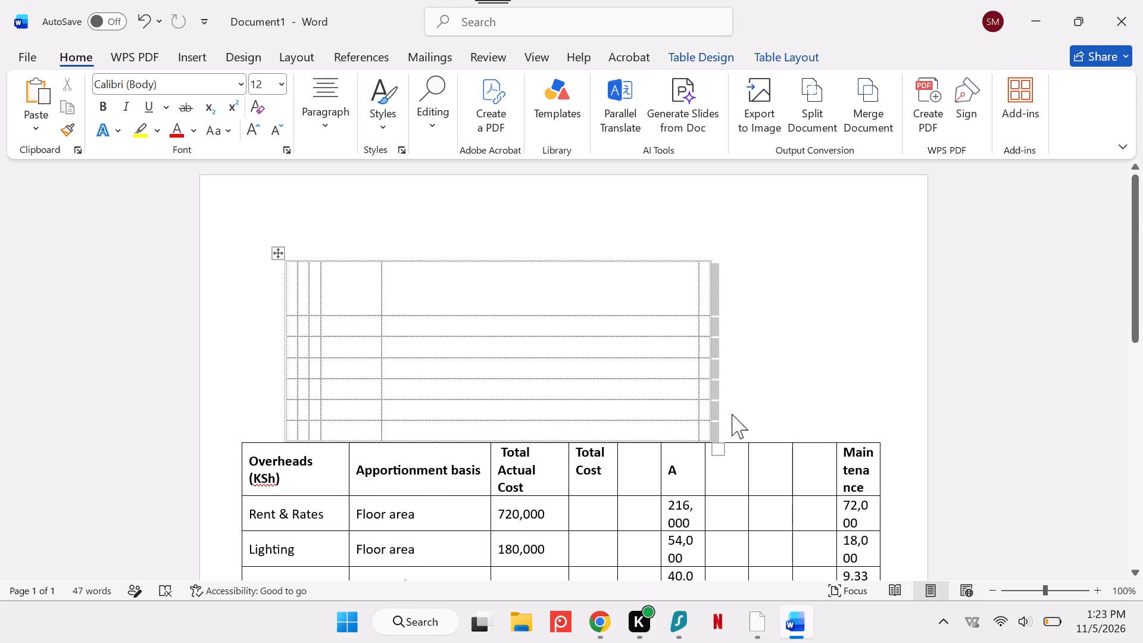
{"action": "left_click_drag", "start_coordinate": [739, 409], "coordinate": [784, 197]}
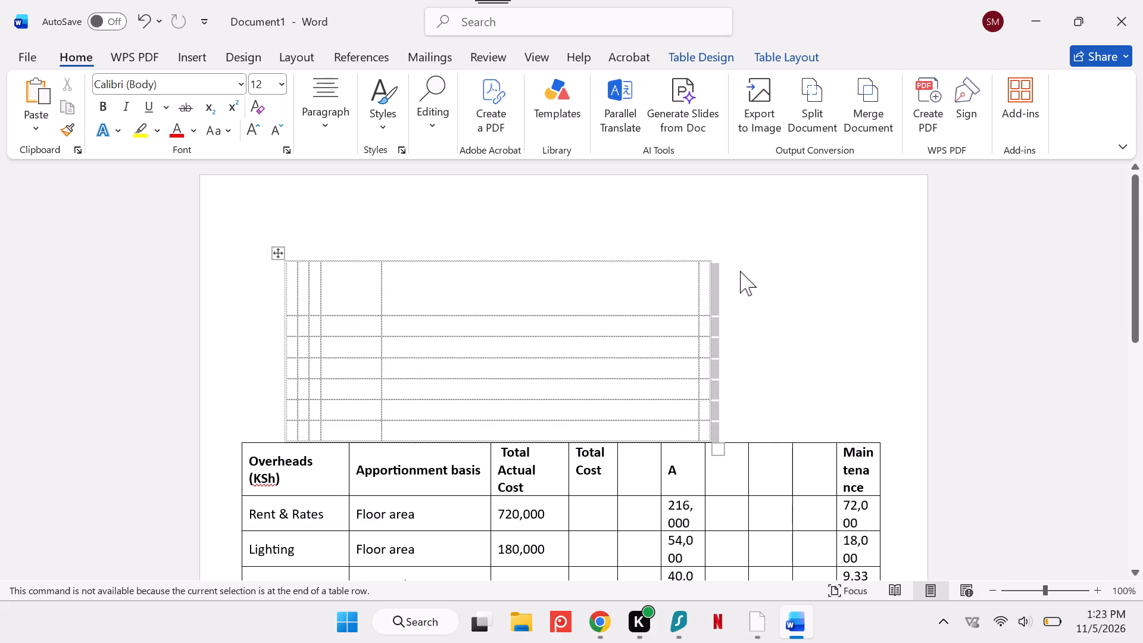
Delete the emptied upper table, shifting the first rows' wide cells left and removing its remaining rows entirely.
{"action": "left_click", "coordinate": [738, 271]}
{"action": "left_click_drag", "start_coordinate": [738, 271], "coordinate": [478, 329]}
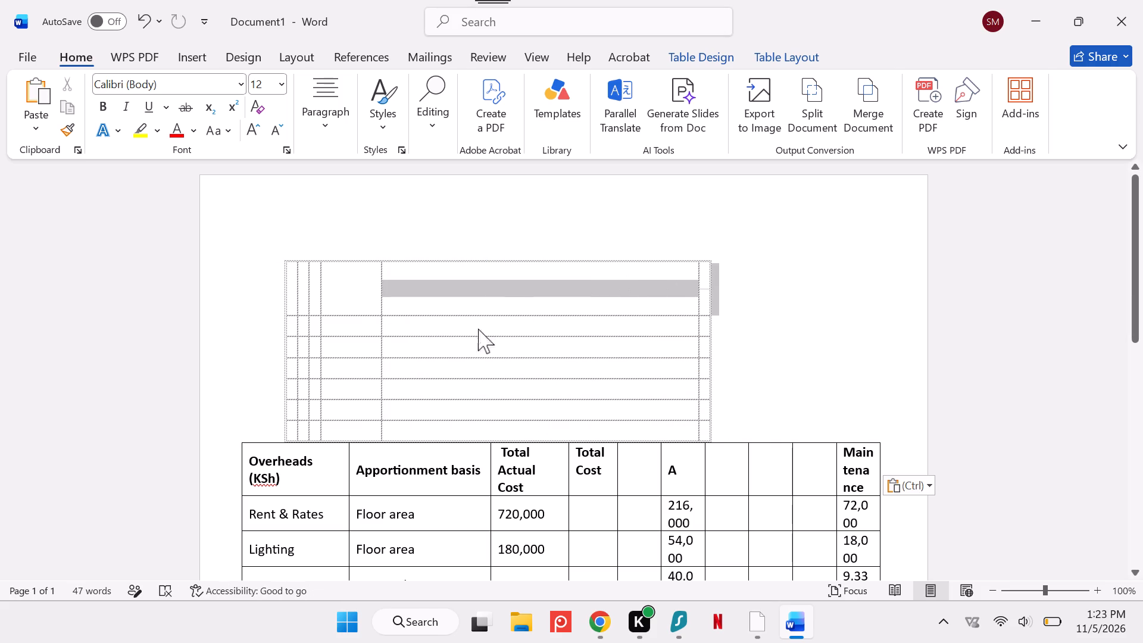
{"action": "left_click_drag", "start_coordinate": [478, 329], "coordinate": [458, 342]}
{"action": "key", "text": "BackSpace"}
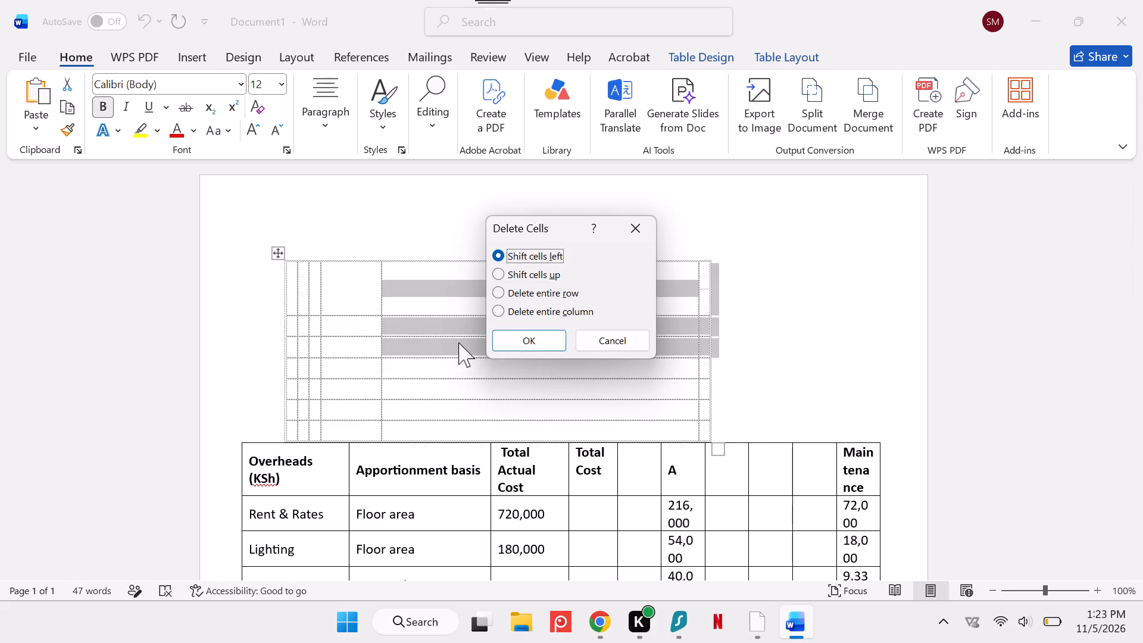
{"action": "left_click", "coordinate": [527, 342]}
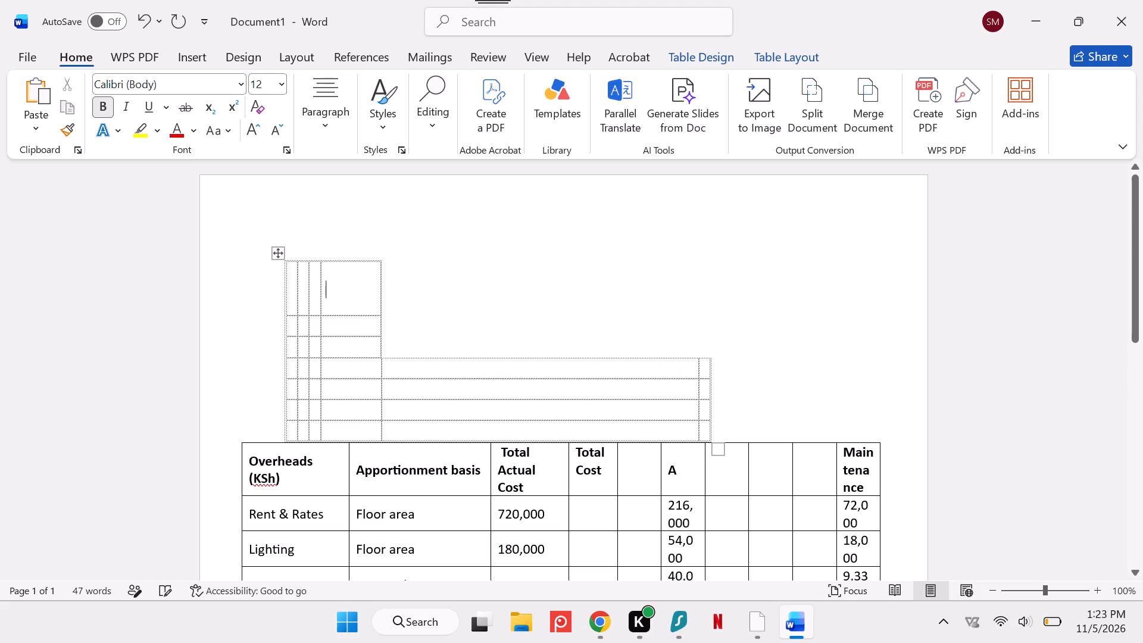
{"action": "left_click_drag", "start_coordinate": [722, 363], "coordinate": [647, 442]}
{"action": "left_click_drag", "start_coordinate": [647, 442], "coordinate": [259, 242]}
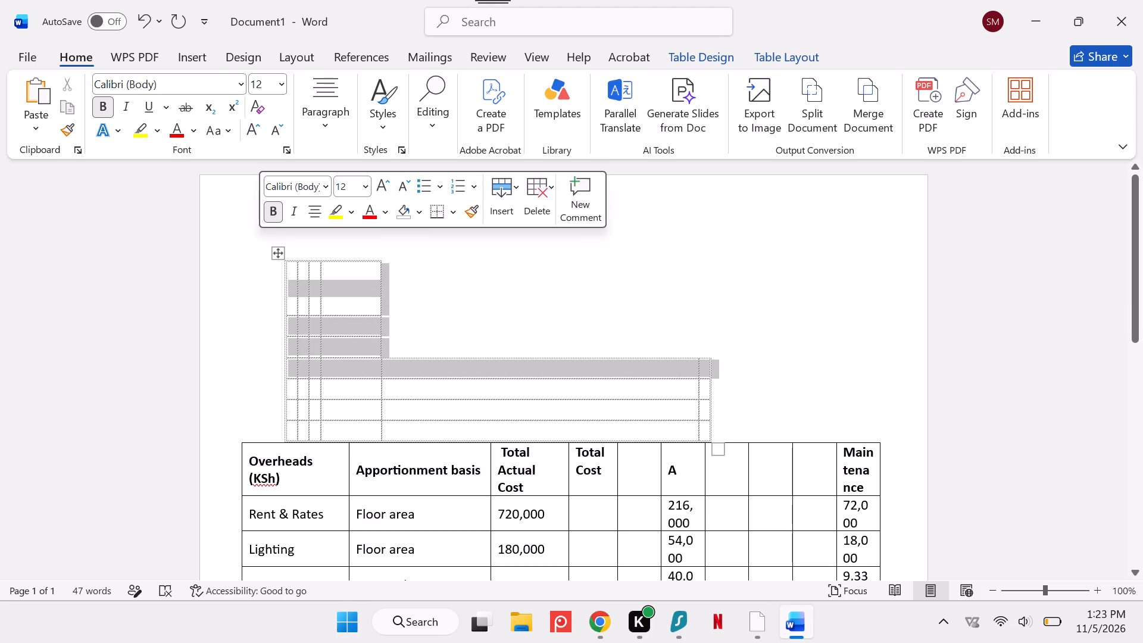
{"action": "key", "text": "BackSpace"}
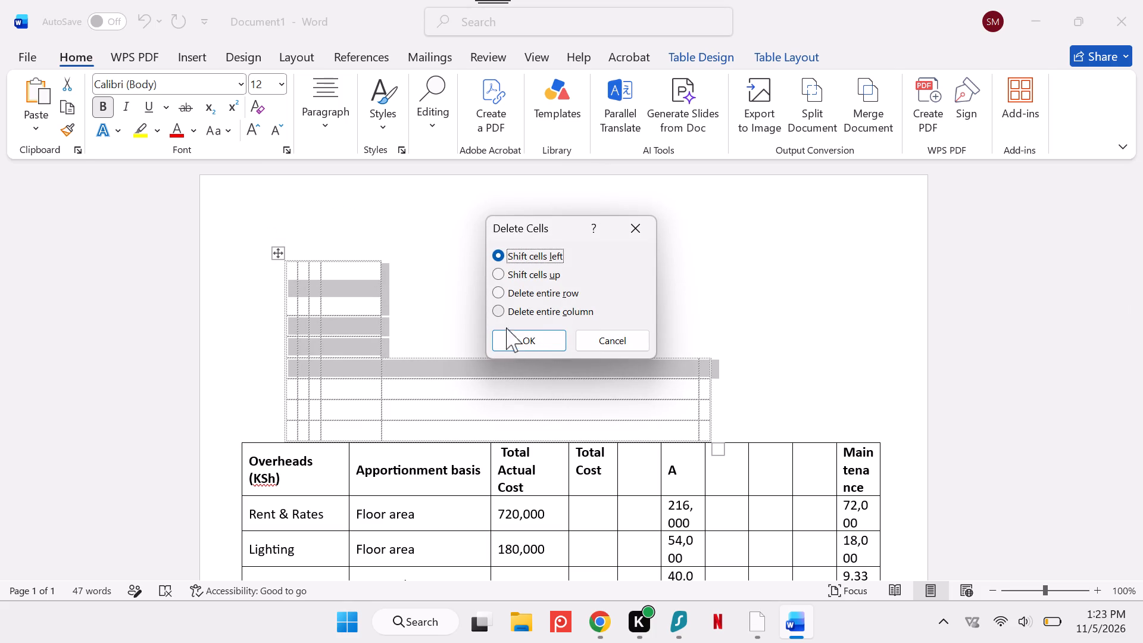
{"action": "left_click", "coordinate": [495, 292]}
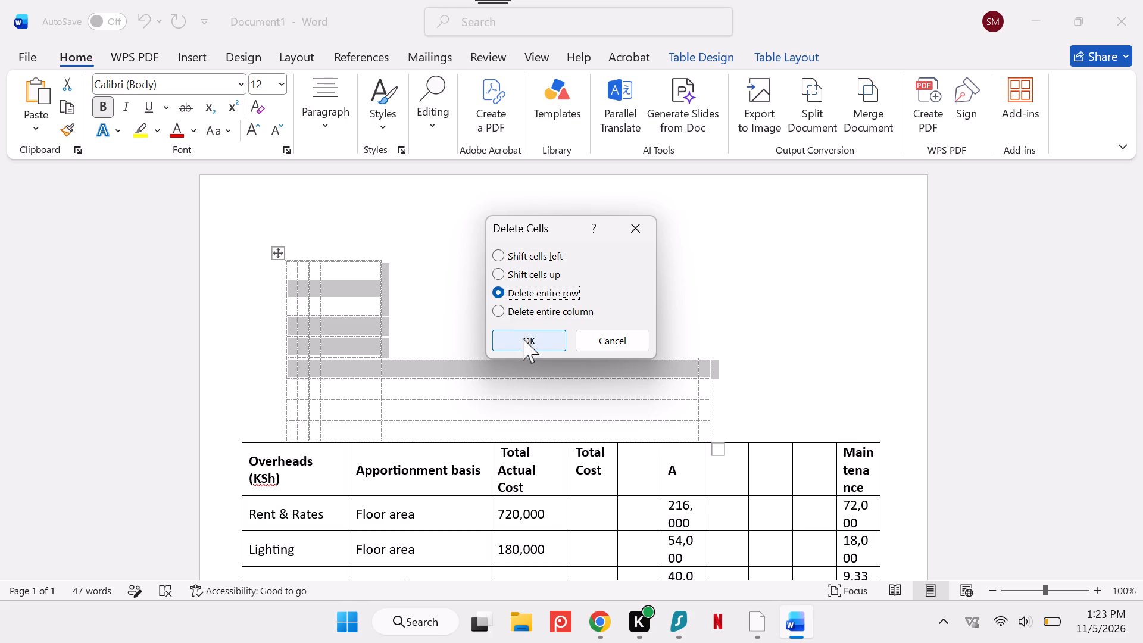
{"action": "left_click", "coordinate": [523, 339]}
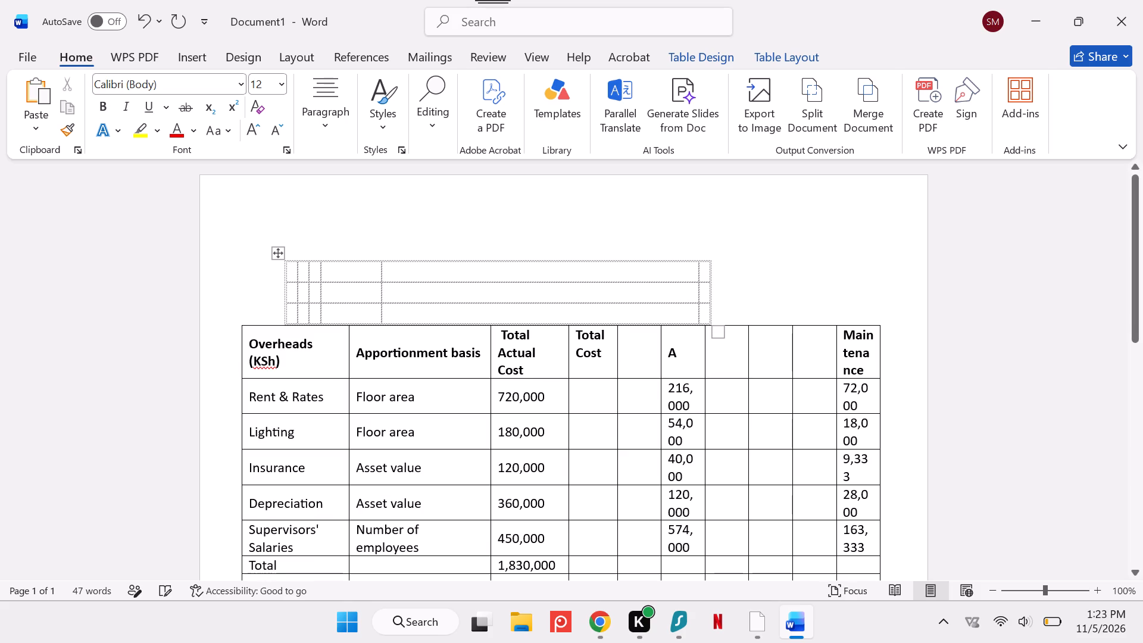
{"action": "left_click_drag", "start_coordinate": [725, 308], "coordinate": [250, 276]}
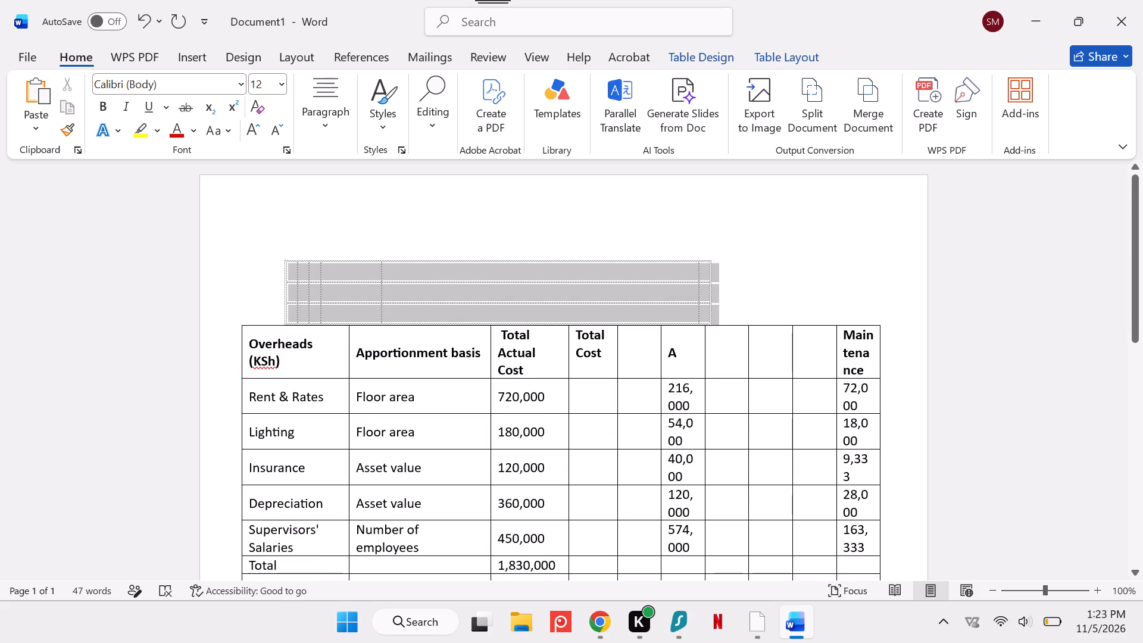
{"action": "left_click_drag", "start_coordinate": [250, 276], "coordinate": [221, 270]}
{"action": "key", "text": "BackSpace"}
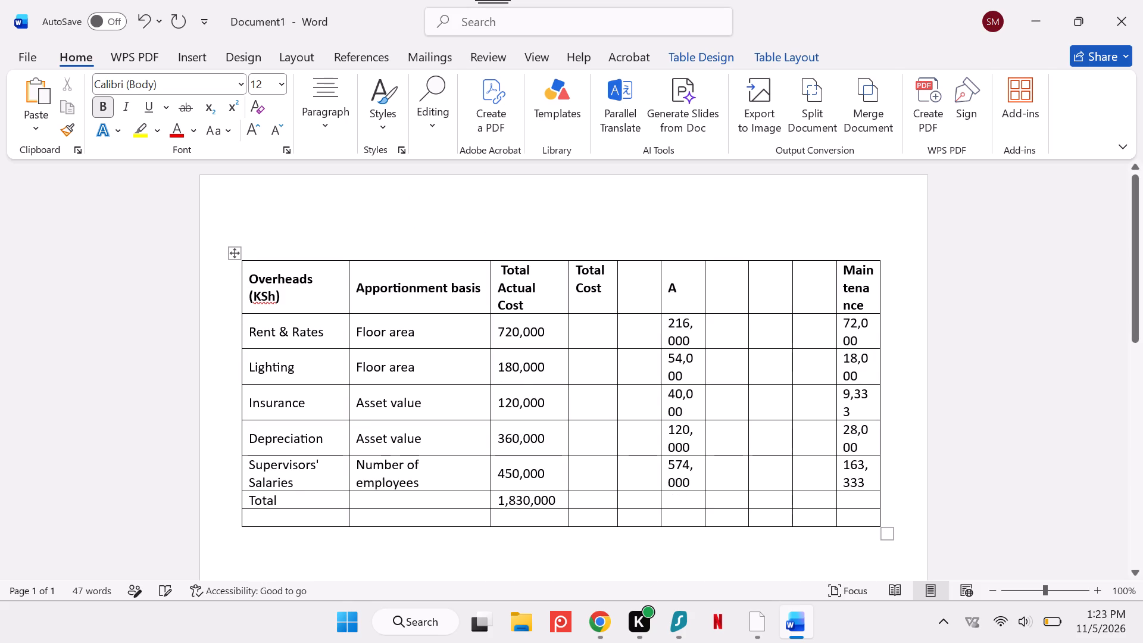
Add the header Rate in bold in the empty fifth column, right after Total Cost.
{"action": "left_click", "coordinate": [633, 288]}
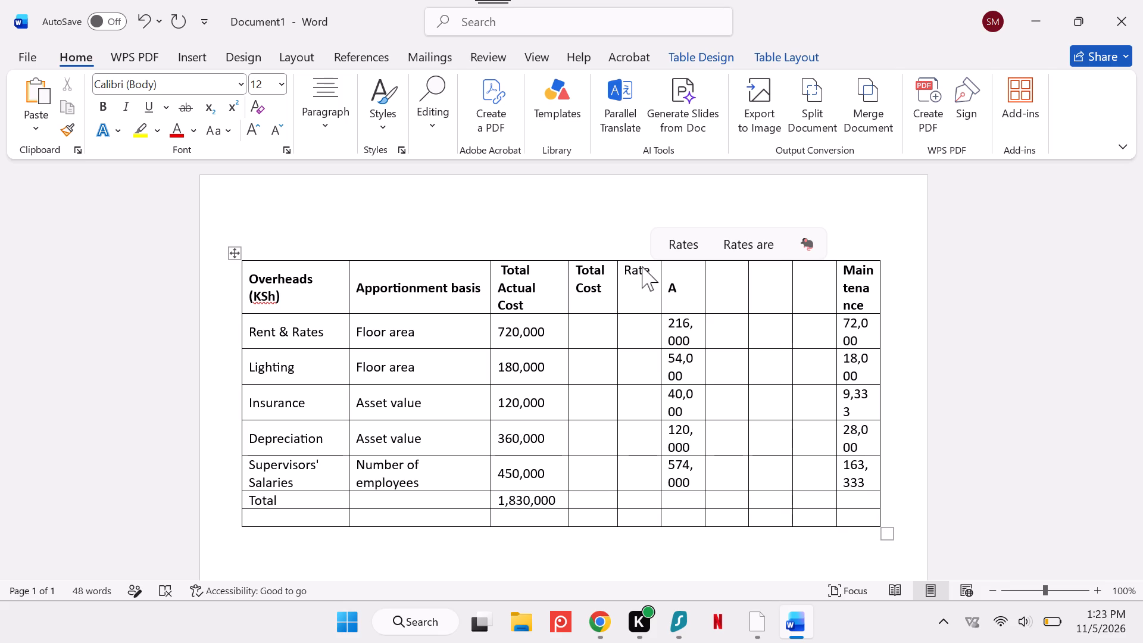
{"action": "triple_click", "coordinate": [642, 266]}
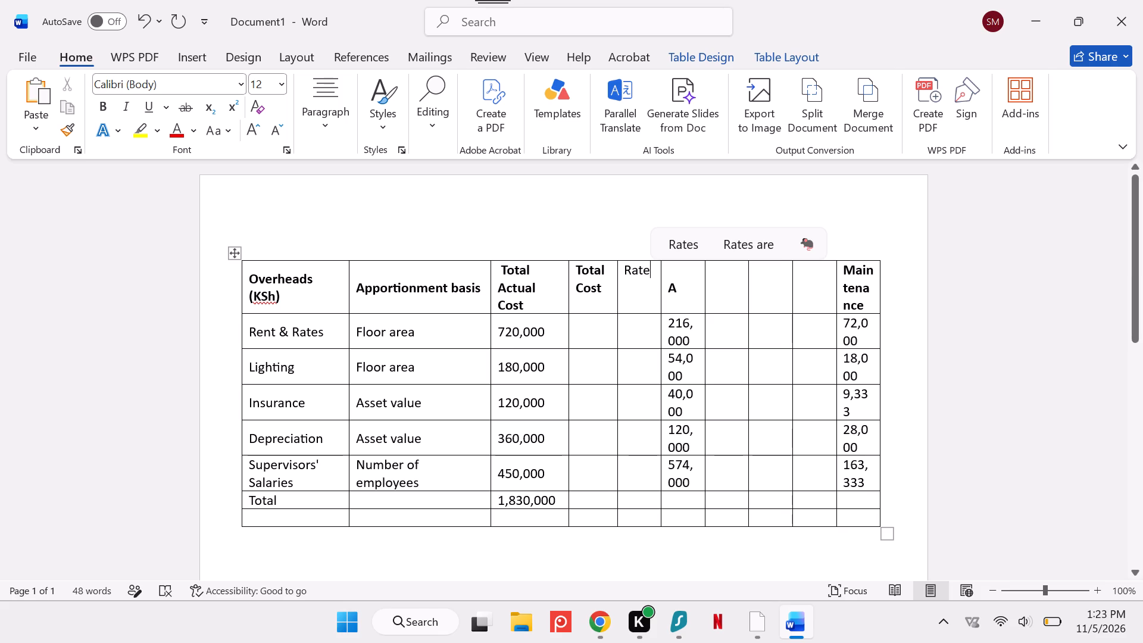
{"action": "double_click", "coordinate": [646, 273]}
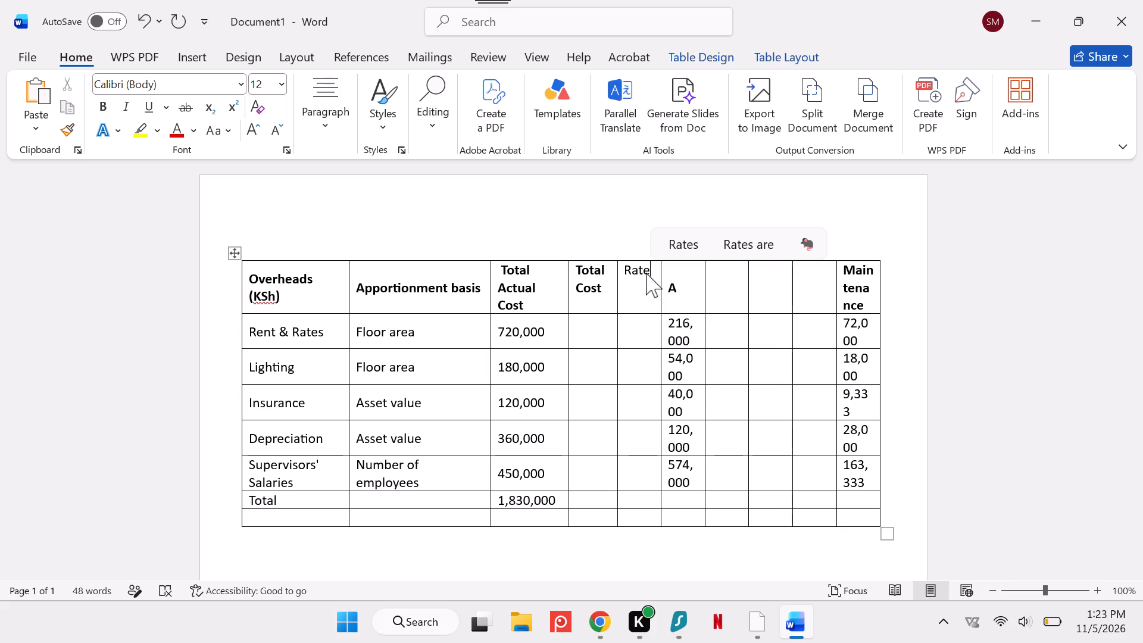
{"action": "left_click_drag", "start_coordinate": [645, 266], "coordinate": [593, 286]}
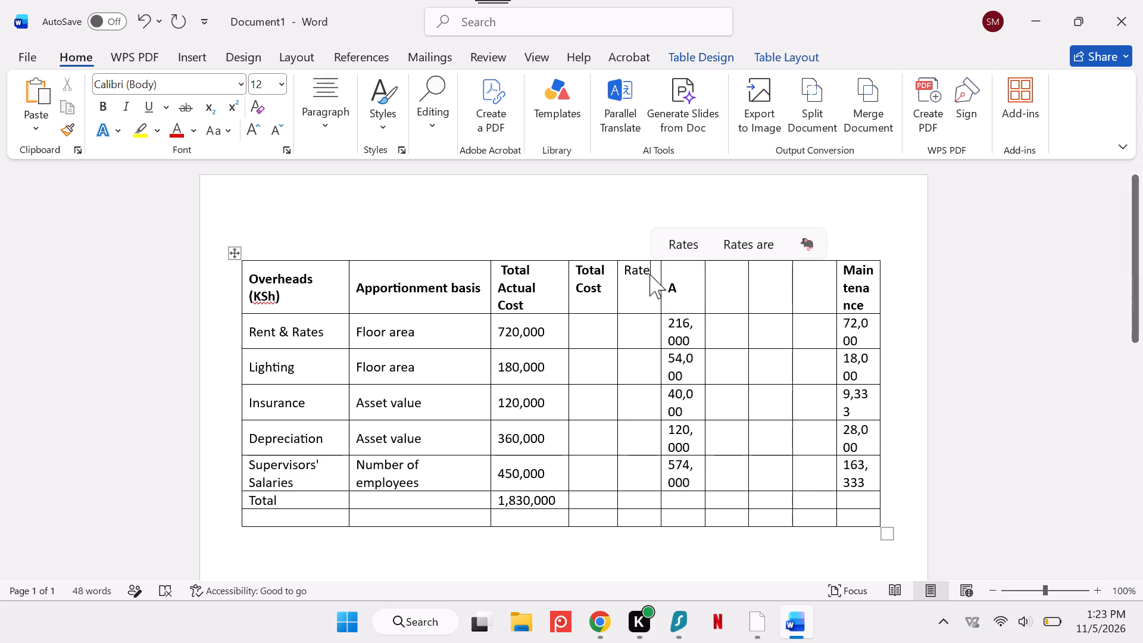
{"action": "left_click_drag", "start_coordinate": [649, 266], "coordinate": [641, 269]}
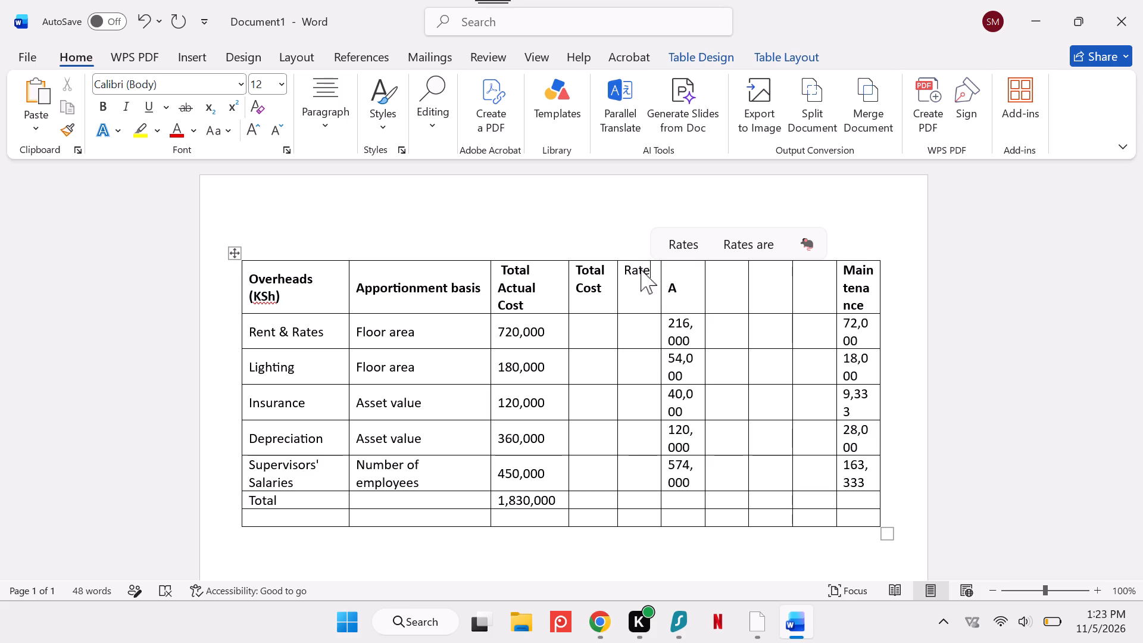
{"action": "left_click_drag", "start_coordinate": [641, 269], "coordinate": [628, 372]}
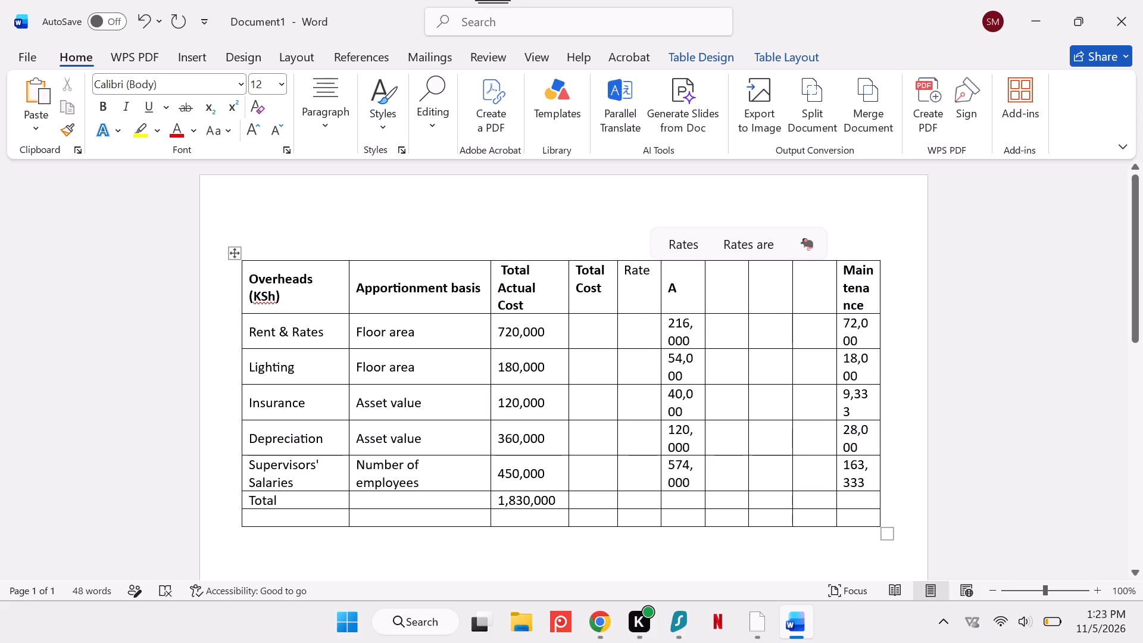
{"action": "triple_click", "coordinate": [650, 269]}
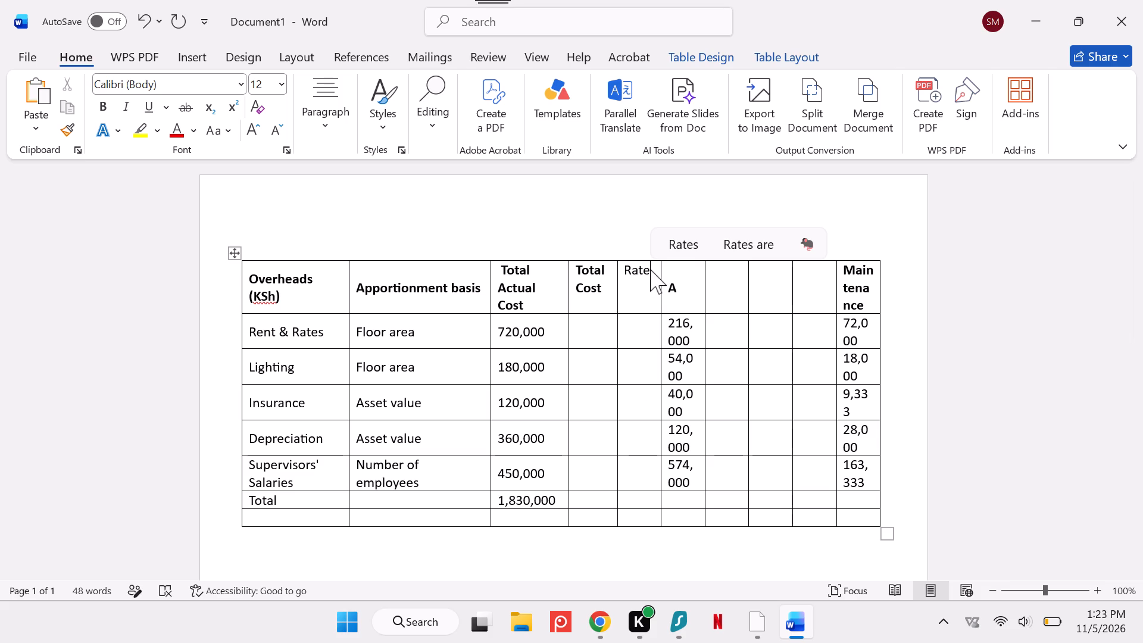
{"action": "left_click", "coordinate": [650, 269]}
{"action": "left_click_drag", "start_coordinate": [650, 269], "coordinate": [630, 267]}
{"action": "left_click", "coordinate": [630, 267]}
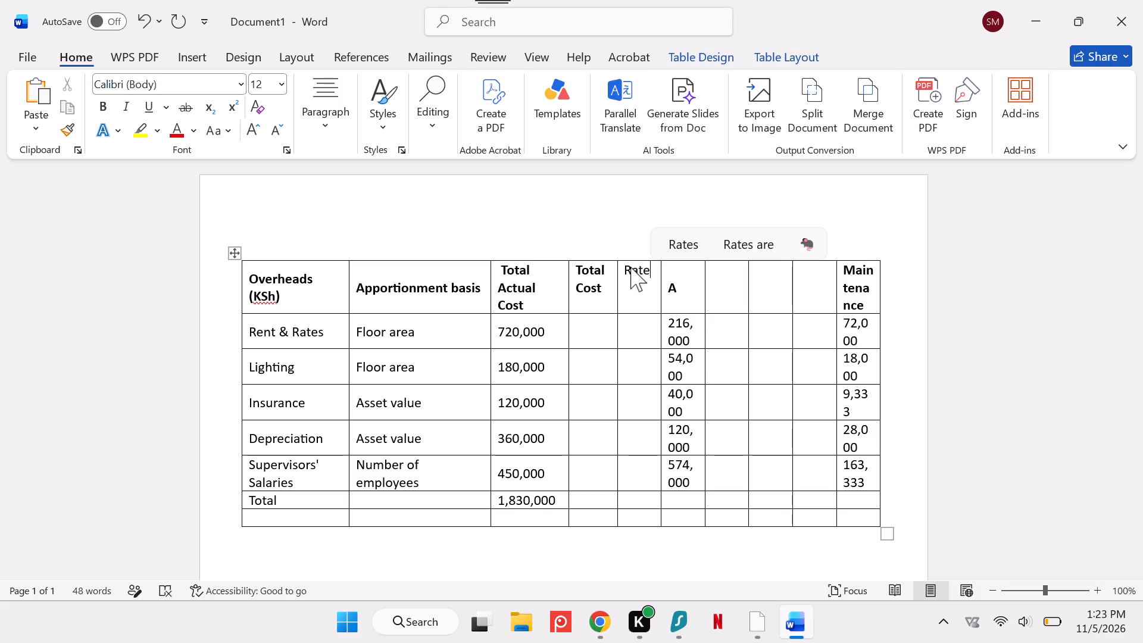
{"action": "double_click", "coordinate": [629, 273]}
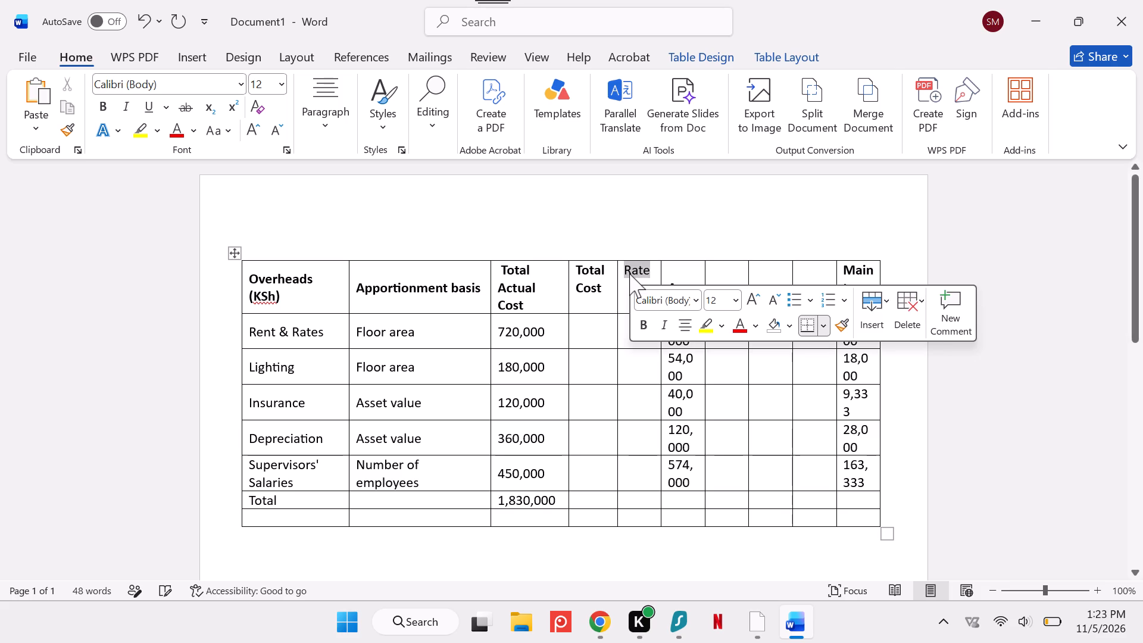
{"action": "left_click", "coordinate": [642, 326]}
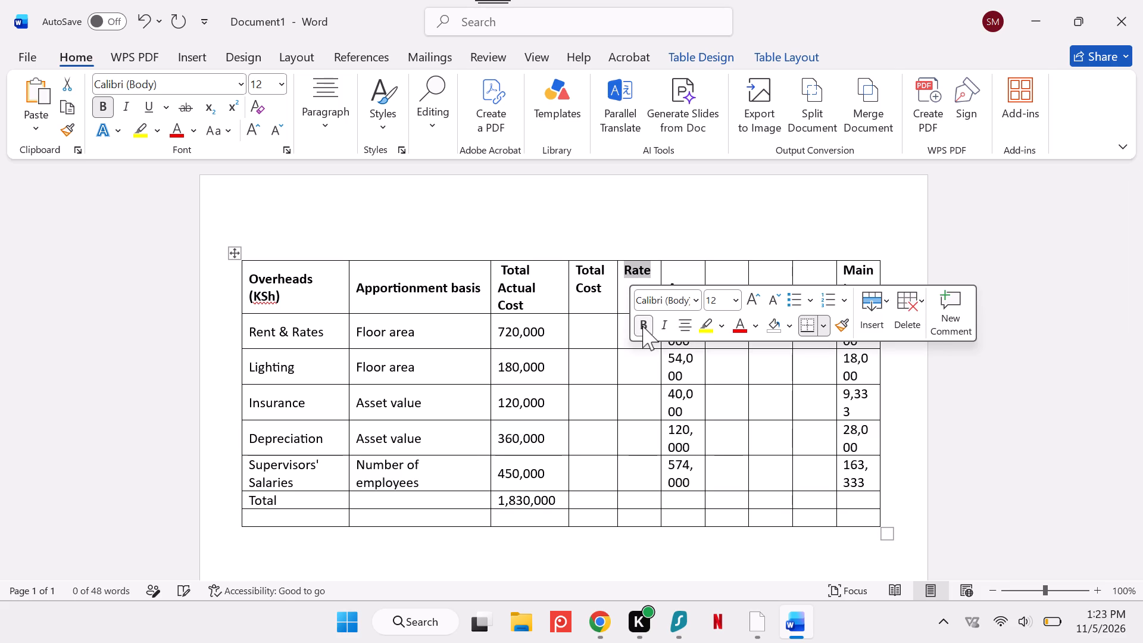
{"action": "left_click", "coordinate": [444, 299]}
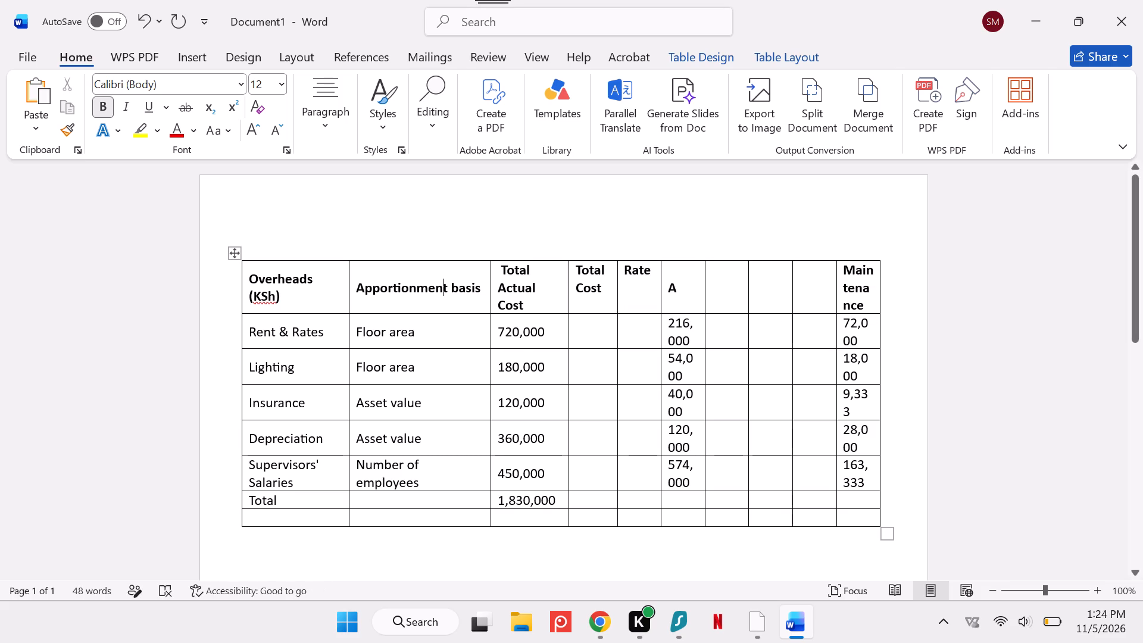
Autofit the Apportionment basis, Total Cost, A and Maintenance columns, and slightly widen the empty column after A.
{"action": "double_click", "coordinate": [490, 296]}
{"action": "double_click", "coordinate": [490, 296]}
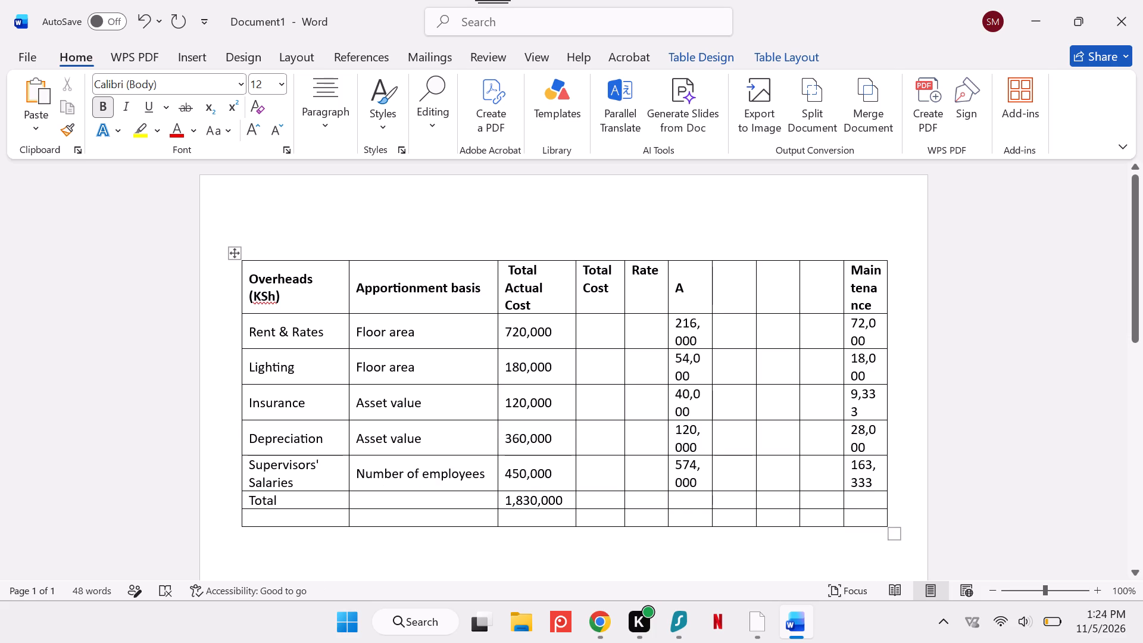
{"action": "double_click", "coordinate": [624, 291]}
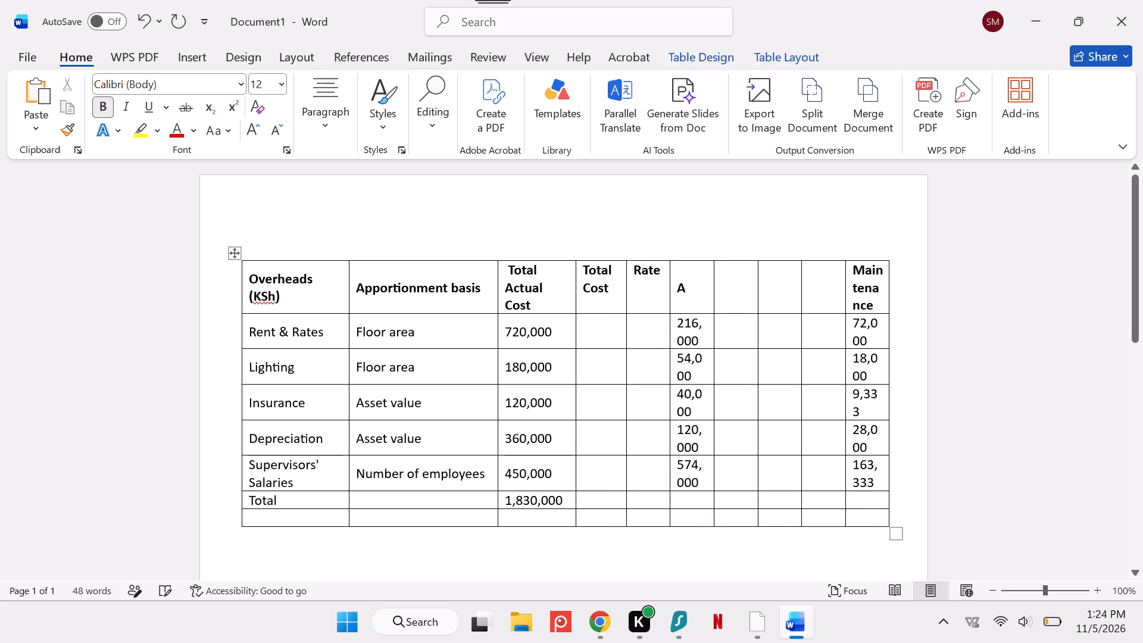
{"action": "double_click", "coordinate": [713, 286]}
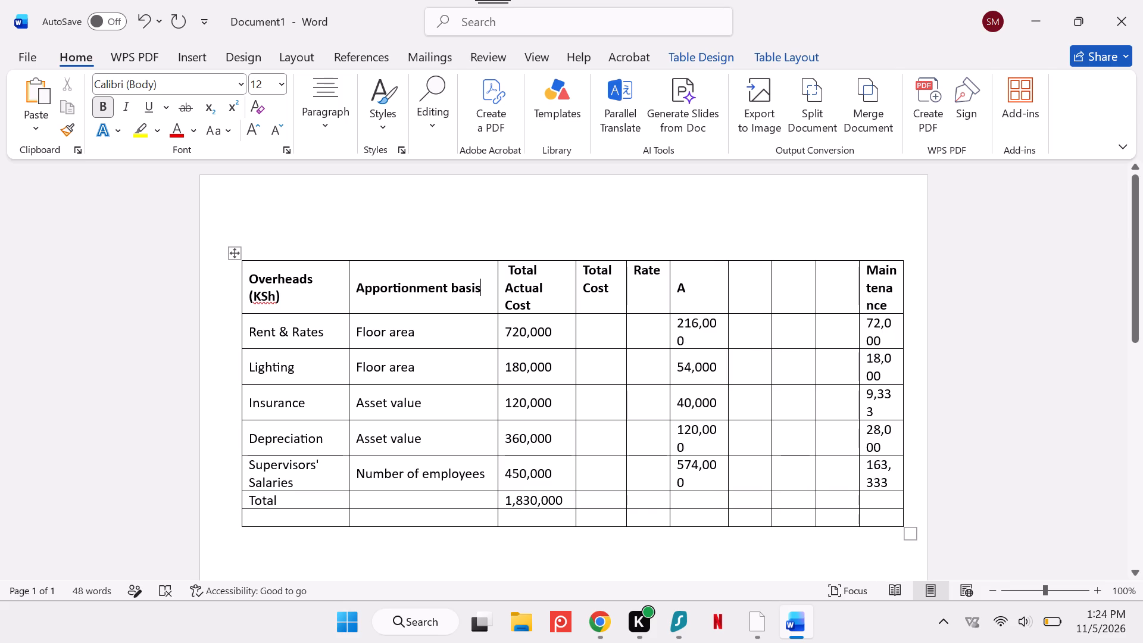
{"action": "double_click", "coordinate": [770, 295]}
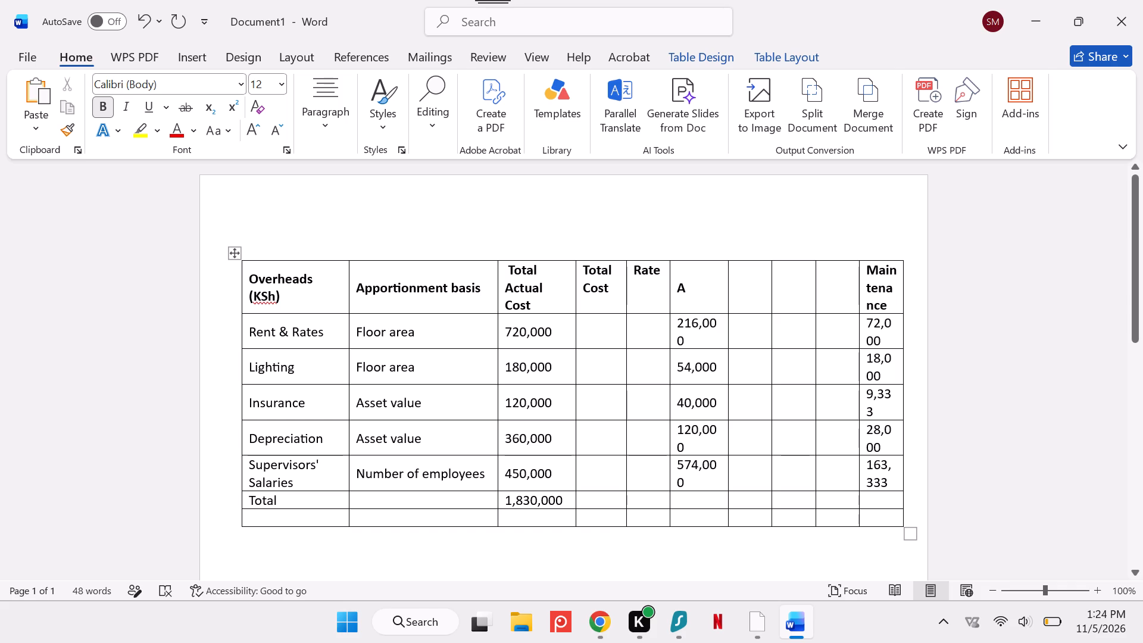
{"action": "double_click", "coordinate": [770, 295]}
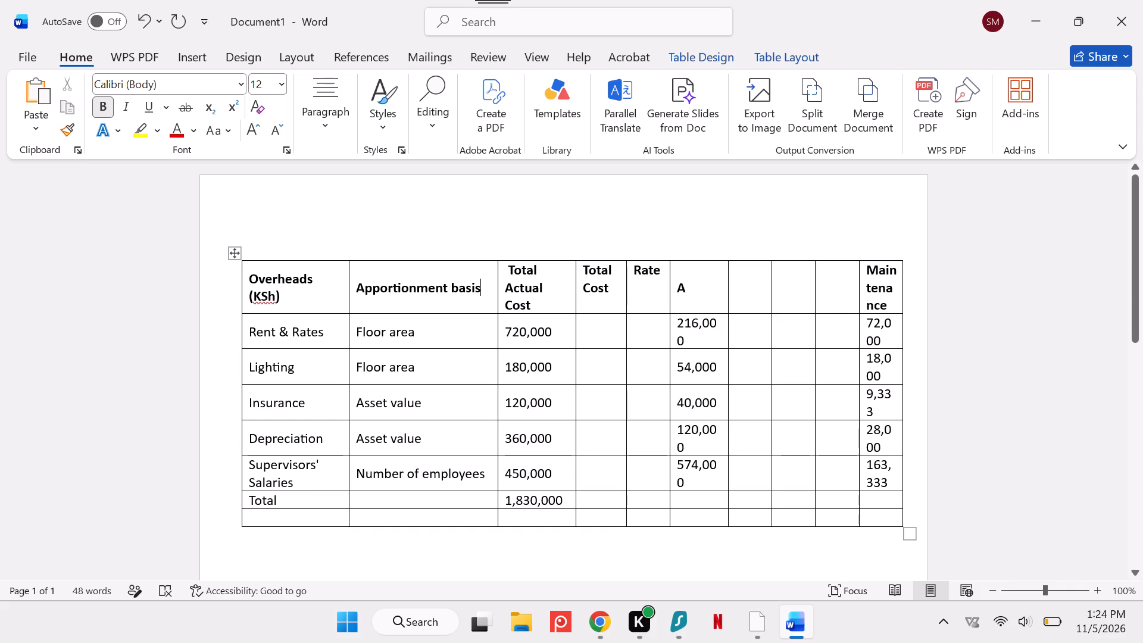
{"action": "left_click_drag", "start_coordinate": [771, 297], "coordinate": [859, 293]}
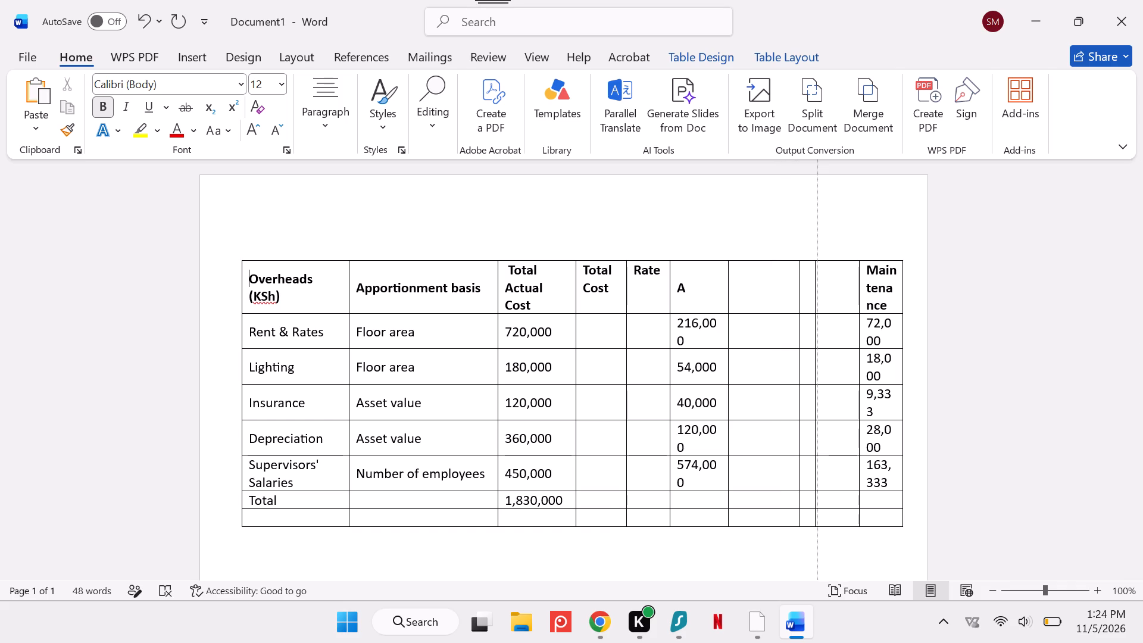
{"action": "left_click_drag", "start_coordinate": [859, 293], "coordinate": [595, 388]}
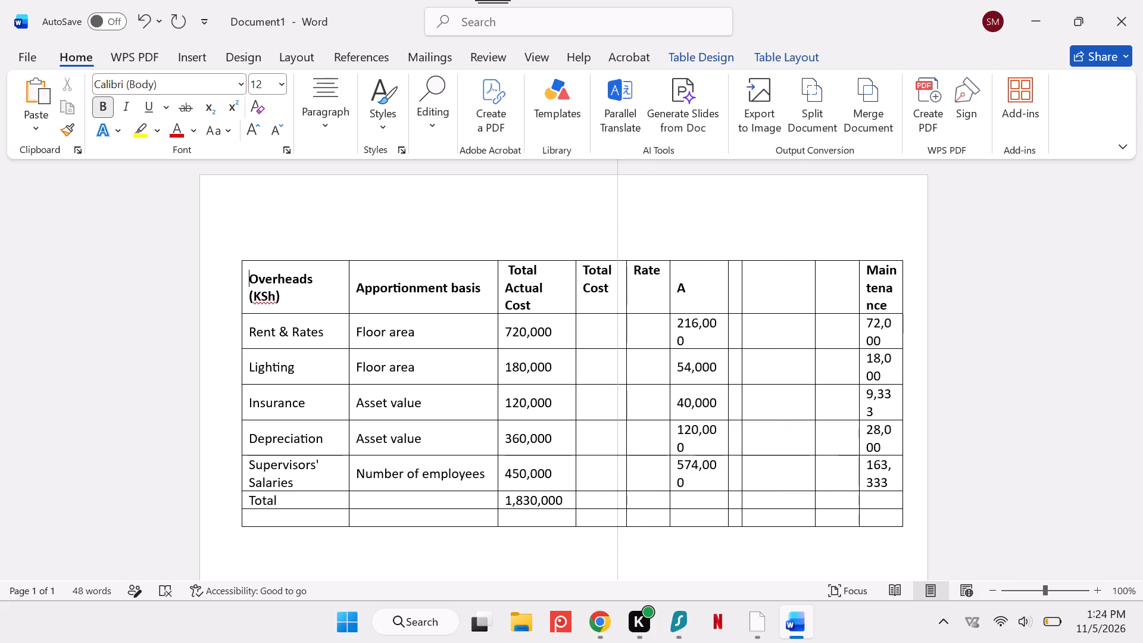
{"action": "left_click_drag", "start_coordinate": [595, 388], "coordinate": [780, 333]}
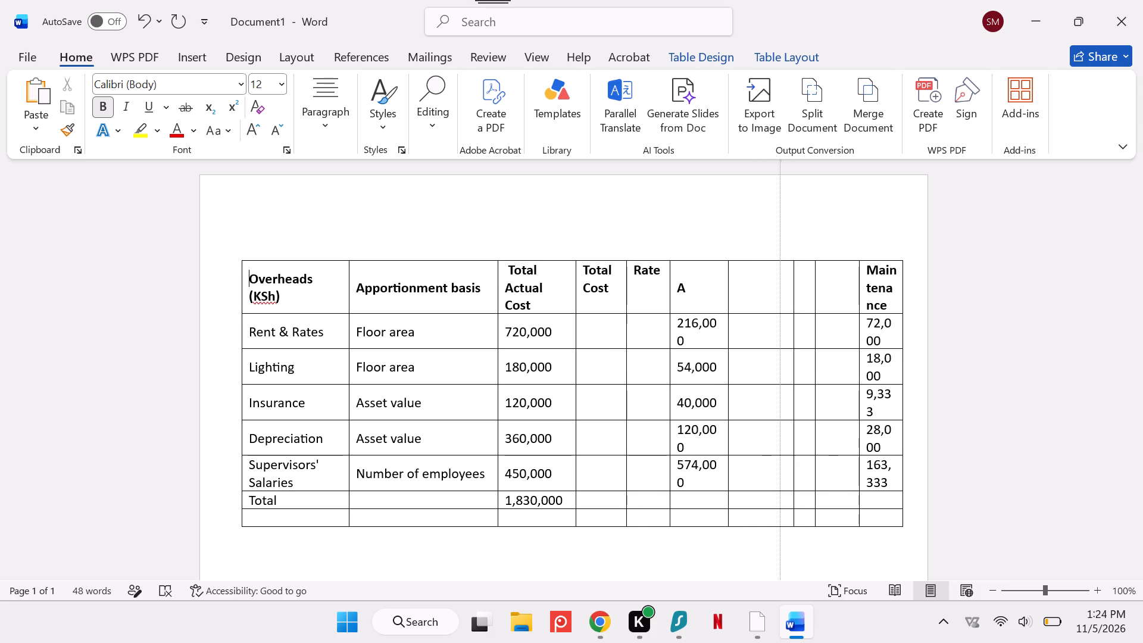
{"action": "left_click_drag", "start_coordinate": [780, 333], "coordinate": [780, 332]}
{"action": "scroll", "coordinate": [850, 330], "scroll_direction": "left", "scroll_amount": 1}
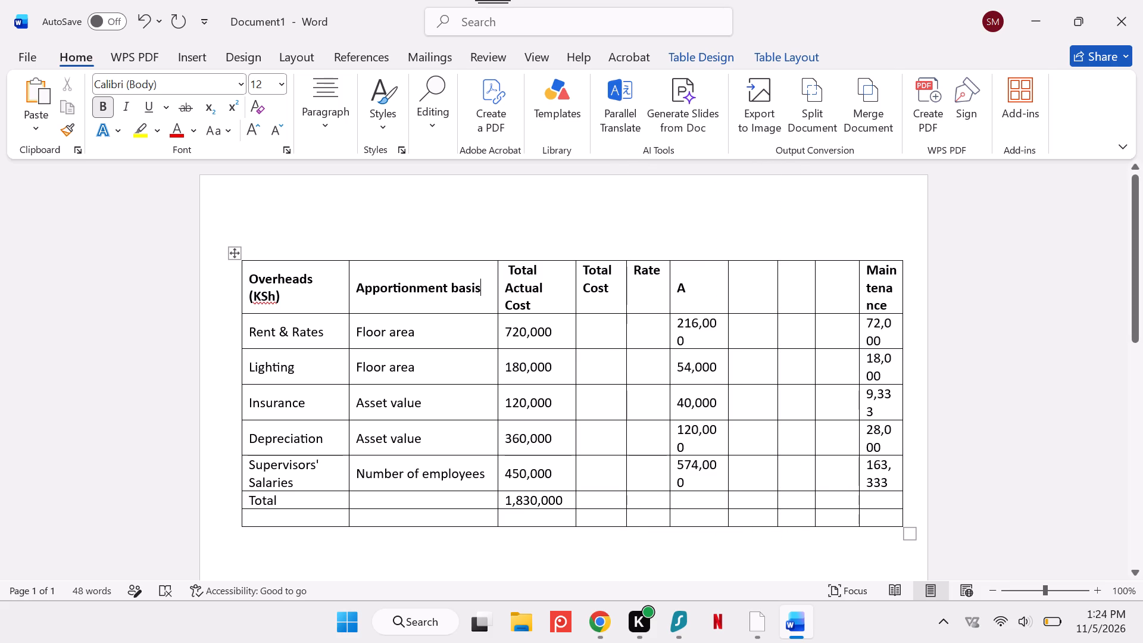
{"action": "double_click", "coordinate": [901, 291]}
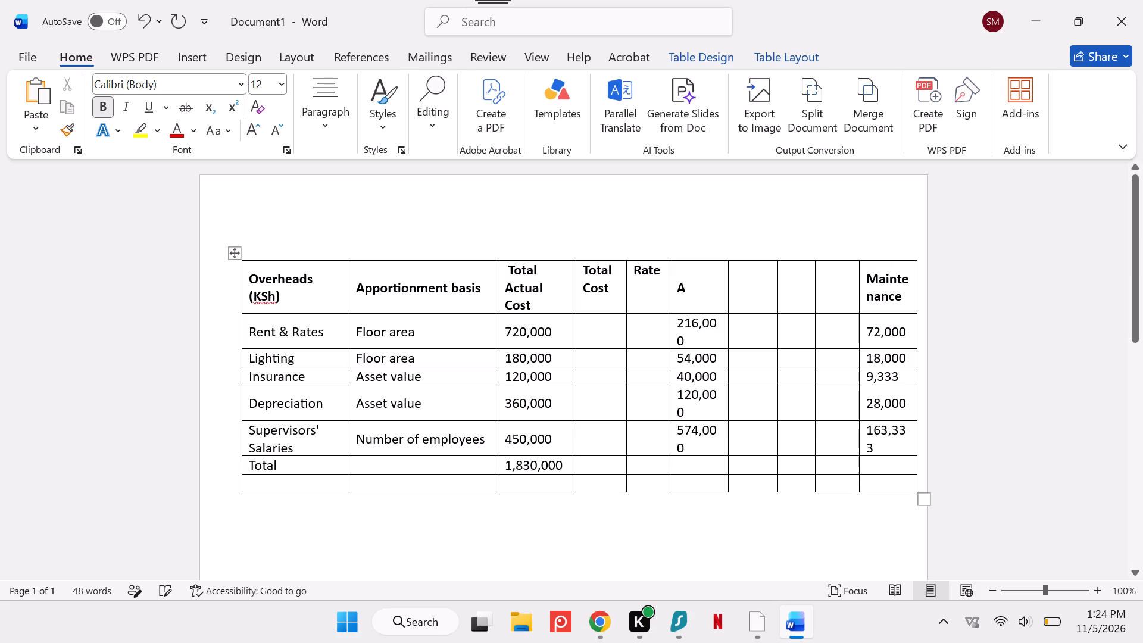
Undo the recent edits back to when the upper table still holds the A to Maintenance figures and the lower table's department columns are empty.
{"action": "scroll", "coordinate": [813, 319], "scroll_direction": "down", "scroll_amount": 1}
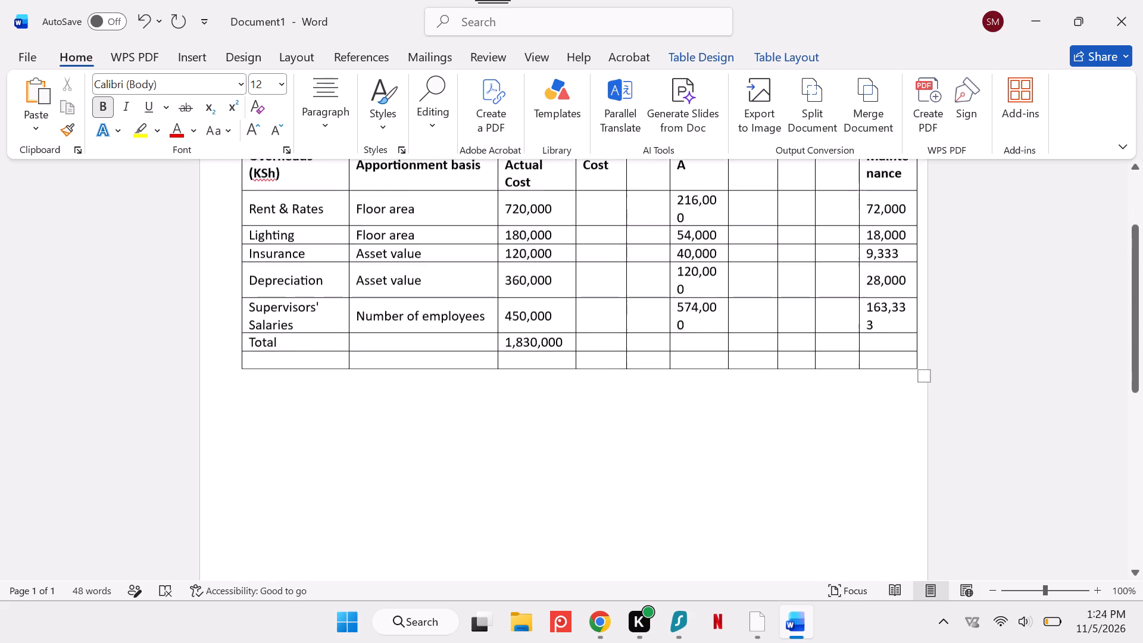
{"action": "scroll", "coordinate": [813, 319], "scroll_direction": "up", "scroll_amount": 5}
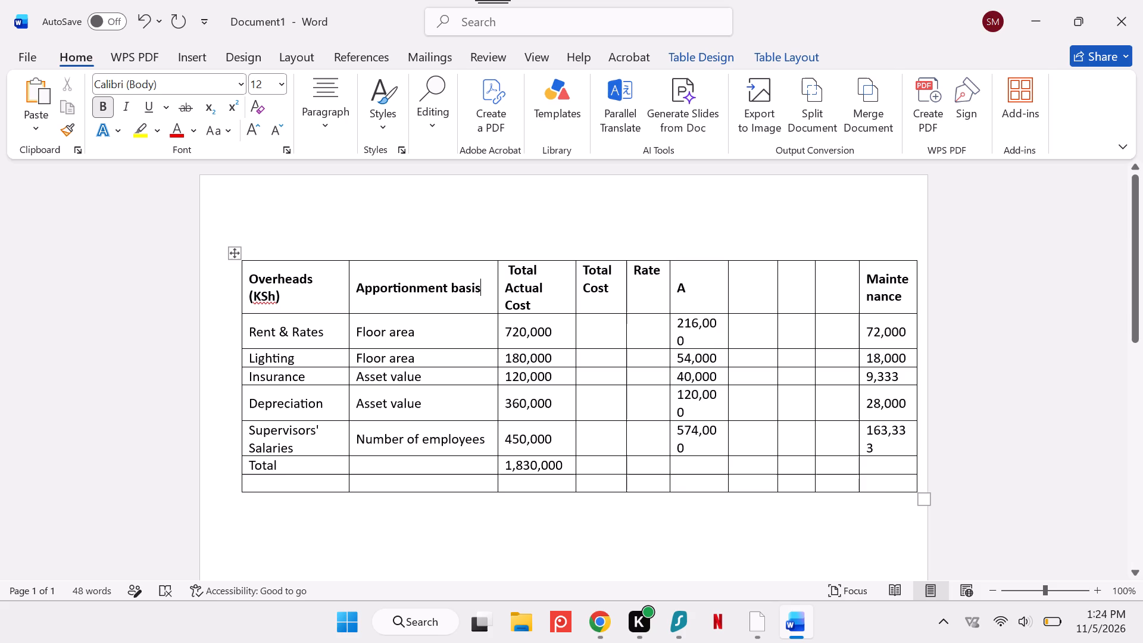
{"action": "key", "text": "ctrl+z"}
{"action": "key", "text": "ctrl+z"}
{"action": "key", "text": "ctrl+z"}
{"action": "key", "text": "ctrl+z"}
{"action": "key", "text": "ctrl+z"}
{"action": "key", "text": "ctrl+z"}
{"action": "key", "text": "ctrl+z"}
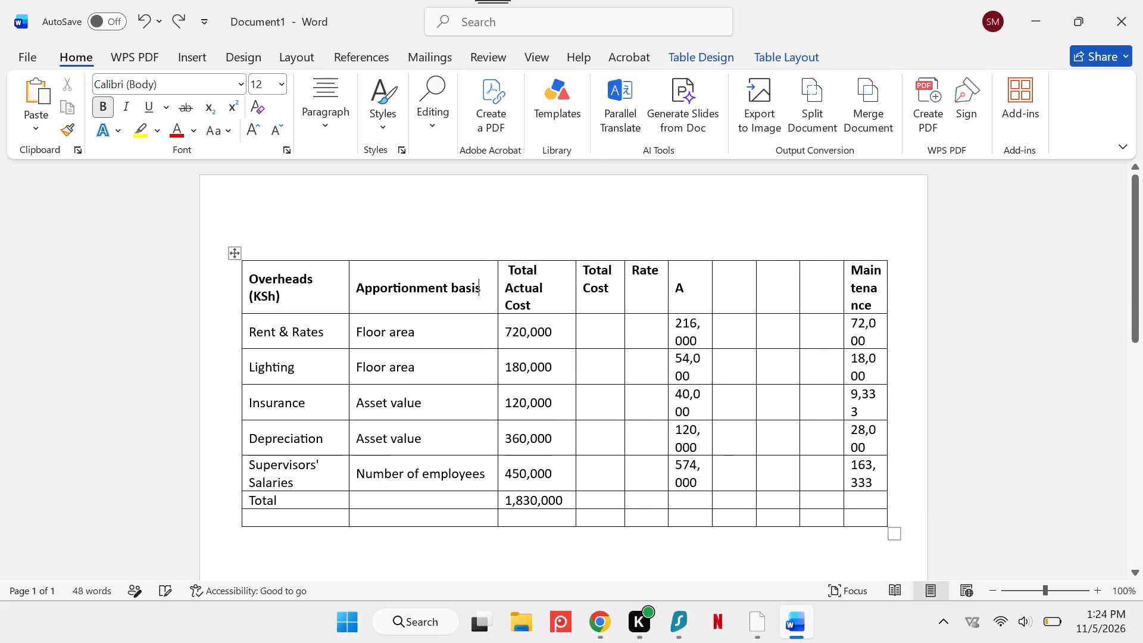
{"action": "key", "text": "ctrl+z"}
{"action": "key", "text": "ctrl+z"}
{"action": "key", "text": "ctrl+z"}
{"action": "key", "text": "ctrl+z"}
{"action": "key", "text": "ctrl+z"}
{"action": "key", "text": "ctrl+z"}
{"action": "key", "text": "ctrl+z"}
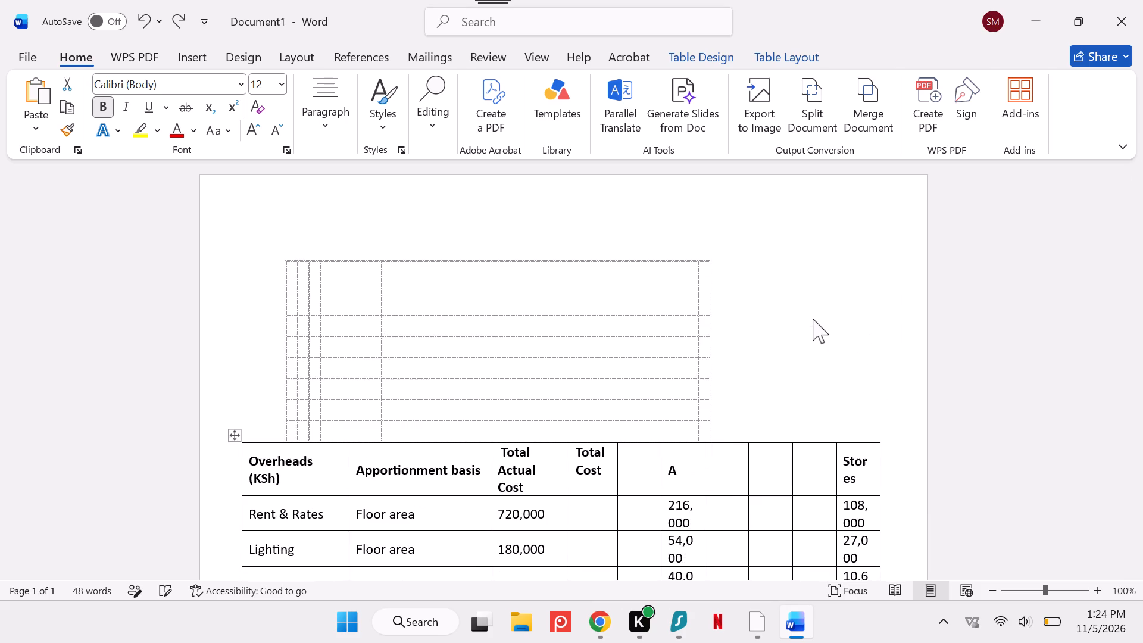
{"action": "key", "text": "ctrl+z"}
{"action": "key", "text": "ctrl+z"}
{"action": "key", "text": "ctrl+z"}
{"action": "key", "text": "ctrl+z"}
{"action": "key", "text": "ctrl+z"}
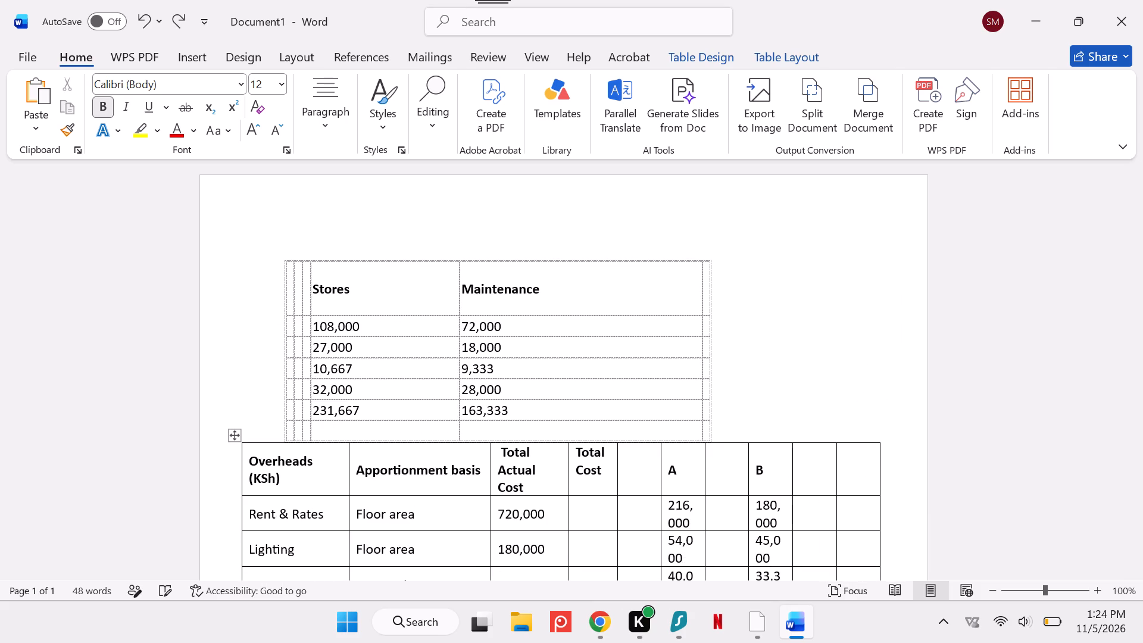
{"action": "key", "text": "ctrl+z"}
{"action": "key", "text": "ctrl+z"}
{"action": "key", "text": "ctrl+z"}
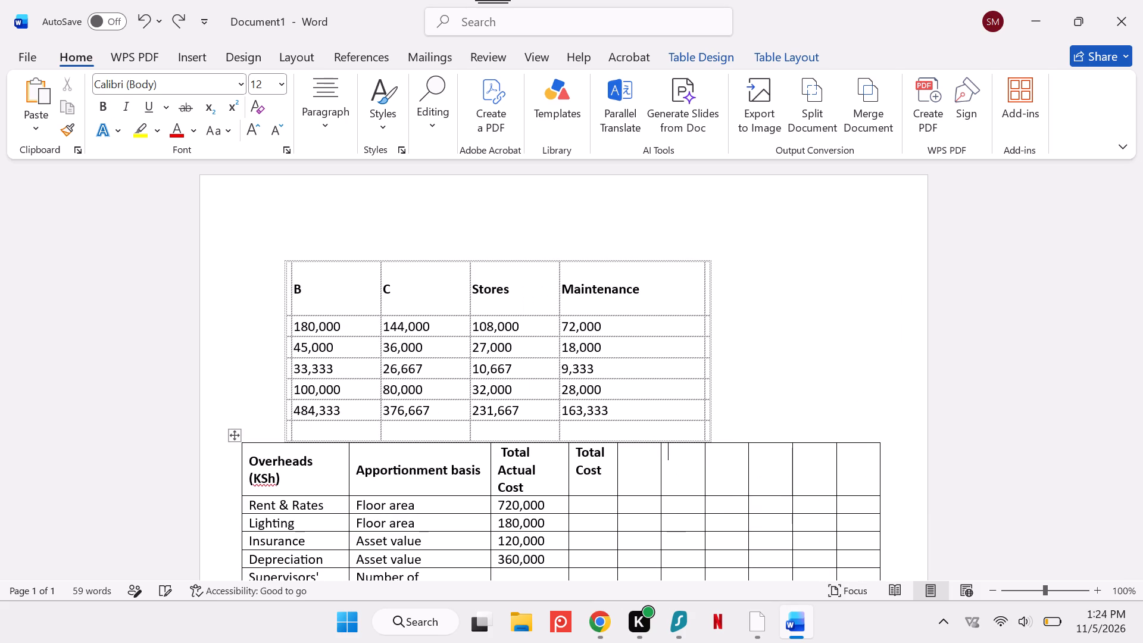
{"action": "key", "text": "ctrl+z"}
{"action": "key", "text": "ctrl+z"}
Increase the height of the empty last row below Total in the lower table to nearly double.
{"action": "scroll", "coordinate": [813, 319], "scroll_direction": "down", "scroll_amount": 1}
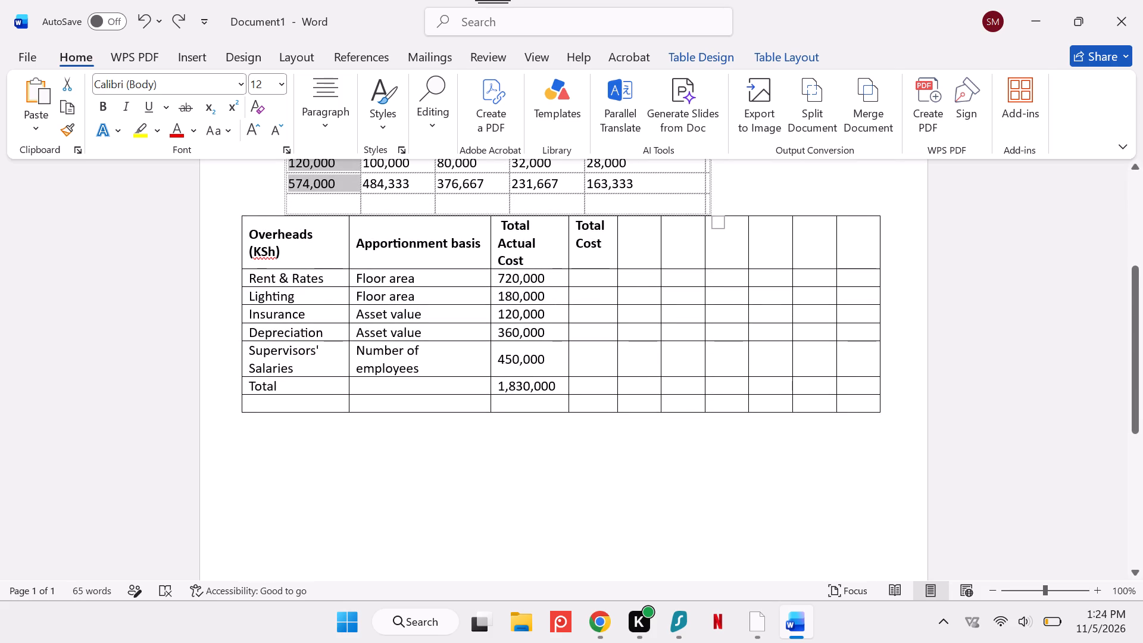
{"action": "left_click_drag", "start_coordinate": [635, 411], "coordinate": [635, 461]}
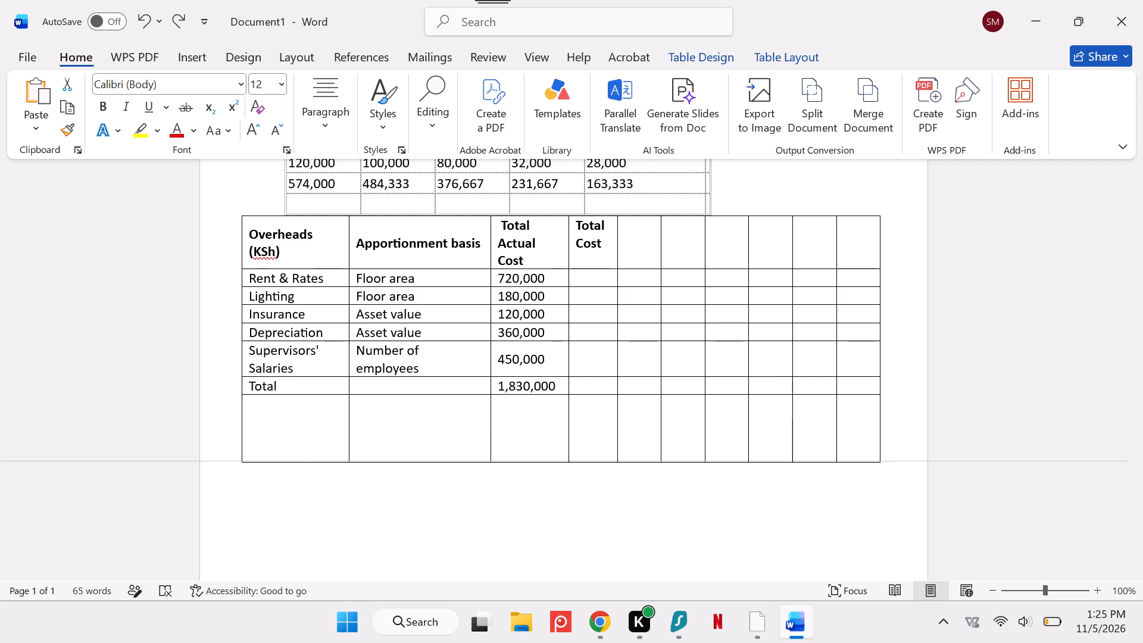
{"action": "left_click_drag", "start_coordinate": [635, 461], "coordinate": [635, 436]}
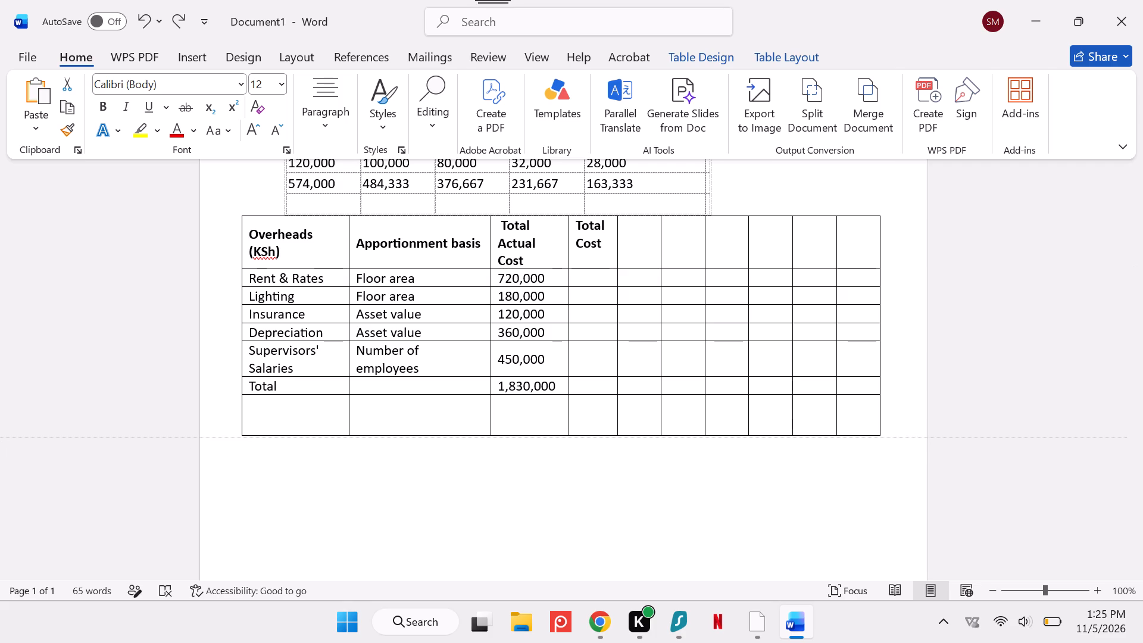
{"action": "left_click_drag", "start_coordinate": [635, 436], "coordinate": [635, 427]}
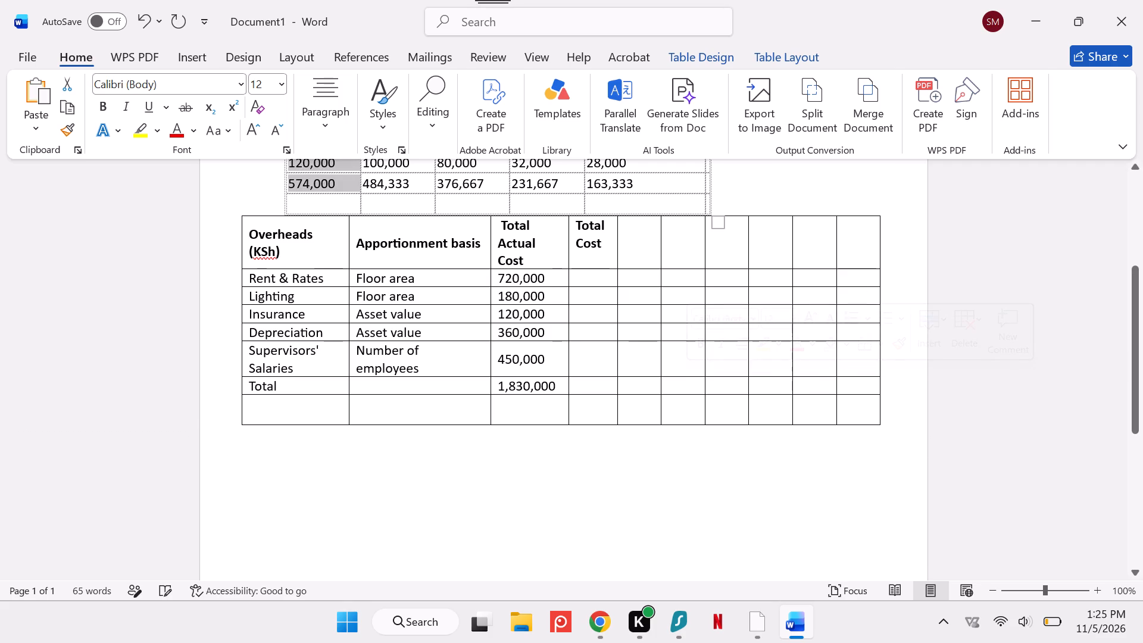
Widen the lower table's empty tenth column outward until it almost reaches the page edge.
{"action": "left_click_drag", "start_coordinate": [878, 227], "coordinate": [892, 229]}
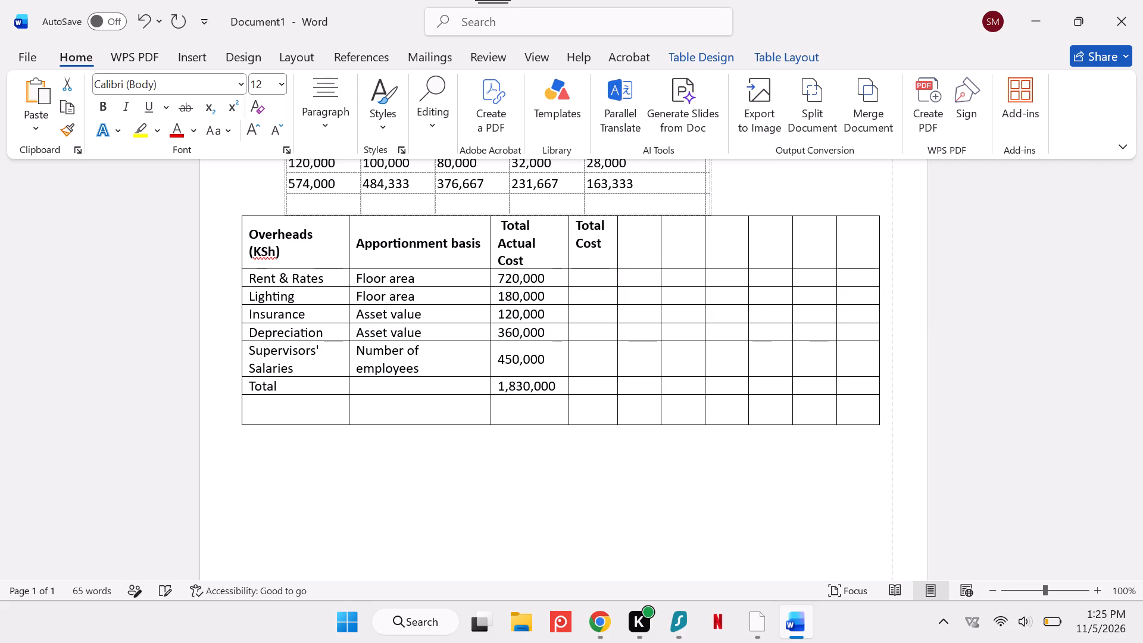
{"action": "left_click_drag", "start_coordinate": [892, 229], "coordinate": [910, 232]}
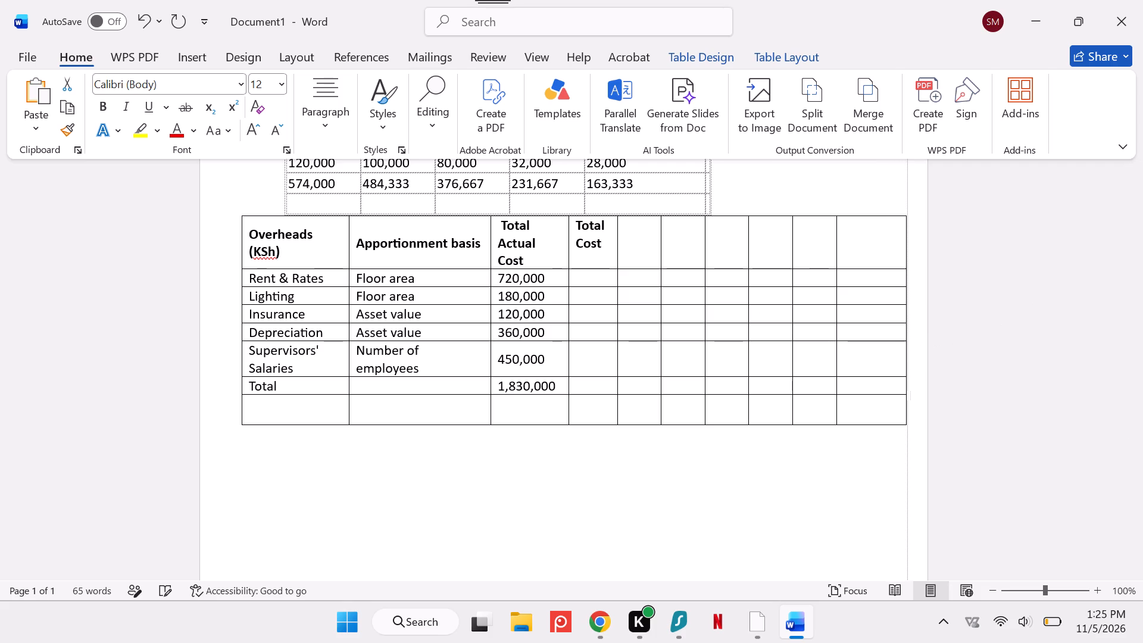
{"action": "left_click_drag", "start_coordinate": [910, 232], "coordinate": [919, 235]}
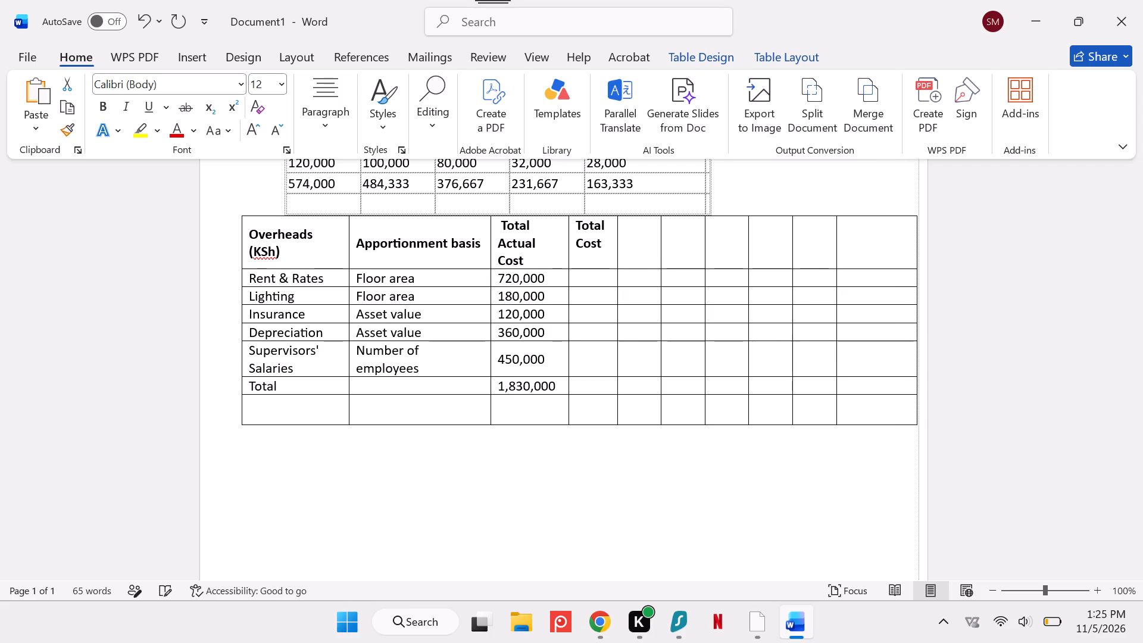
Widen the empty eighth and ninth columns across all rows, taking the space from the tenth column so the last two are about equal.
{"action": "left_click", "coordinate": [838, 233]}
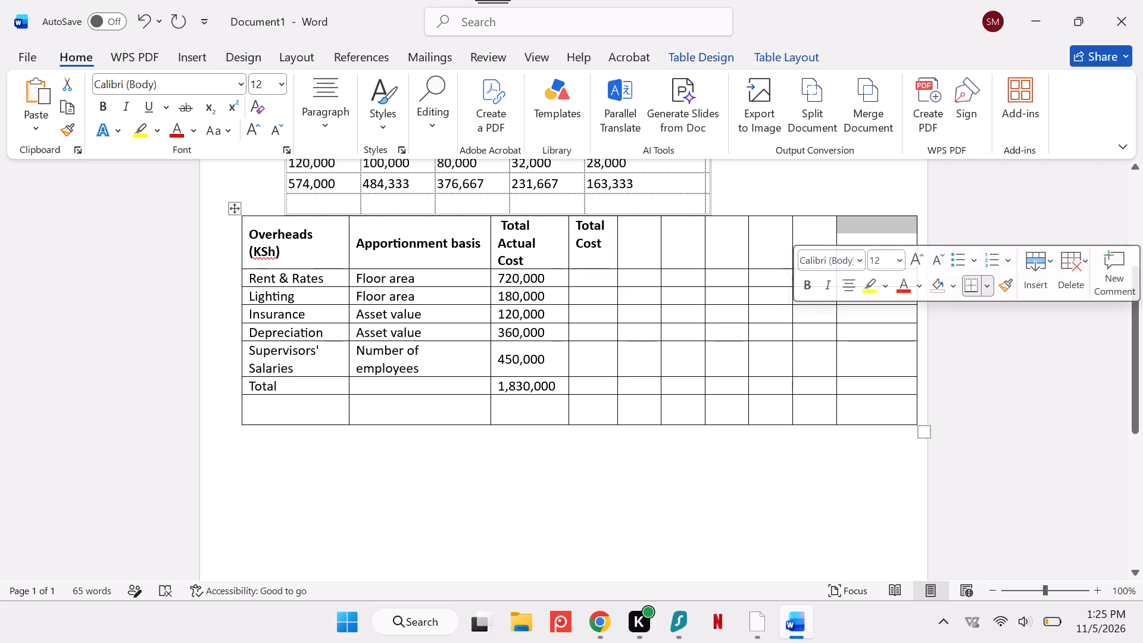
{"action": "left_click", "coordinate": [841, 226]}
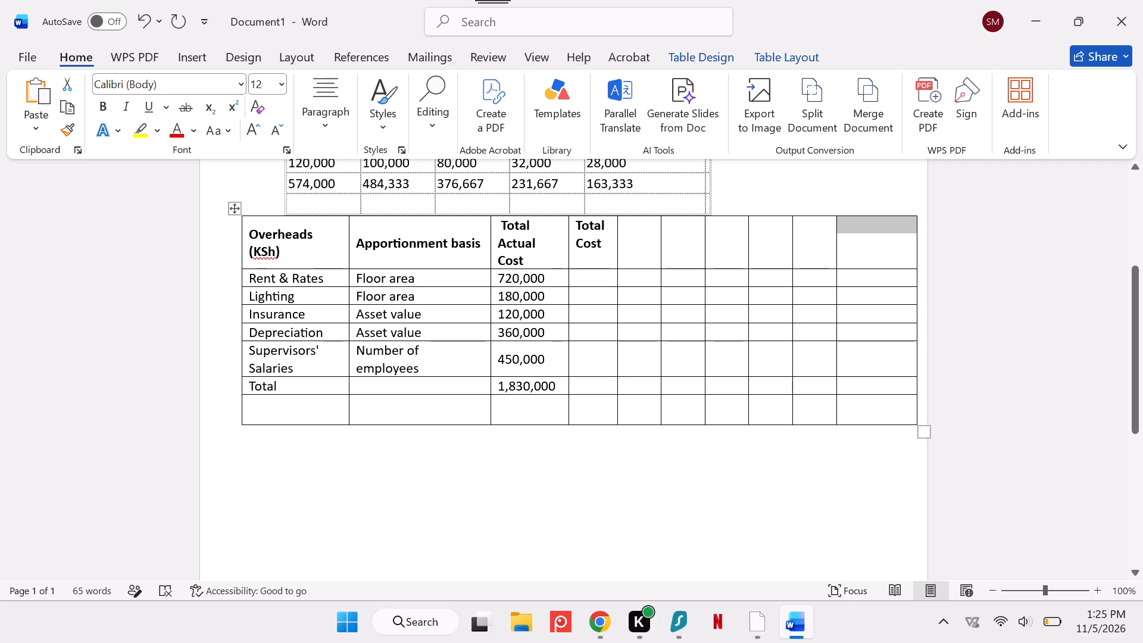
{"action": "left_click_drag", "start_coordinate": [835, 244], "coordinate": [852, 244]}
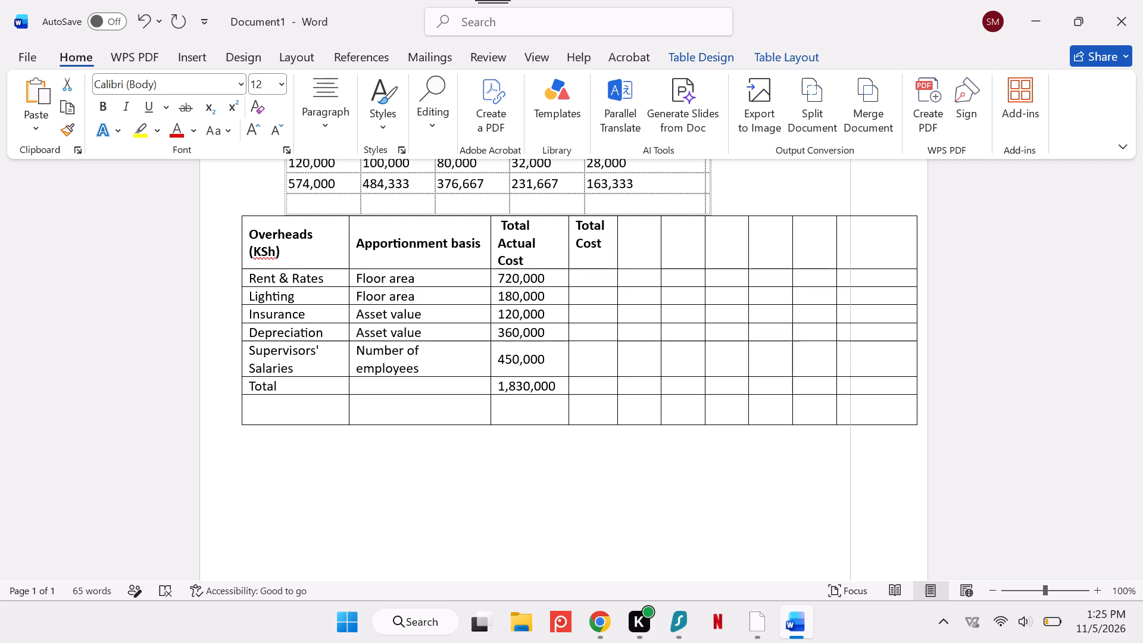
{"action": "left_click_drag", "start_coordinate": [852, 244], "coordinate": [859, 245]}
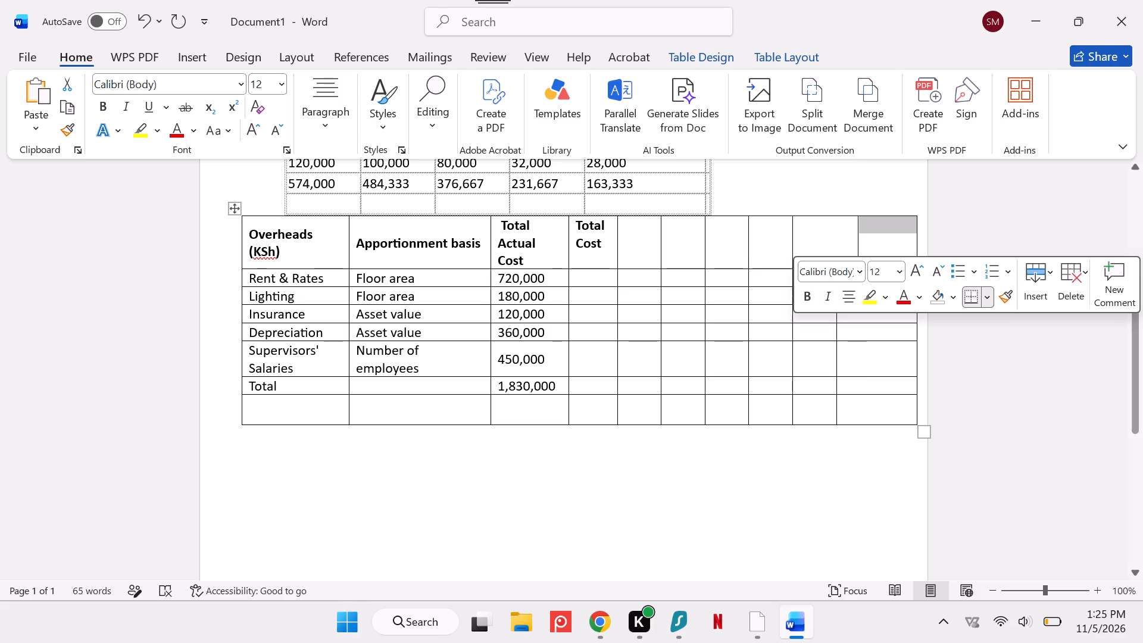
{"action": "left_click", "coordinate": [835, 327]}
{"action": "left_click_drag", "start_coordinate": [835, 327], "coordinate": [860, 327]}
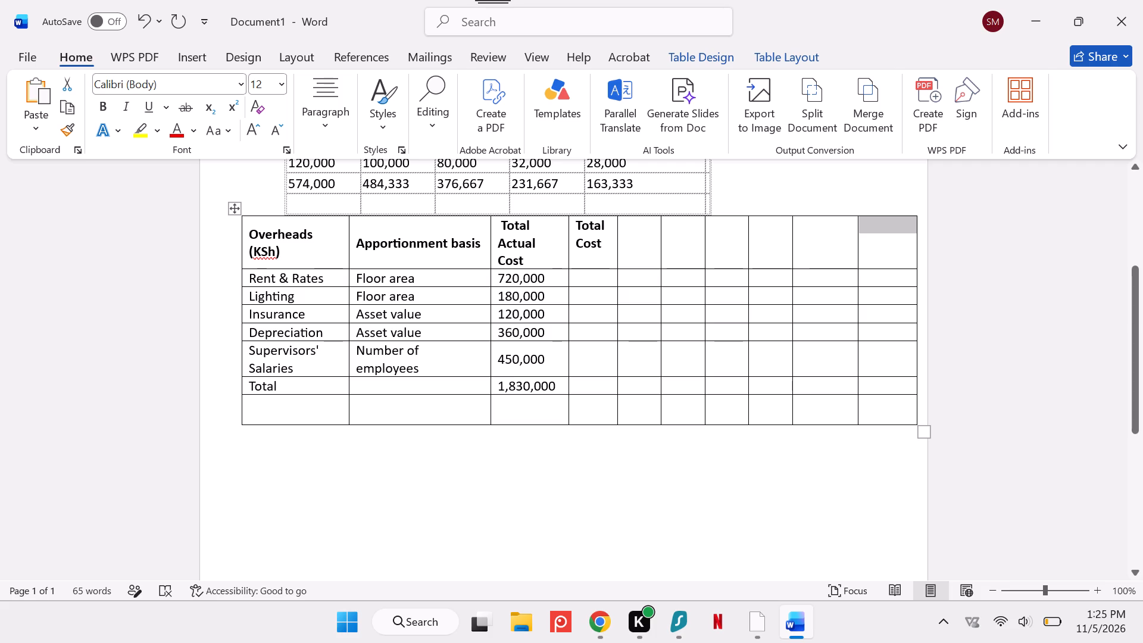
{"action": "left_click_drag", "start_coordinate": [792, 296], "coordinate": [800, 298]}
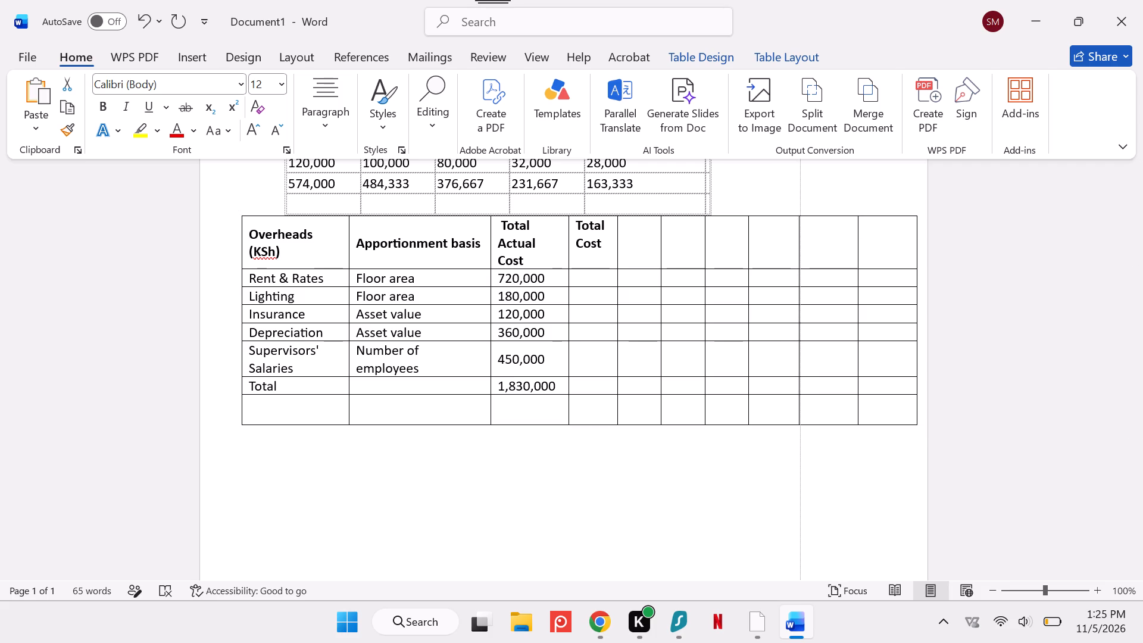
{"action": "left_click_drag", "start_coordinate": [800, 298], "coordinate": [799, 299]}
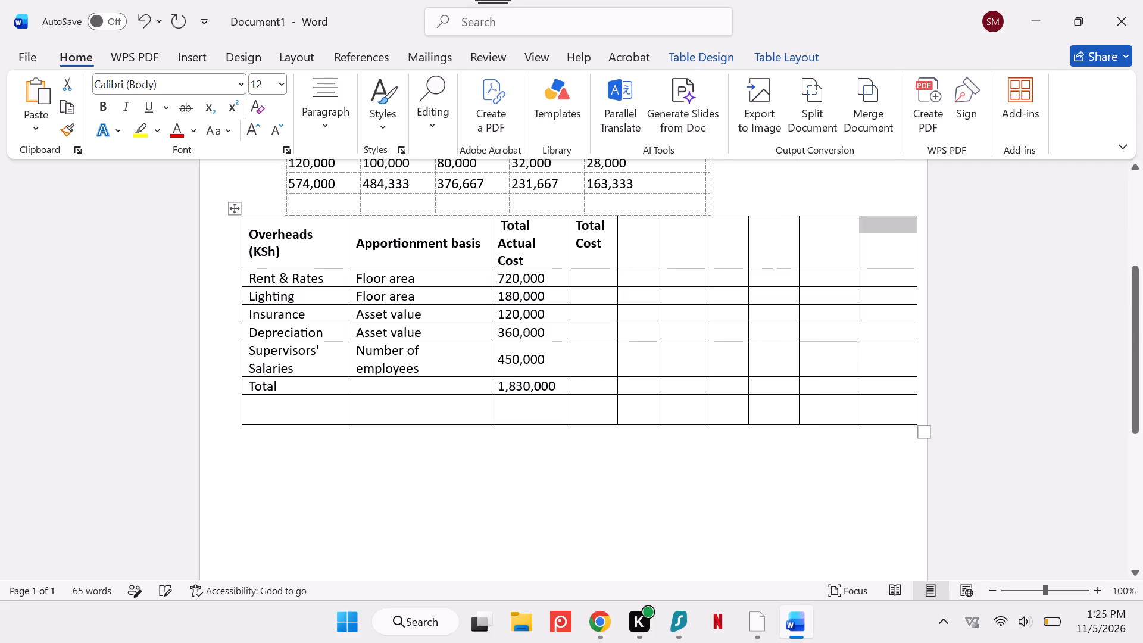
Narrow the Apportionment basis column until its header wraps onto two lines, and narrow the Total Actual Cost column to widen Total Cost.
{"action": "left_click_drag", "start_coordinate": [491, 248], "coordinate": [472, 251]}
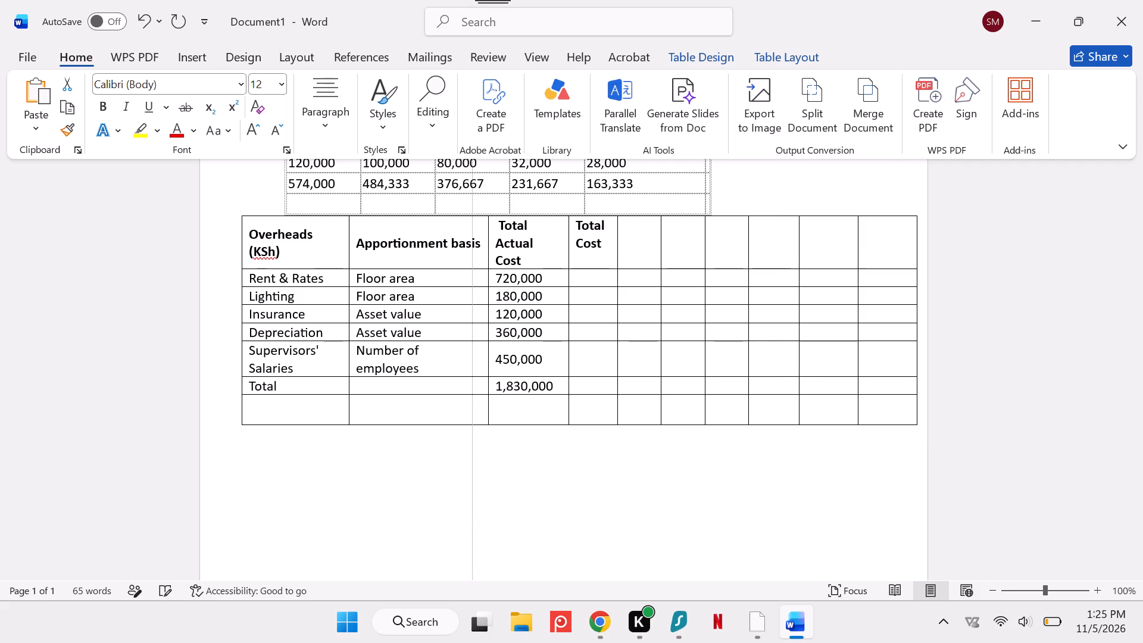
{"action": "left_click_drag", "start_coordinate": [472, 251], "coordinate": [466, 251]}
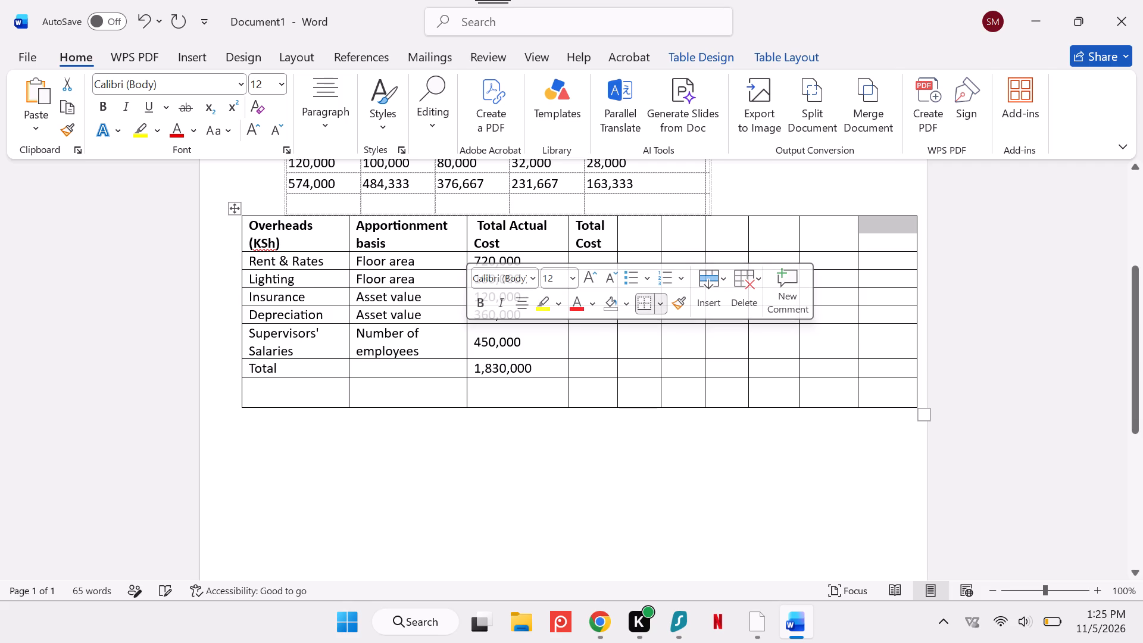
{"action": "left_click_drag", "start_coordinate": [567, 241], "coordinate": [552, 242]}
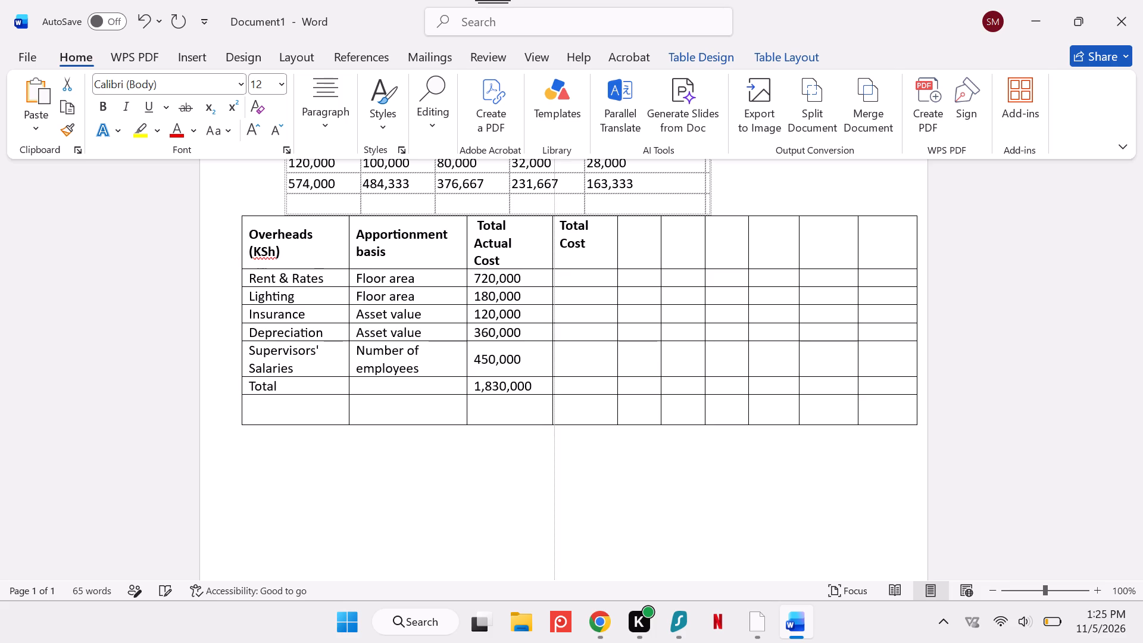
{"action": "left_click_drag", "start_coordinate": [552, 242], "coordinate": [552, 242]}
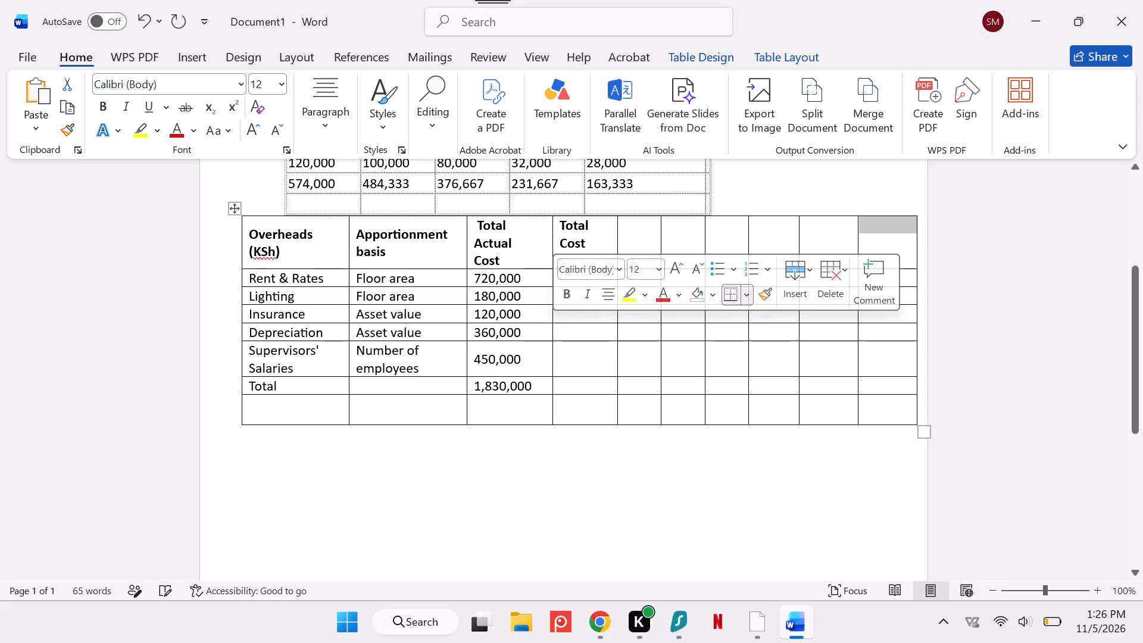
{"action": "left_click_drag", "start_coordinate": [619, 234], "coordinate": [619, 249]}
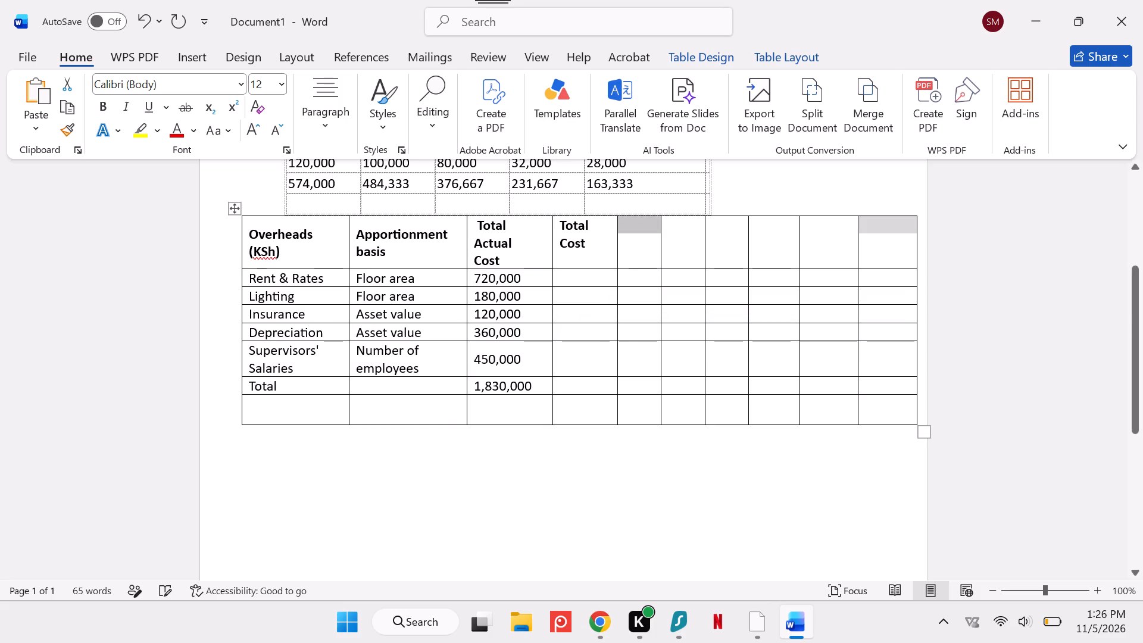
{"action": "left_click_drag", "start_coordinate": [619, 249], "coordinate": [622, 248]}
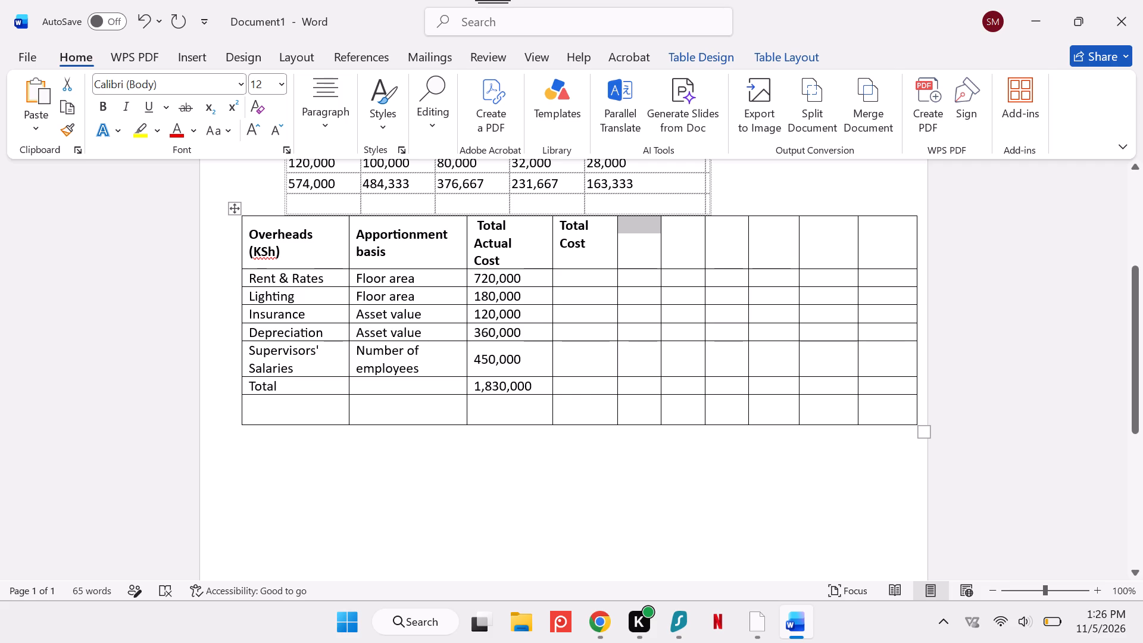
Narrow the Overheads (KSh), Apportionment basis and Total Actual Cost columns close to their text, leaving the freed width to Total Cost.
{"action": "left_click_drag", "start_coordinate": [348, 245], "coordinate": [341, 248]}
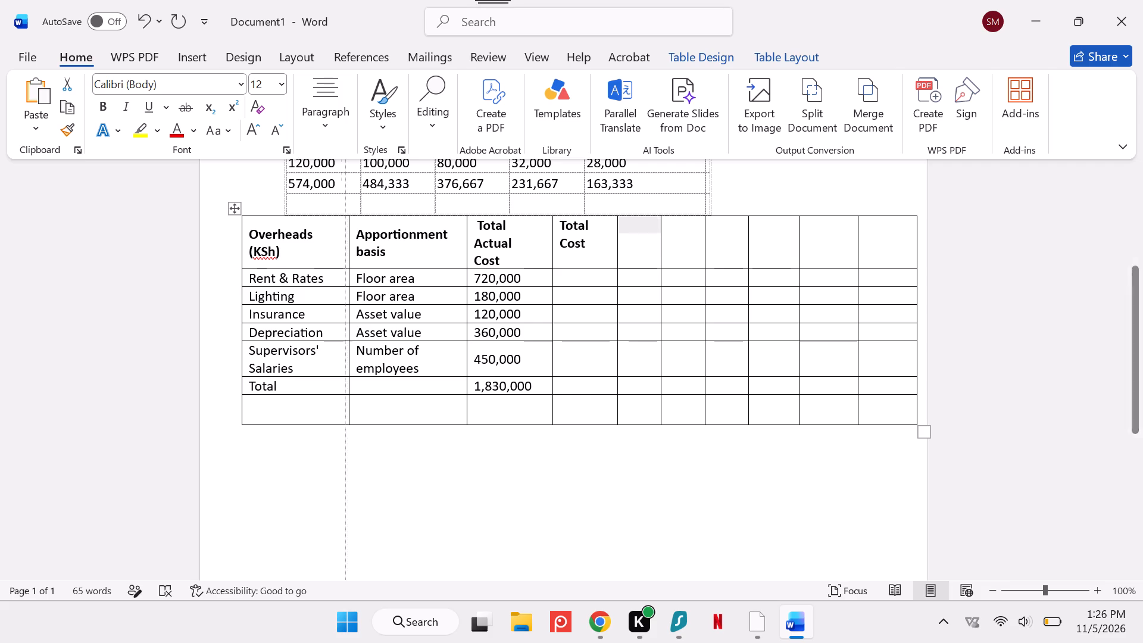
{"action": "left_click_drag", "start_coordinate": [341, 248], "coordinate": [330, 249]}
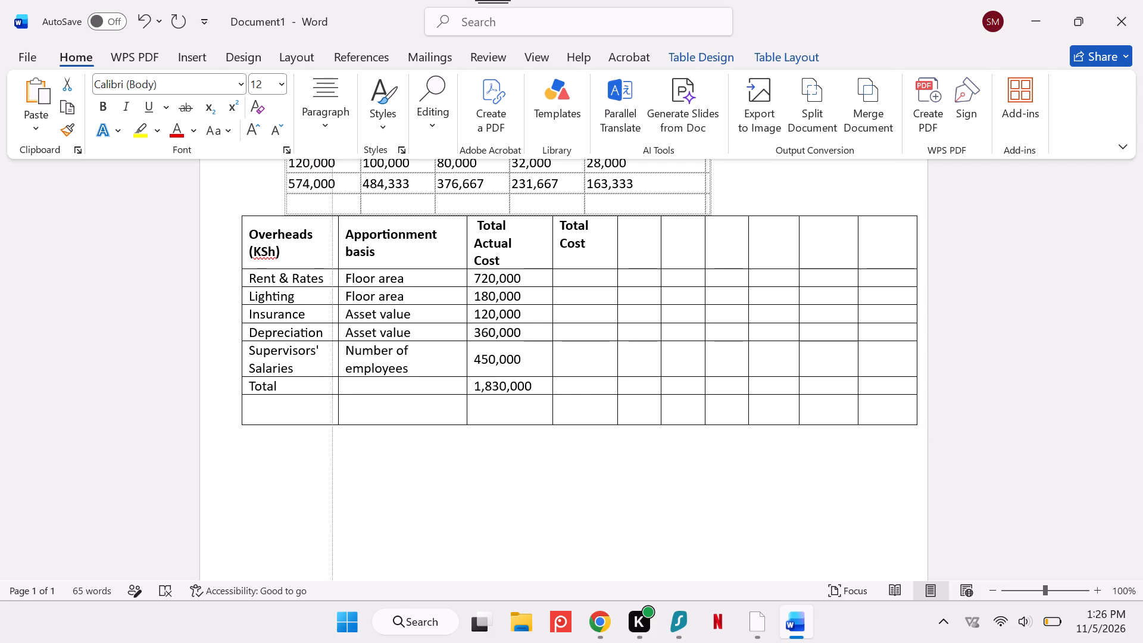
{"action": "left_click_drag", "start_coordinate": [330, 249], "coordinate": [336, 249]}
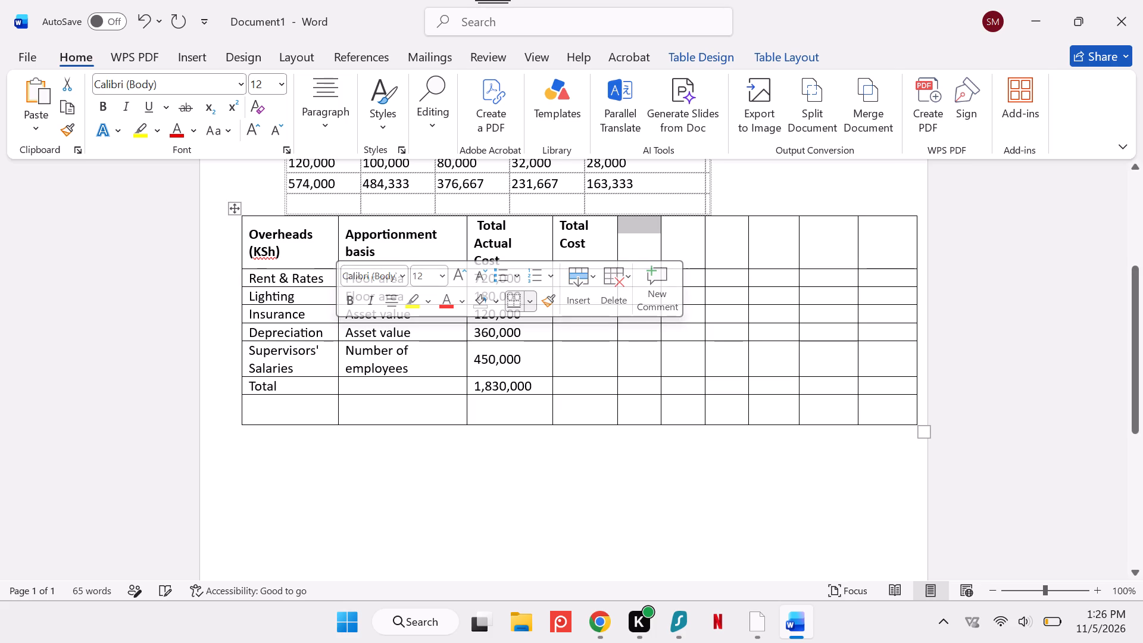
{"action": "left_click_drag", "start_coordinate": [466, 238], "coordinate": [444, 239]}
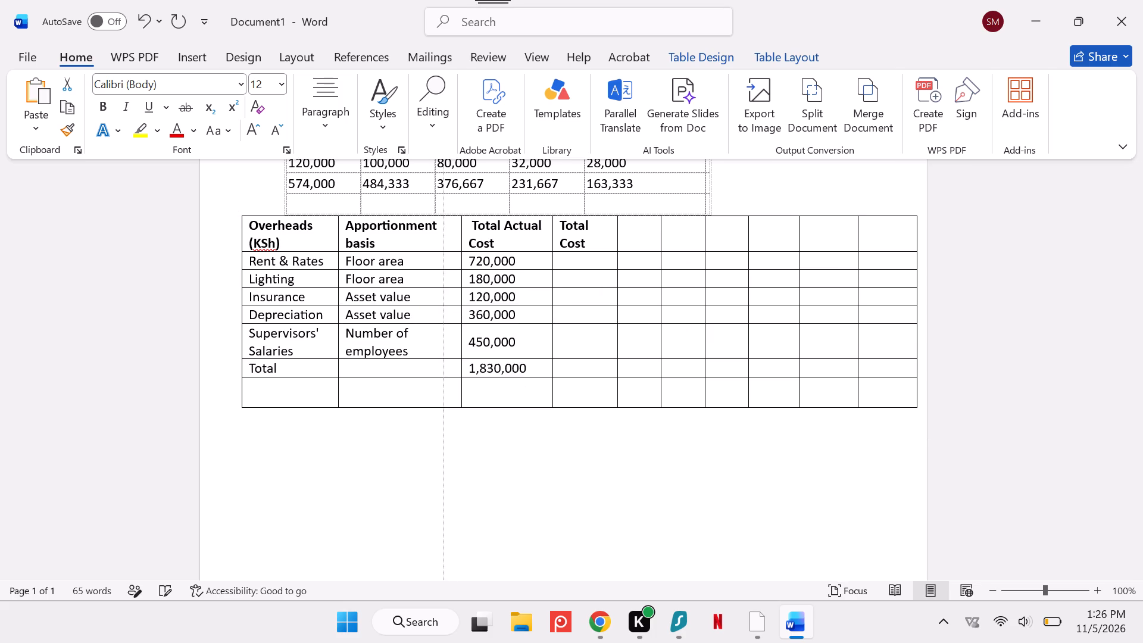
{"action": "left_click_drag", "start_coordinate": [444, 239], "coordinate": [451, 239]}
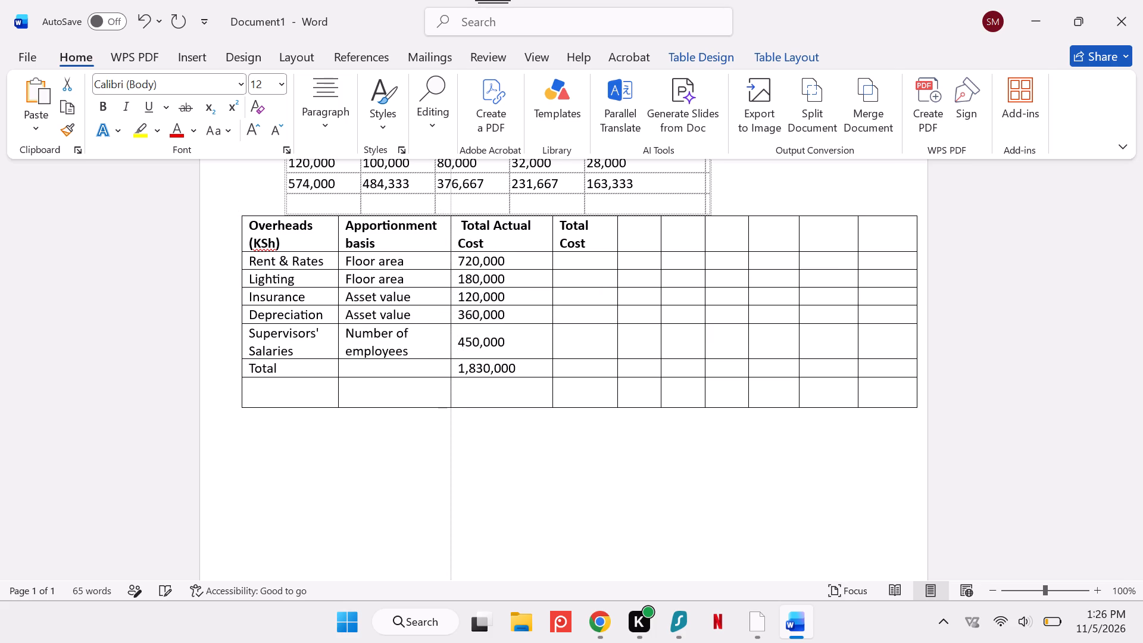
{"action": "left_click_drag", "start_coordinate": [451, 239], "coordinate": [445, 239]}
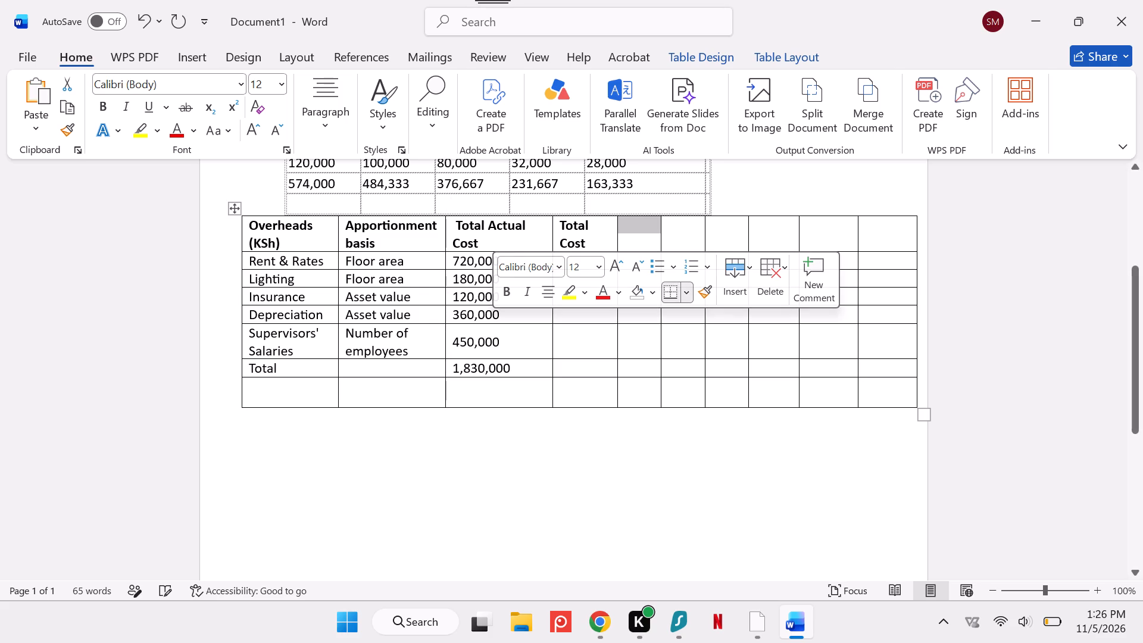
{"action": "left_click_drag", "start_coordinate": [552, 235], "coordinate": [532, 241]}
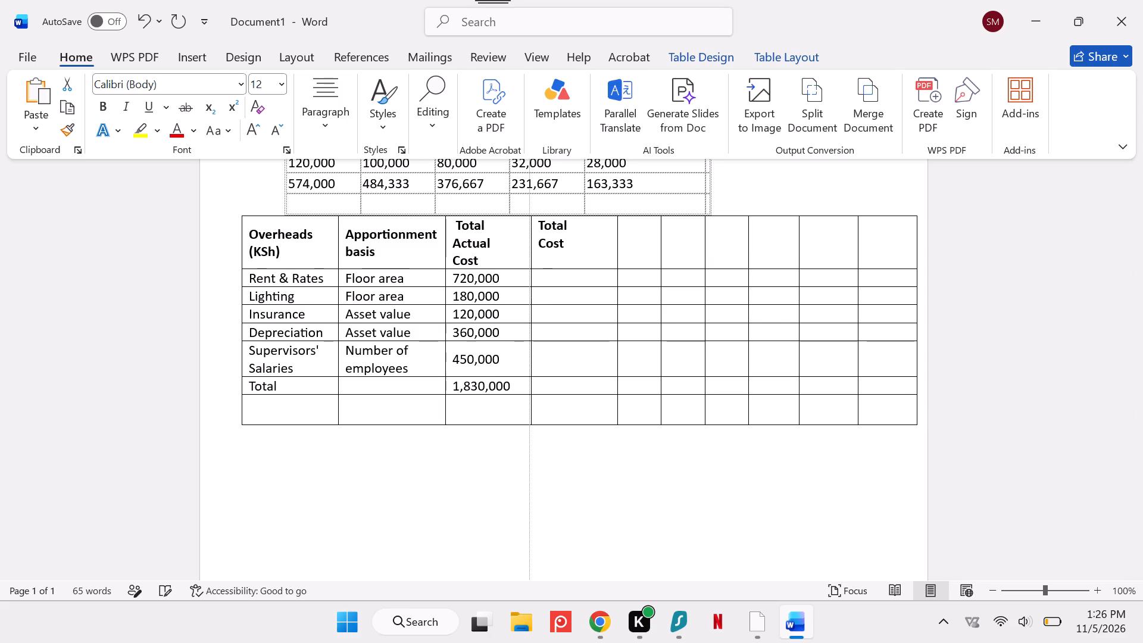
{"action": "left_click_drag", "start_coordinate": [532, 241], "coordinate": [535, 241]}
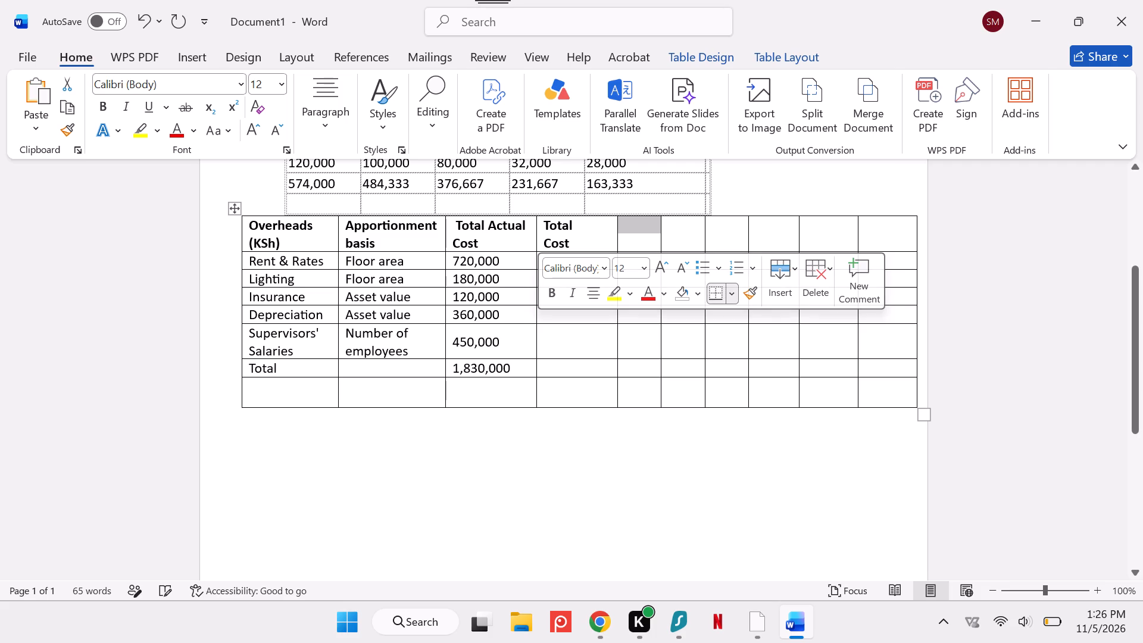
Narrow the Total Cost column slightly across all rows, and narrow the empty fifth column to widen the sixth.
{"action": "left_click_drag", "start_coordinate": [617, 235], "coordinate": [608, 238]}
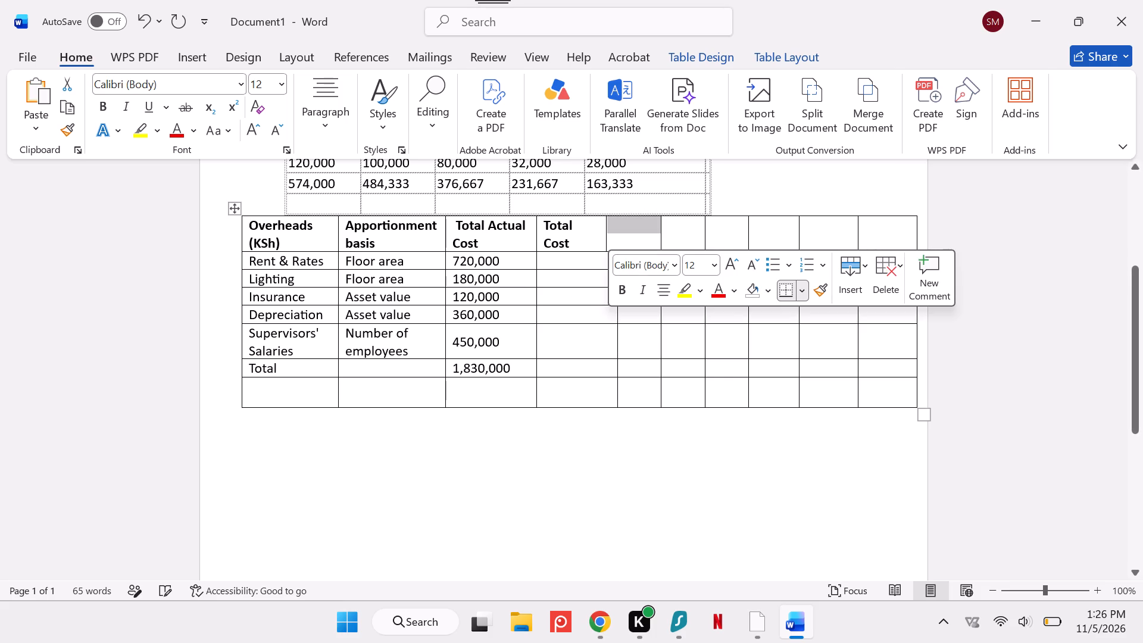
{"action": "left_click_drag", "start_coordinate": [616, 328], "coordinate": [607, 328]}
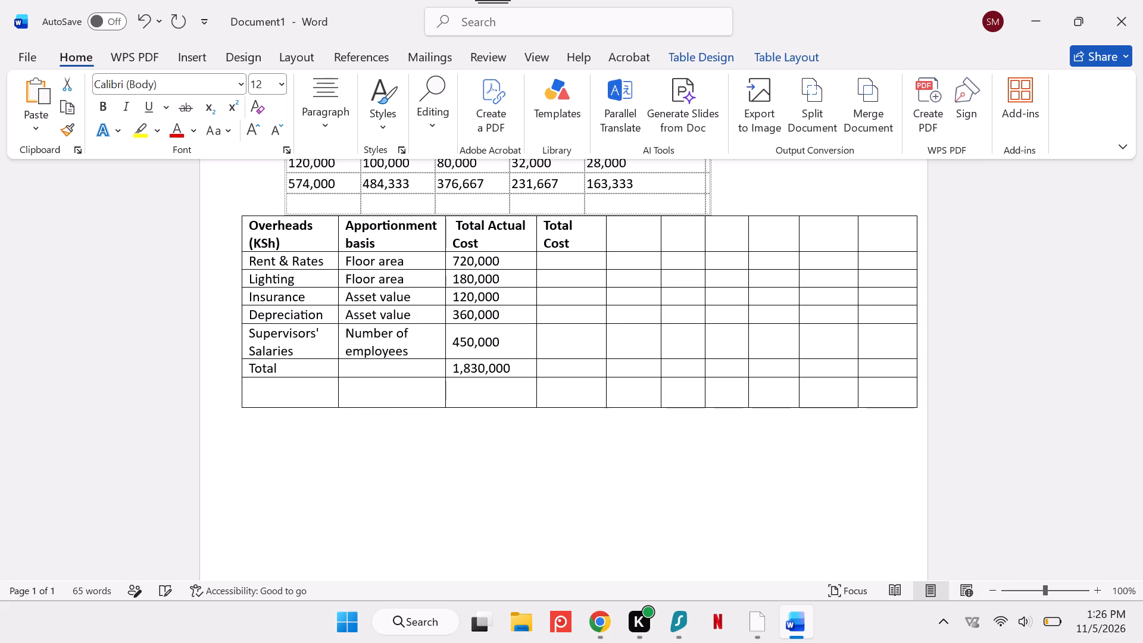
{"action": "left_click", "coordinate": [660, 288]}
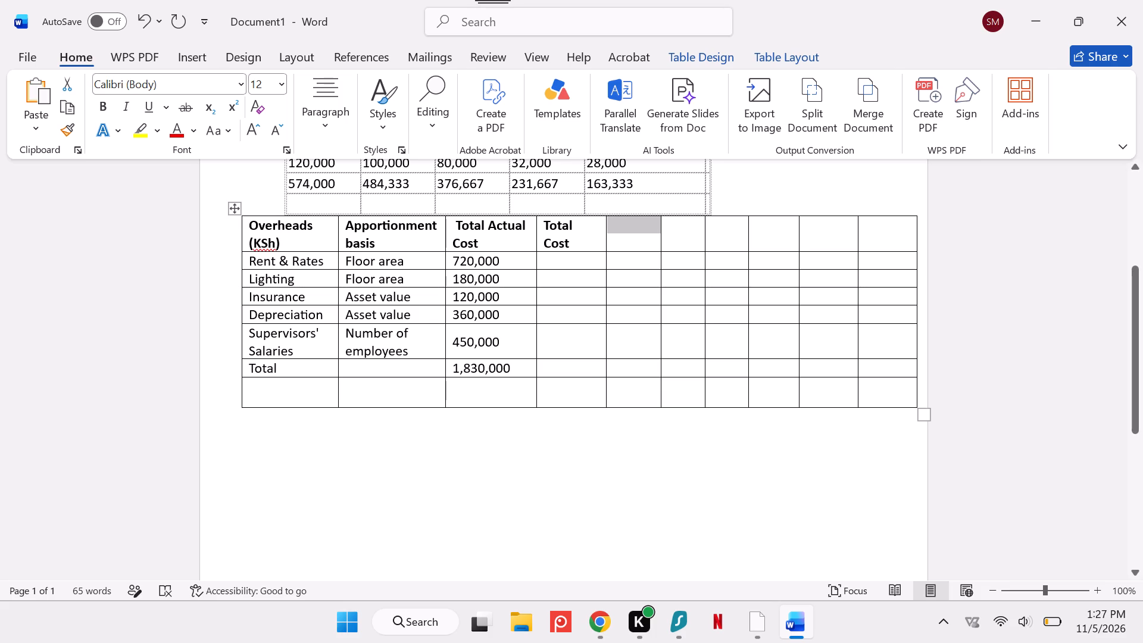
{"action": "left_click", "coordinate": [660, 308]}
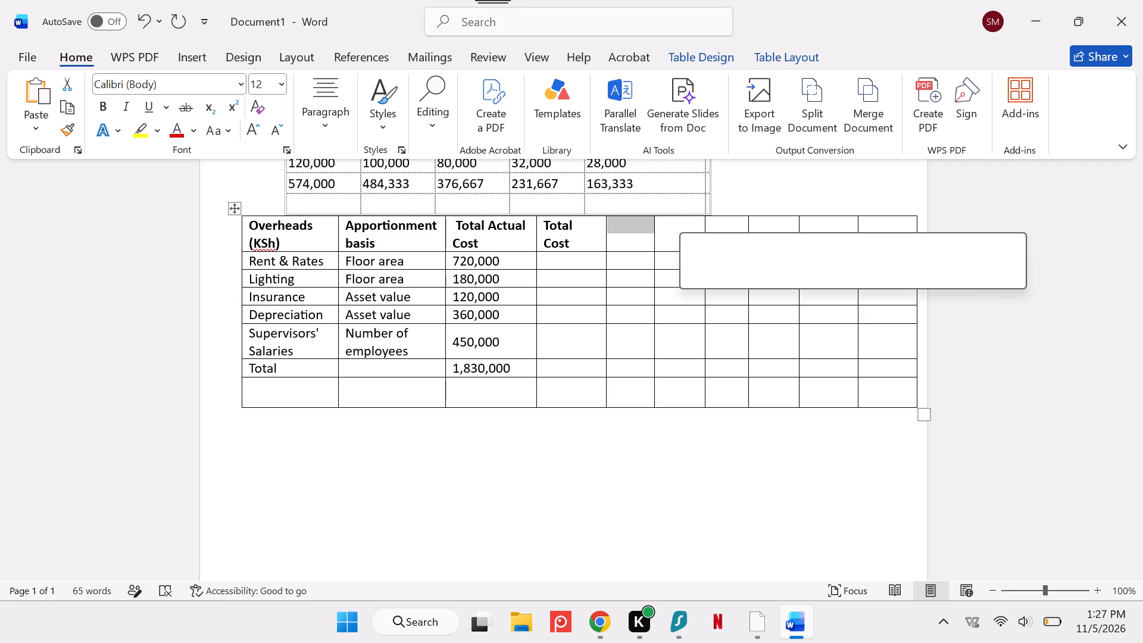
Add the bold header Rate to the empty fifth column of the lower table.
{"action": "scroll", "coordinate": [633, 307], "scroll_direction": "up", "scroll_amount": 1}
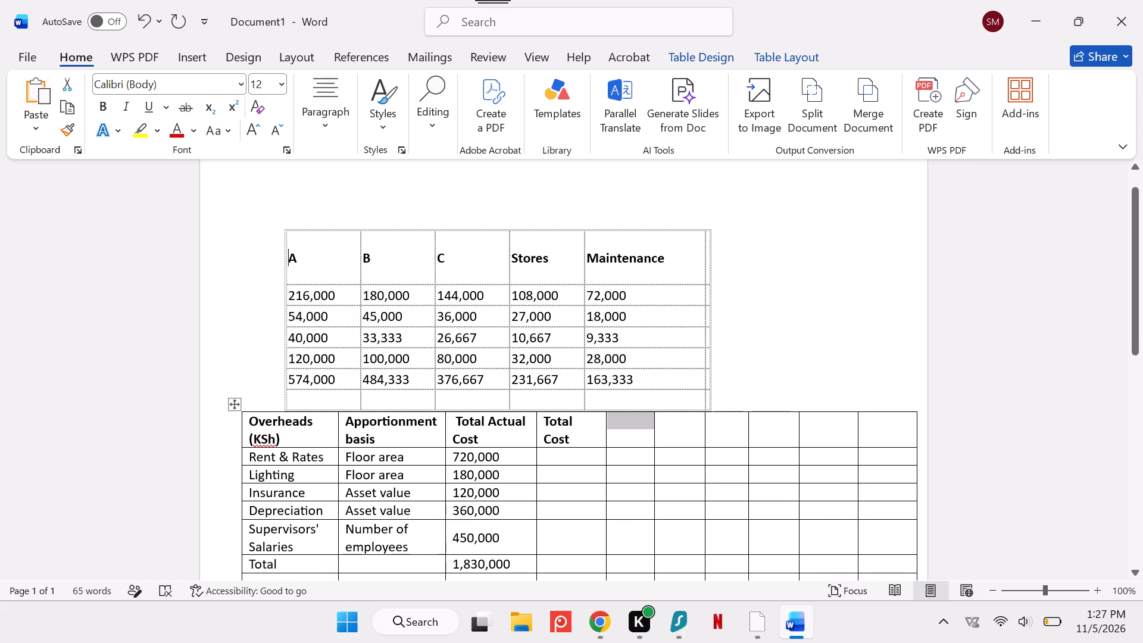
{"action": "left_click", "coordinate": [620, 431]}
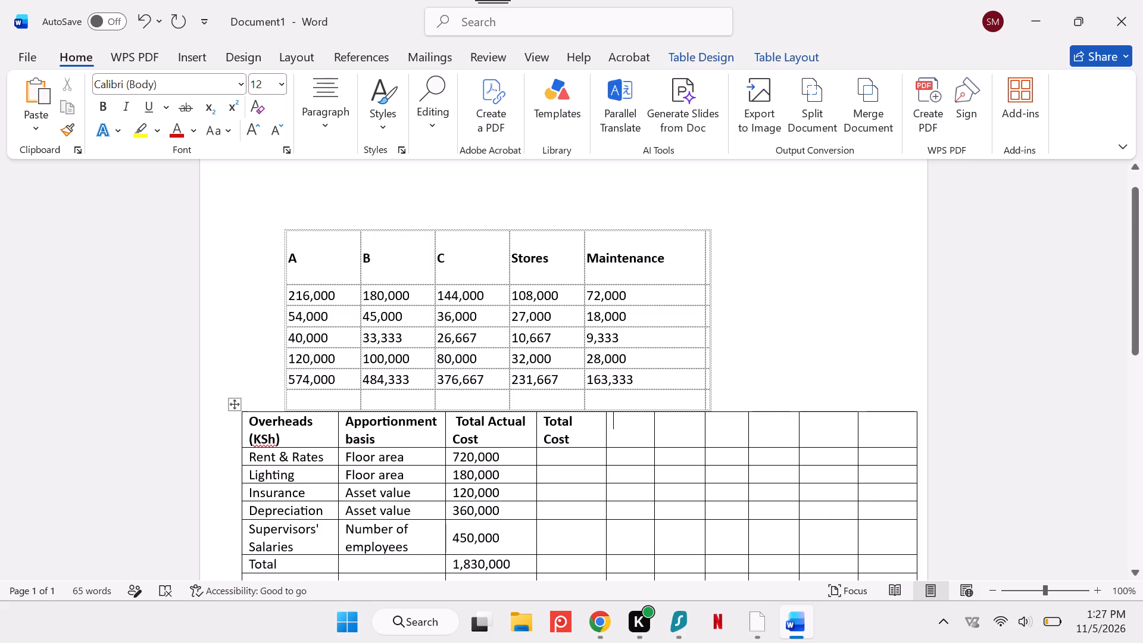
{"action": "type", "text": "ate"}
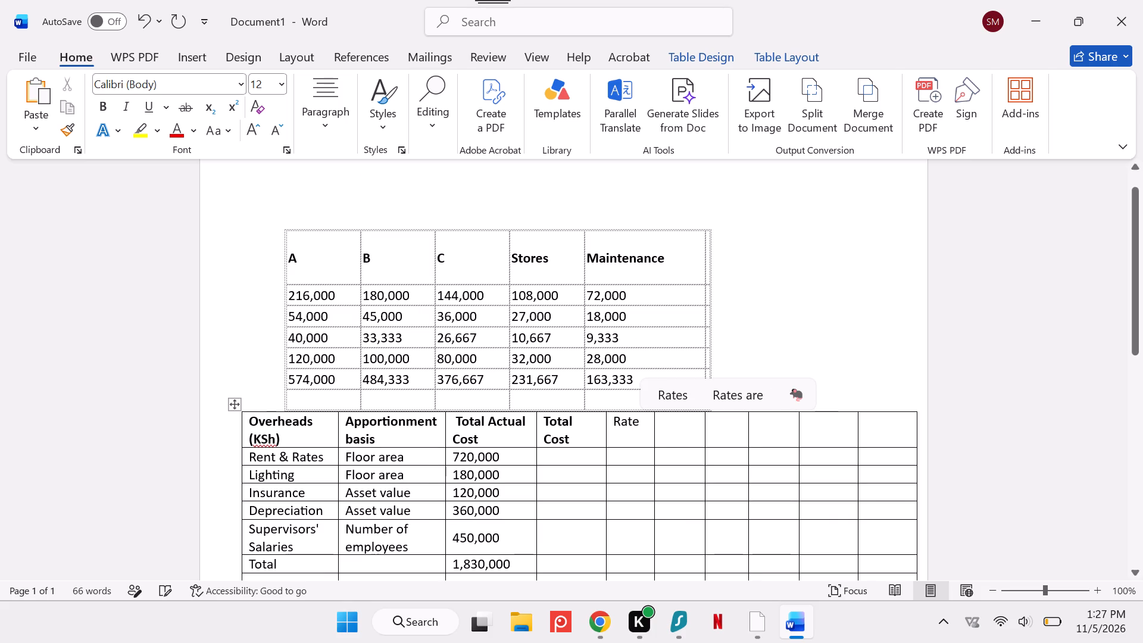
{"action": "double_click", "coordinate": [629, 419]}
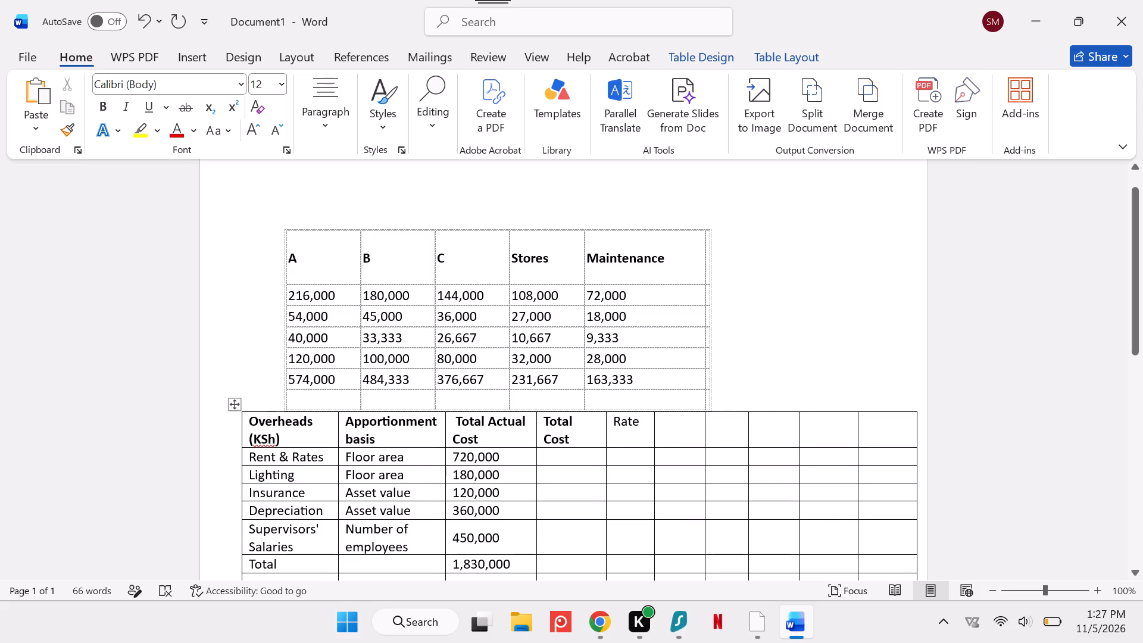
{"action": "left_click", "coordinate": [638, 473]}
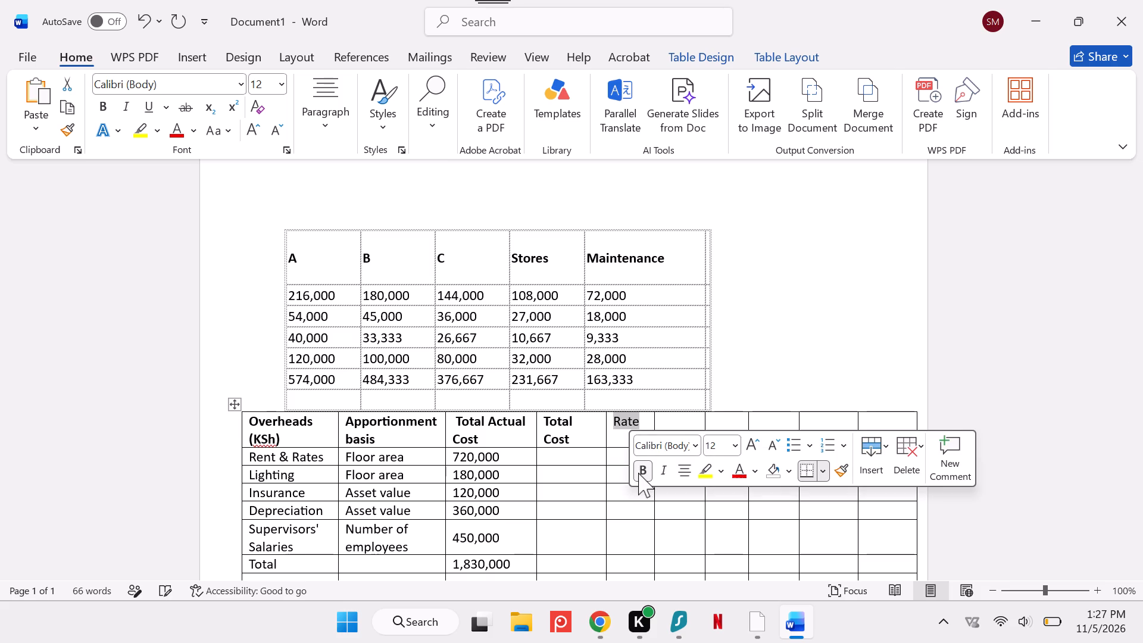
Enter 2,000 in the Total Cost column for both the Rent & Rates and Lighting rows.
{"action": "left_click", "coordinate": [588, 442]}
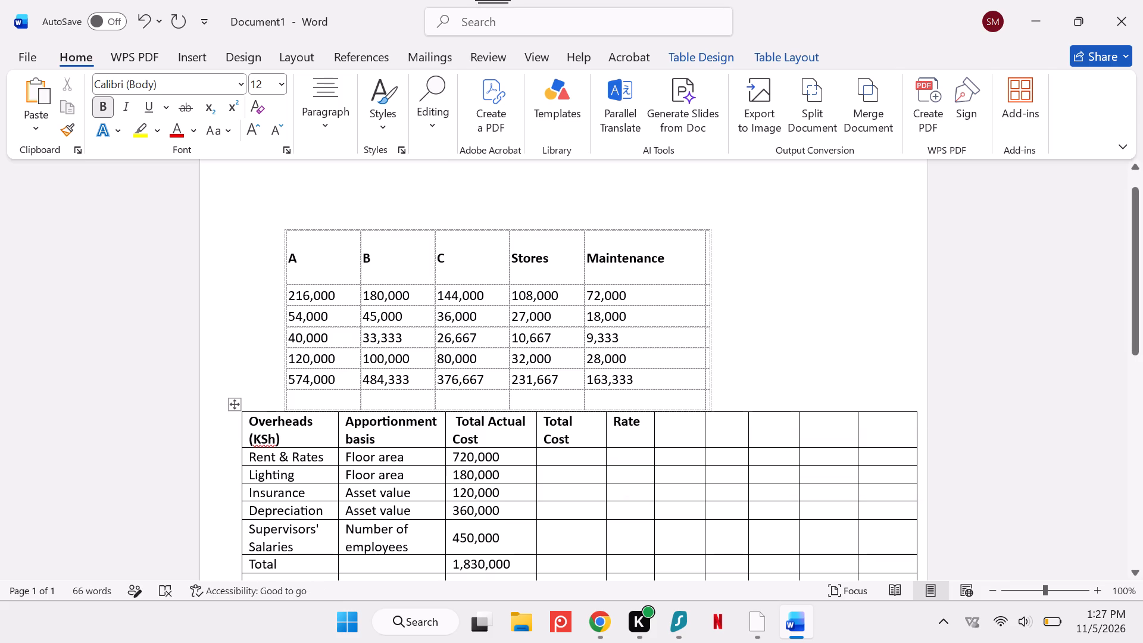
{"action": "left_click", "coordinate": [579, 466]}
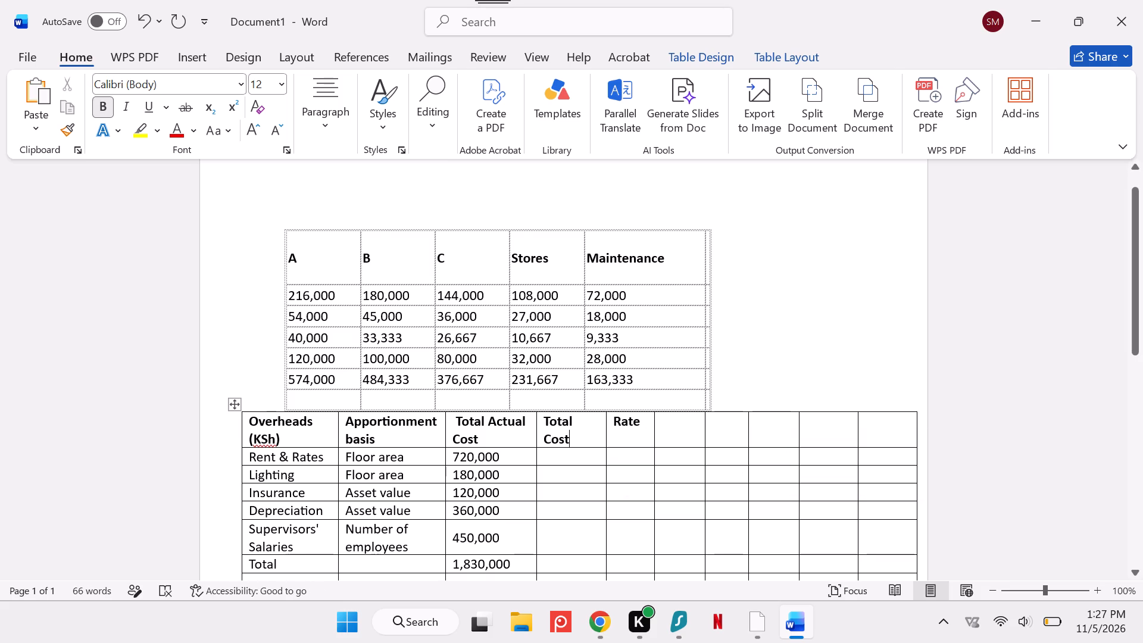
{"action": "left_click", "coordinate": [568, 458]}
{"action": "key", "text": "2"}
{"action": "type", "text": ",000"}
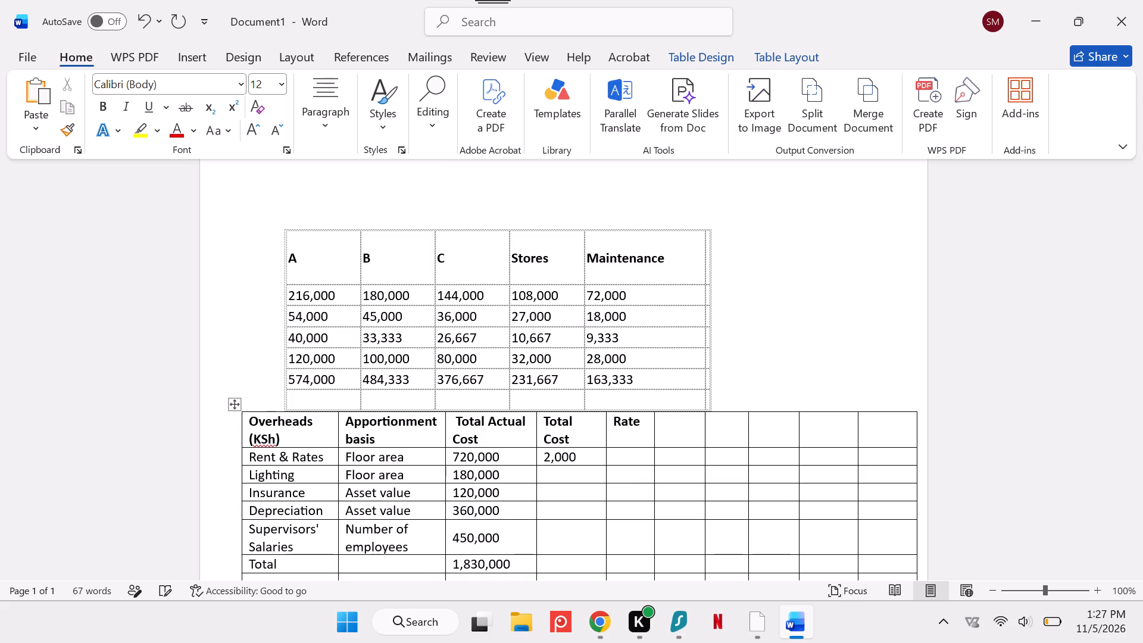
{"action": "left_click", "coordinate": [563, 476]}
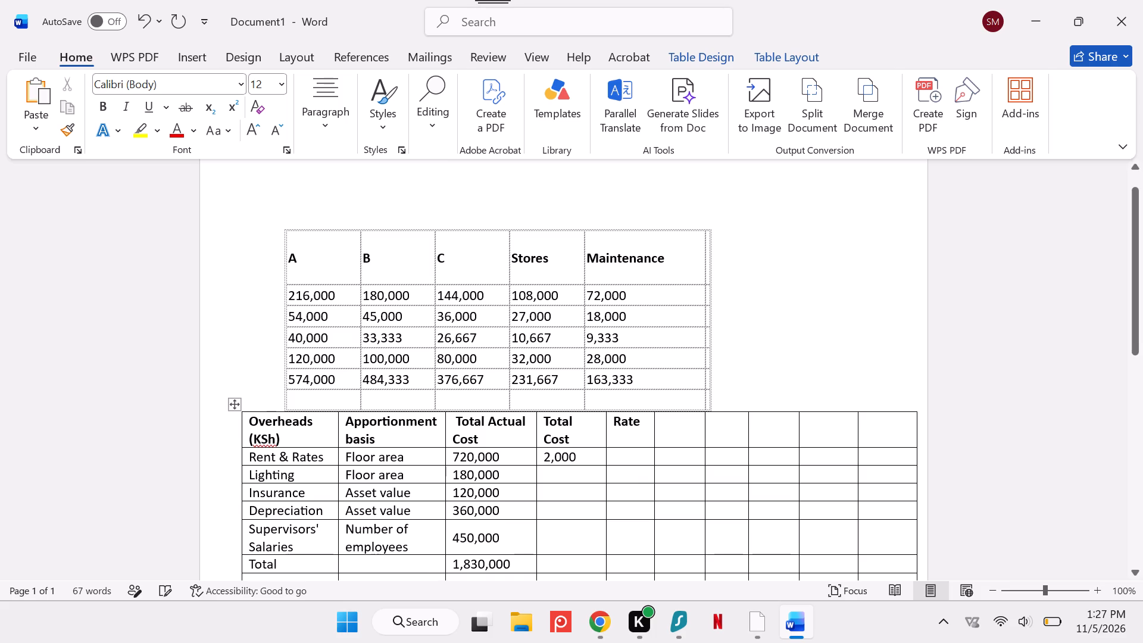
{"action": "key", "text": "2"}
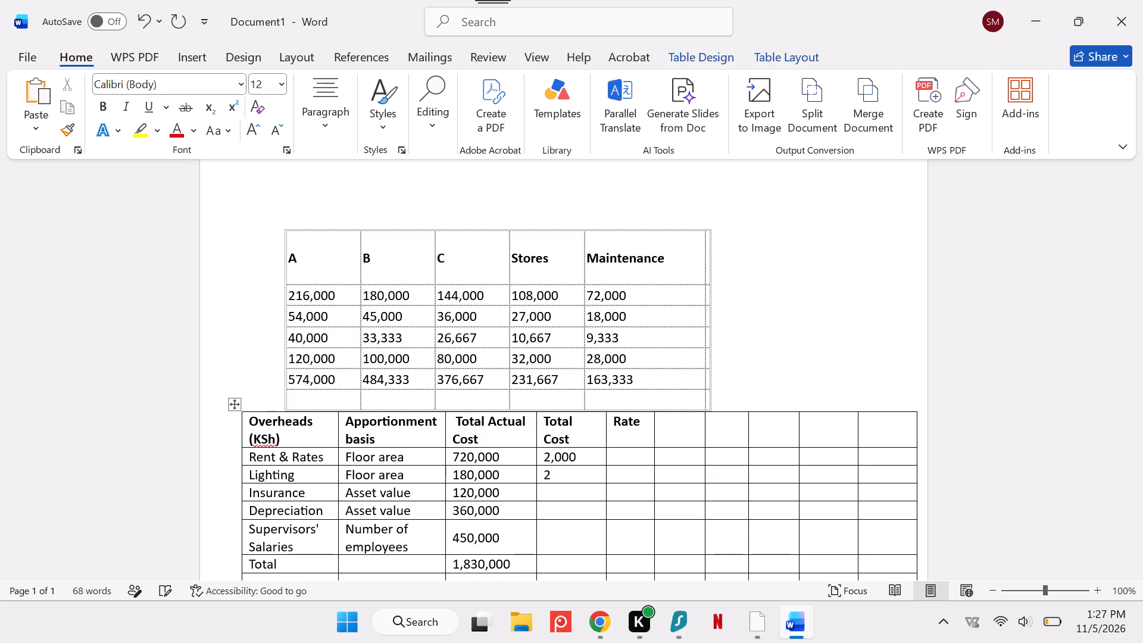
{"action": "type", "text": ",000"}
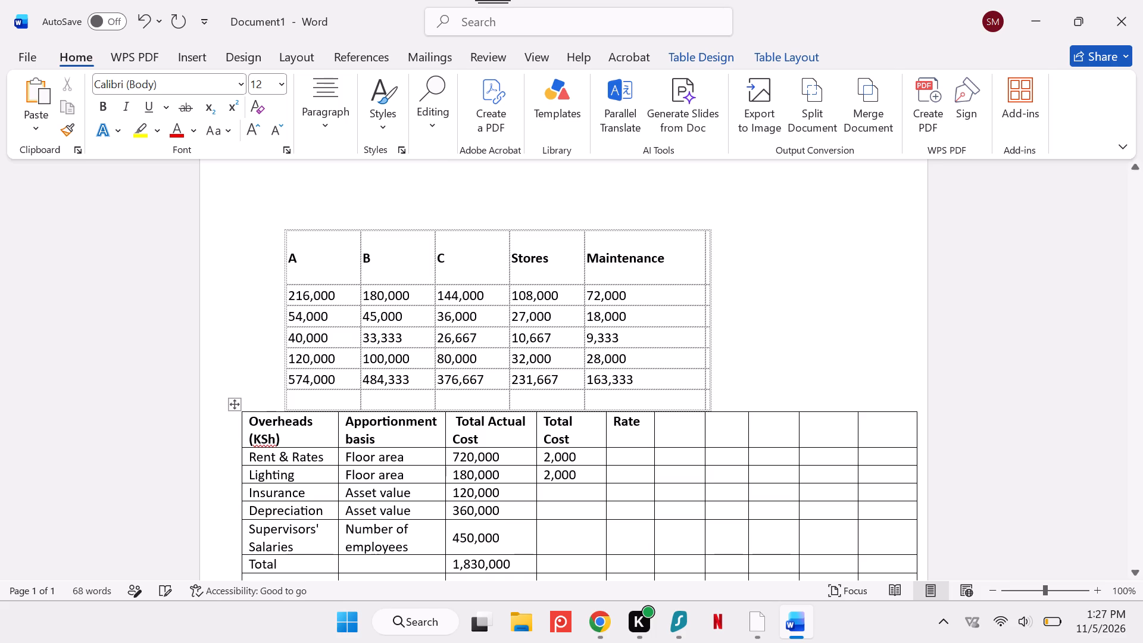
Fill the Total Cost column with 9,000,000 for Insurance and for Depreciation, and 125 for Supervisors' Salaries.
{"action": "left_click", "coordinate": [557, 483]}
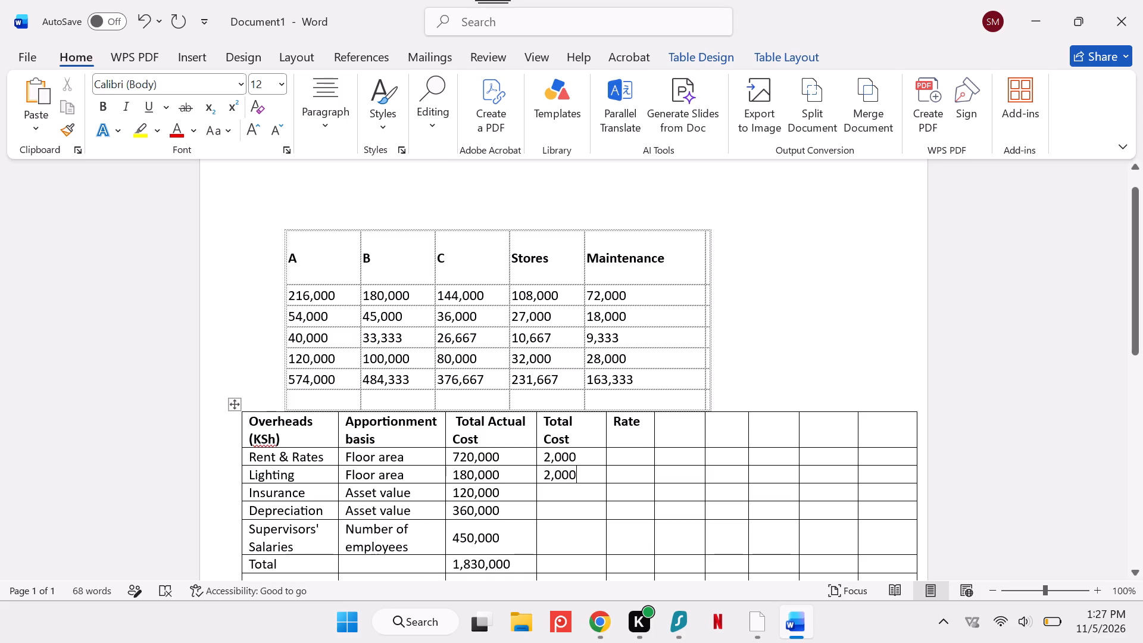
{"action": "left_click", "coordinate": [557, 495]}
{"action": "type", "text": "9,000,000"}
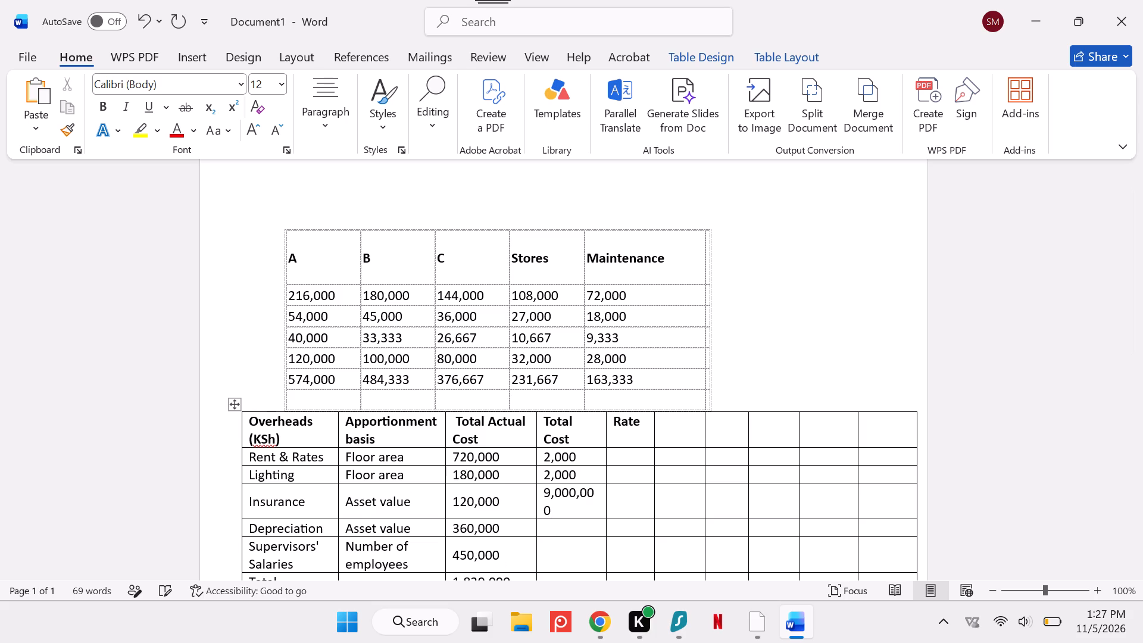
{"action": "left_click", "coordinate": [551, 527]}
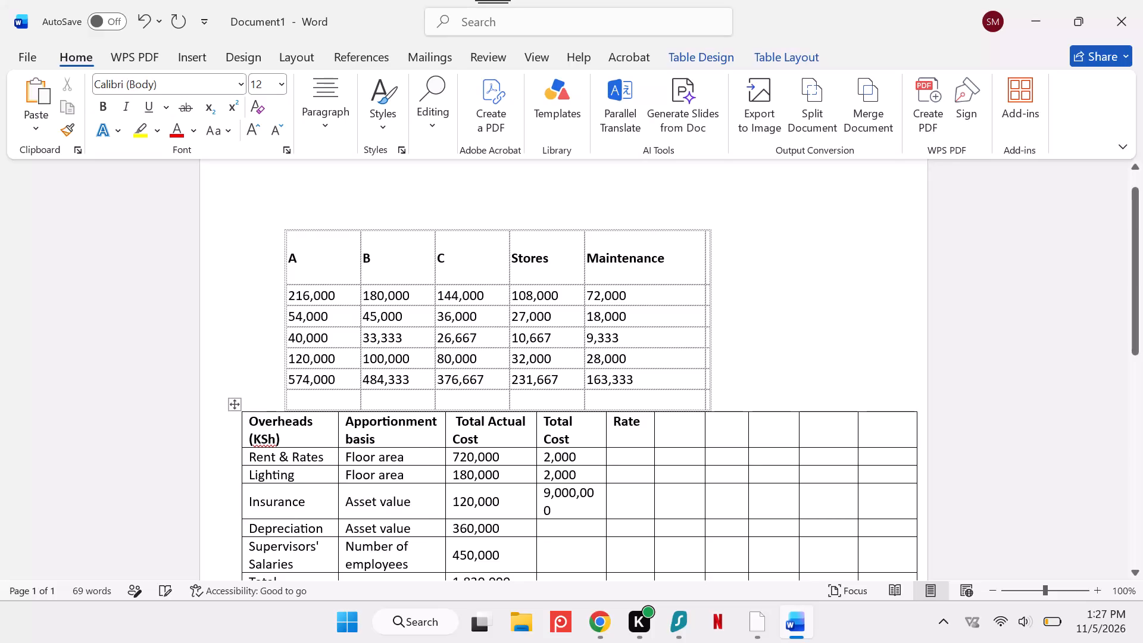
{"action": "key", "text": "9"}
{"action": "type", "text": ",000"}
{"action": "type", "text": ",000"}
{"action": "scroll", "coordinate": [551, 527], "scroll_direction": "down", "scroll_amount": 1}
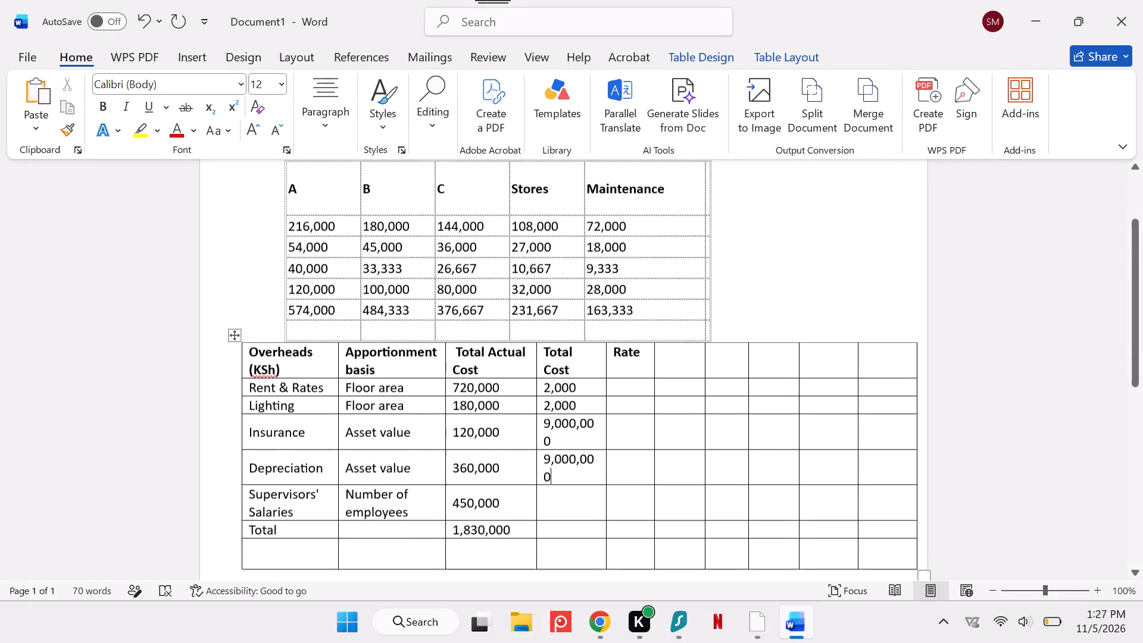
{"action": "scroll", "coordinate": [551, 527], "scroll_direction": "down", "scroll_amount": 1}
{"action": "left_click", "coordinate": [557, 484]}
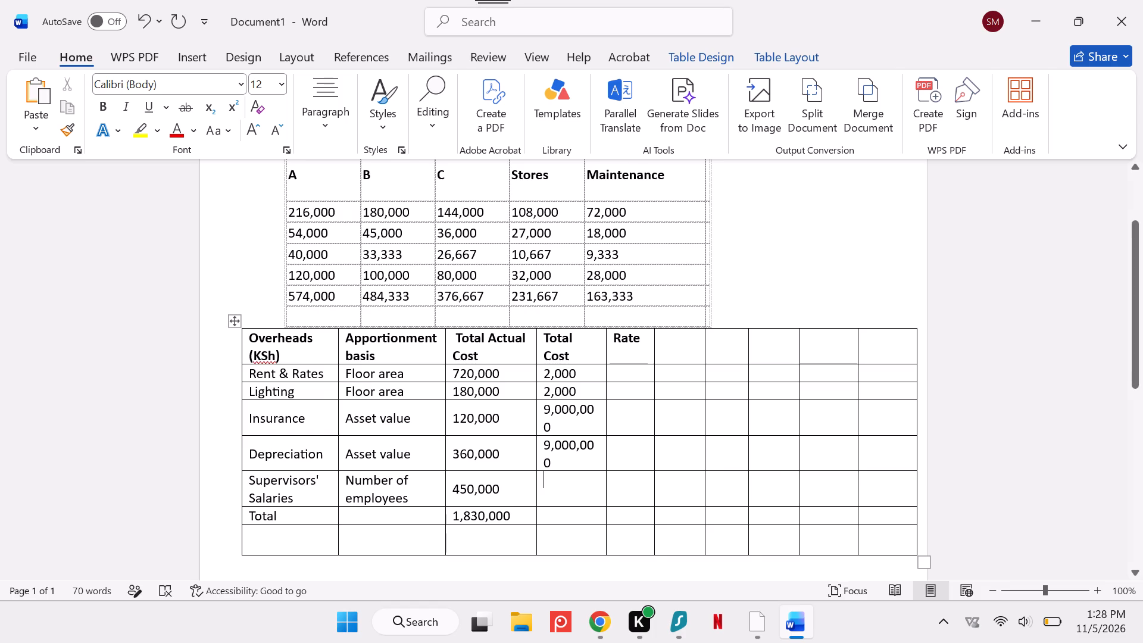
{"action": "type", "text": "125"}
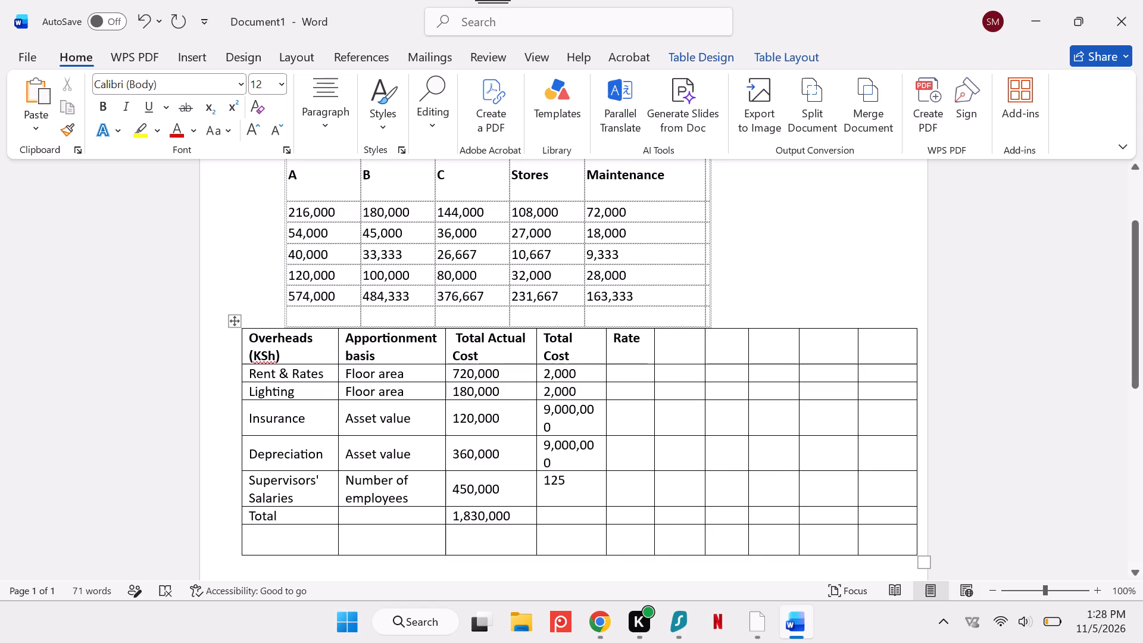
Enter 260@M^2 as the Rate for the Rent & Rates row.
{"action": "left_click", "coordinate": [624, 368]}
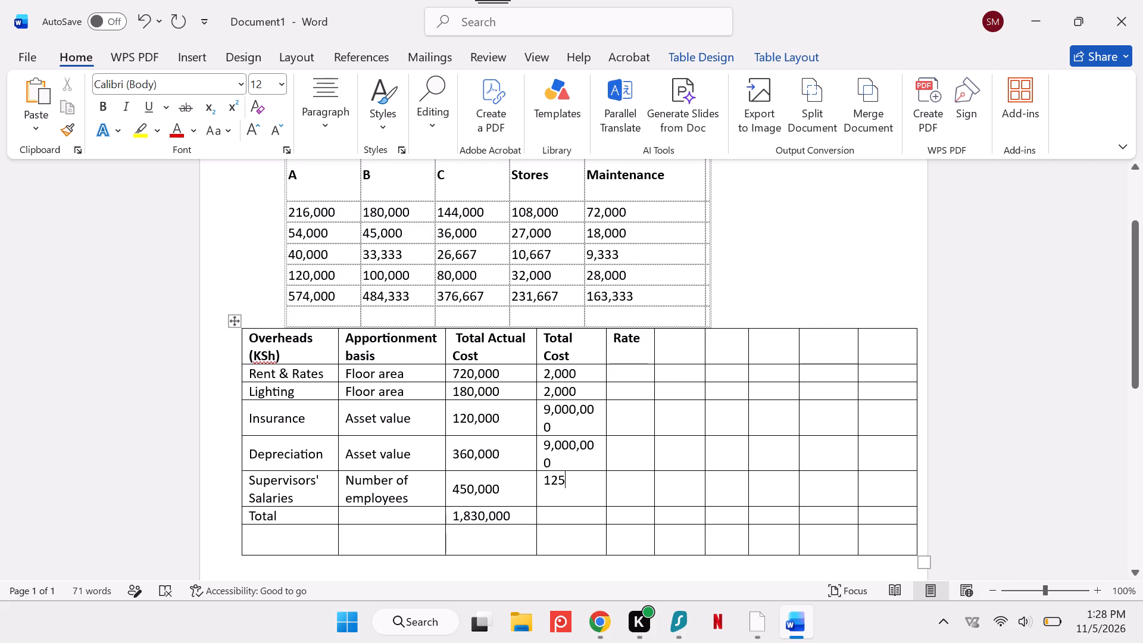
{"action": "key", "text": "2"}
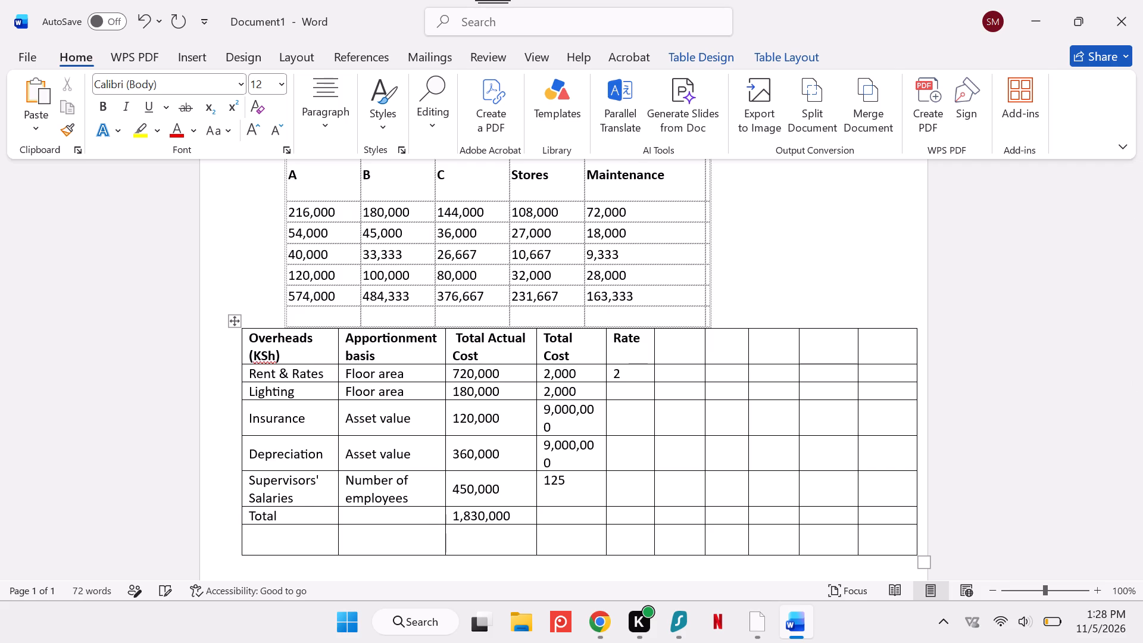
{"action": "type", "text": "60"}
{"action": "key", "text": "shift+at"}
{"action": "key", "text": "m"}
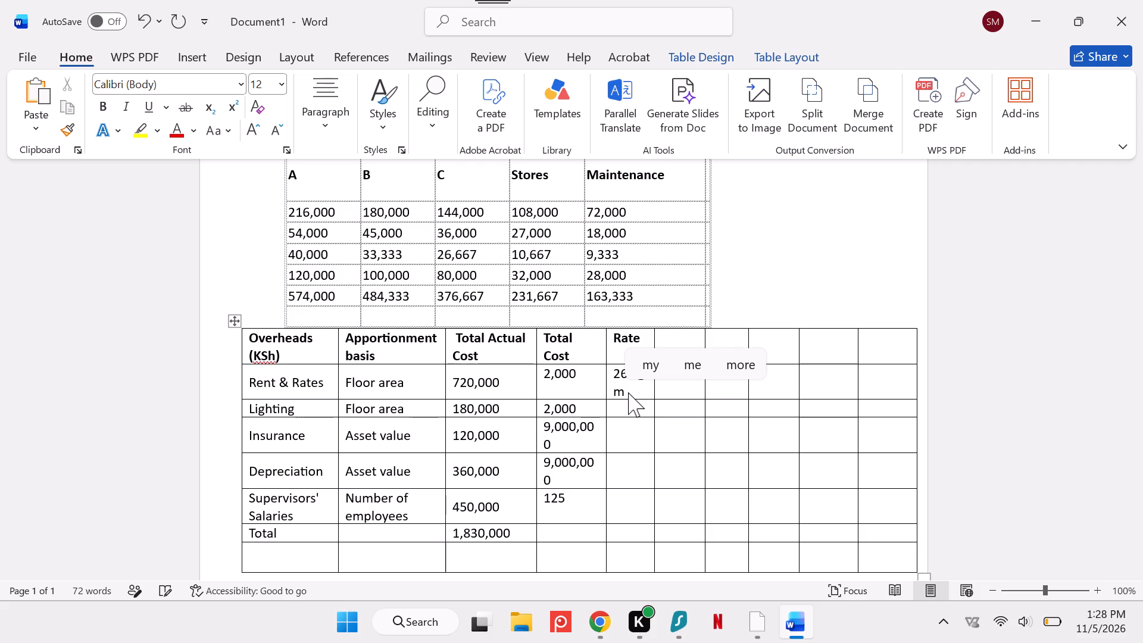
{"action": "key", "text": "BackSpace"}
{"action": "key", "text": "m"}
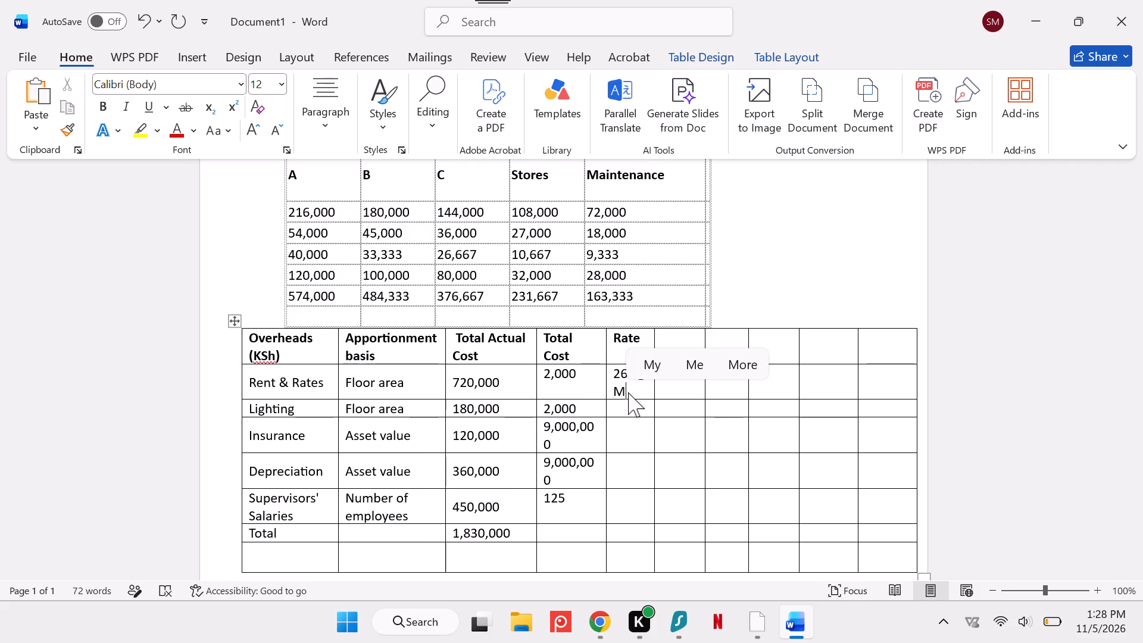
{"action": "key", "text": "shift+ampersand"}
{"action": "key", "text": "BackSpace"}
{"action": "key", "text": "shift+asterisk"}
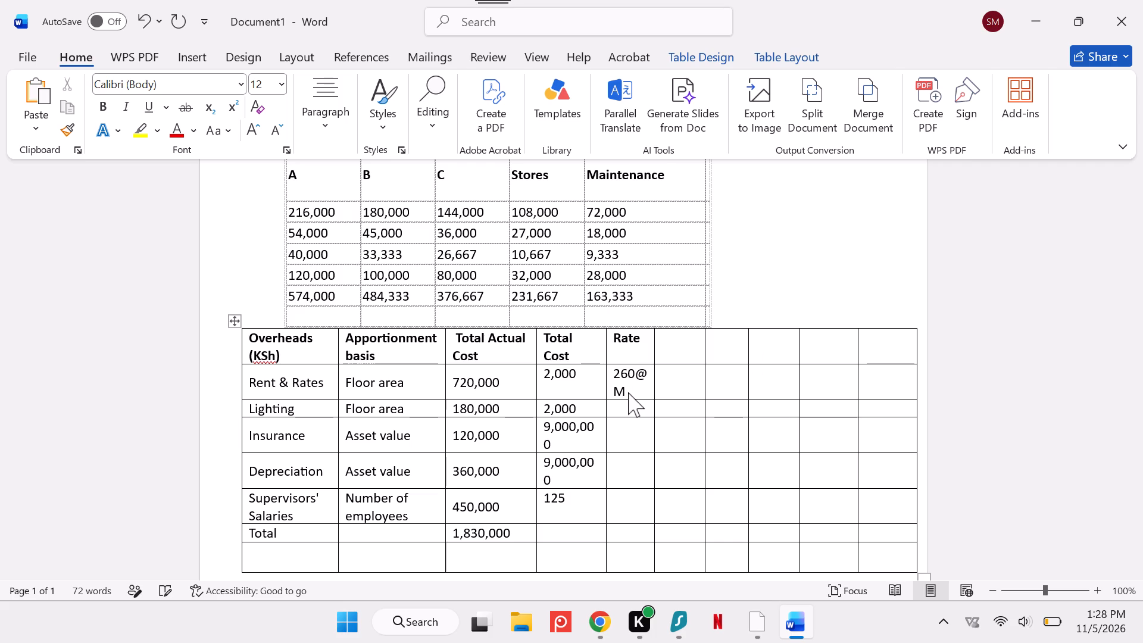
{"action": "key", "text": "BackSpace"}
{"action": "key", "text": "shift+asciicircum"}
{"action": "key", "text": "2"}
Copy the Rent & Rates rate 260@M^2 into the Rate cell of the Lighting row.
{"action": "left_click", "coordinate": [616, 411]}
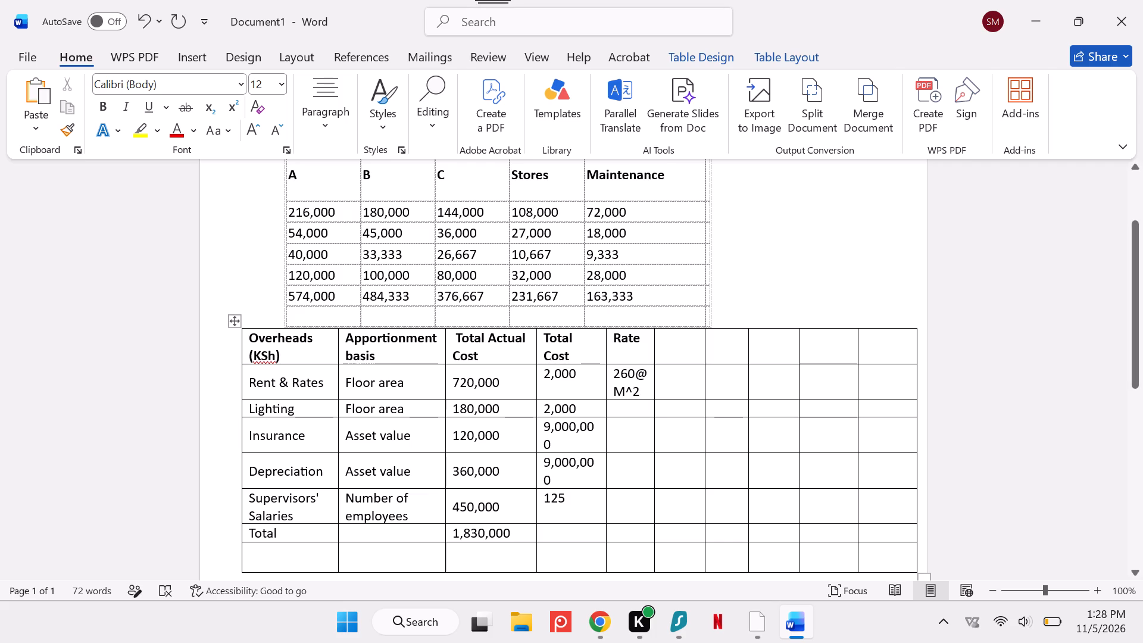
{"action": "left_click", "coordinate": [646, 383]}
{"action": "left_click_drag", "start_coordinate": [646, 383], "coordinate": [616, 372]}
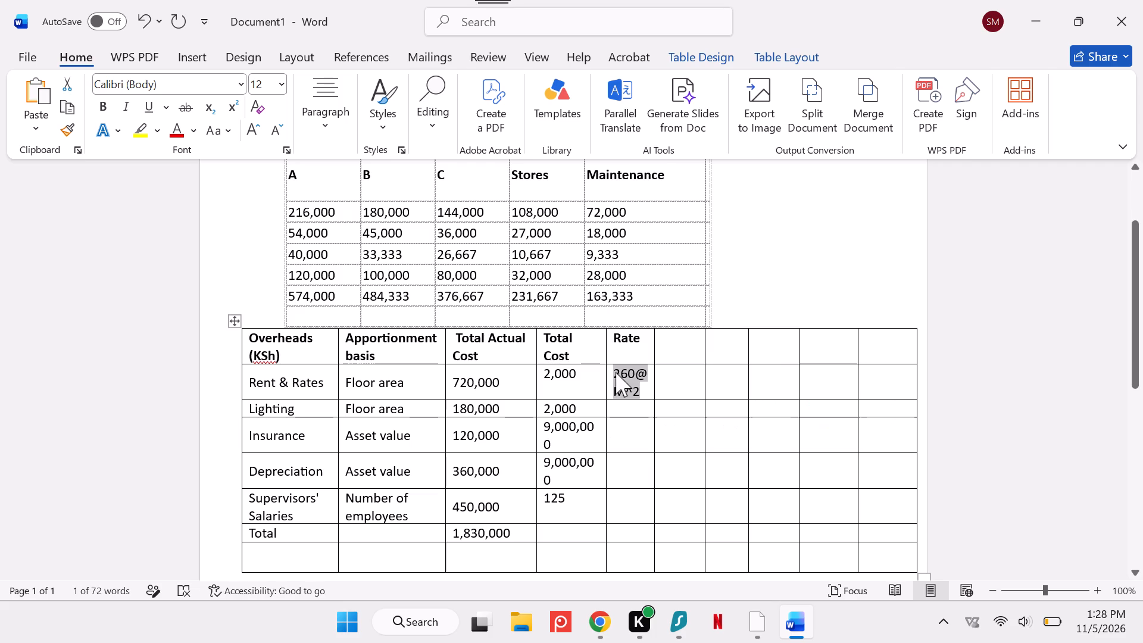
{"action": "key", "text": "ctrl+c"}
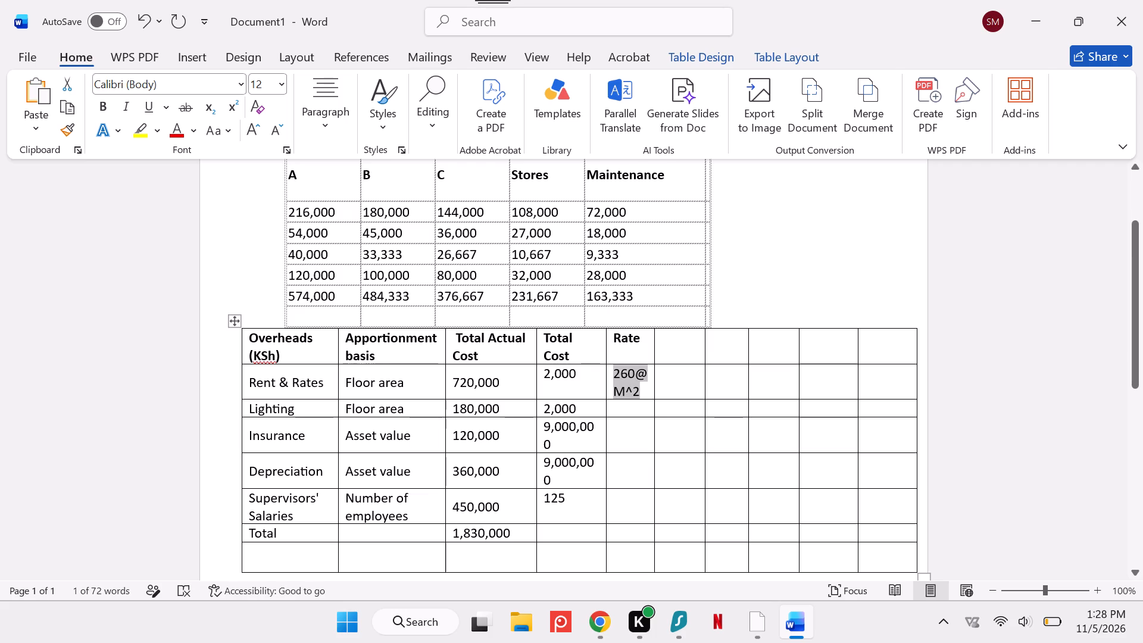
{"action": "left_click", "coordinate": [619, 404]}
{"action": "key", "text": "ctrl+v"}
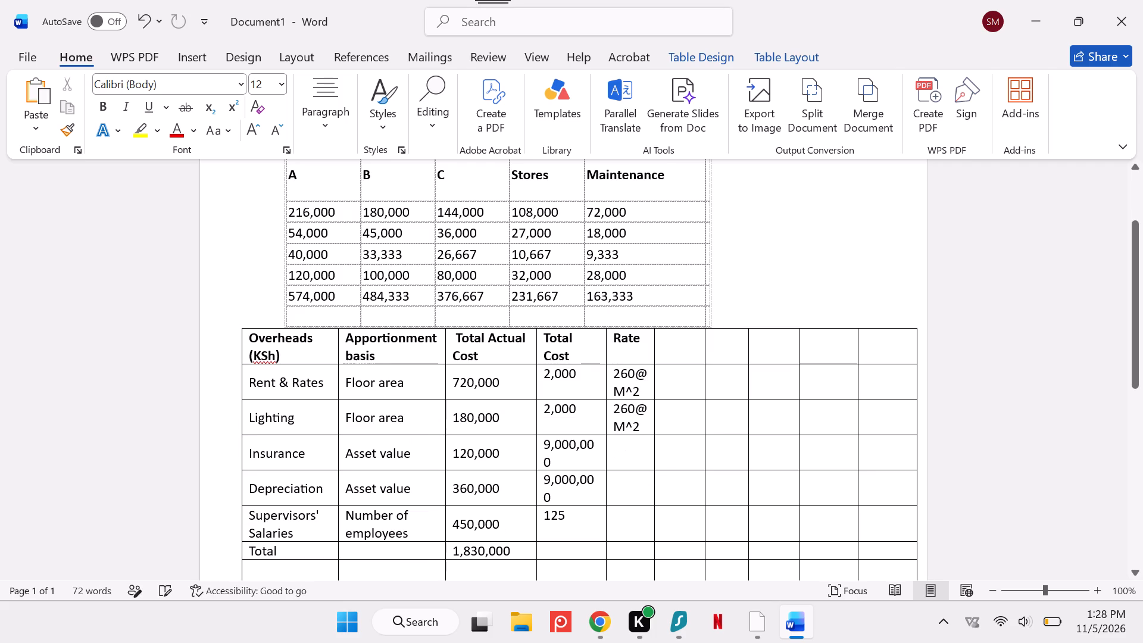
Enter 1/75@Asset as the Rate for the Insurance row.
{"action": "left_click", "coordinate": [617, 450]}
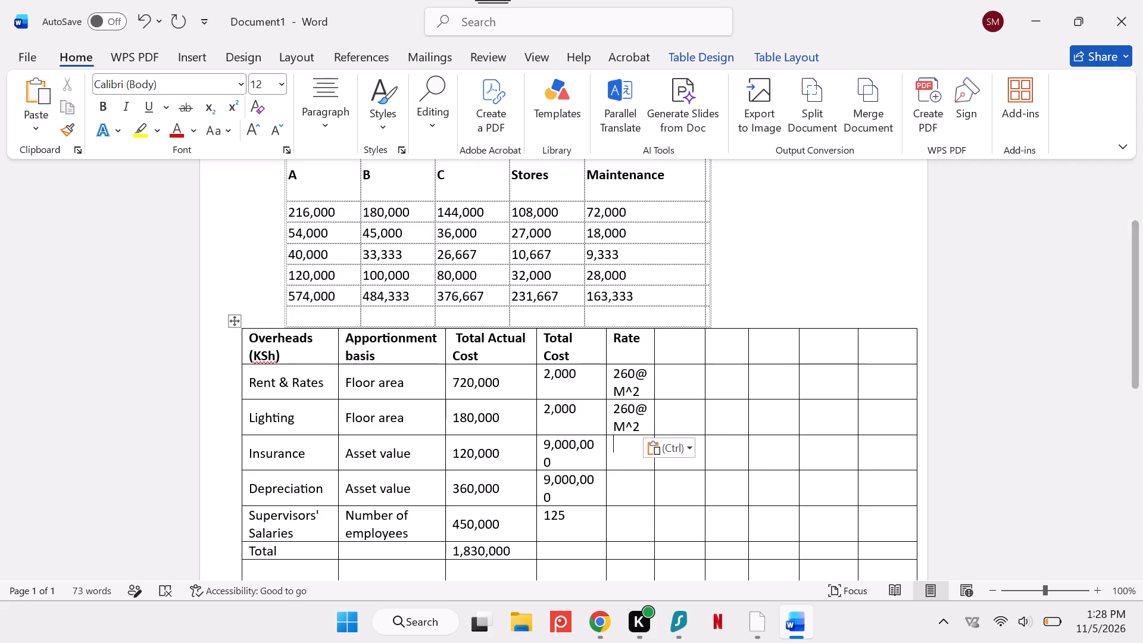
{"action": "key", "text": "1"}
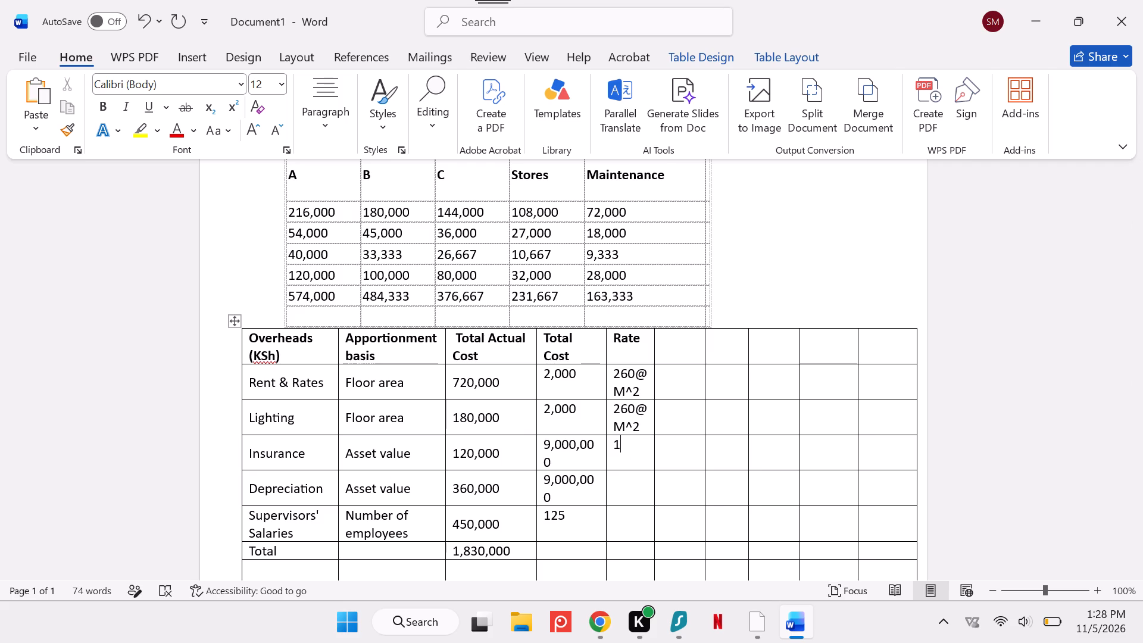
{"action": "key", "text": "slash"}
{"action": "type", "text": "75"}
{"action": "key", "text": "shift+at"}
{"action": "key", "text": "a"}
{"action": "type", "text": "ssett"}
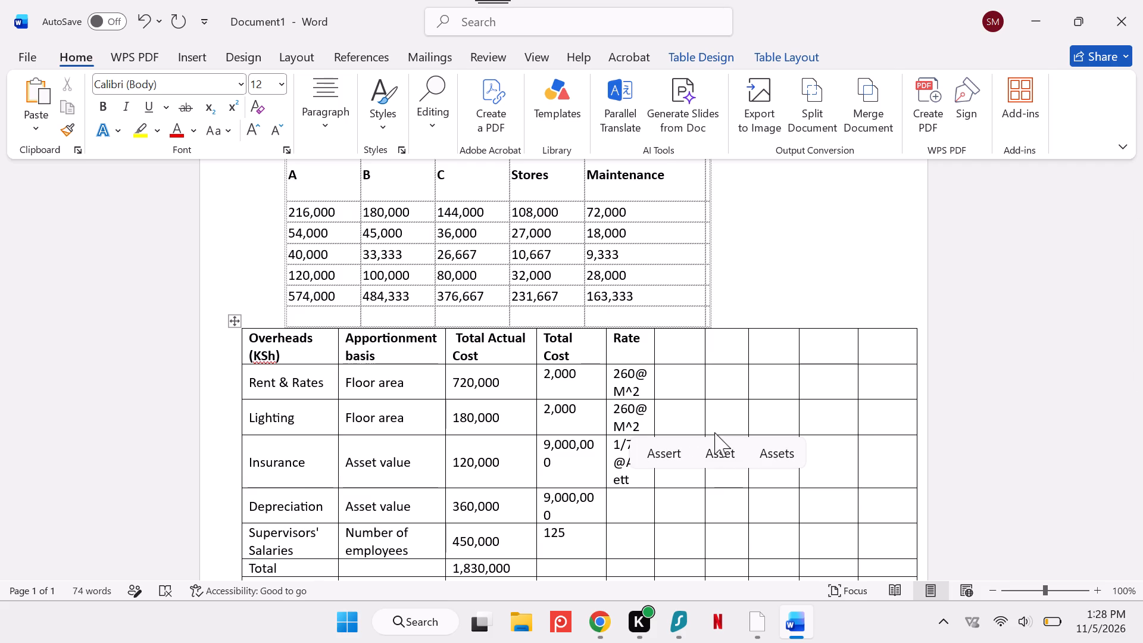
{"action": "key", "text": "BackSpace"}
{"action": "key", "text": "BackSpace"}
{"action": "key", "text": "BackSpace"}
{"action": "key", "text": "e"}
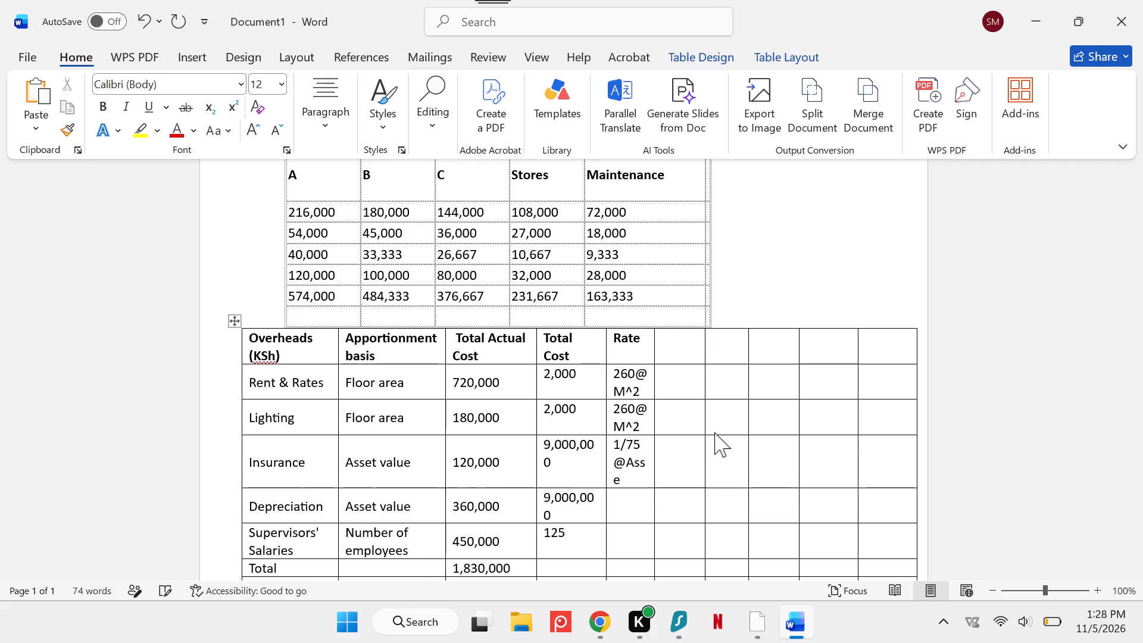
{"action": "key", "text": "t"}
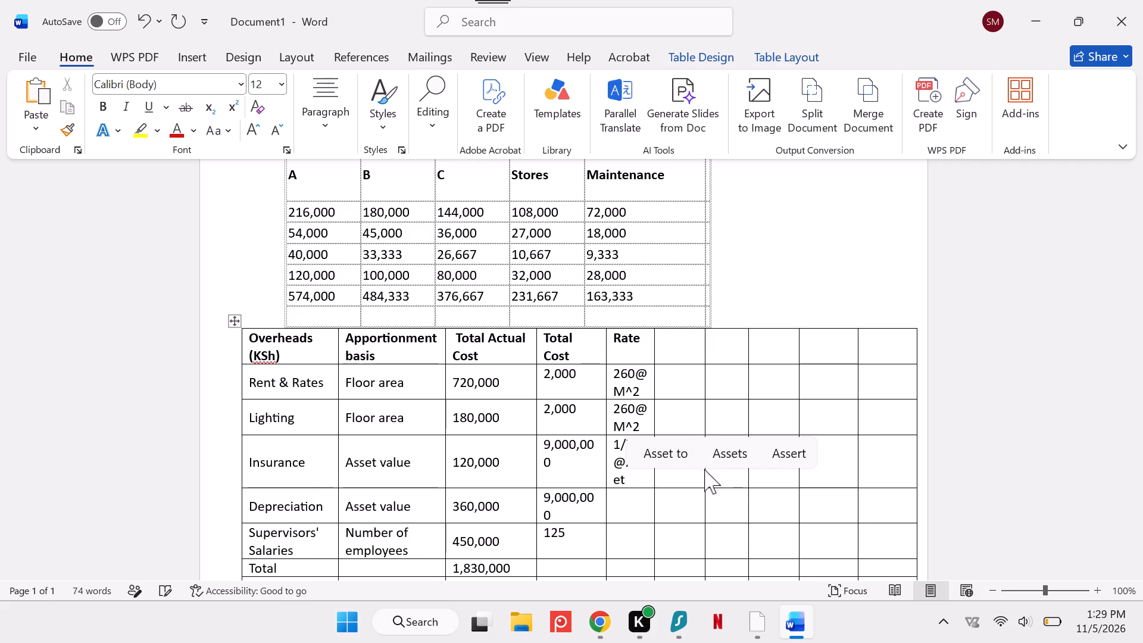
Copy the Insurance rate into the Depreciation row's Rate cell and change the copy to 1/25@Asset.
{"action": "left_click", "coordinate": [634, 470]}
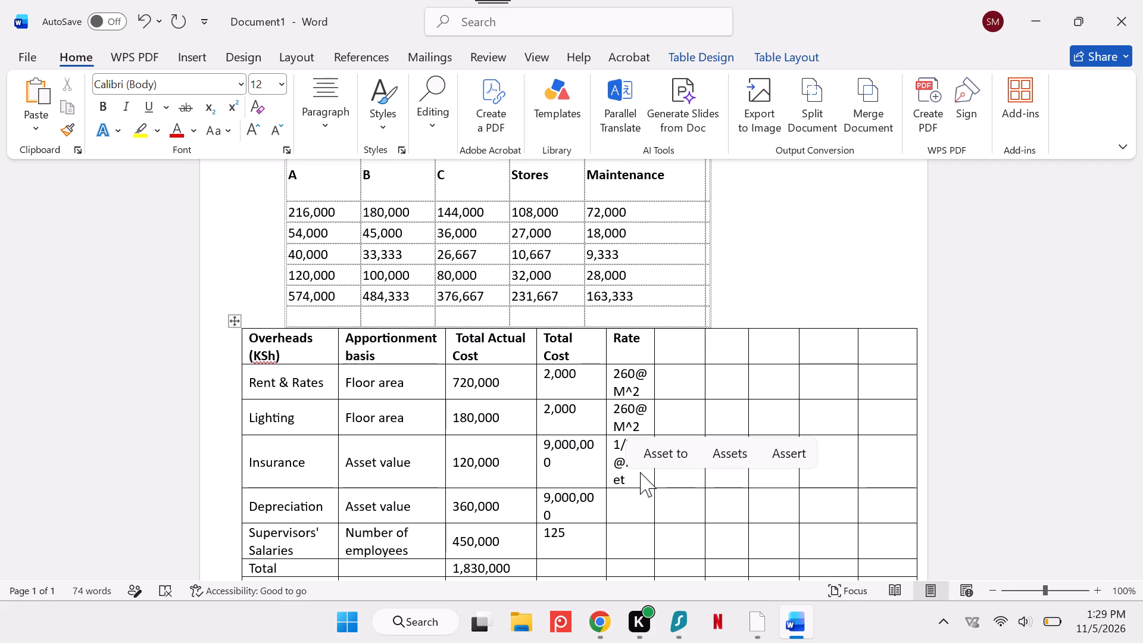
{"action": "double_click", "coordinate": [640, 472]}
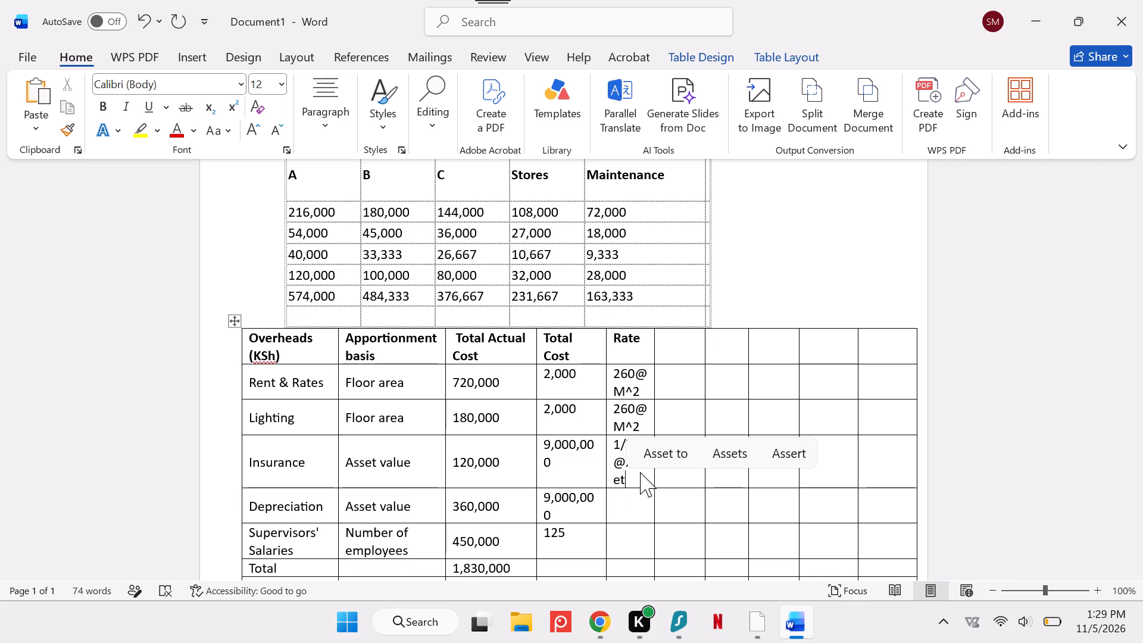
{"action": "triple_click", "coordinate": [640, 472]}
{"action": "left_click_drag", "start_coordinate": [629, 472], "coordinate": [616, 438]}
{"action": "left_click", "coordinate": [616, 438]}
{"action": "left_click", "coordinate": [550, 477]}
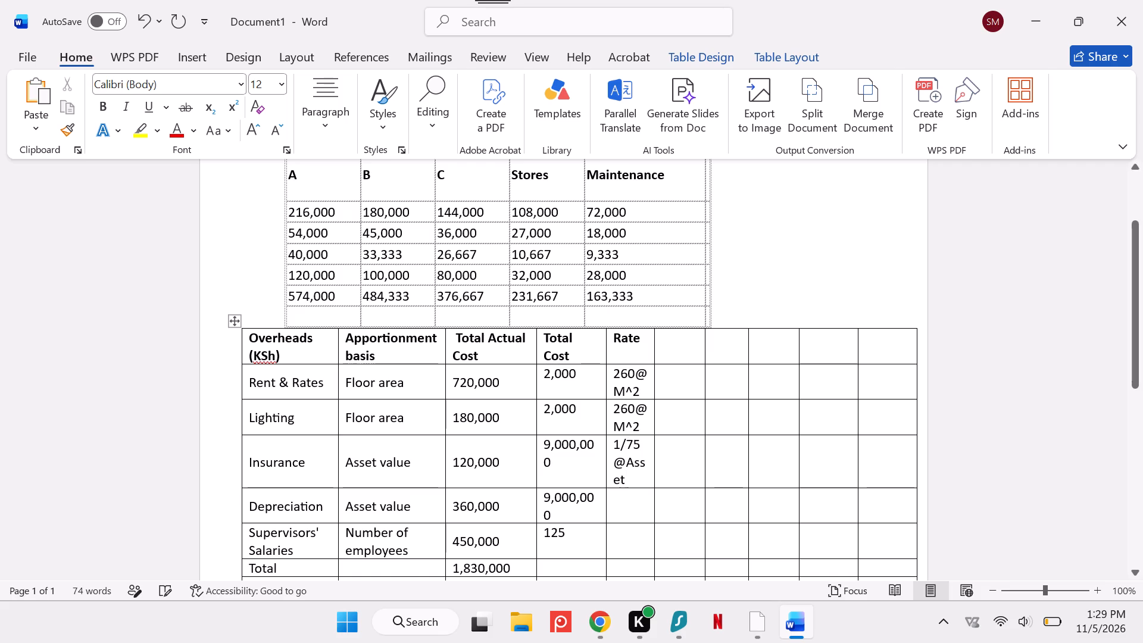
{"action": "left_click_drag", "start_coordinate": [633, 482], "coordinate": [616, 451]}
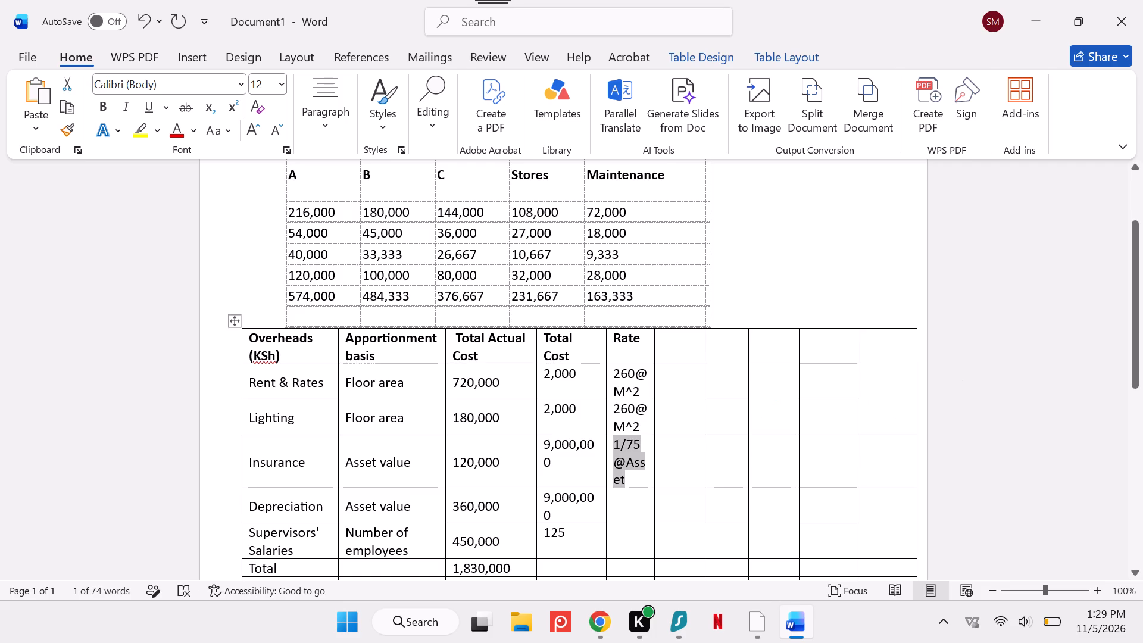
{"action": "key", "text": "ctrl+c"}
{"action": "left_click", "coordinate": [627, 505]}
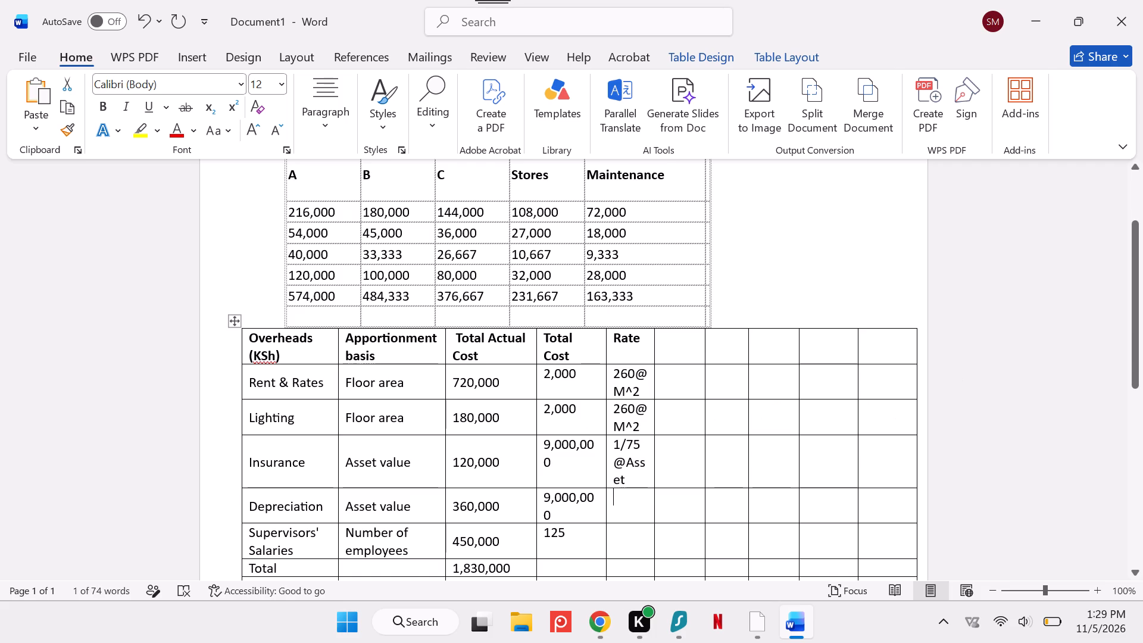
{"action": "key", "text": "ctrl+v"}
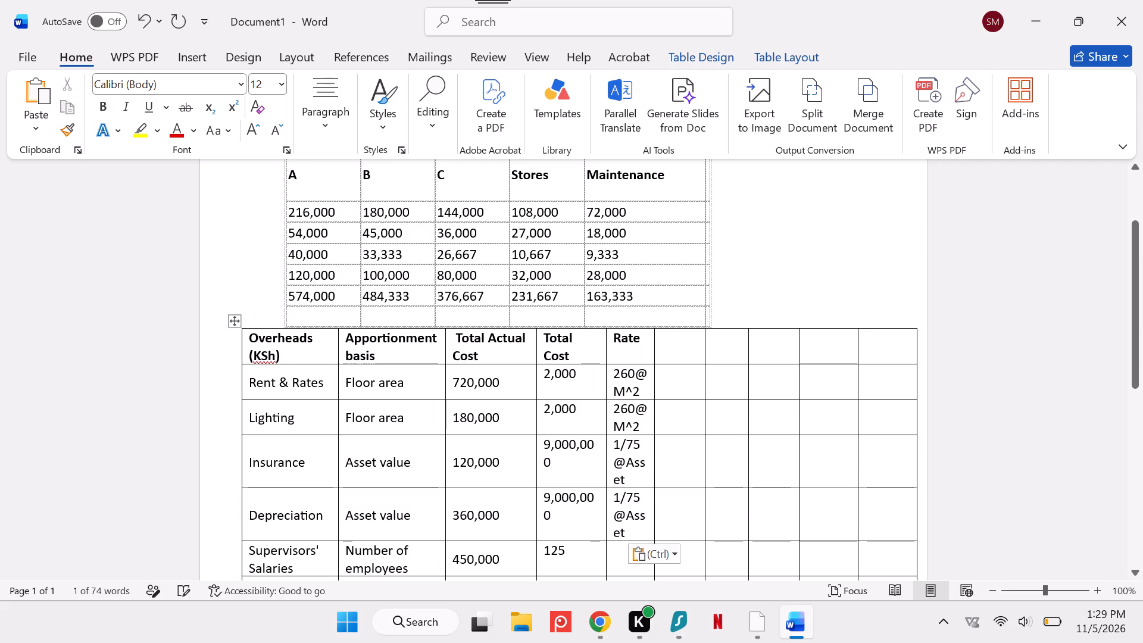
{"action": "left_click", "coordinate": [629, 496]}
{"action": "left_click", "coordinate": [630, 496]}
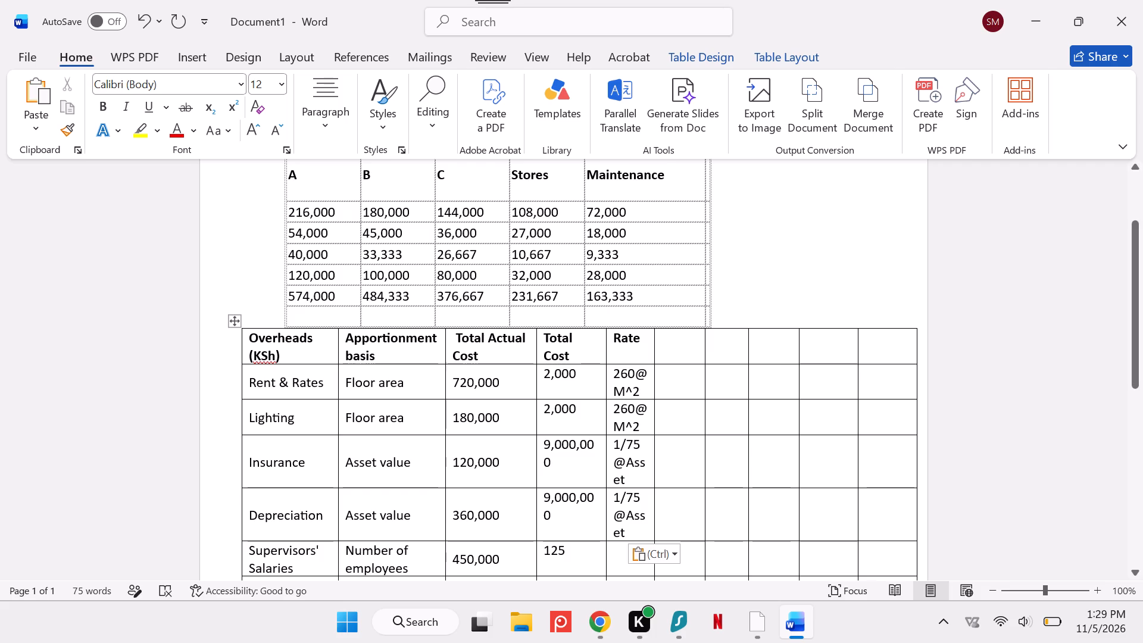
{"action": "key", "text": "BackSpace"}
{"action": "key", "text": "2"}
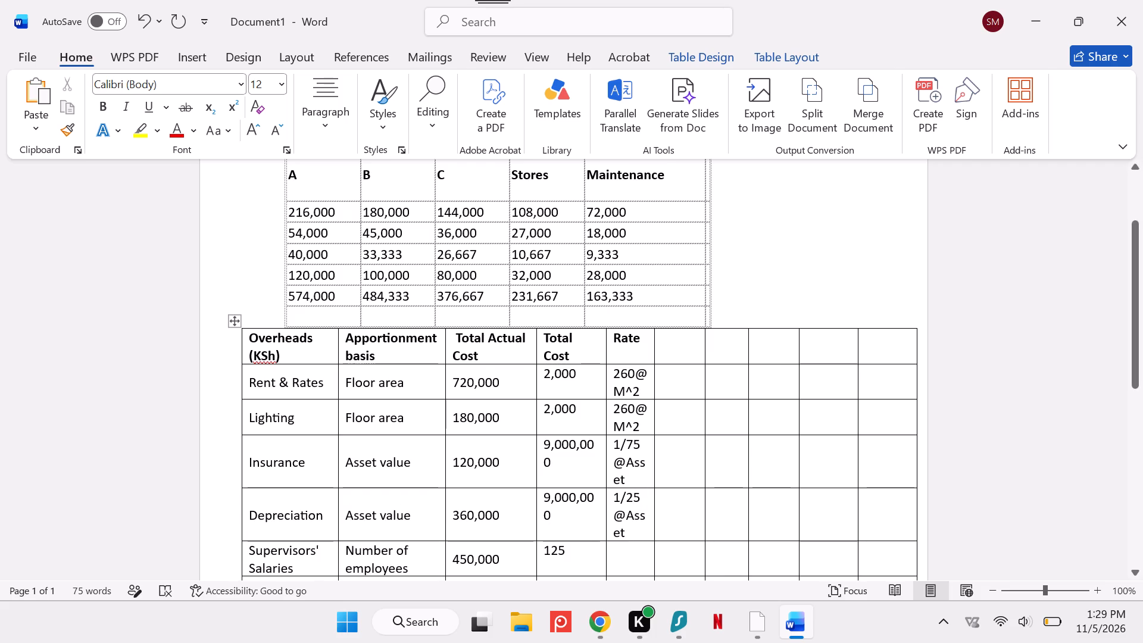
Enter 360@employee as the Rate for the Supervisors' Salaries row.
{"action": "left_click", "coordinate": [629, 550]}
{"action": "type", "text": "360"}
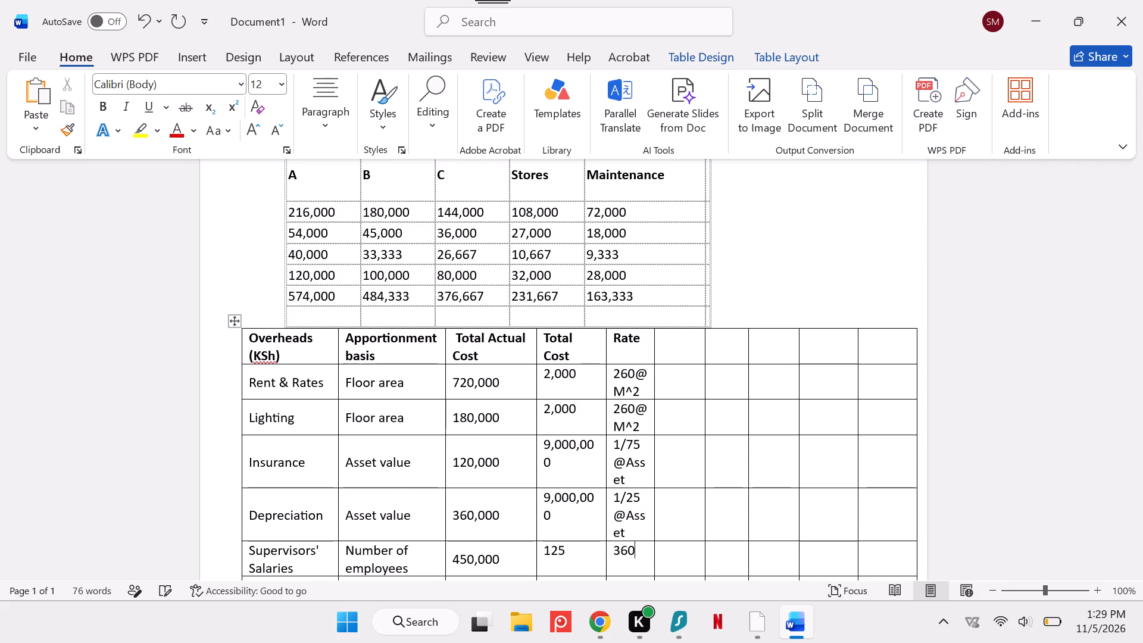
{"action": "key", "text": "shift+at"}
{"action": "type", "text": "emply"}
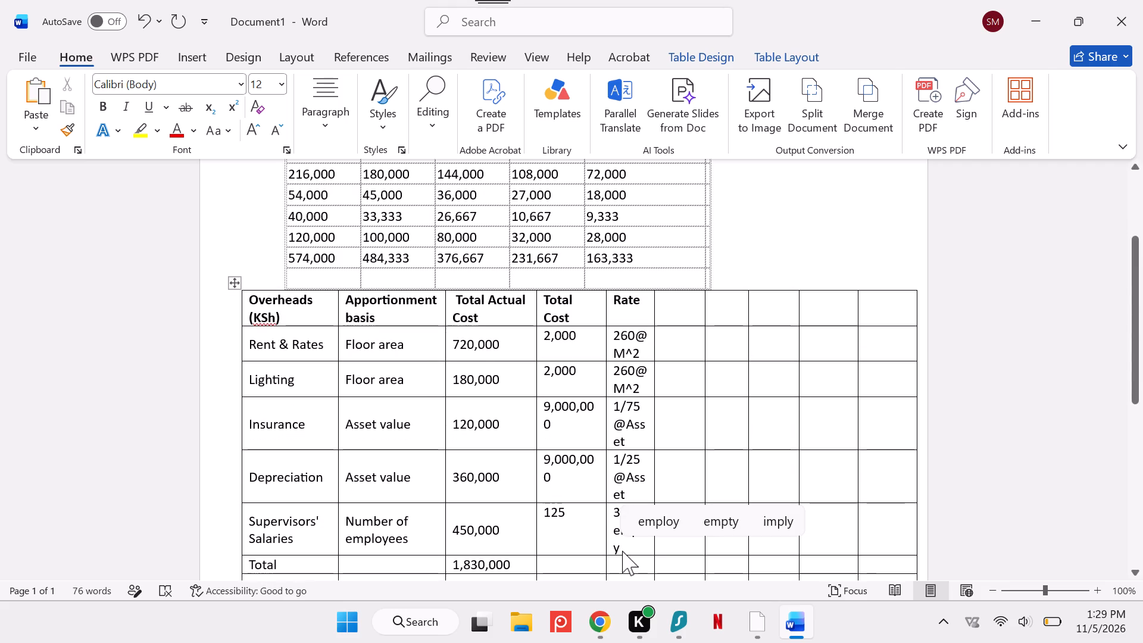
{"action": "key", "text": "BackSpace"}
{"action": "key", "text": "BackSpace"}
{"action": "type", "text": "lo"}
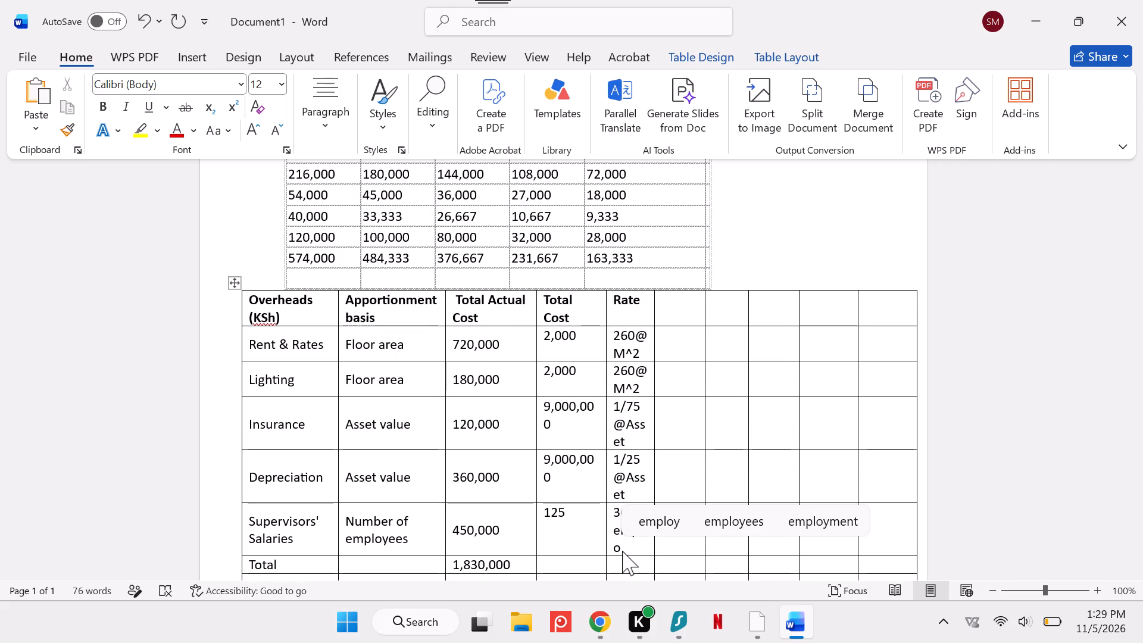
{"action": "left_click", "coordinate": [729, 513]}
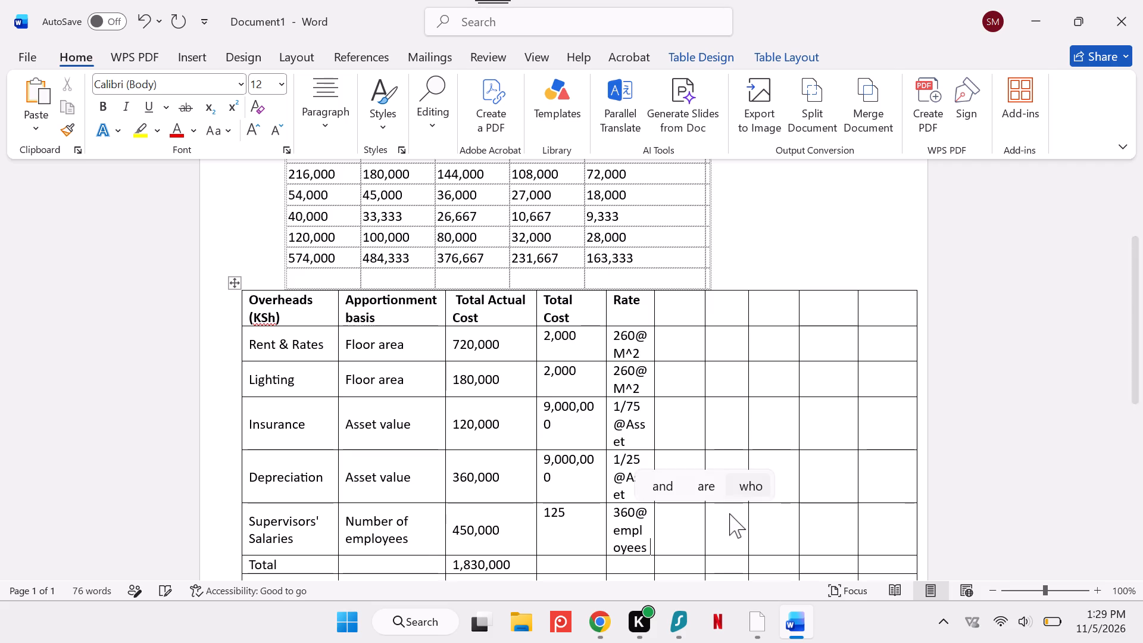
{"action": "key", "text": "BackSpace"}
{"action": "key", "text": "BackSpace"}
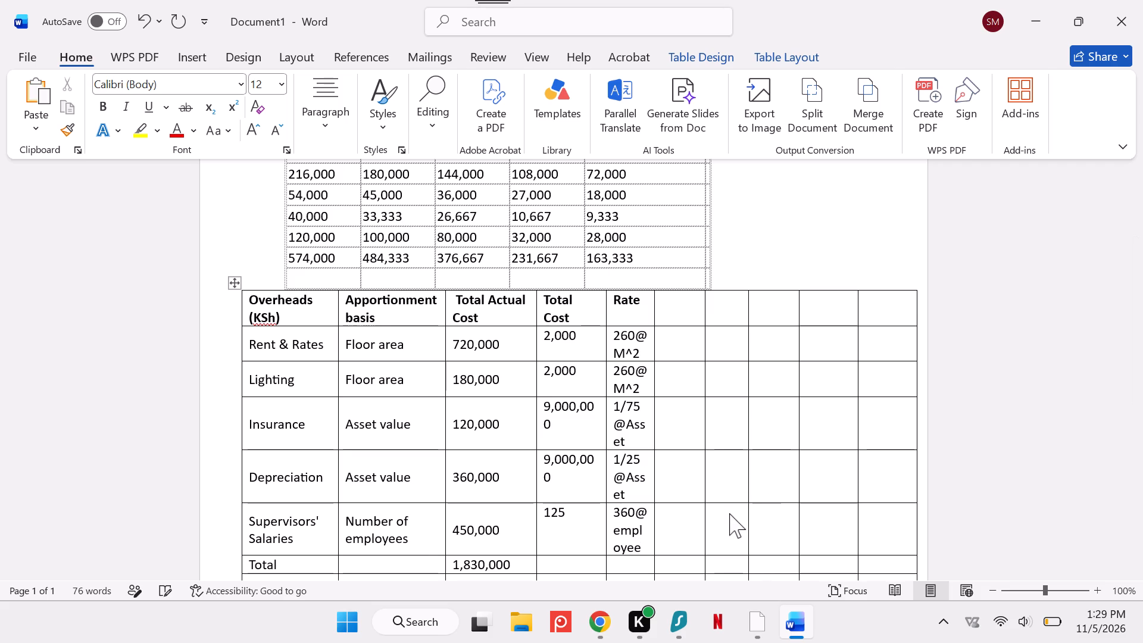
Move column A, with its header and figures, from the upper table into the empty column after Rate in the lower table.
{"action": "scroll", "coordinate": [705, 462], "scroll_direction": "down", "scroll_amount": 1}
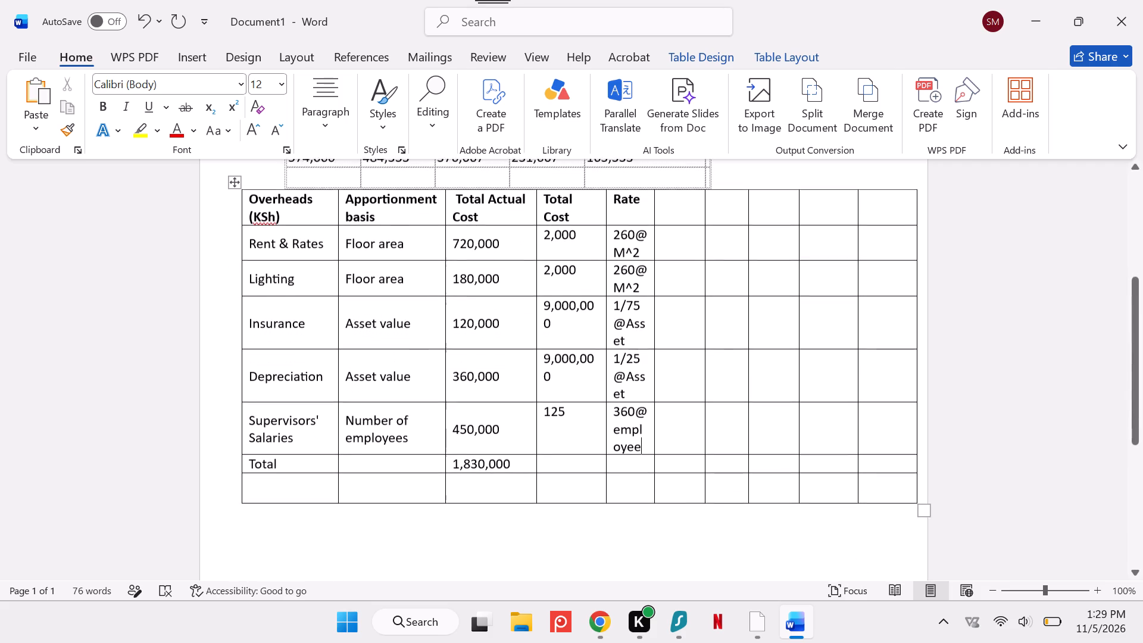
{"action": "scroll", "coordinate": [705, 462], "scroll_direction": "down", "scroll_amount": 1}
{"action": "scroll", "coordinate": [705, 462], "scroll_direction": "up", "scroll_amount": 2}
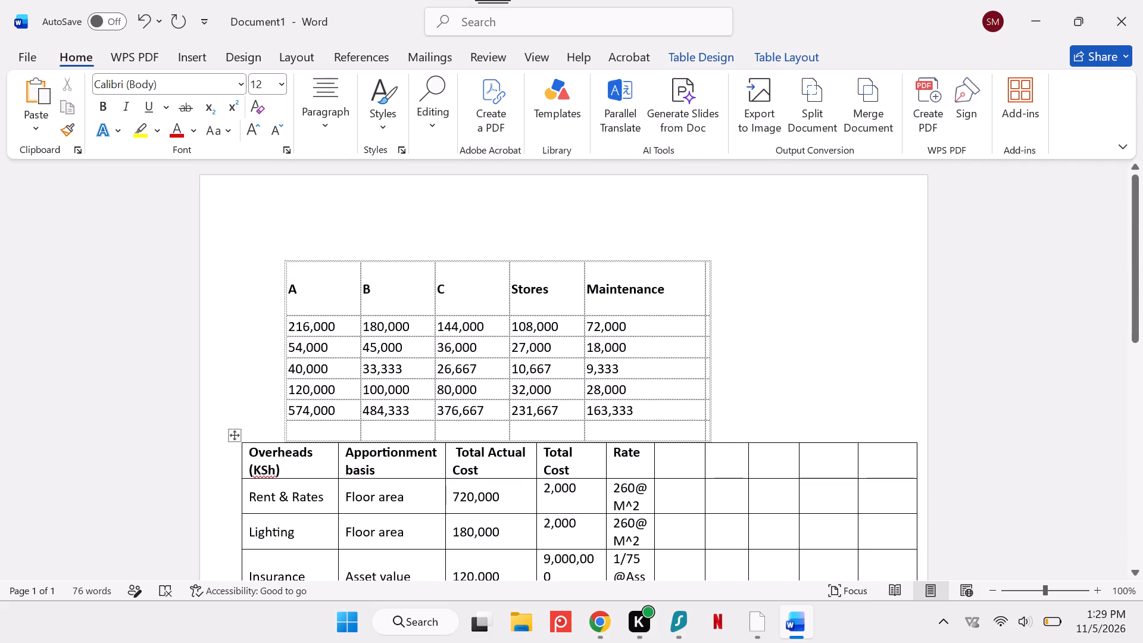
{"action": "left_click_drag", "start_coordinate": [339, 410], "coordinate": [264, 298]}
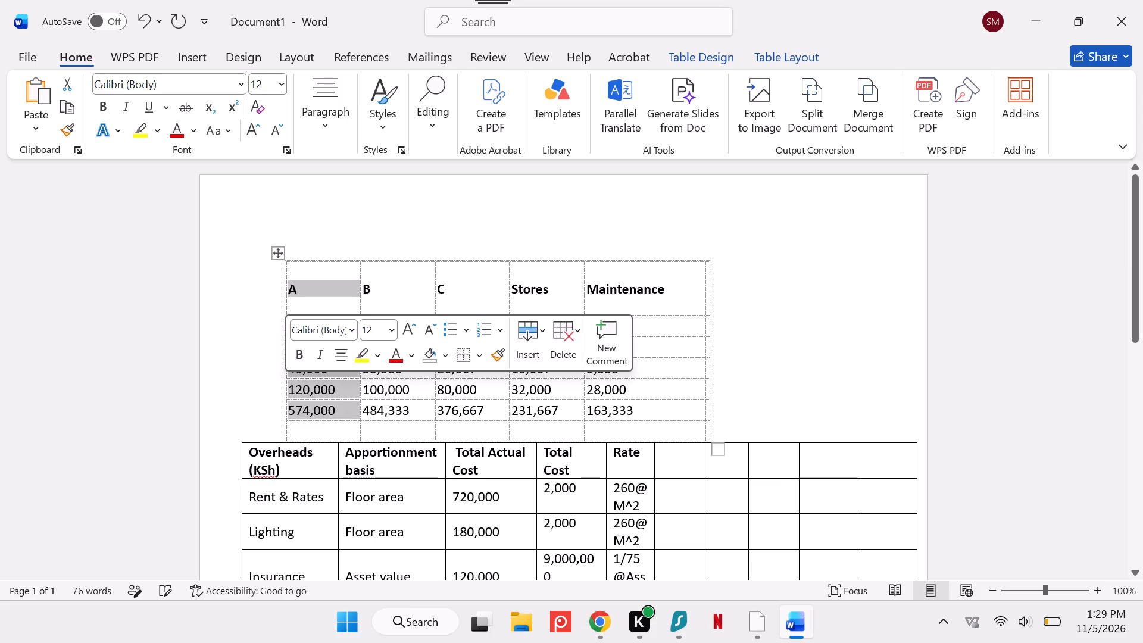
{"action": "key", "text": "ctrl+x"}
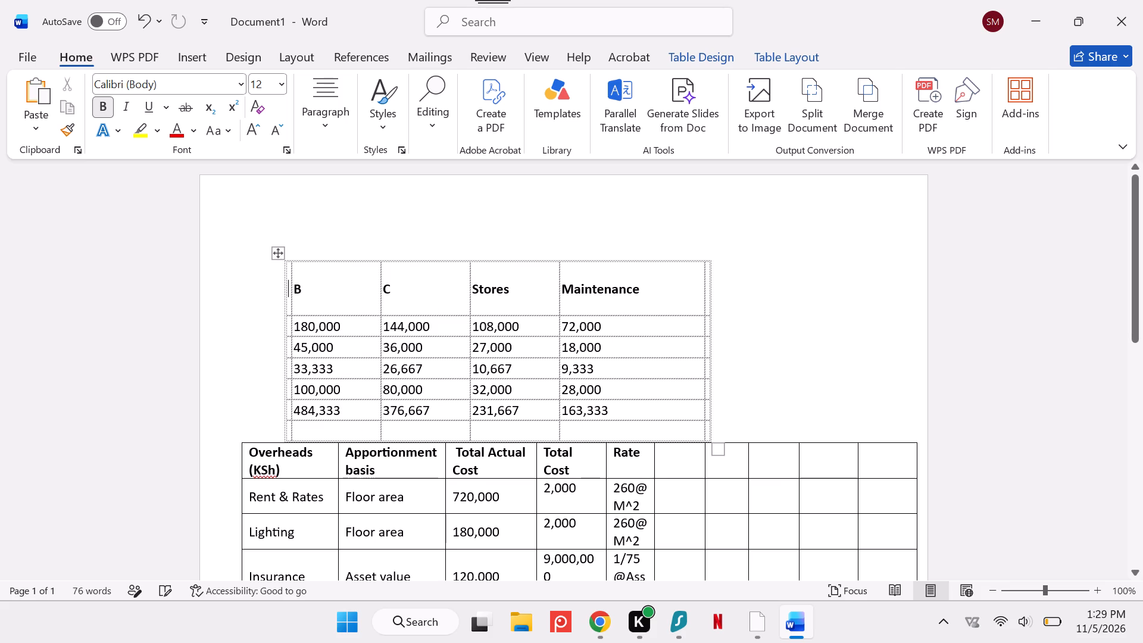
{"action": "left_click", "coordinate": [676, 461]}
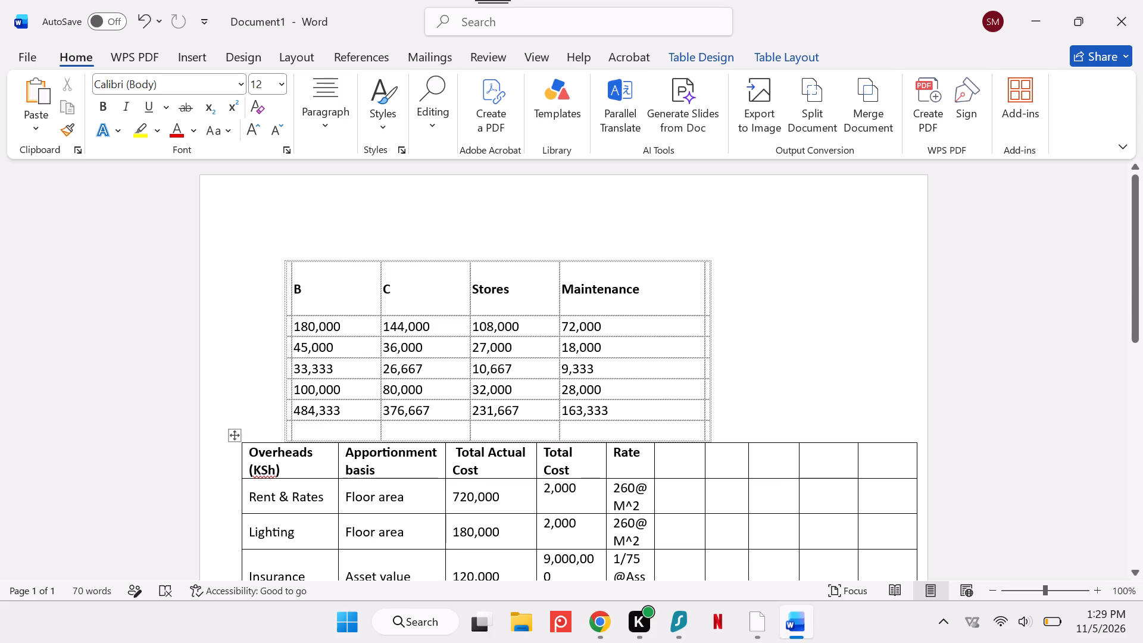
{"action": "key", "text": "ctrl+v"}
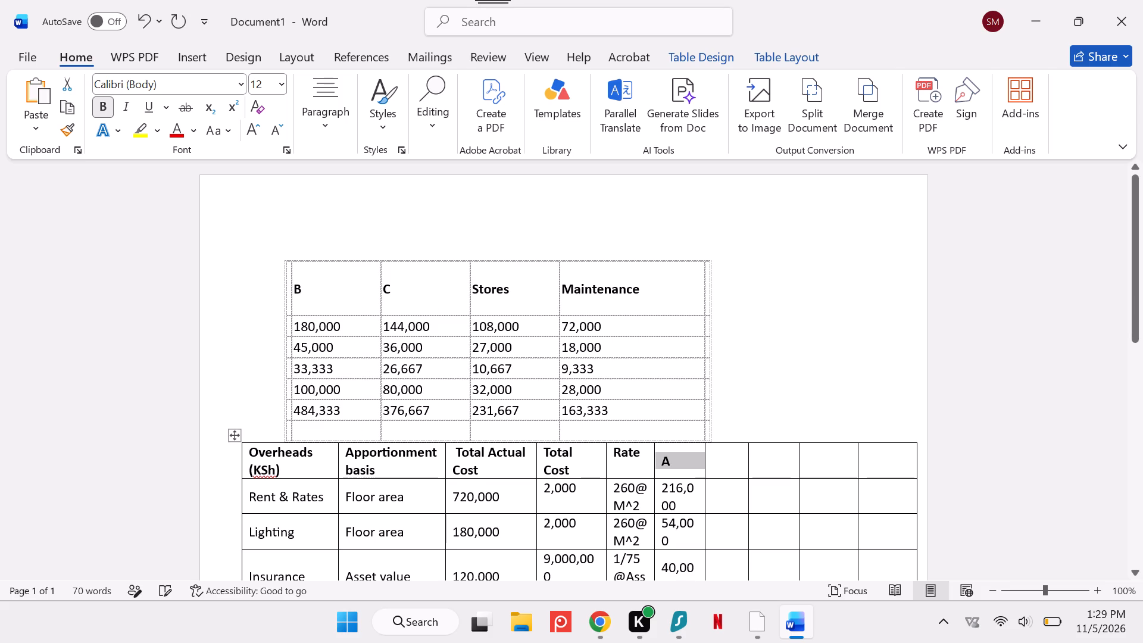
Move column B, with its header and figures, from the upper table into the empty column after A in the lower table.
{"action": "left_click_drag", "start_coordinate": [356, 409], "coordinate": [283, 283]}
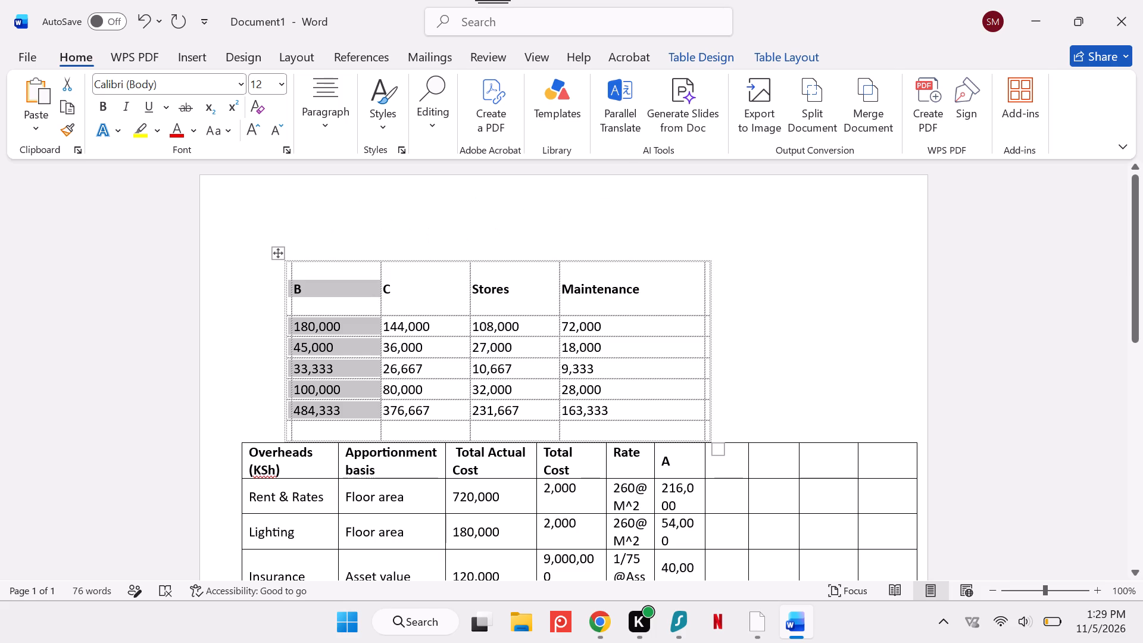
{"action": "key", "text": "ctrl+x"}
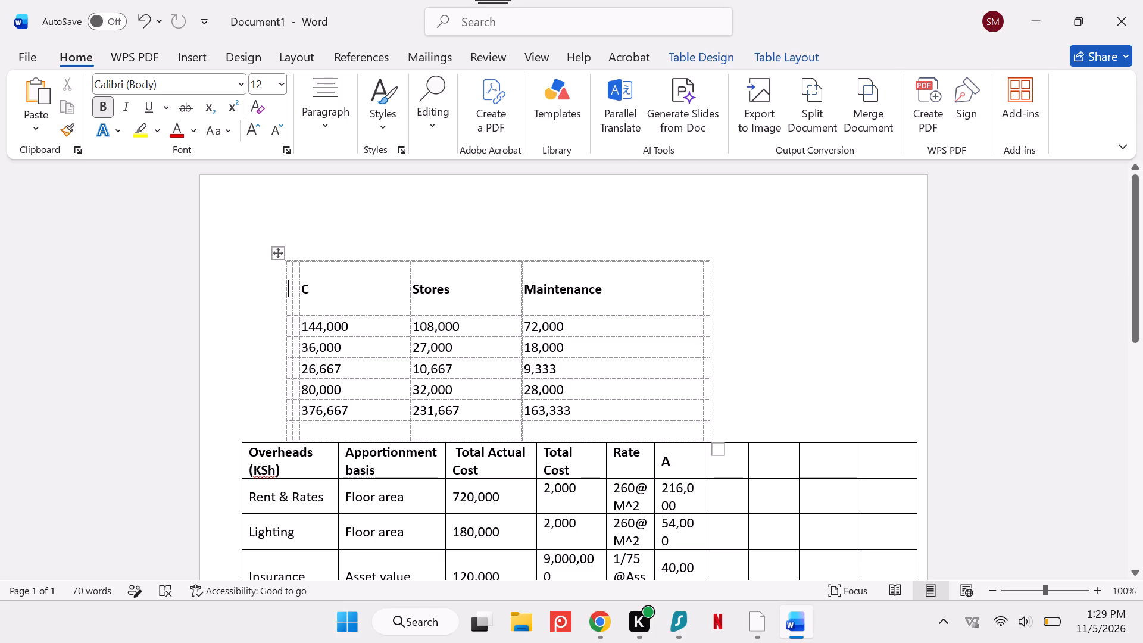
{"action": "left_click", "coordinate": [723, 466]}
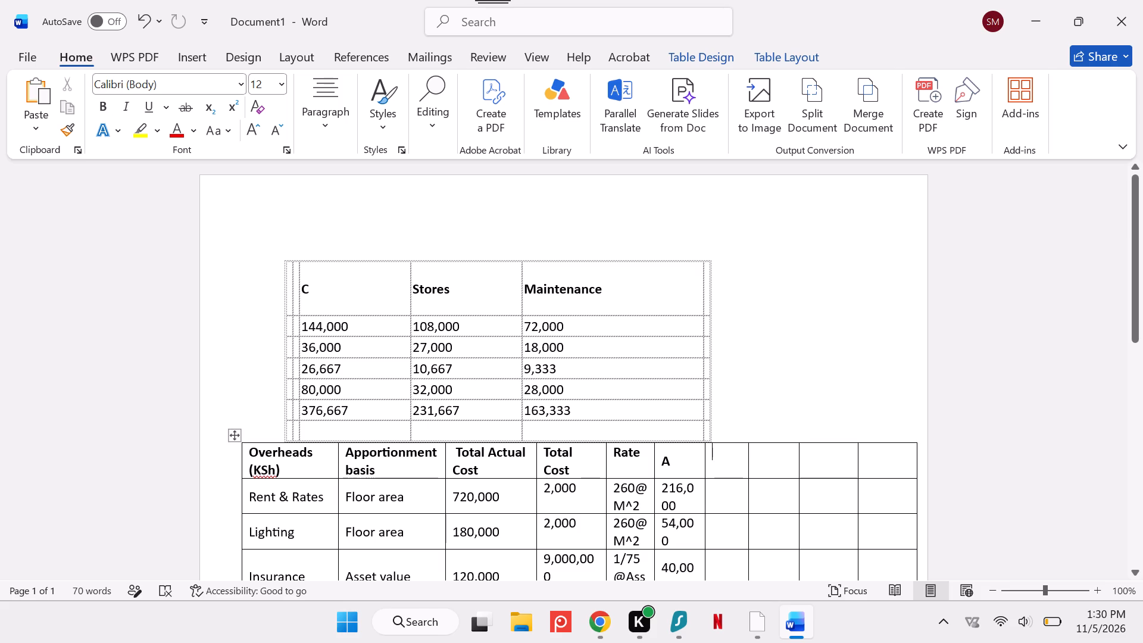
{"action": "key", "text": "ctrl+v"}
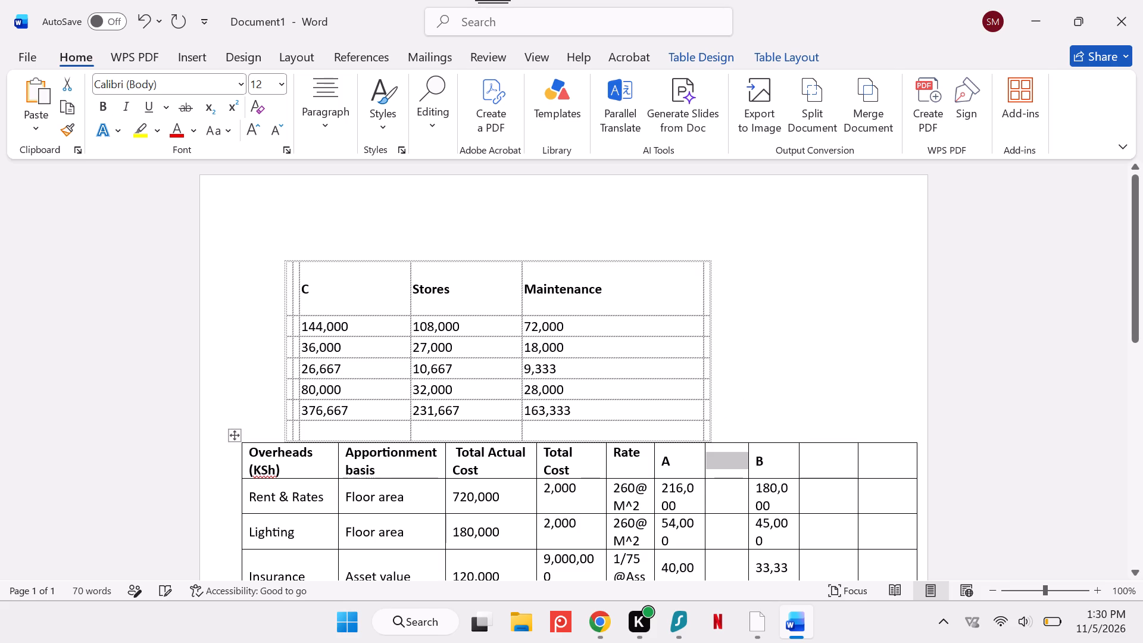
Examine where column B's figures sit in the lower table and which department columns remain in the upper table.
{"action": "scroll", "coordinate": [468, 347], "scroll_direction": "down", "scroll_amount": 1}
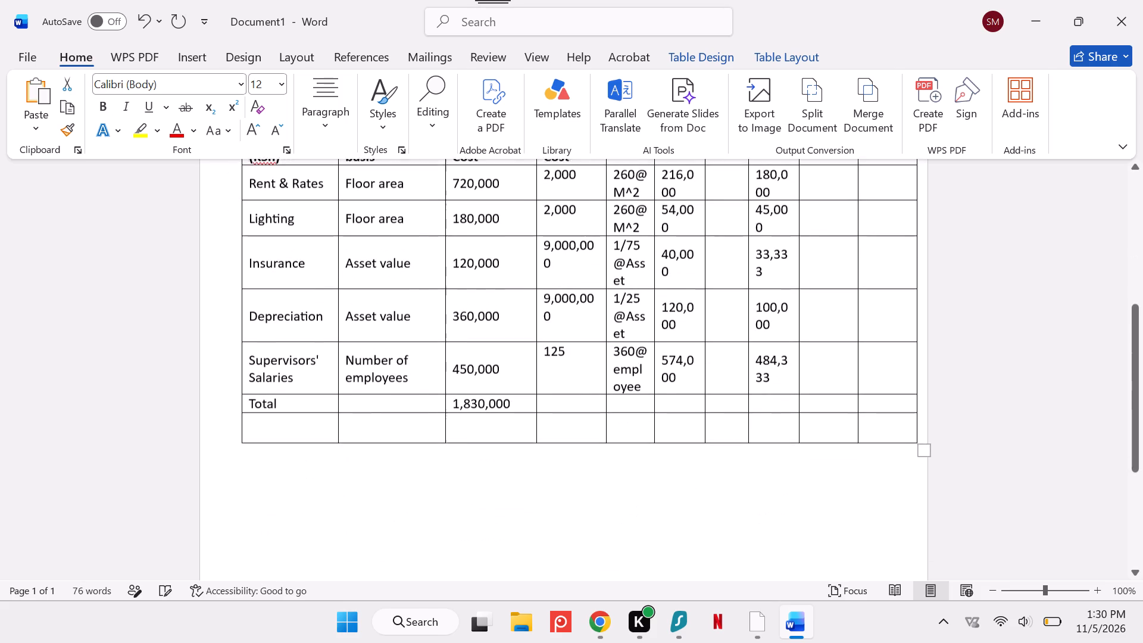
{"action": "scroll", "coordinate": [468, 347], "scroll_direction": "down", "scroll_amount": 1}
{"action": "scroll", "coordinate": [468, 347], "scroll_direction": "up", "scroll_amount": 1}
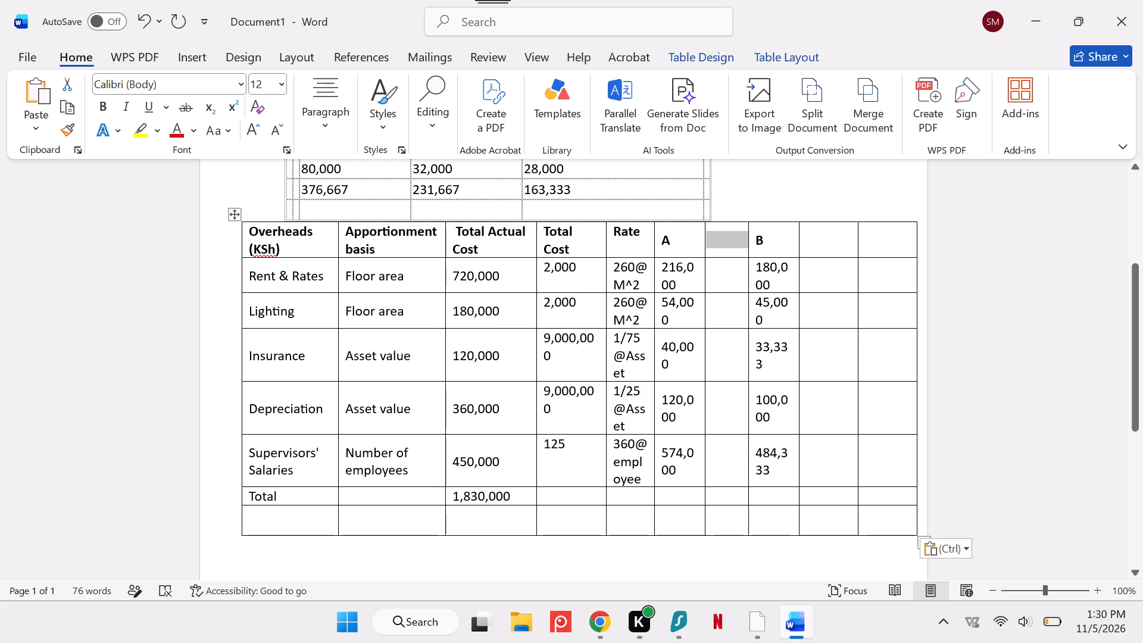
{"action": "scroll", "coordinate": [706, 377], "scroll_direction": "up", "scroll_amount": 1}
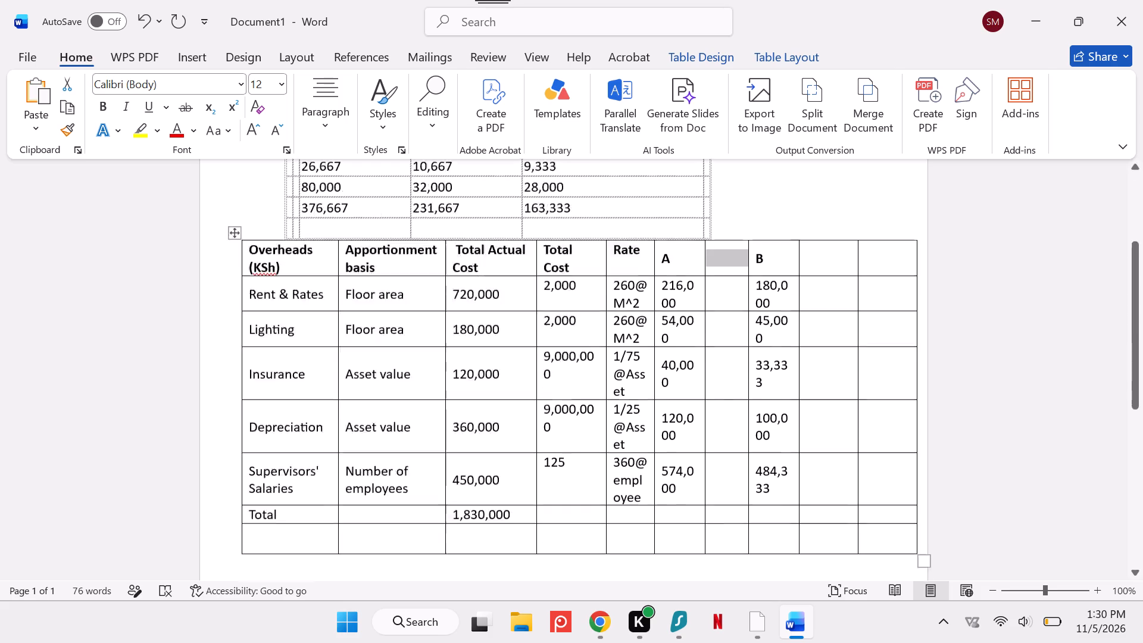
{"action": "scroll", "coordinate": [706, 377], "scroll_direction": "up", "scroll_amount": 1}
{"action": "scroll", "coordinate": [706, 377], "scroll_direction": "down", "scroll_amount": 1}
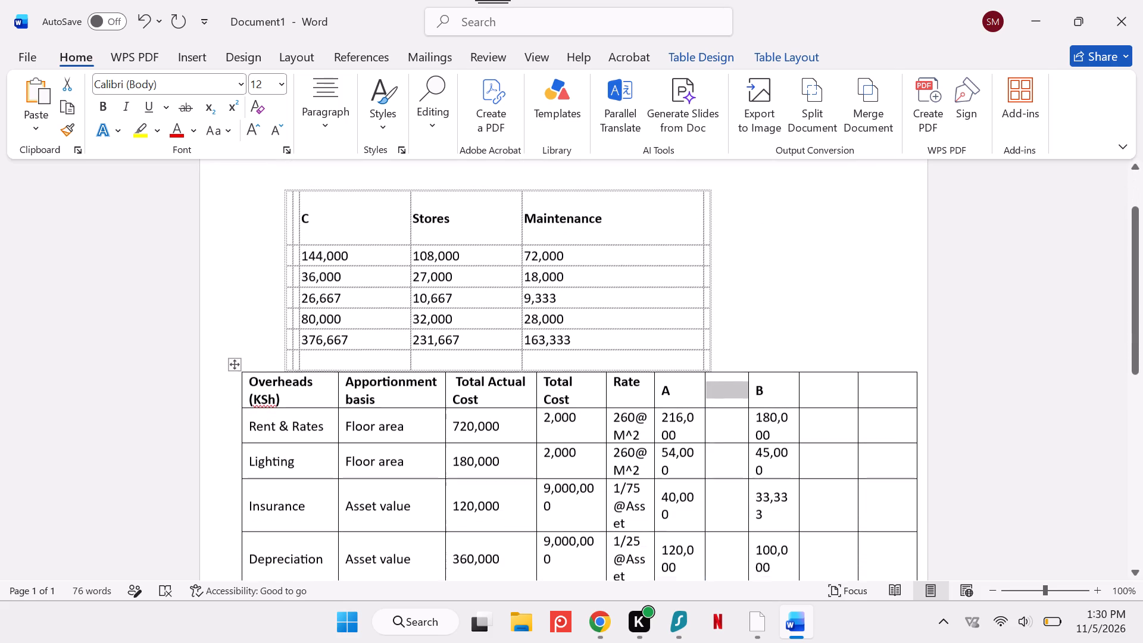
{"action": "scroll", "coordinate": [706, 377], "scroll_direction": "down", "scroll_amount": 3}
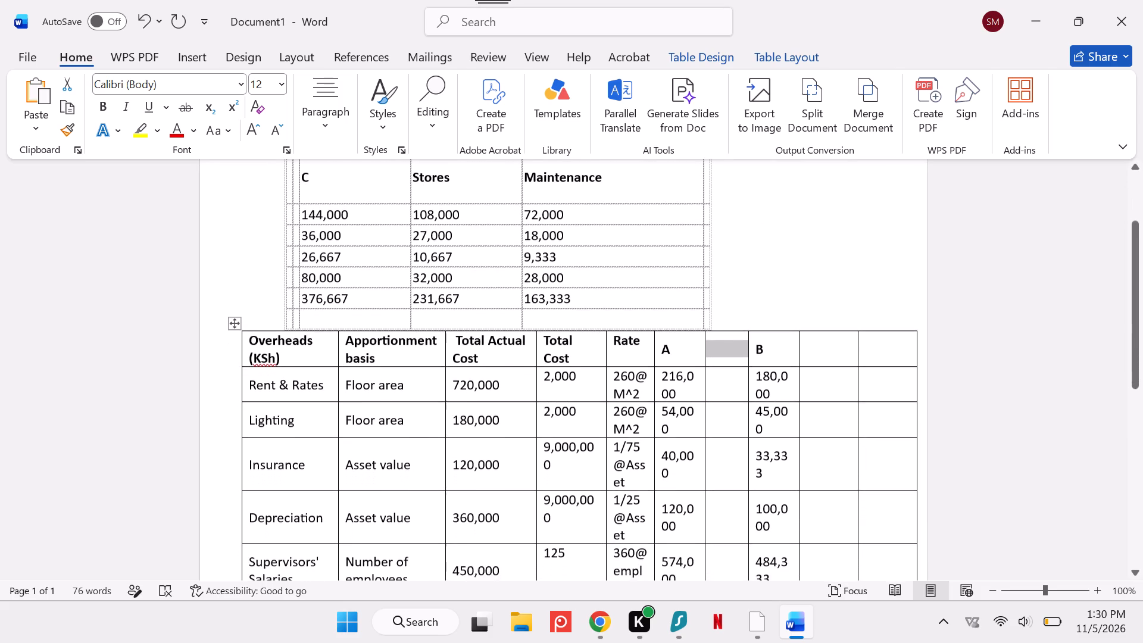
{"action": "scroll", "coordinate": [706, 377], "scroll_direction": "down", "scroll_amount": 2}
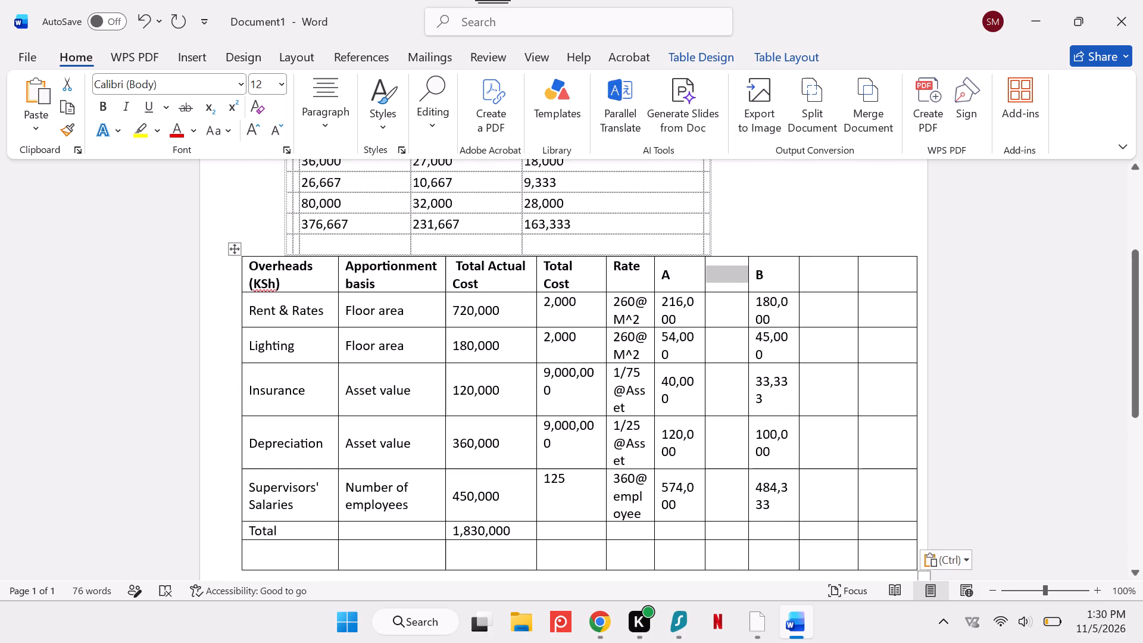
Undo the column B move and the column A paste, leaving the lower table's five columns after Rate empty.
{"action": "key", "text": "ctrl+x"}
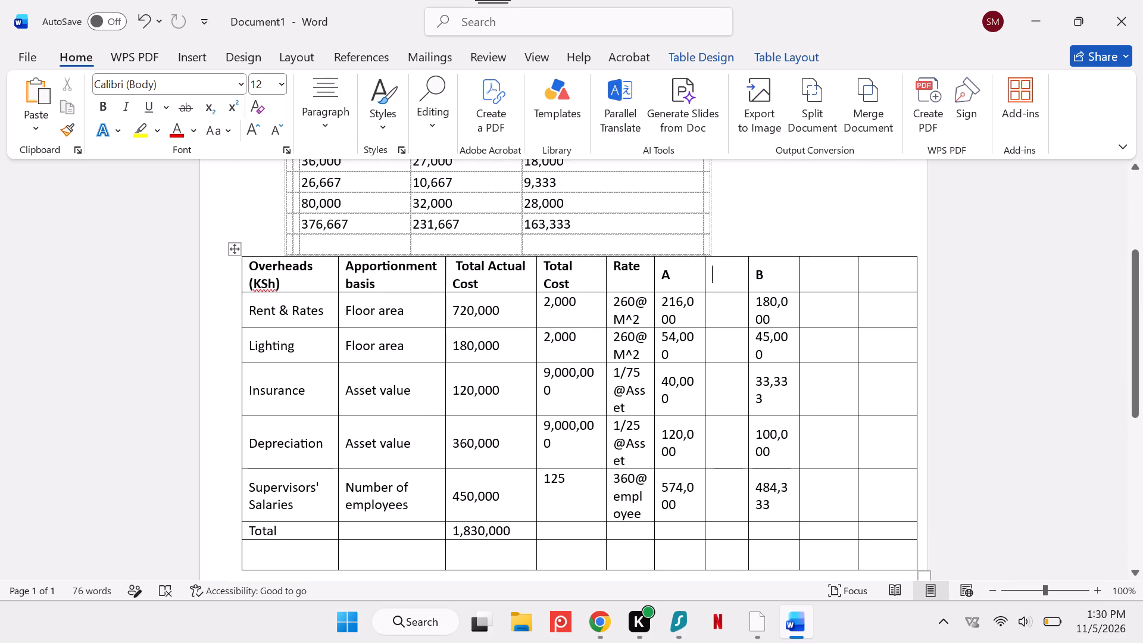
{"action": "key", "text": "ctrl+z"}
{"action": "key", "text": "ctrl+z"}
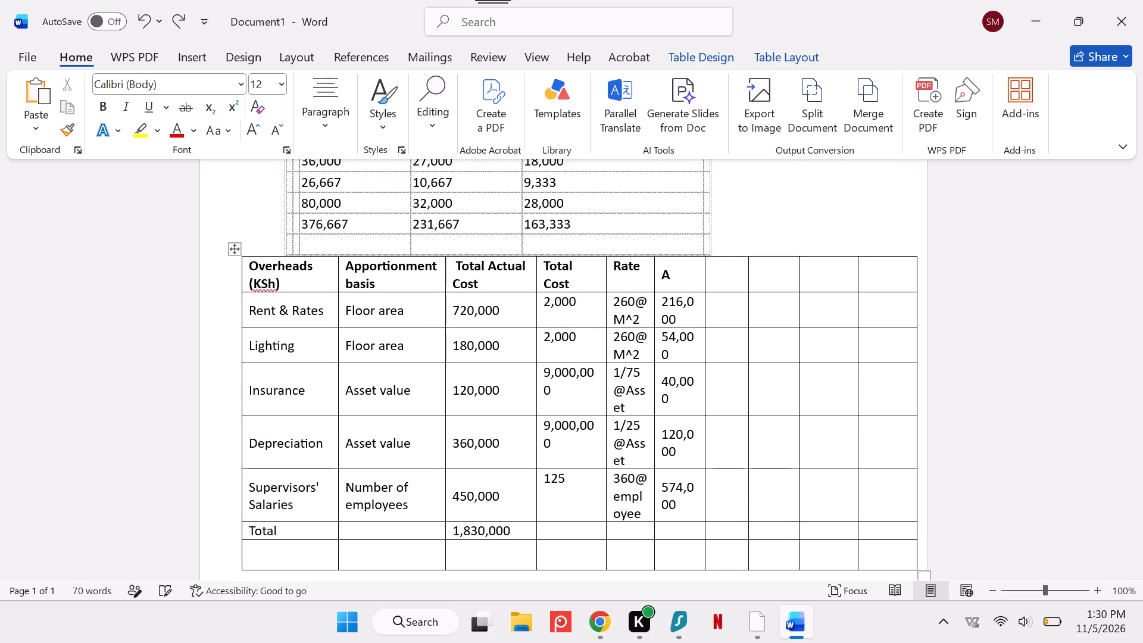
{"action": "key", "text": "ctrl+z"}
Enter A, B and C as the headers of the first three empty columns after Rate.
{"action": "scroll", "coordinate": [706, 377], "scroll_direction": "up", "scroll_amount": 1}
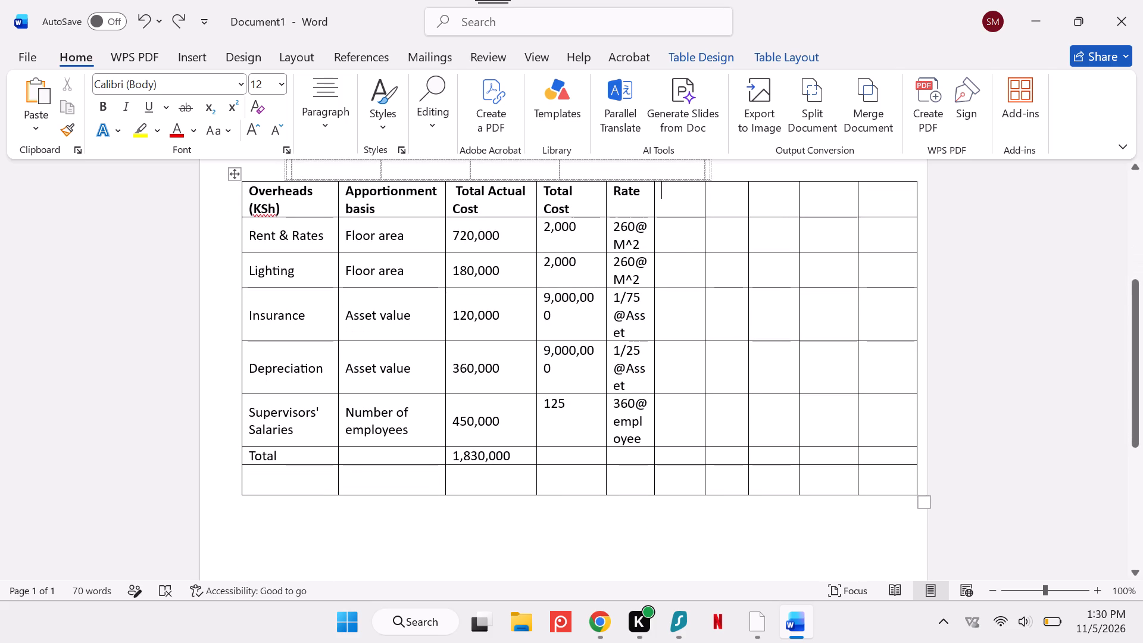
{"action": "left_click", "coordinate": [672, 206]}
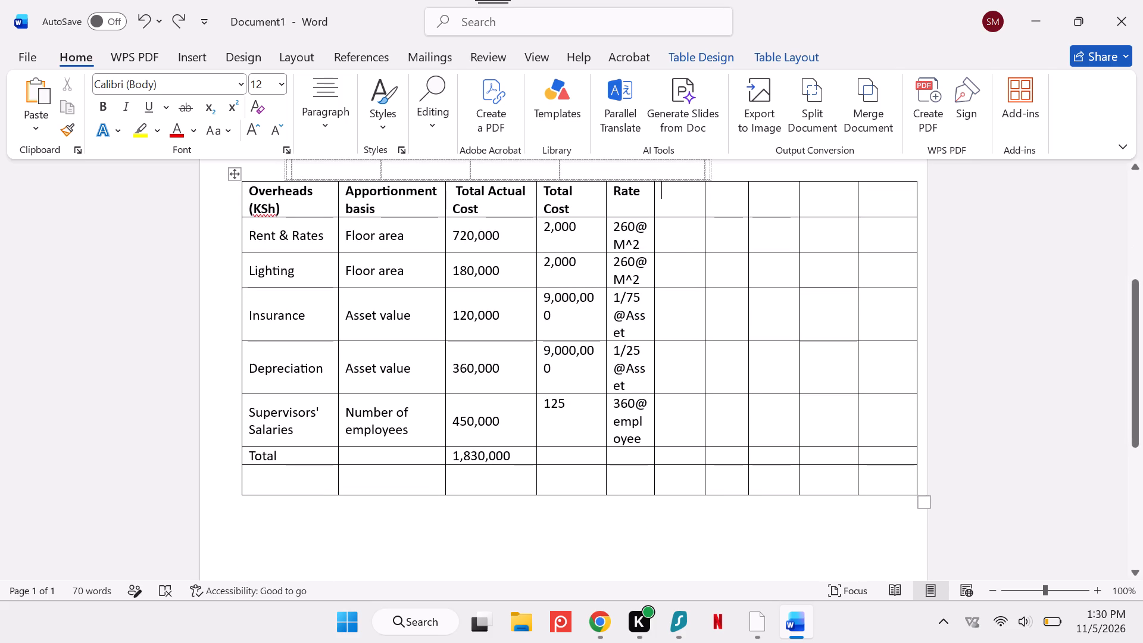
{"action": "key", "text": "a"}
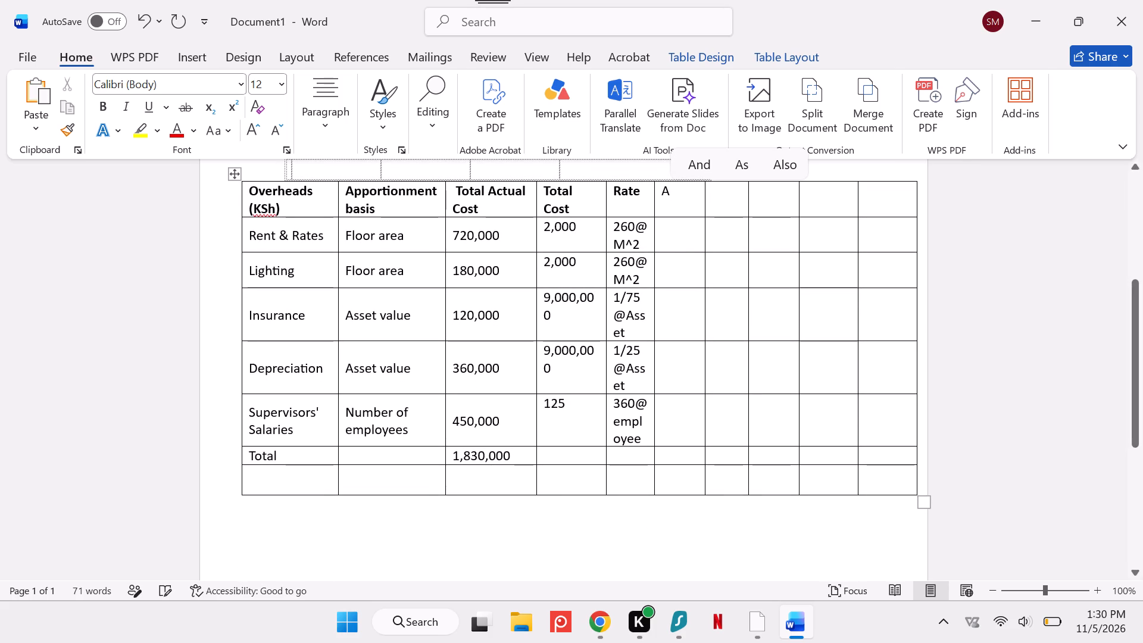
{"action": "left_click", "coordinate": [666, 187]}
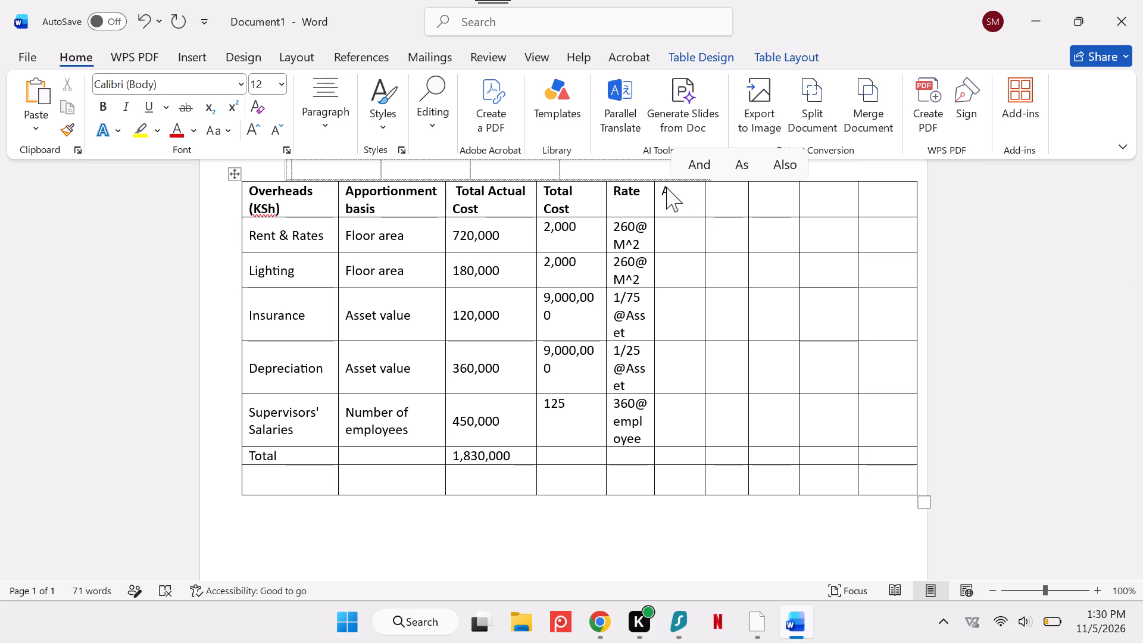
{"action": "left_click_drag", "start_coordinate": [672, 192], "coordinate": [713, 199]}
{"action": "left_click_drag", "start_coordinate": [713, 199], "coordinate": [728, 203]}
{"action": "left_click", "coordinate": [728, 203]}
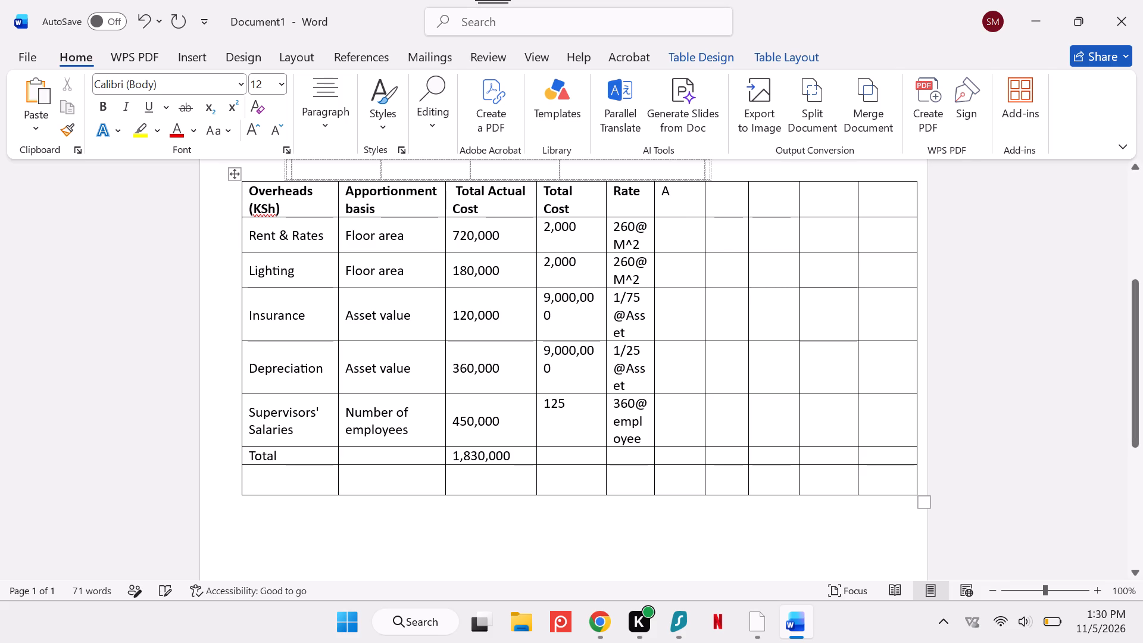
{"action": "key", "text": "b"}
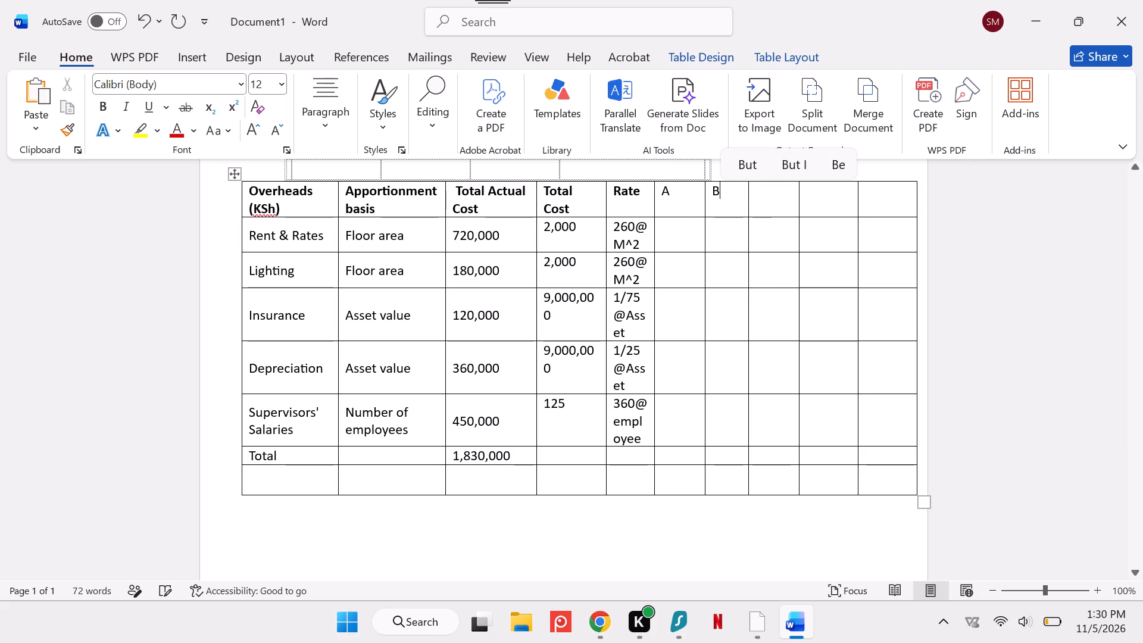
{"action": "left_click", "coordinate": [763, 199]}
{"action": "key", "text": "c"}
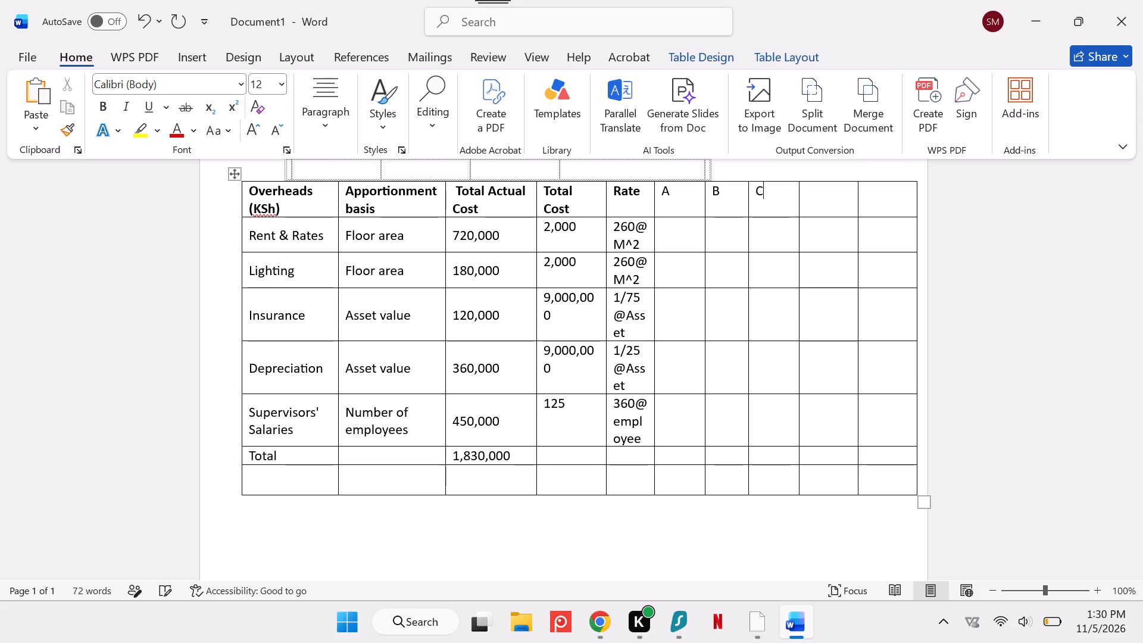
Enter Stores and Maintenance as the headers of the lower table's last two columns.
{"action": "left_click", "coordinate": [821, 201]}
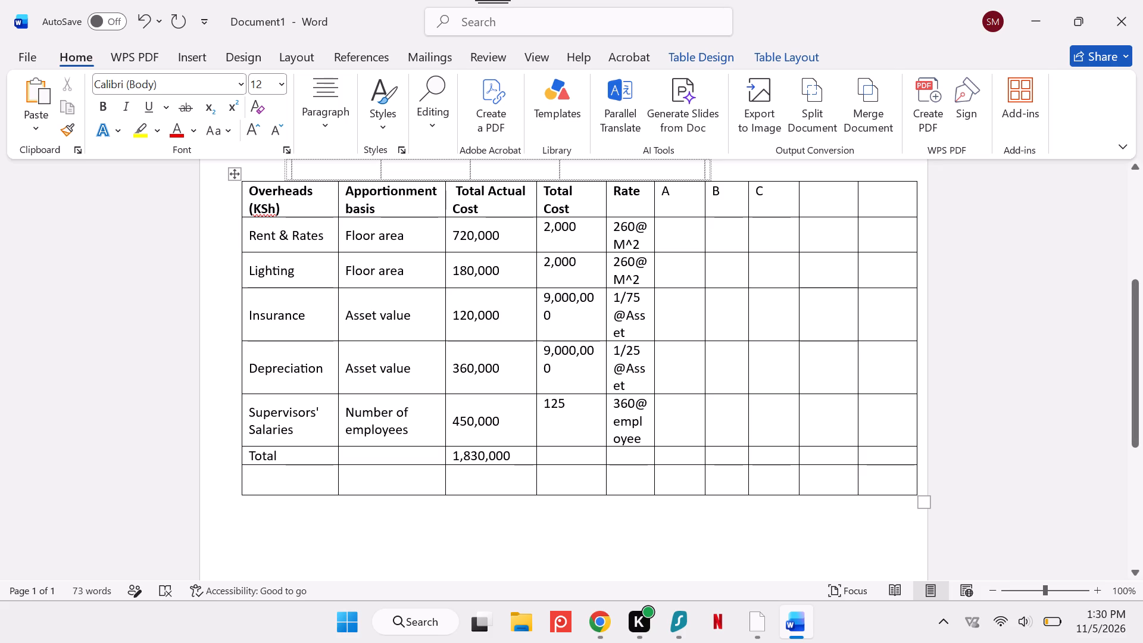
{"action": "key", "text": "s"}
{"action": "type", "text": "tore"}
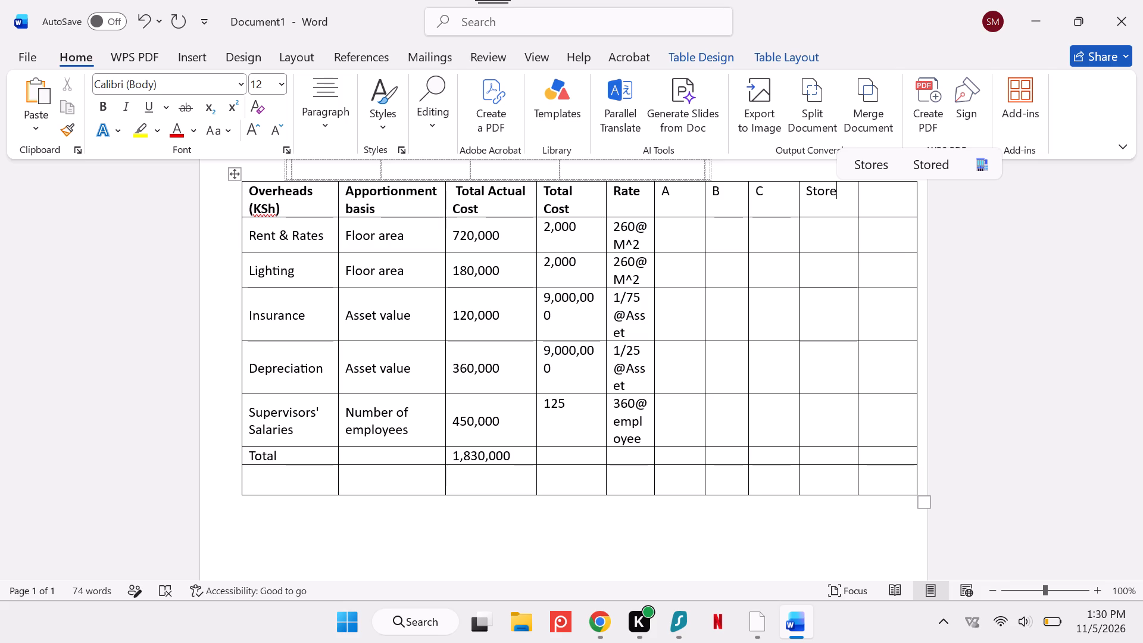
{"action": "key", "text": "s"}
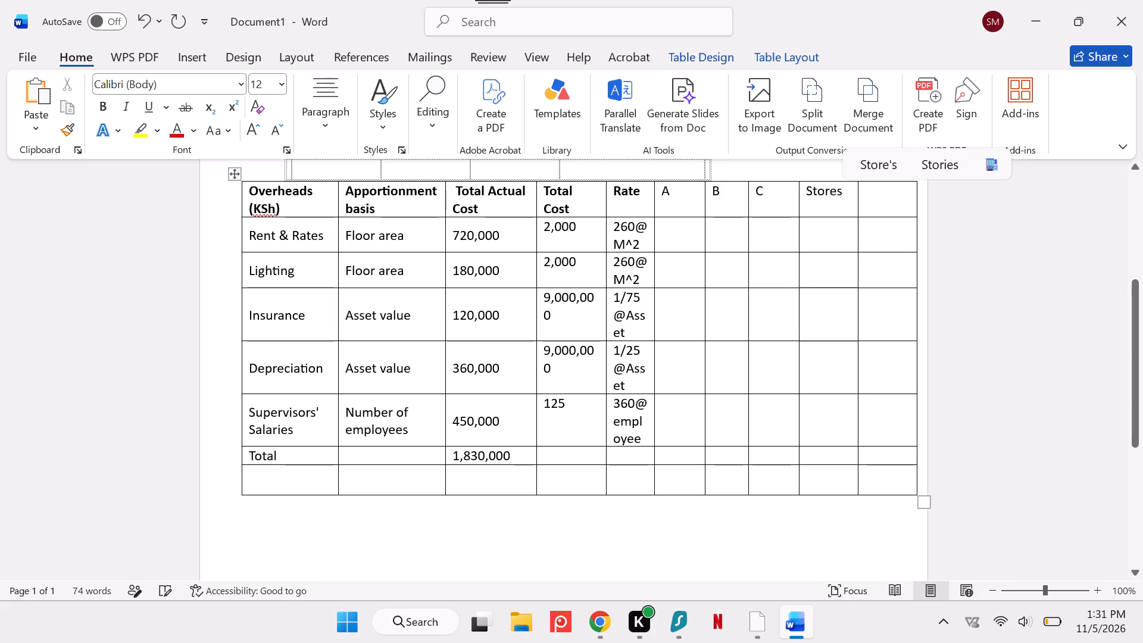
{"action": "left_click", "coordinate": [882, 199]}
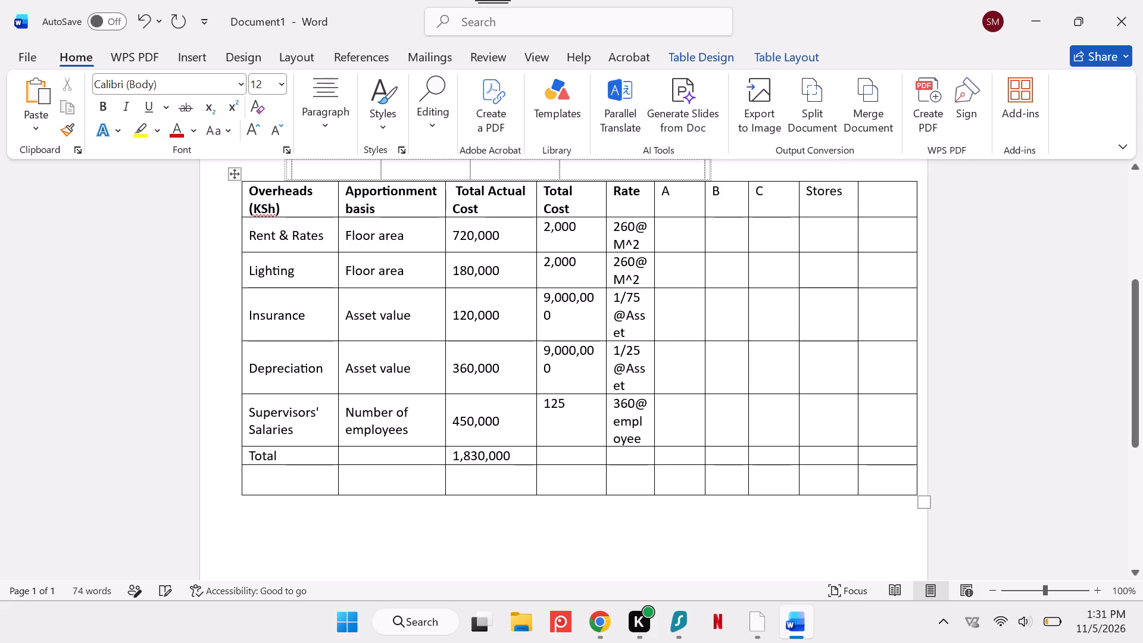
{"action": "type", "text": "antenance"}
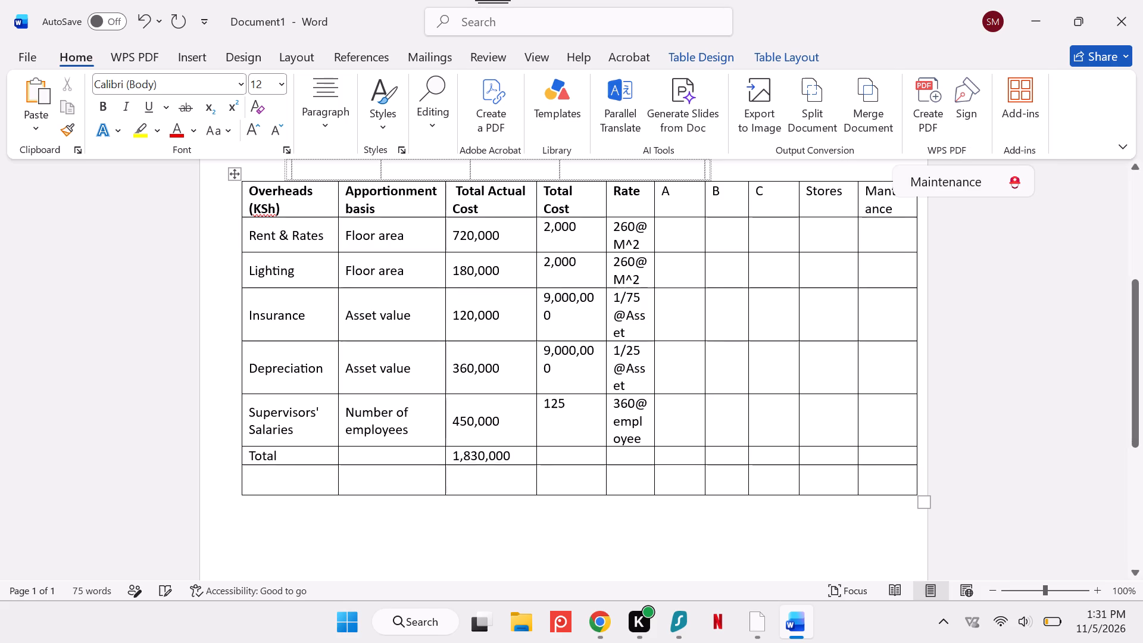
{"action": "left_click", "coordinate": [939, 180]}
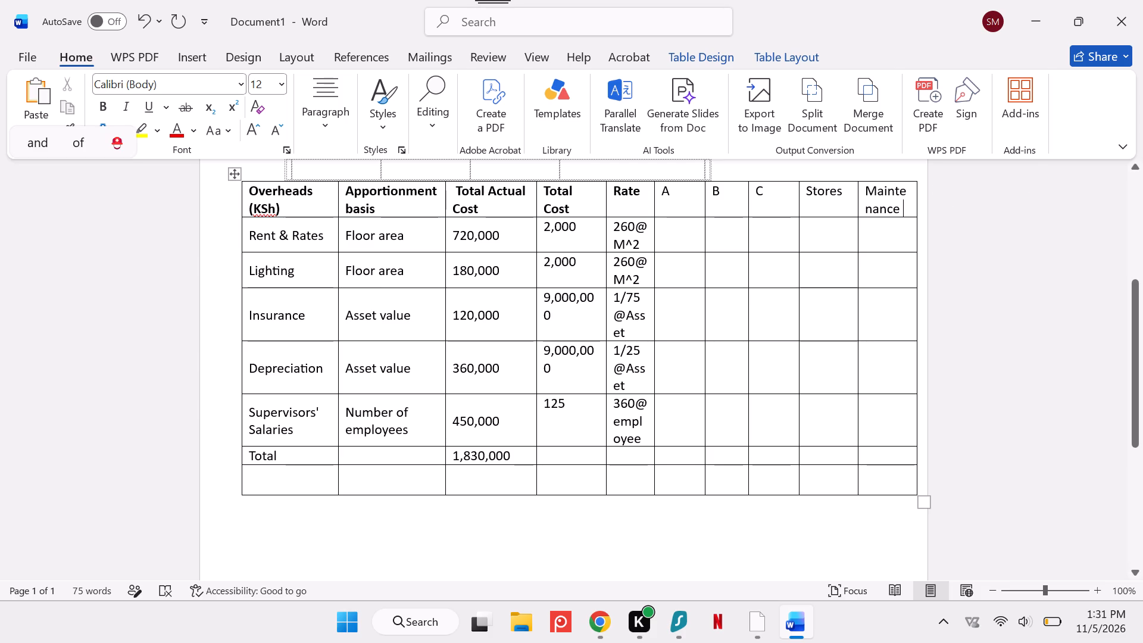
Shift the whole lower table slightly toward the page's left edge.
{"action": "left_click_drag", "start_coordinate": [485, 264], "coordinate": [540, 248]}
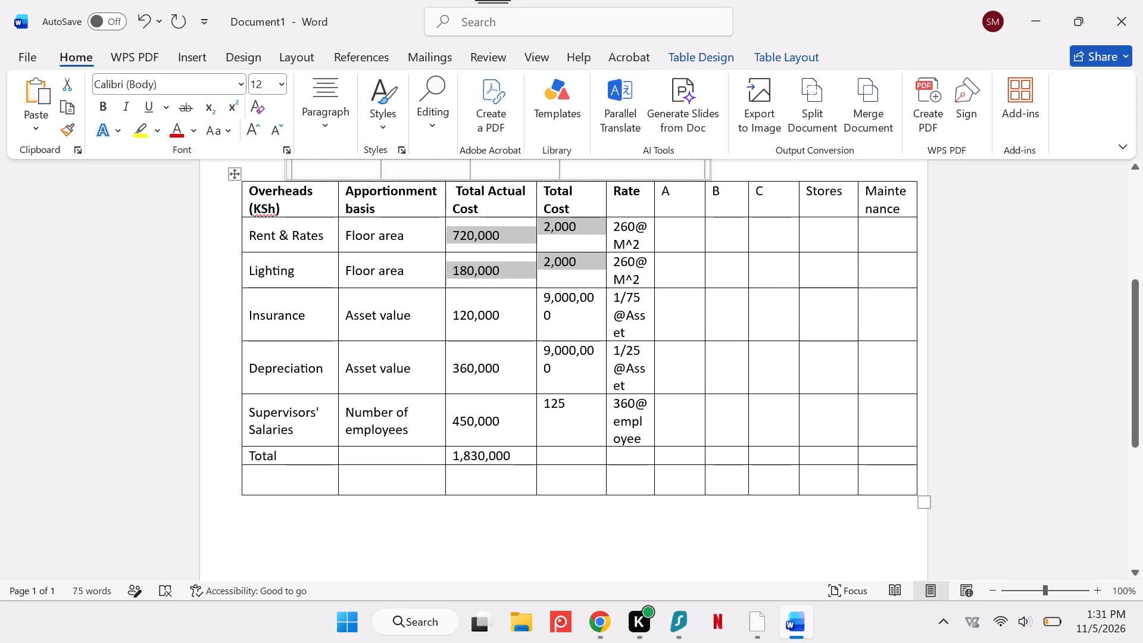
{"action": "left_click_drag", "start_coordinate": [236, 173], "coordinate": [203, 182]}
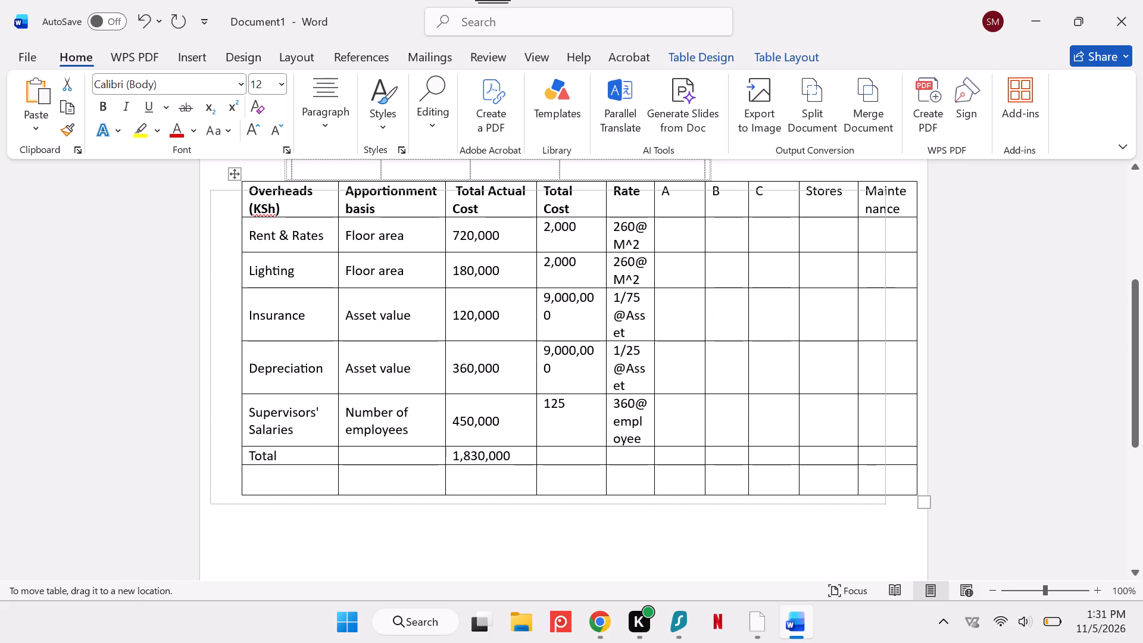
{"action": "left_click_drag", "start_coordinate": [203, 182], "coordinate": [199, 181]}
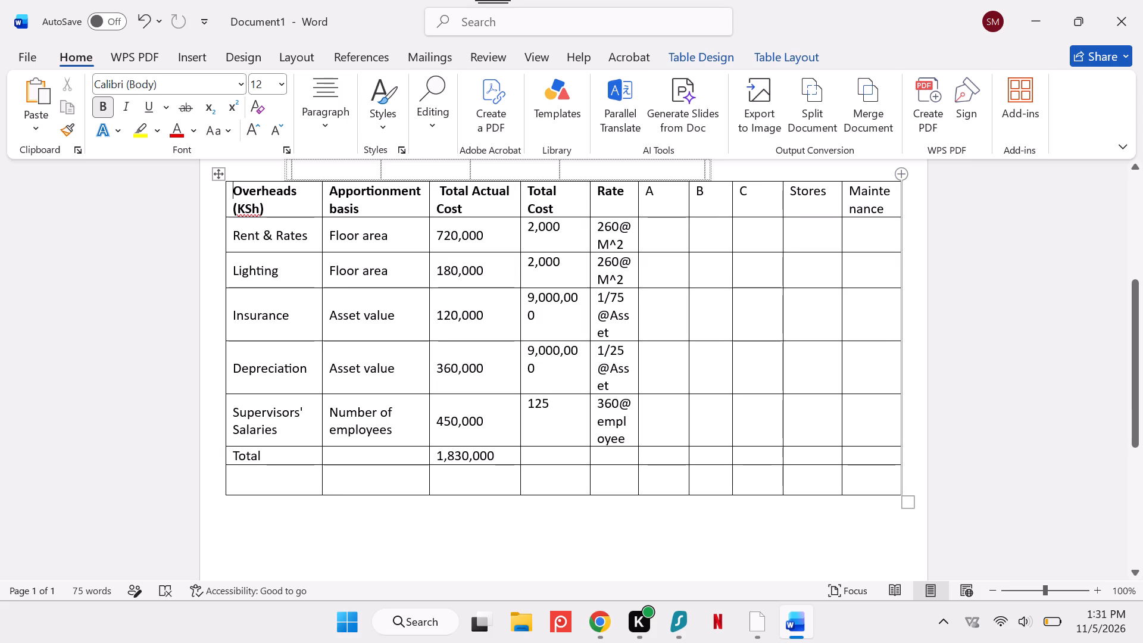
Widen the Maintenance column by extending the table's outer border almost to the page's right edge.
{"action": "left_click_drag", "start_coordinate": [904, 183], "coordinate": [921, 186]}
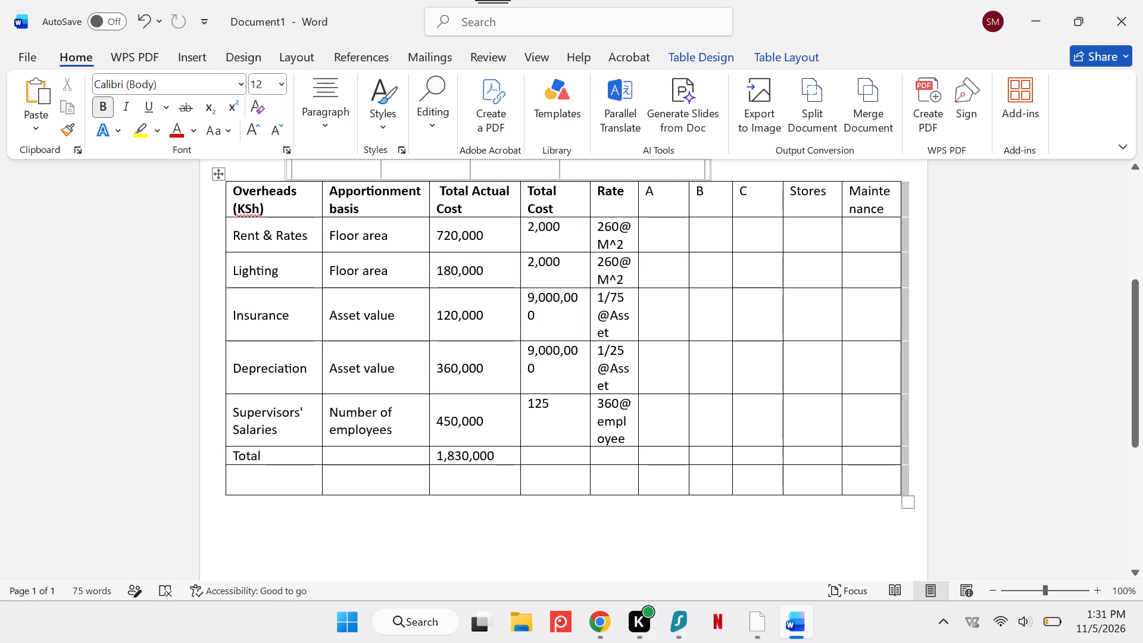
{"action": "left_click_drag", "start_coordinate": [921, 186], "coordinate": [936, 186]}
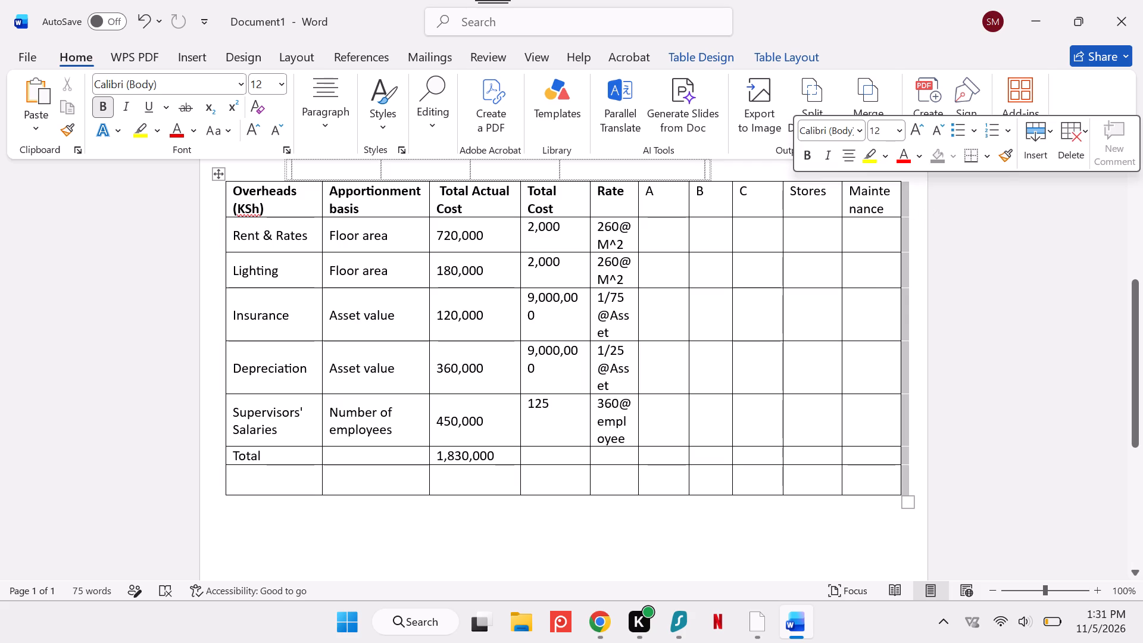
{"action": "left_click", "coordinate": [895, 224]}
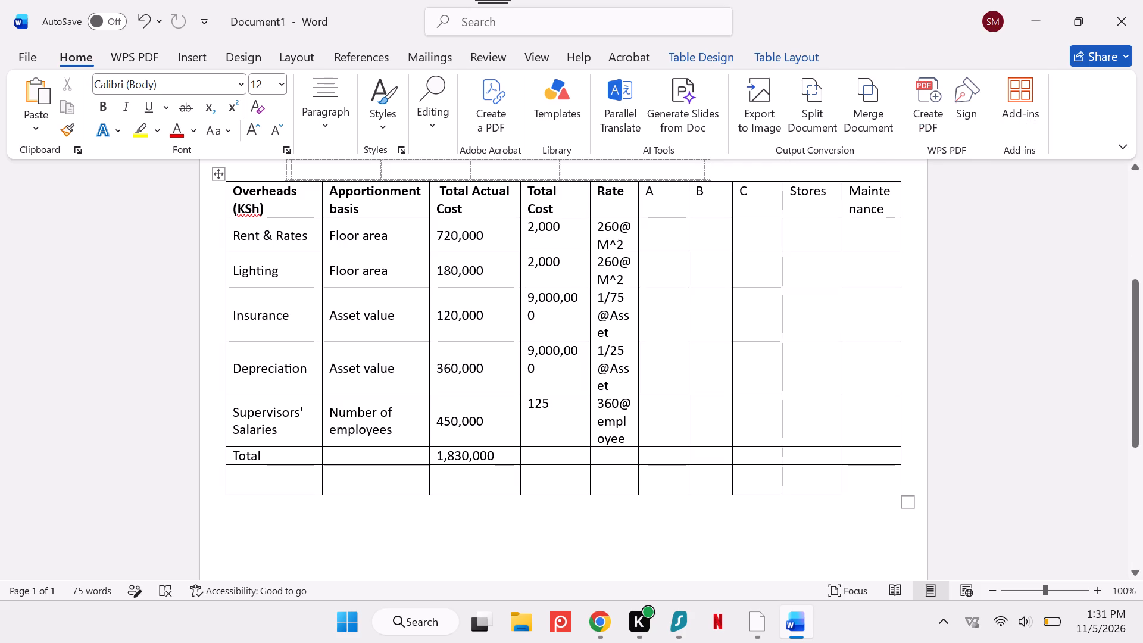
{"action": "left_click_drag", "start_coordinate": [901, 189], "coordinate": [917, 190]}
{"action": "left_click_drag", "start_coordinate": [901, 490], "coordinate": [918, 491]}
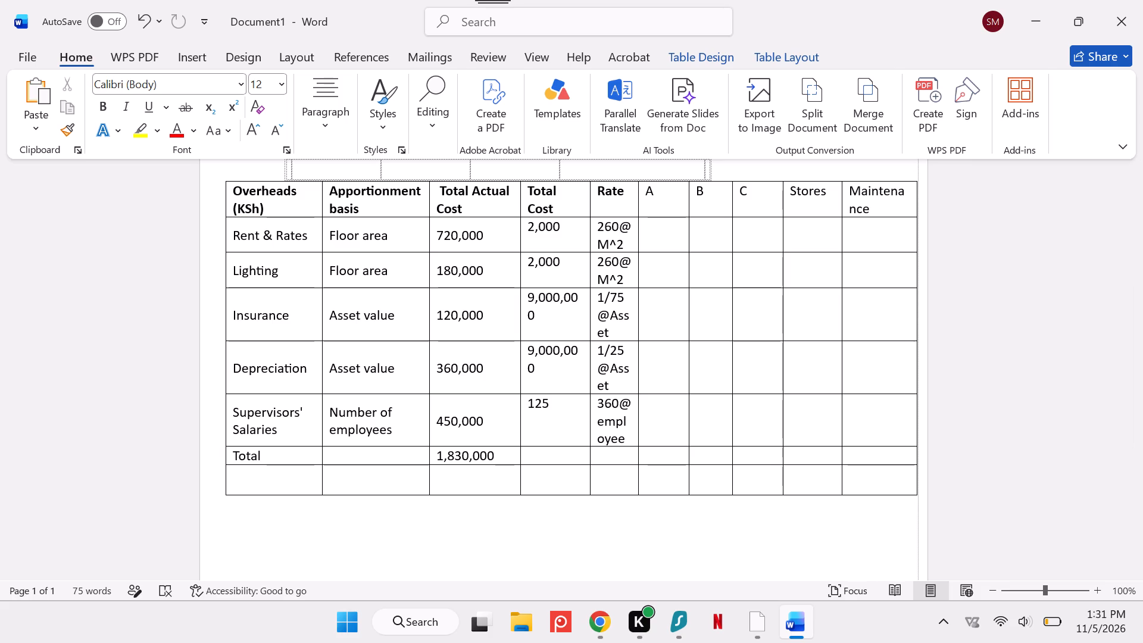
{"action": "left_click_drag", "start_coordinate": [918, 491], "coordinate": [920, 492]}
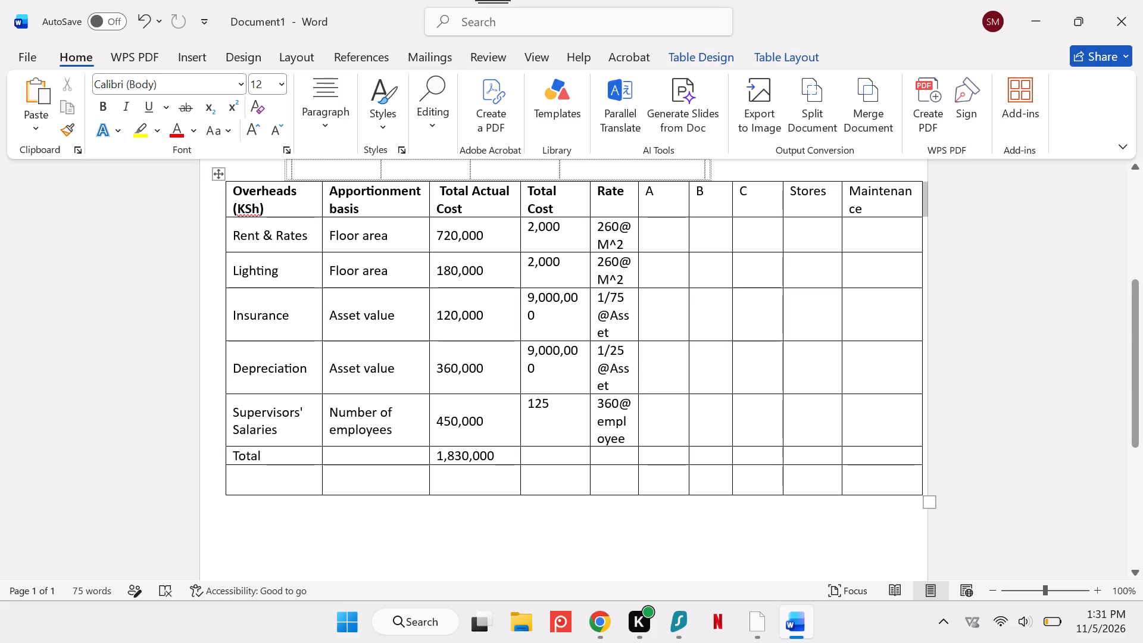
Move the bordered overheads table above the unbordered B, C, Stores and Maintenance table, slightly closer to the page's left edge.
{"action": "left_click_drag", "start_coordinate": [216, 169], "coordinate": [199, 176]}
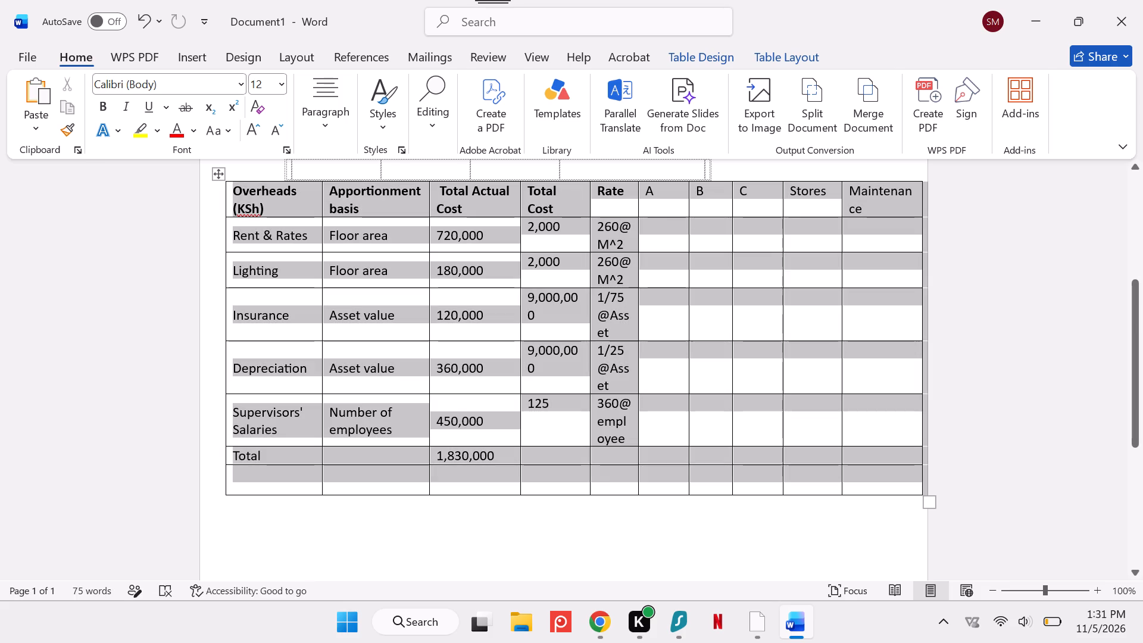
{"action": "left_click", "coordinate": [220, 179]}
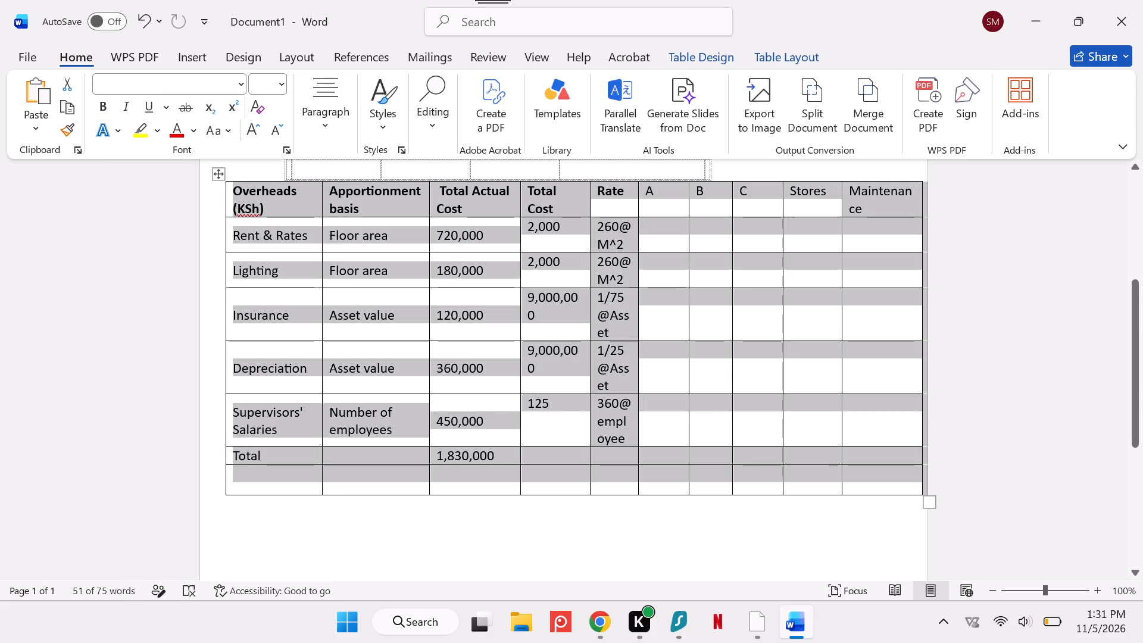
{"action": "double_click", "coordinate": [228, 238]}
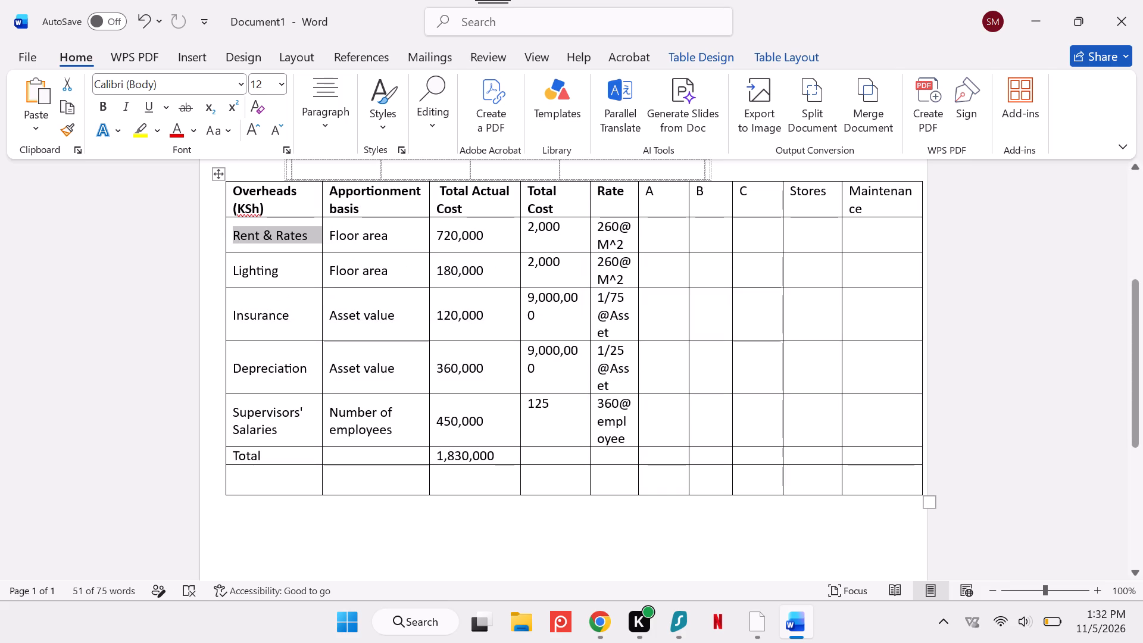
{"action": "left_click_drag", "start_coordinate": [222, 172], "coordinate": [220, 178]}
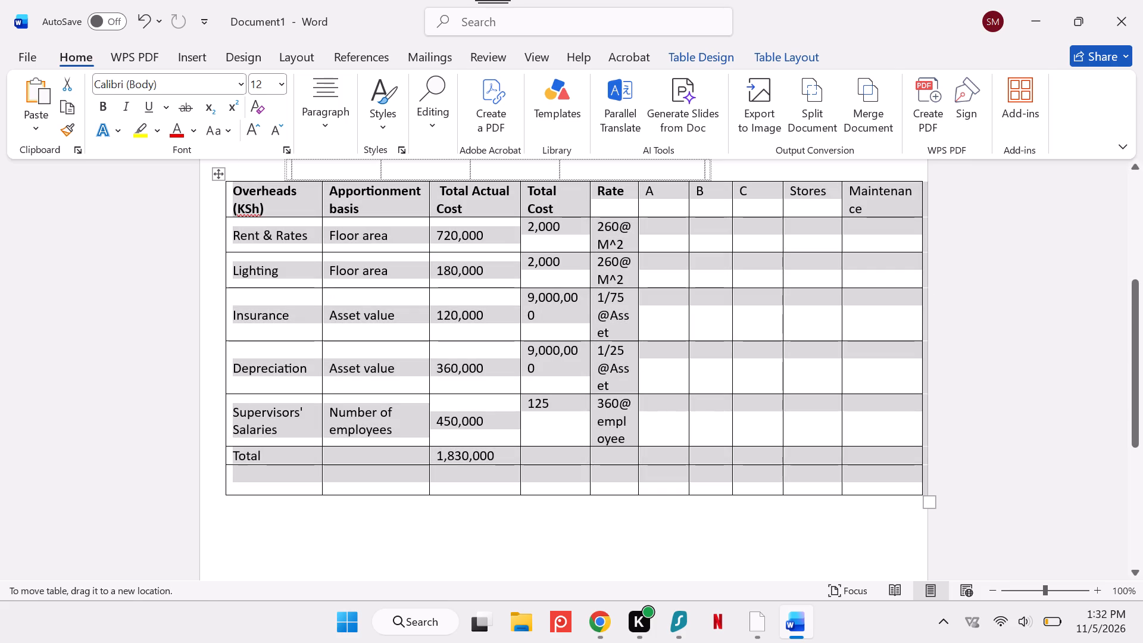
{"action": "left_click_drag", "start_coordinate": [220, 178], "coordinate": [214, 270]}
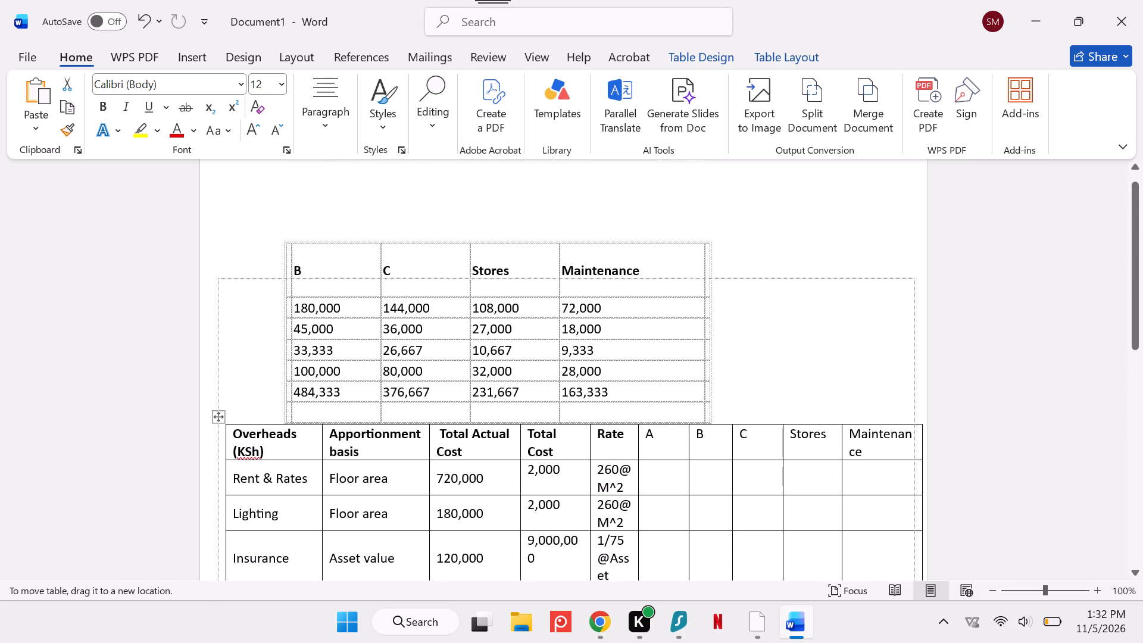
{"action": "left_click_drag", "start_coordinate": [214, 270], "coordinate": [214, 289]}
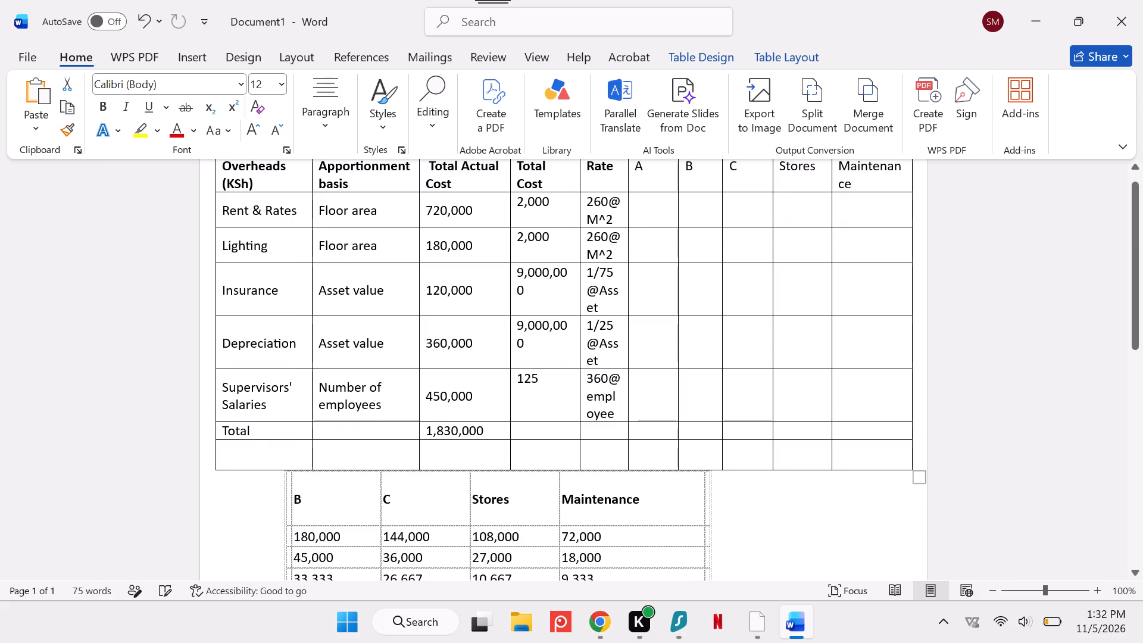
Delete the B, C, Stores and Maintenance columns with their figures from the unbordered table below the overheads table.
{"action": "scroll", "coordinate": [561, 248], "scroll_direction": "down", "scroll_amount": 1}
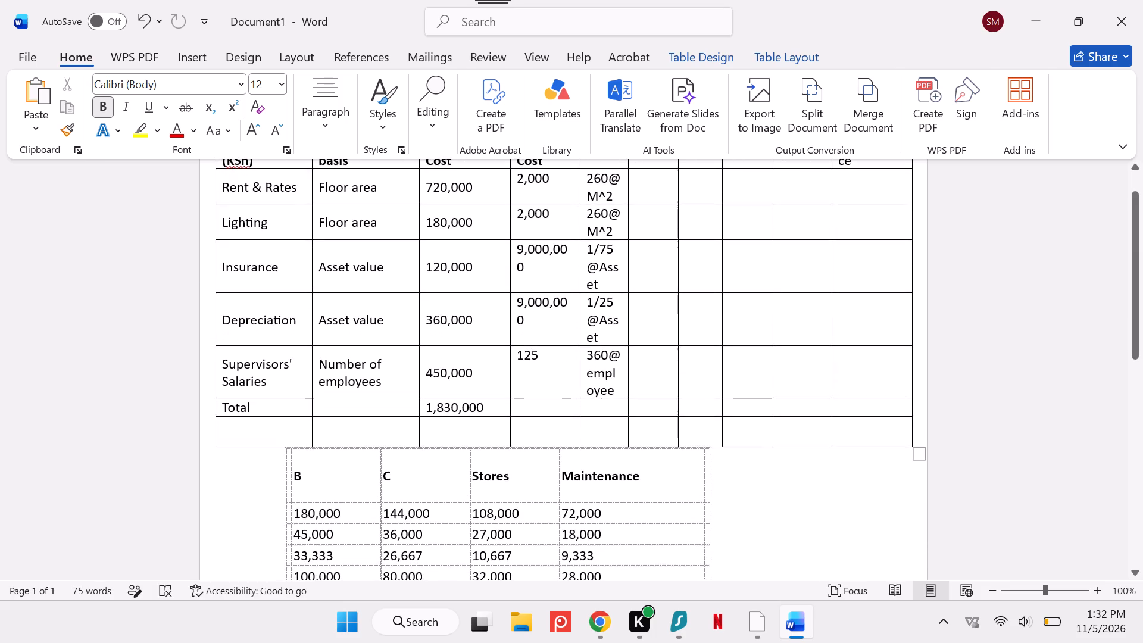
{"action": "scroll", "coordinate": [561, 248], "scroll_direction": "down", "scroll_amount": 1}
{"action": "left_click", "coordinate": [542, 415]}
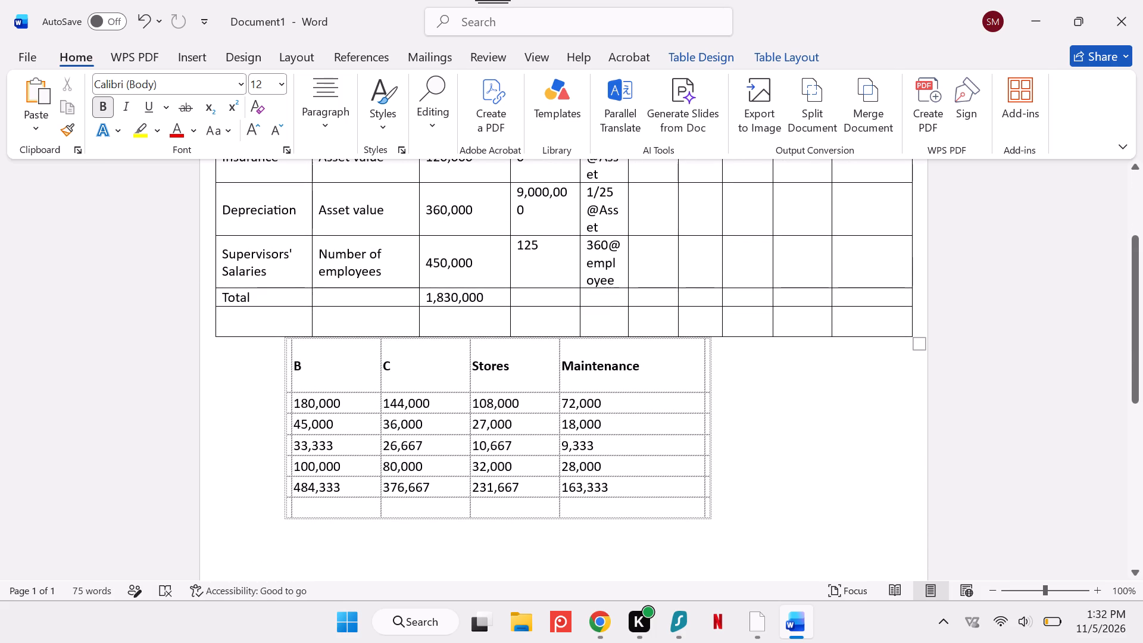
{"action": "left_click_drag", "start_coordinate": [741, 518], "coordinate": [326, 347]}
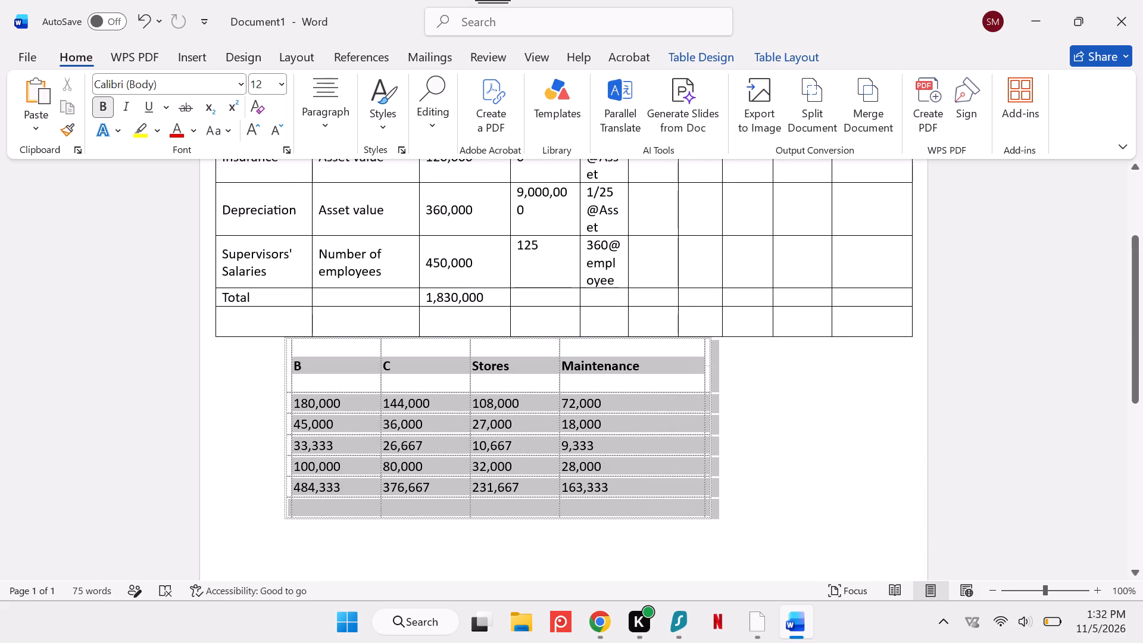
{"action": "left_click_drag", "start_coordinate": [326, 347], "coordinate": [293, 367]}
{"action": "key", "text": "BackSpace"}
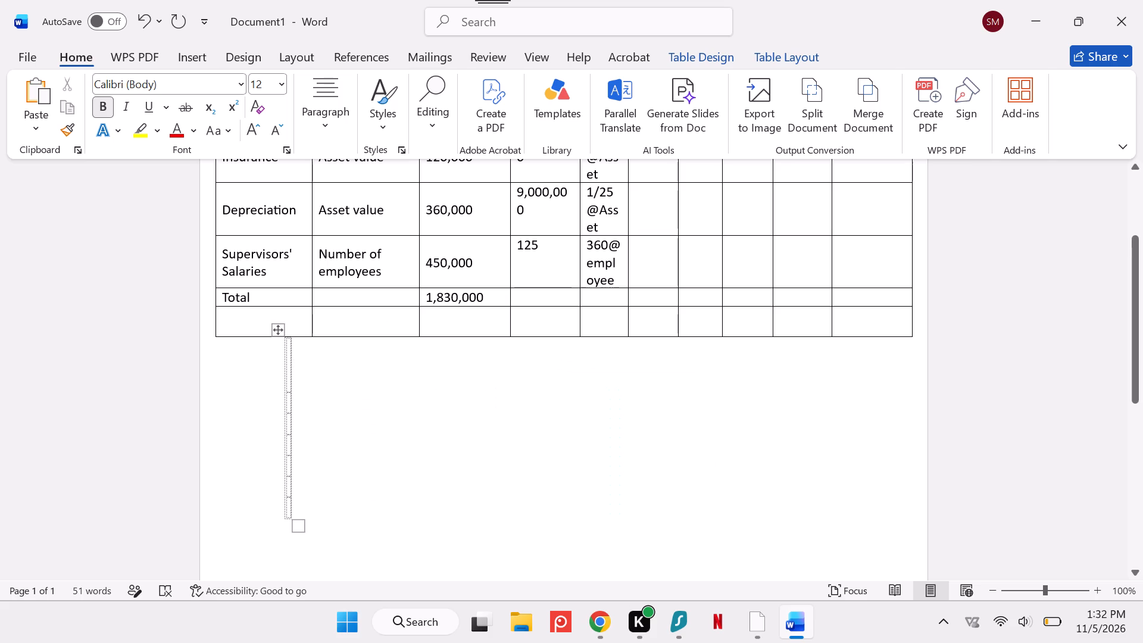
Delete the narrow empty column left over from the unbordered table below the overheads table.
{"action": "left_click_drag", "start_coordinate": [305, 511], "coordinate": [254, 341]}
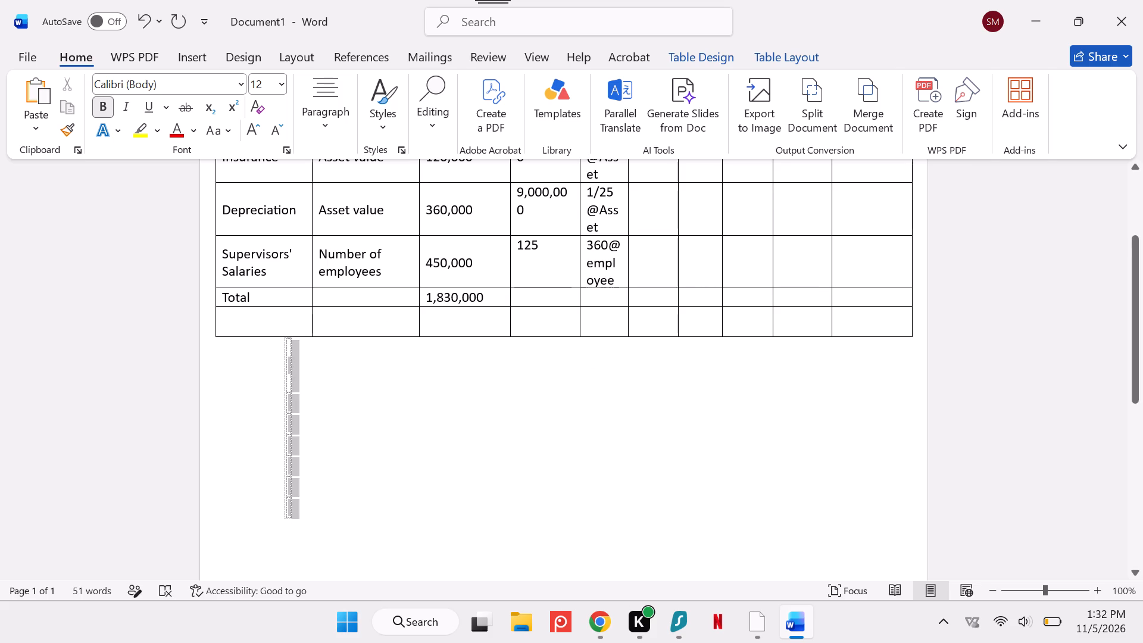
{"action": "left_click_drag", "start_coordinate": [254, 341], "coordinate": [254, 290]}
{"action": "left_click", "coordinate": [376, 473]}
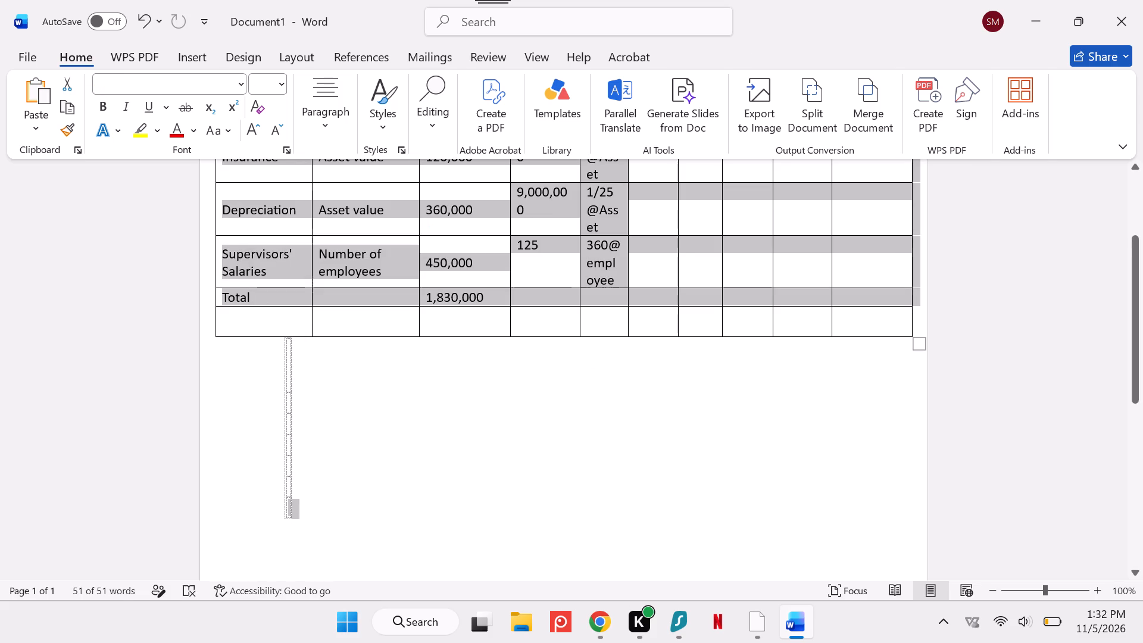
{"action": "left_click_drag", "start_coordinate": [317, 512], "coordinate": [279, 387]}
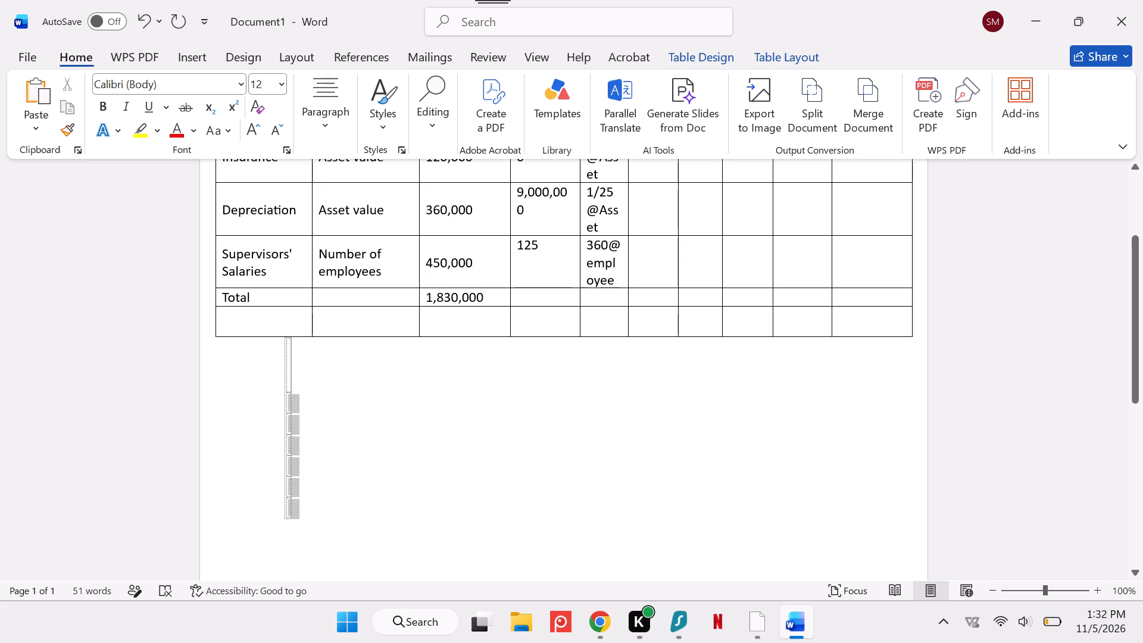
{"action": "left_click_drag", "start_coordinate": [279, 387], "coordinate": [268, 364]}
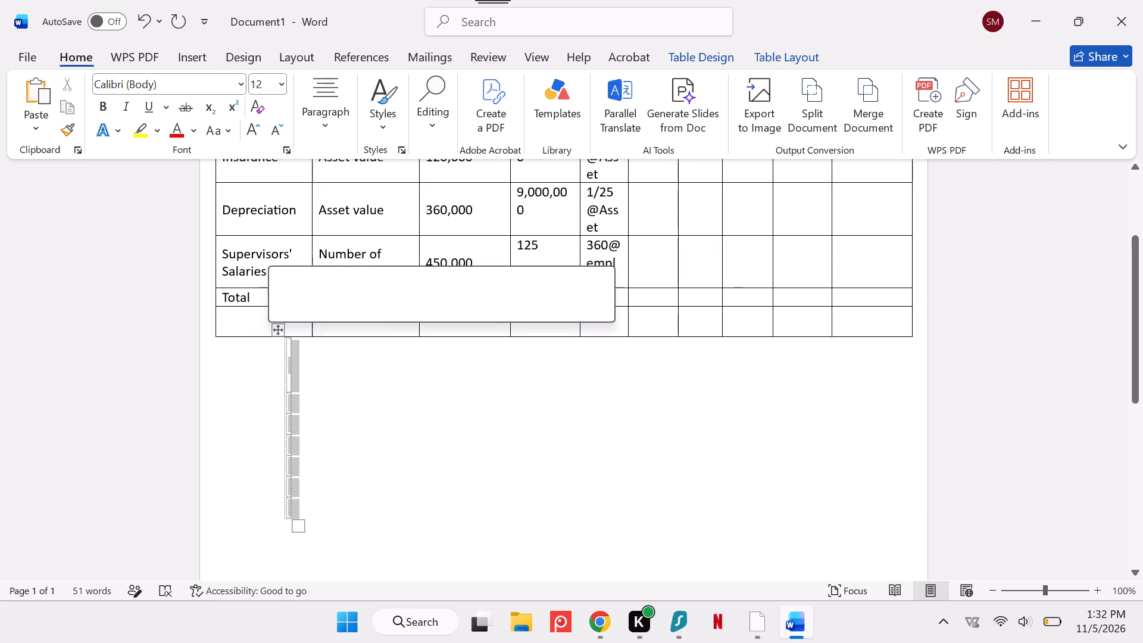
{"action": "key", "text": "BackSpace"}
Widen column B by shifting the left borders of the Maintenance, Stores and C columns slightly to the right.
{"action": "scroll", "coordinate": [465, 413], "scroll_direction": "up", "scroll_amount": 2}
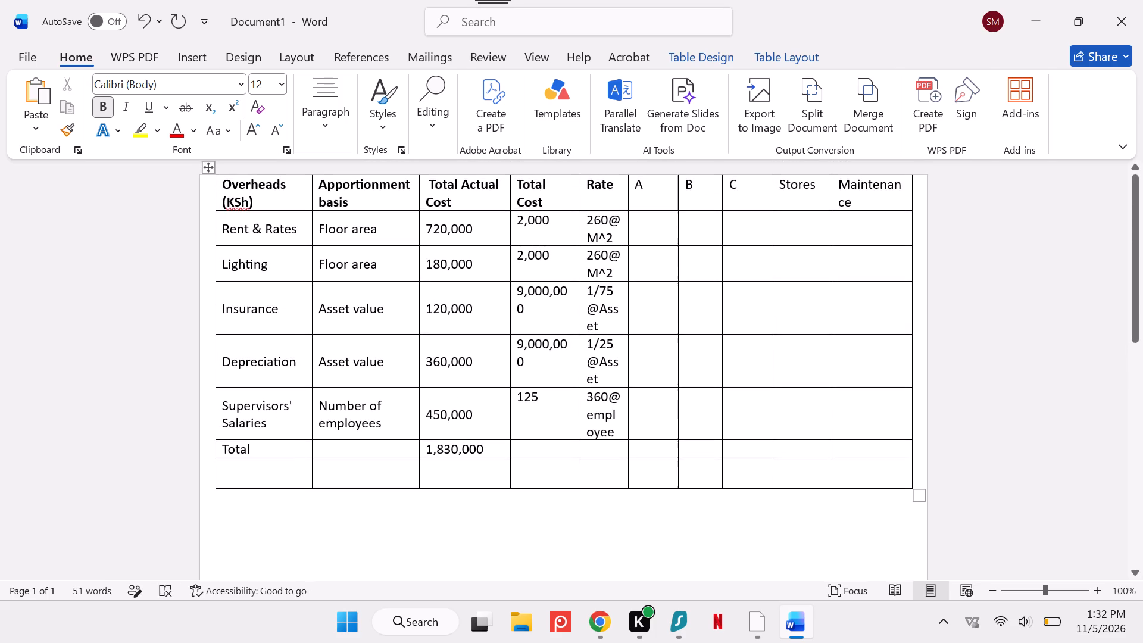
{"action": "scroll", "coordinate": [465, 413], "scroll_direction": "up", "scroll_amount": 2}
{"action": "scroll", "coordinate": [564, 338], "scroll_direction": "up", "scroll_amount": 1}
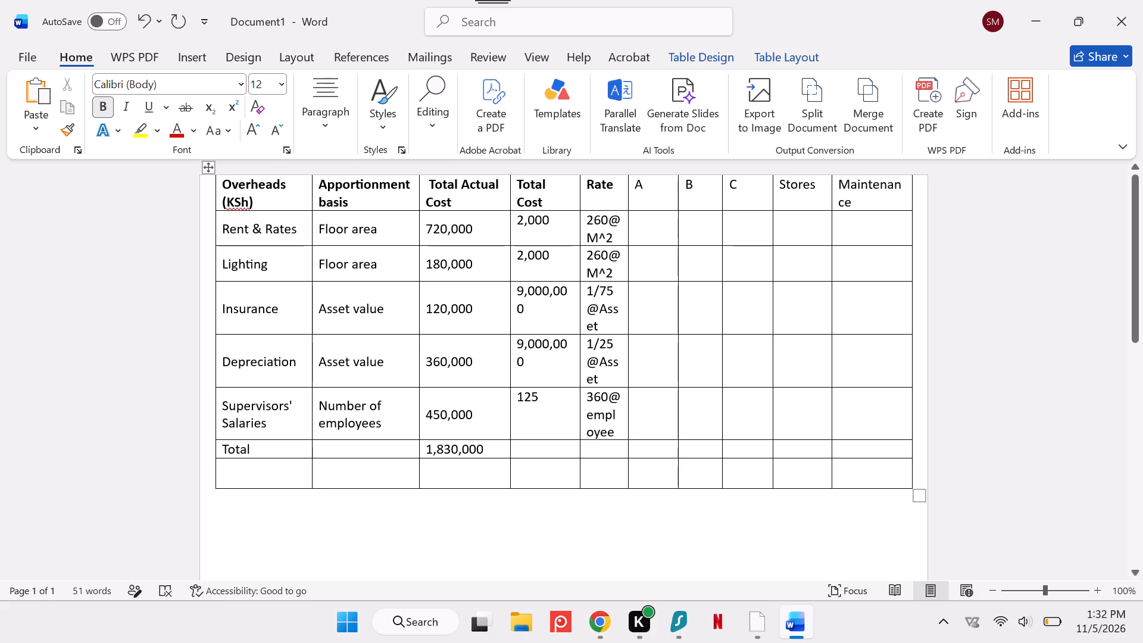
{"action": "left_click_drag", "start_coordinate": [831, 233], "coordinate": [837, 233]}
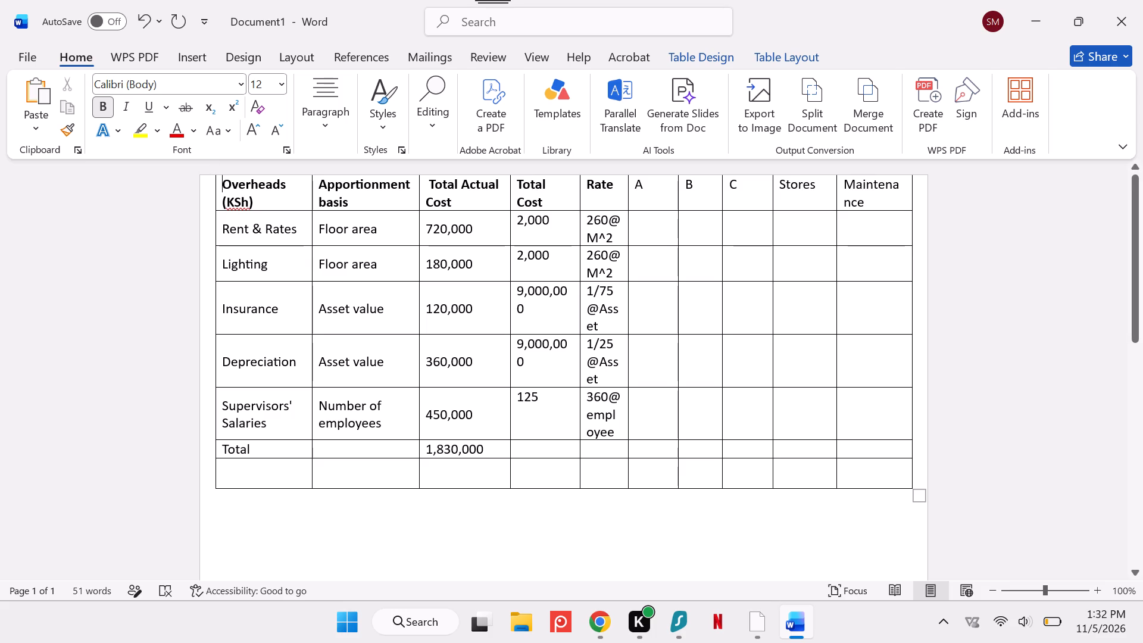
{"action": "left_click_drag", "start_coordinate": [772, 223], "coordinate": [779, 223]}
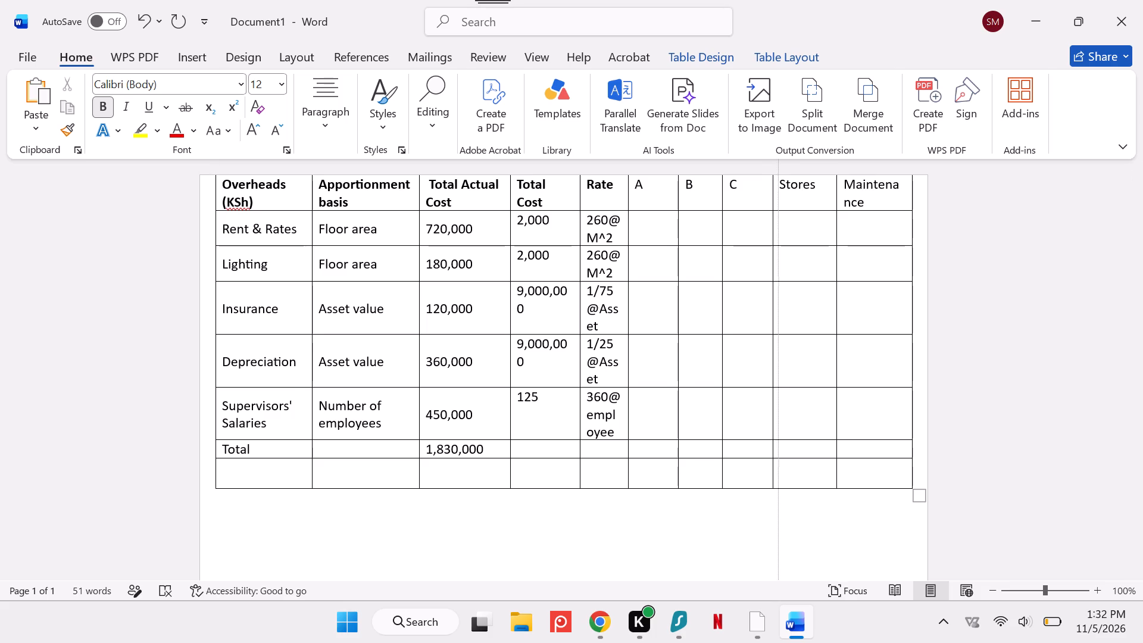
{"action": "left_click_drag", "start_coordinate": [779, 223], "coordinate": [779, 222]}
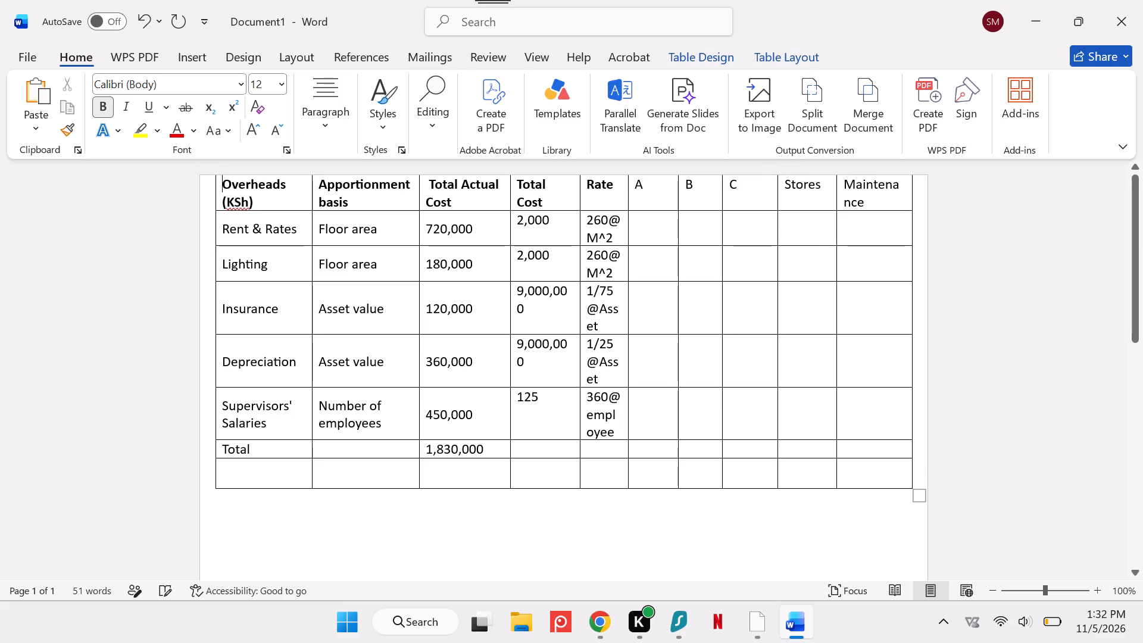
{"action": "left_click_drag", "start_coordinate": [722, 219], "coordinate": [729, 217]}
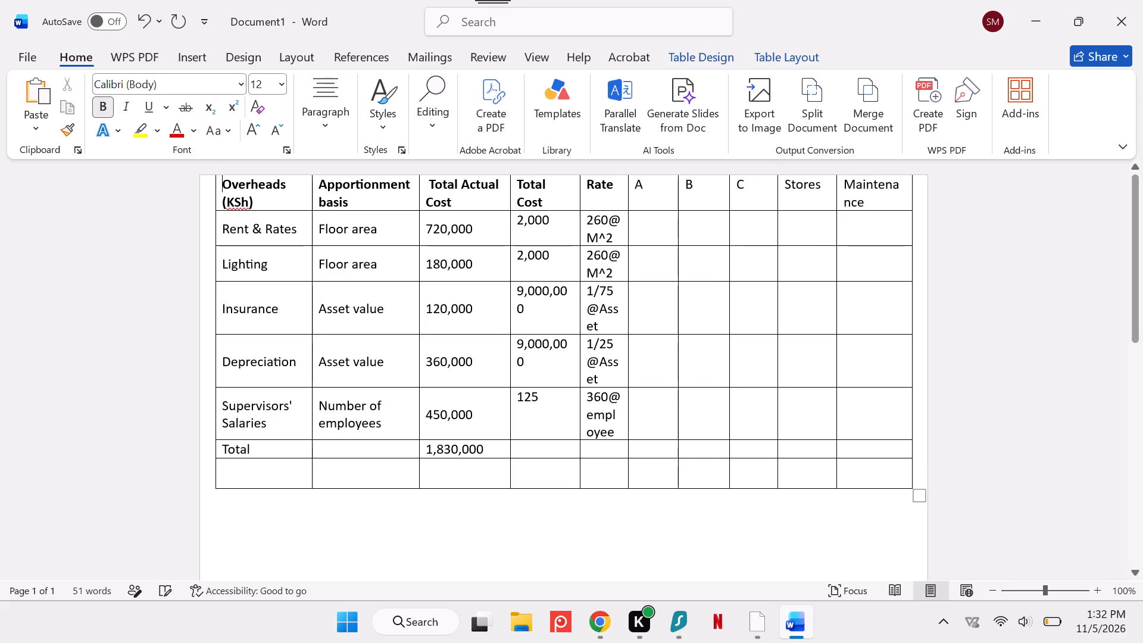
Narrow the Overheads and Apportionment basis columns, giving the freed width to the Total Actual Cost column.
{"action": "left_click_drag", "start_coordinate": [419, 210], "coordinate": [414, 211]}
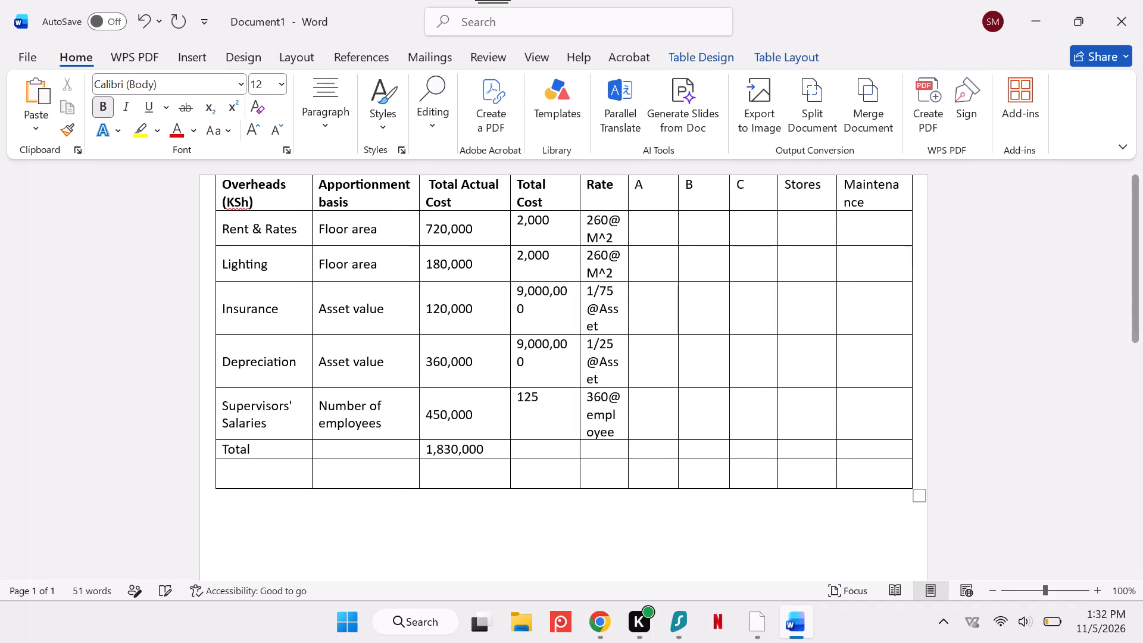
{"action": "left_click_drag", "start_coordinate": [414, 211], "coordinate": [409, 212]}
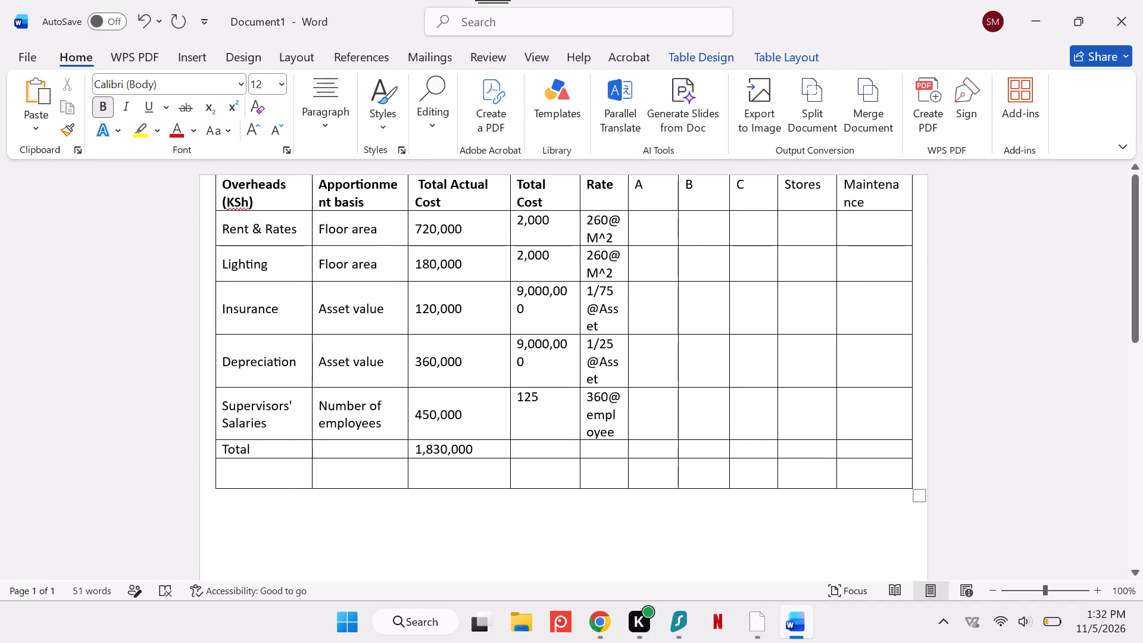
{"action": "left_click_drag", "start_coordinate": [311, 223], "coordinate": [302, 224]}
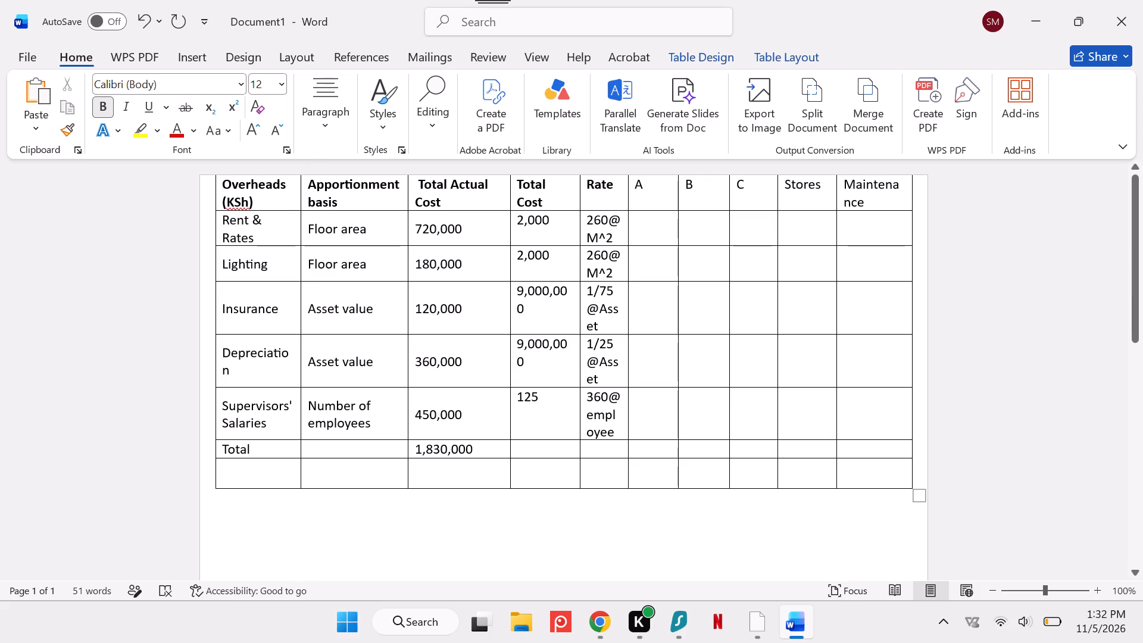
{"action": "left_click_drag", "start_coordinate": [408, 223], "coordinate": [397, 224]}
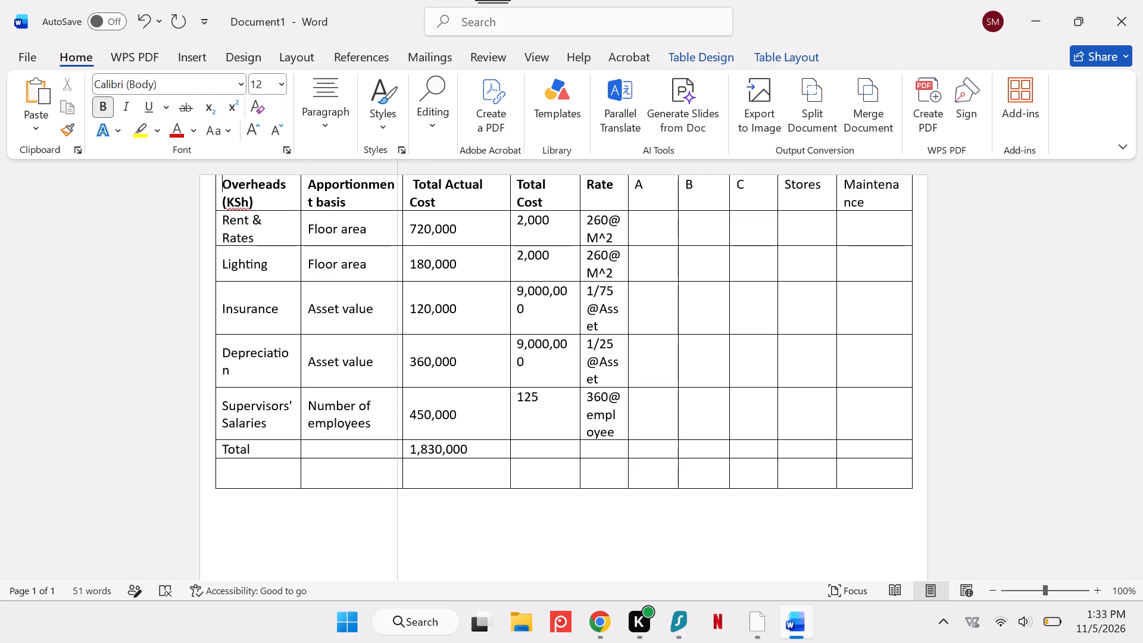
{"action": "left_click_drag", "start_coordinate": [397, 224], "coordinate": [402, 224]}
Narrow Total Actual Cost to fit its figures and shift the Total Cost and Rate columns left, widening column A.
{"action": "left_click_drag", "start_coordinate": [508, 227], "coordinate": [479, 230]}
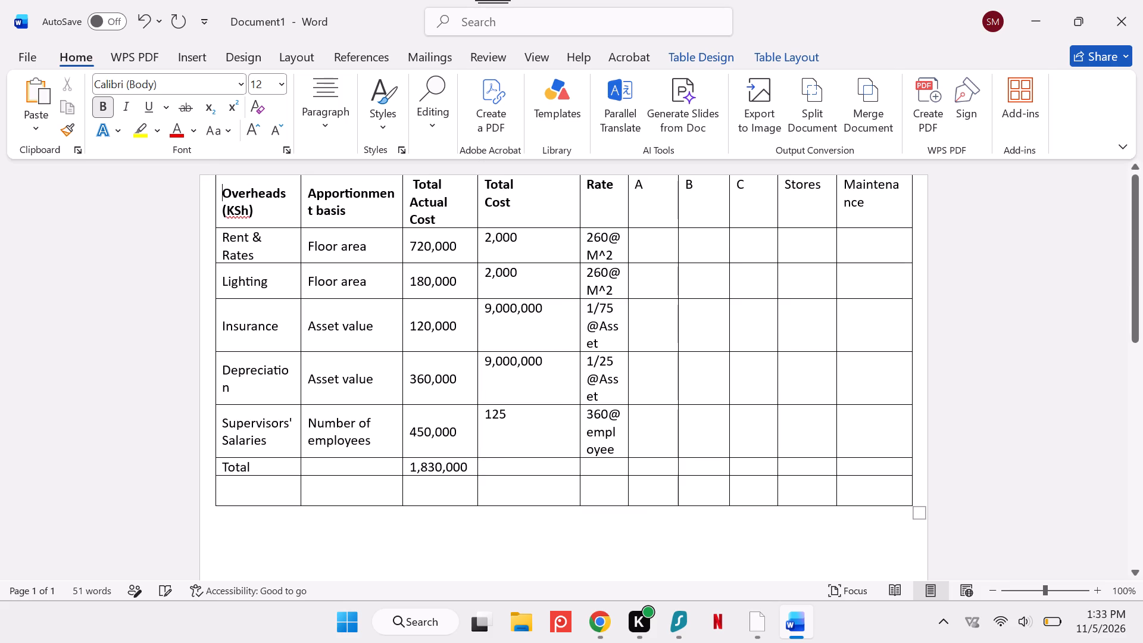
{"action": "left_click_drag", "start_coordinate": [579, 223], "coordinate": [551, 230]}
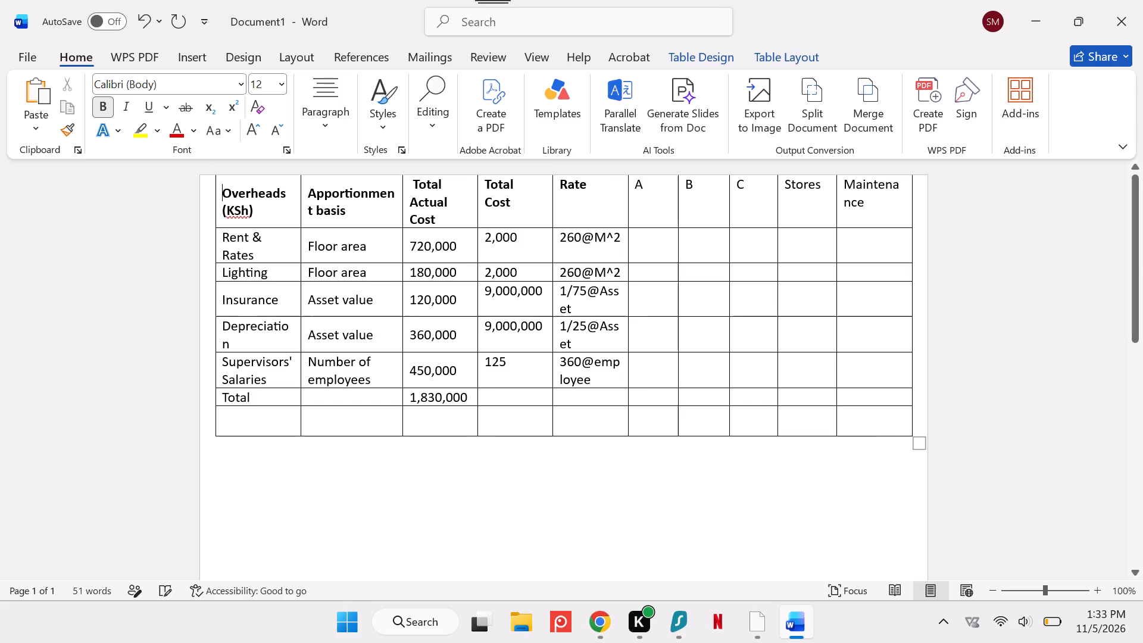
{"action": "left_click_drag", "start_coordinate": [627, 223], "coordinate": [616, 226]}
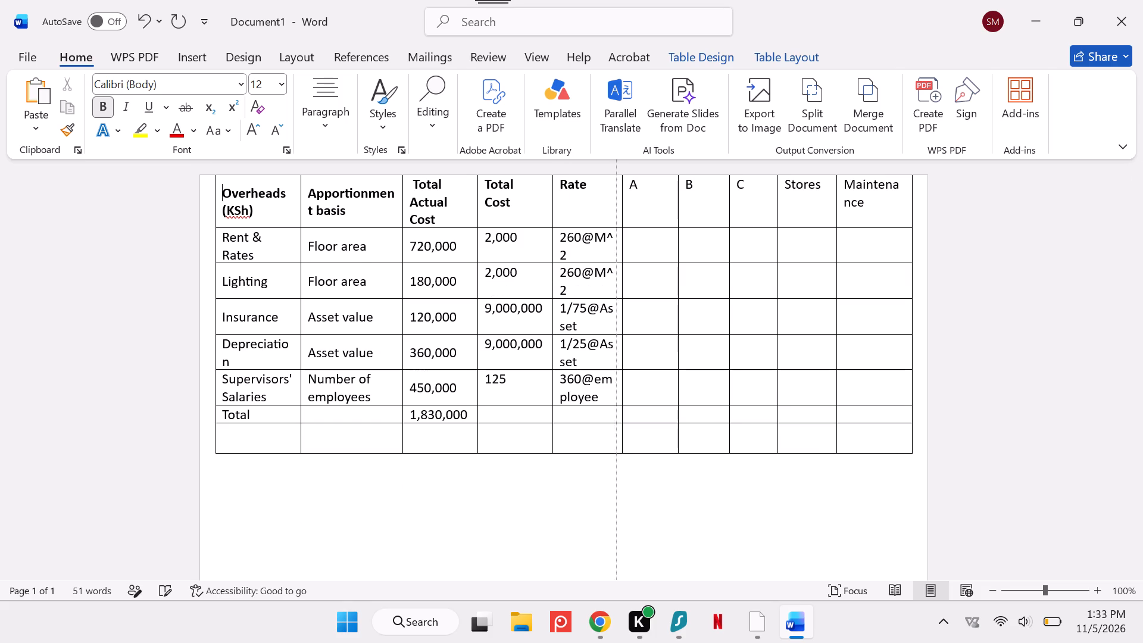
{"action": "left_click_drag", "start_coordinate": [616, 226], "coordinate": [616, 226]}
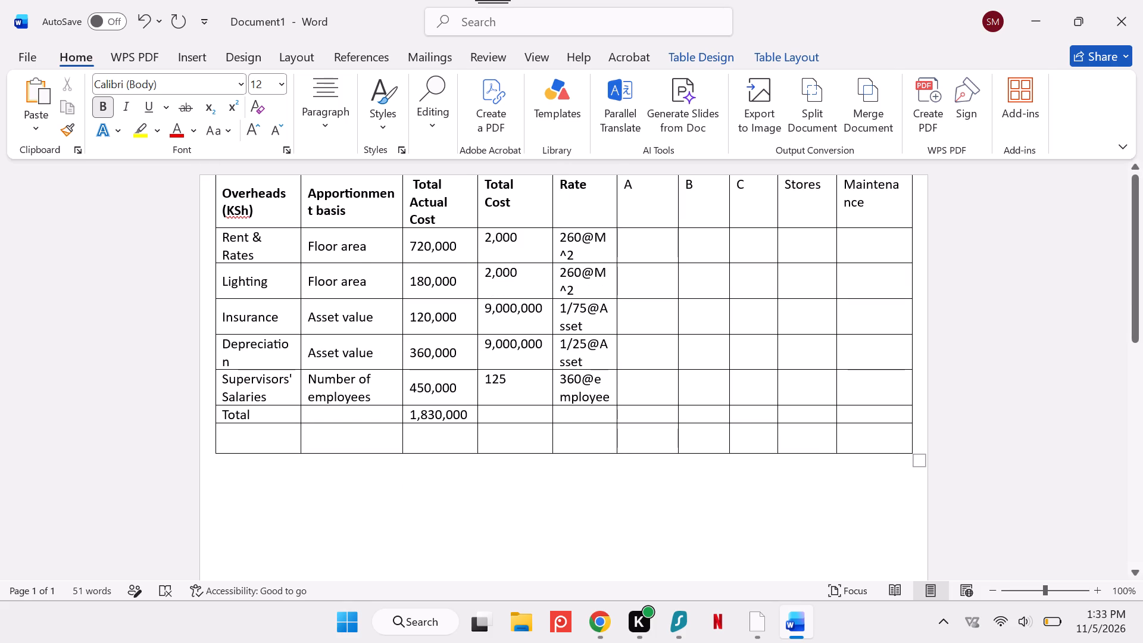
{"action": "left_click", "coordinate": [616, 273]}
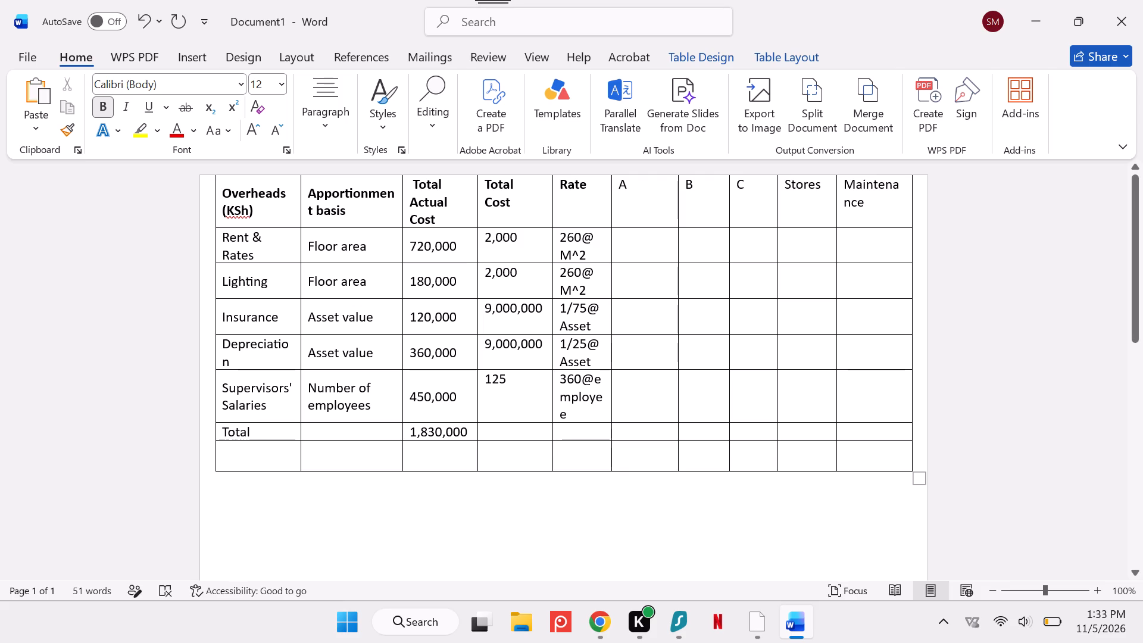
Reduce the height of the empty last row below Total to about one text line.
{"action": "left_click_drag", "start_coordinate": [704, 470], "coordinate": [703, 489]}
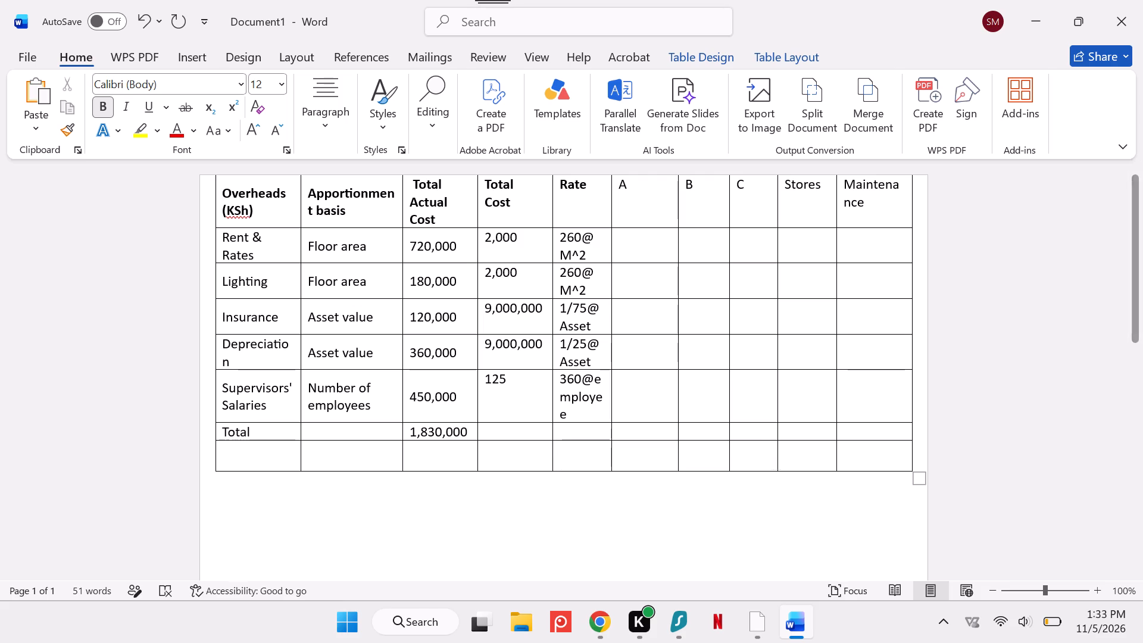
{"action": "left_click_drag", "start_coordinate": [703, 489], "coordinate": [700, 452]}
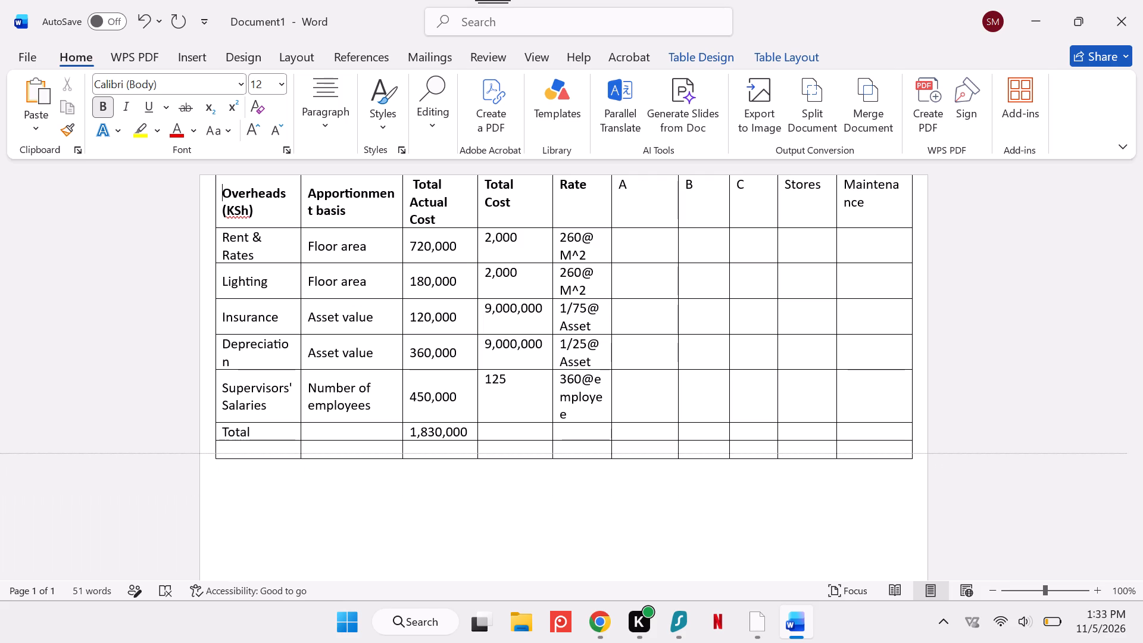
{"action": "left_click_drag", "start_coordinate": [700, 452], "coordinate": [685, 443]}
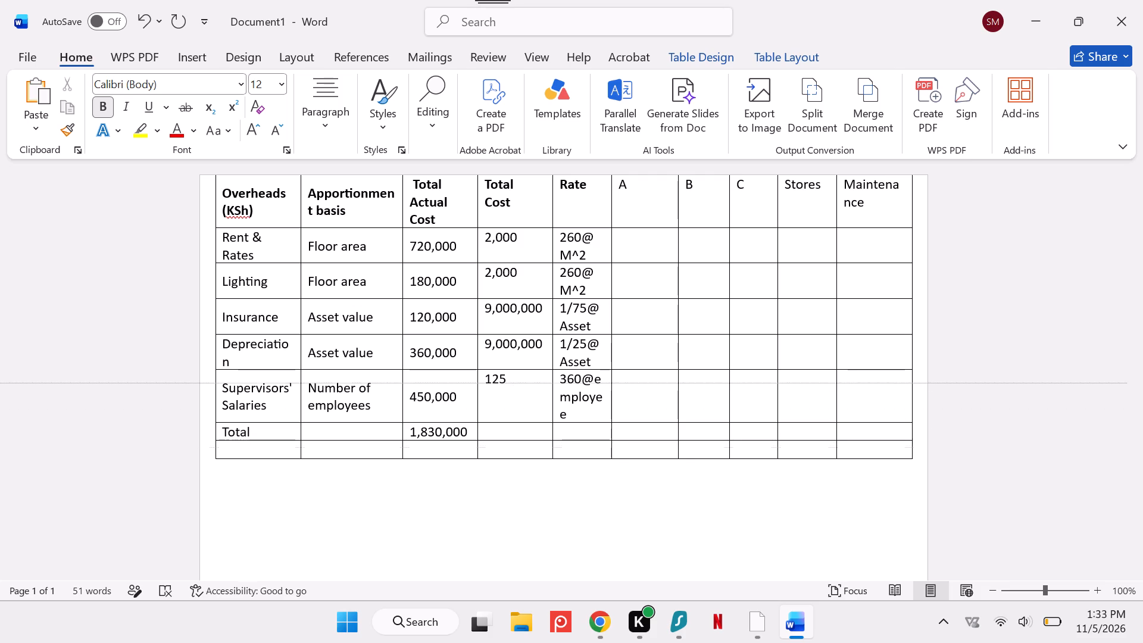
{"action": "left_click_drag", "start_coordinate": [685, 443], "coordinate": [682, 455]}
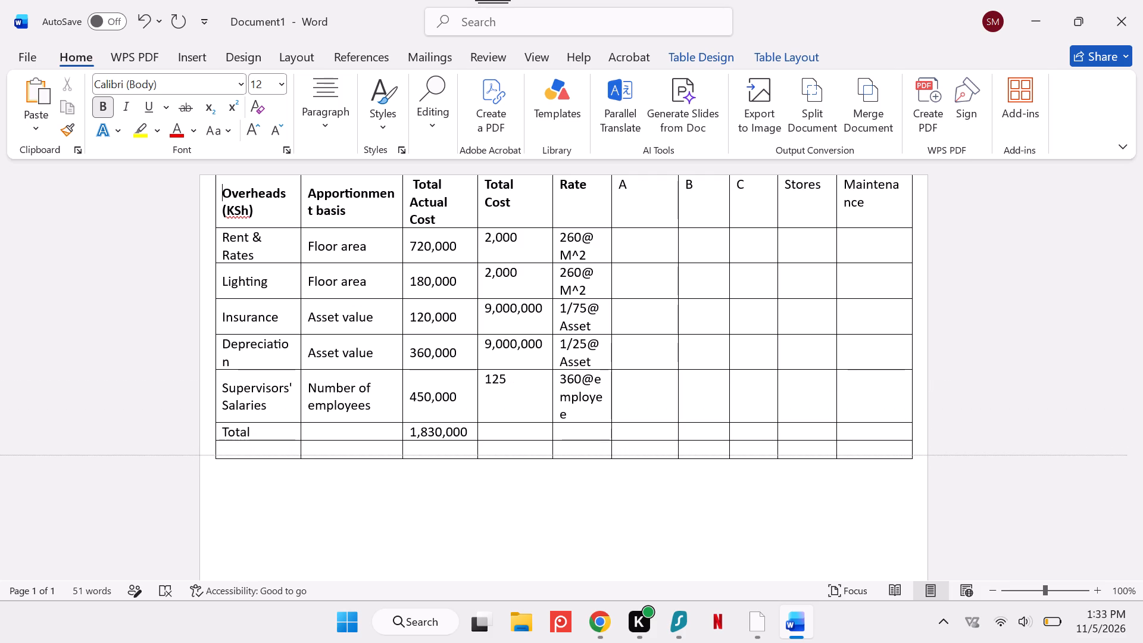
{"action": "left_click_drag", "start_coordinate": [682, 455], "coordinate": [682, 457]}
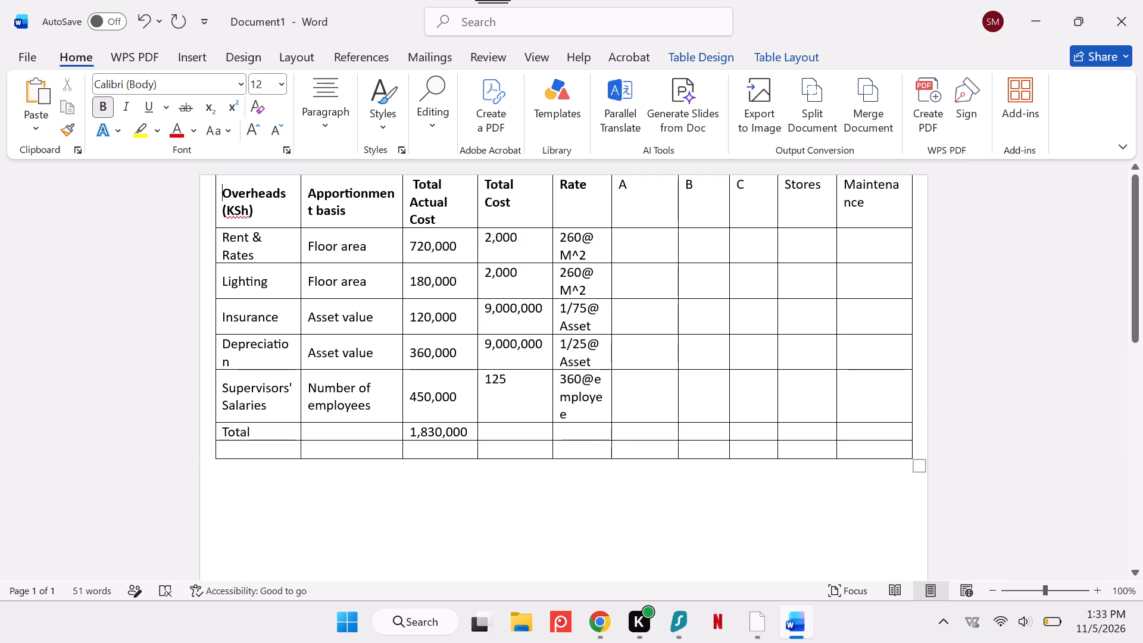
Narrow columns A and Maintenance slightly by shifting borders, giving the freed width to columns C and Stores.
{"action": "left_click_drag", "start_coordinate": [678, 248], "coordinate": [673, 250]}
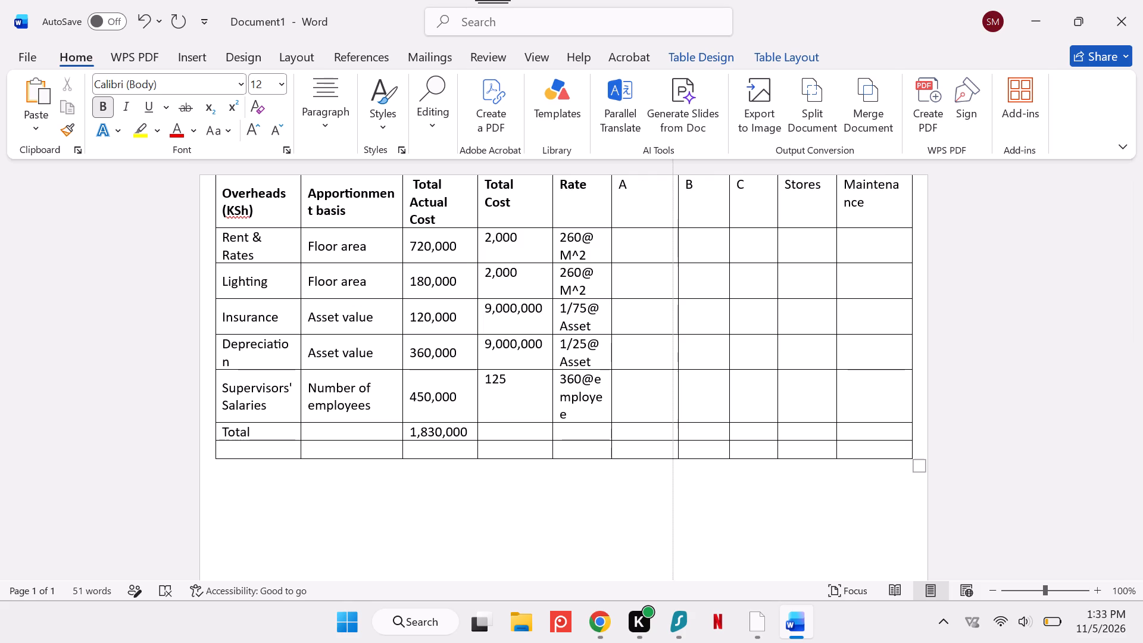
{"action": "left_click_drag", "start_coordinate": [673, 250], "coordinate": [672, 250]}
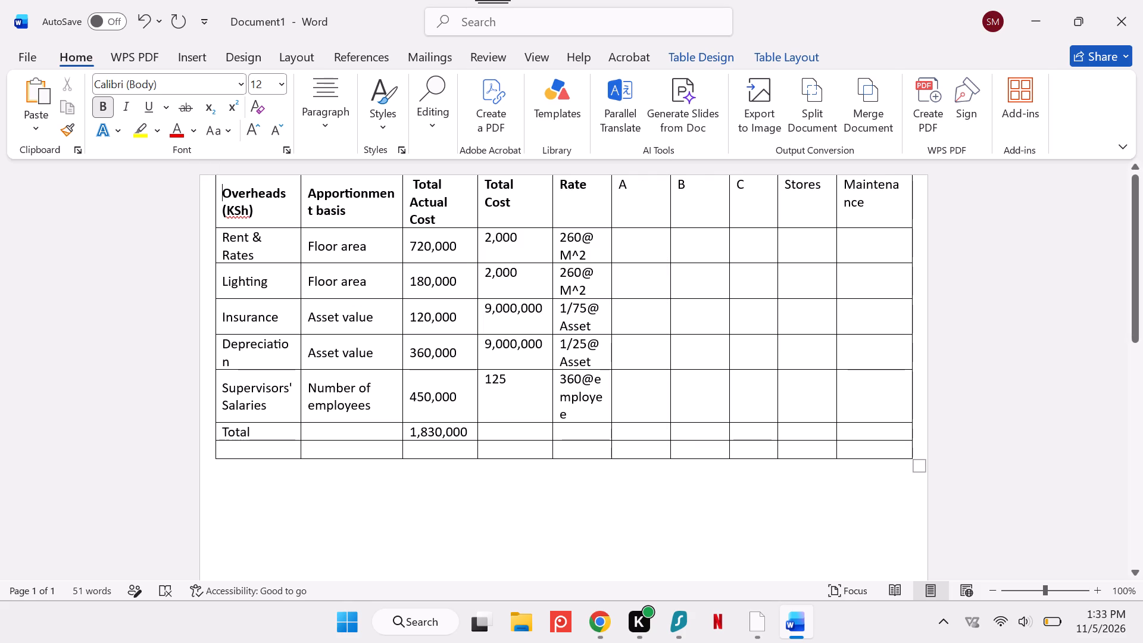
{"action": "left_click_drag", "start_coordinate": [729, 246], "coordinate": [723, 246]}
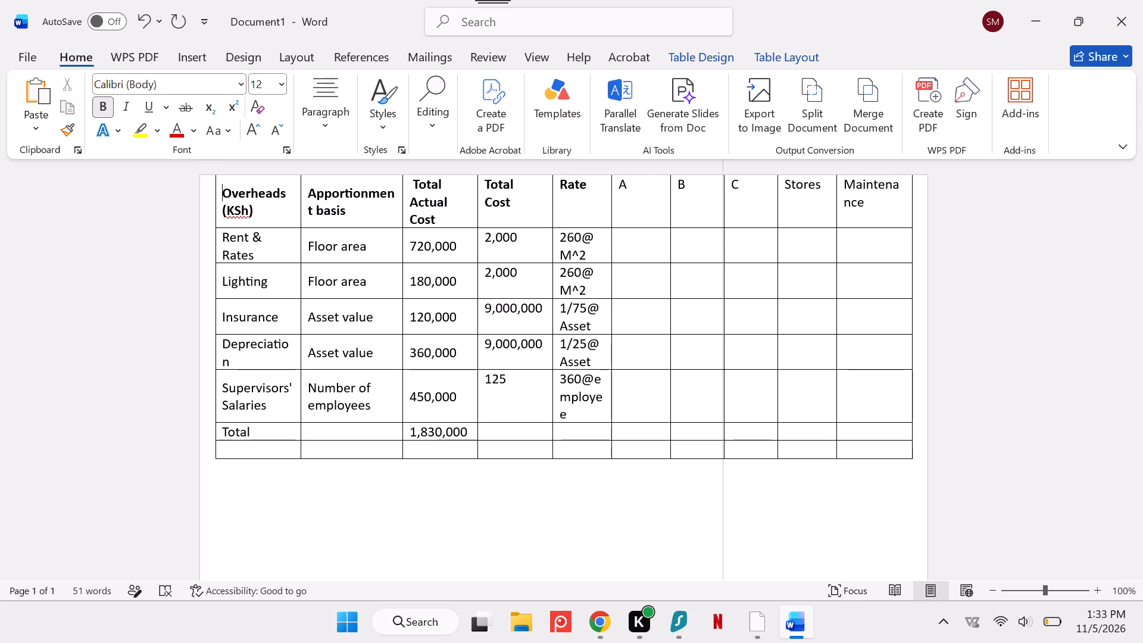
{"action": "left_click_drag", "start_coordinate": [723, 246], "coordinate": [723, 247]}
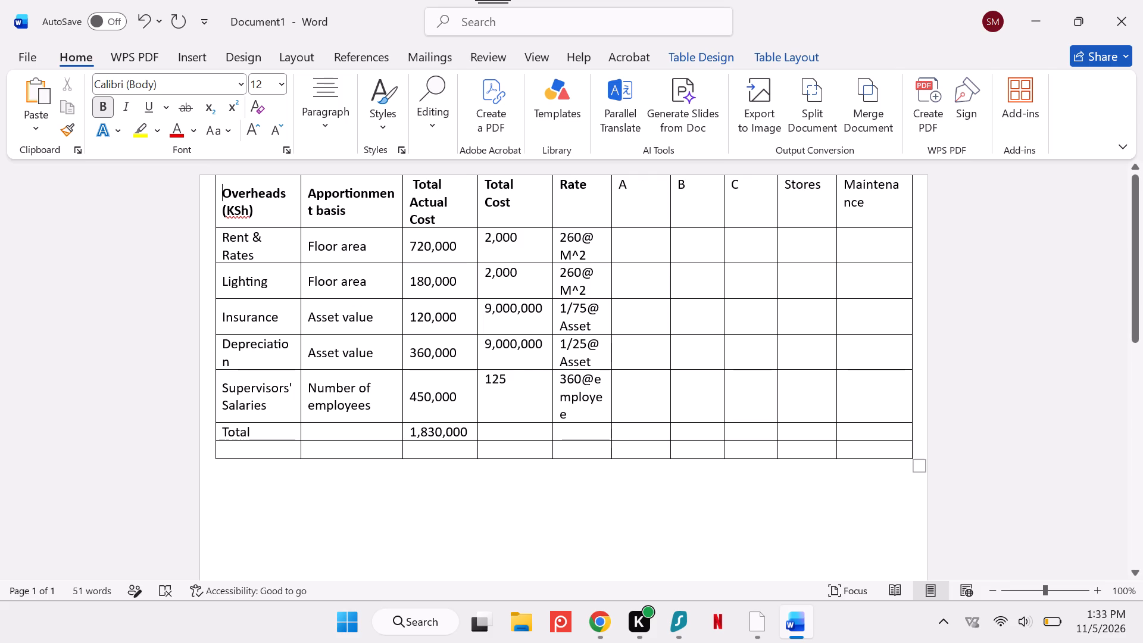
{"action": "left_click", "coordinate": [836, 241]}
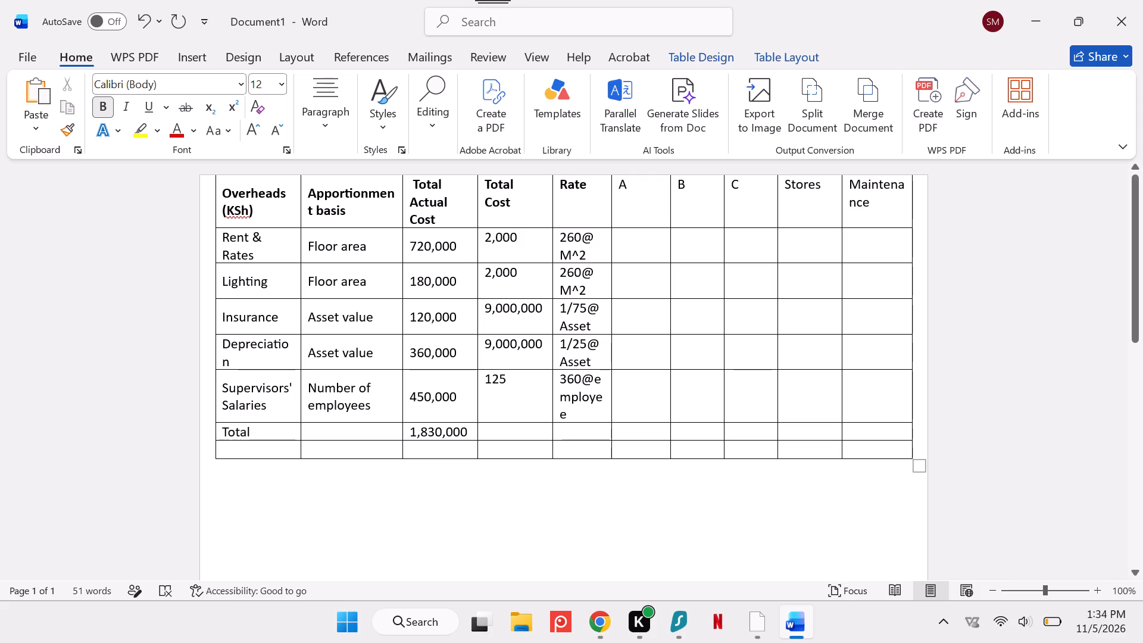
{"action": "left_click_drag", "start_coordinate": [777, 257], "coordinate": [782, 257]}
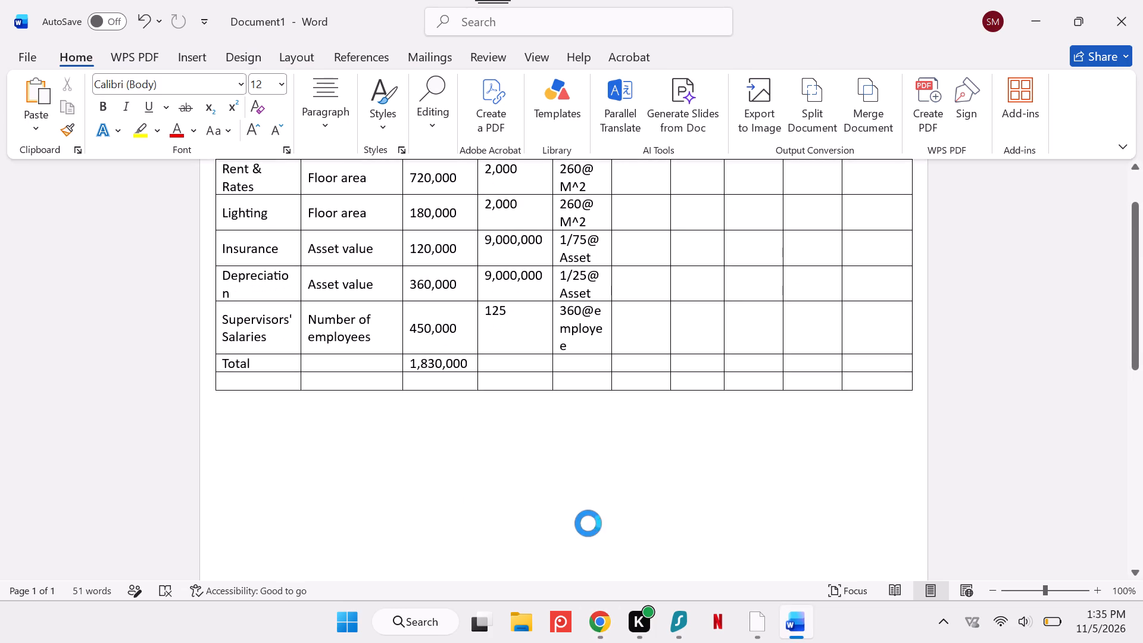
Look through the pasted department headings and apportioned figures below the table.
{"action": "scroll", "coordinate": [588, 523], "scroll_direction": "up", "scroll_amount": 1}
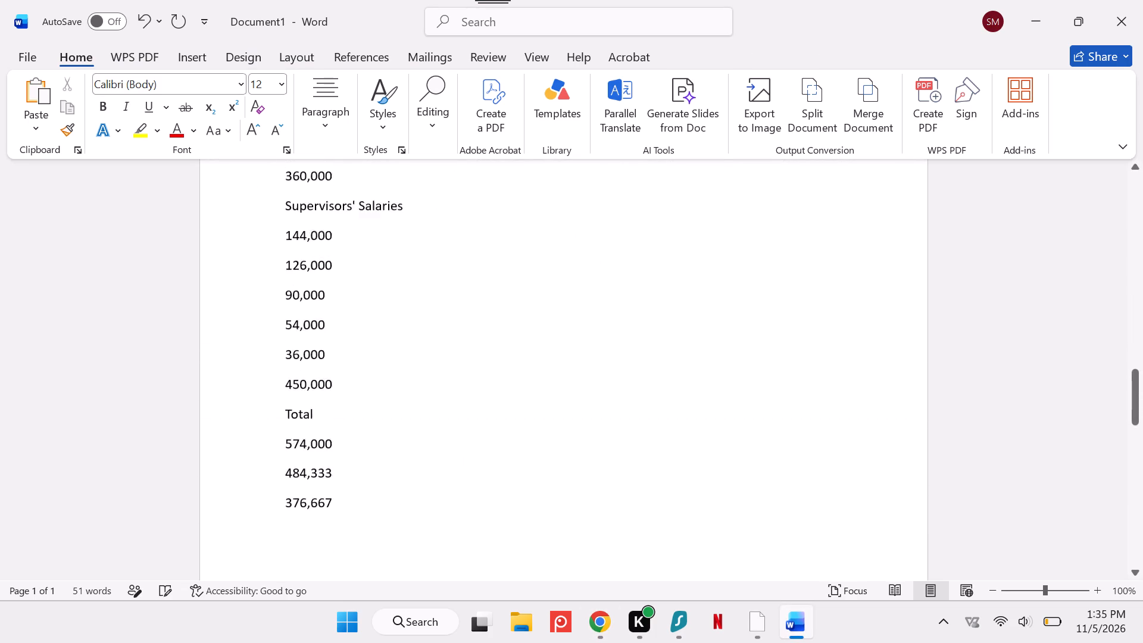
{"action": "scroll", "coordinate": [588, 523], "scroll_direction": "up", "scroll_amount": 2}
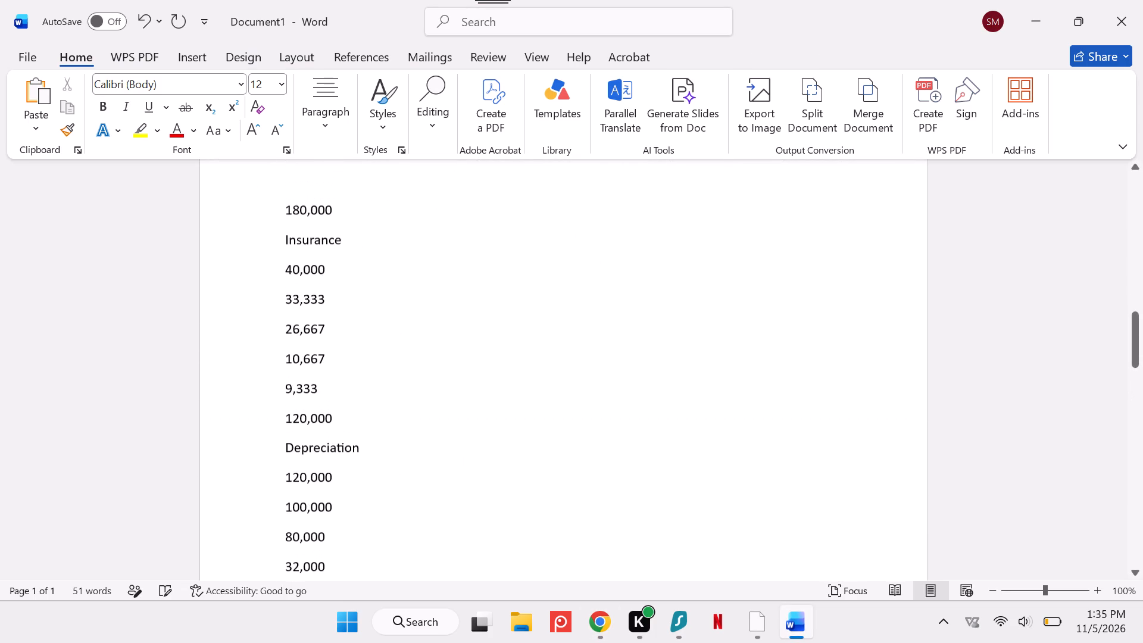
{"action": "scroll", "coordinate": [588, 523], "scroll_direction": "up", "scroll_amount": 2}
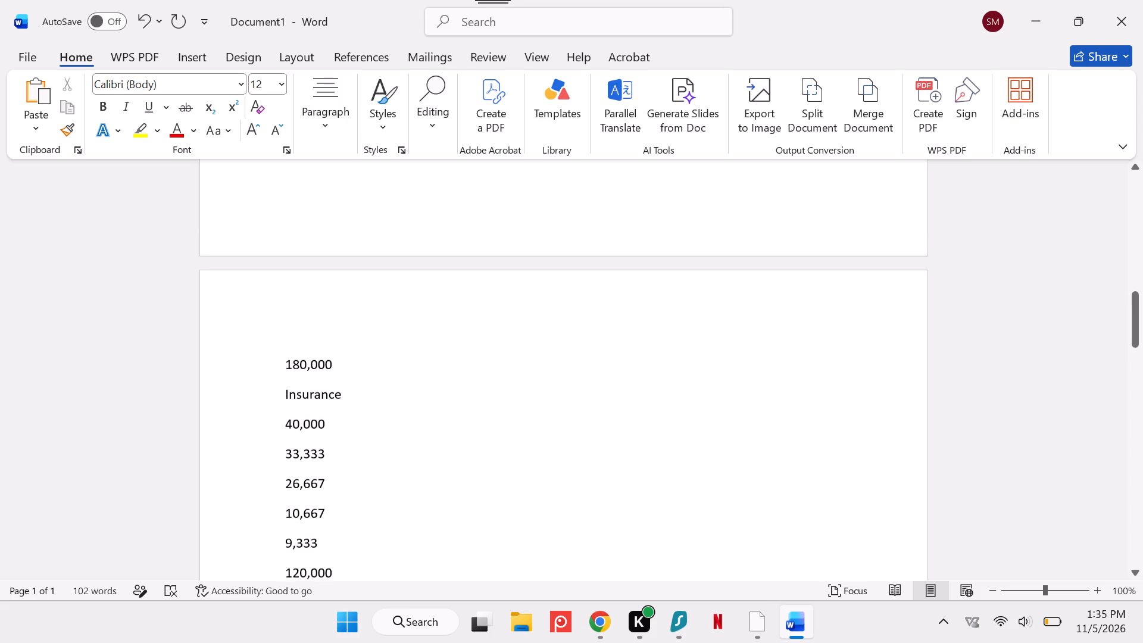
{"action": "scroll", "coordinate": [588, 523], "scroll_direction": "up", "scroll_amount": 1}
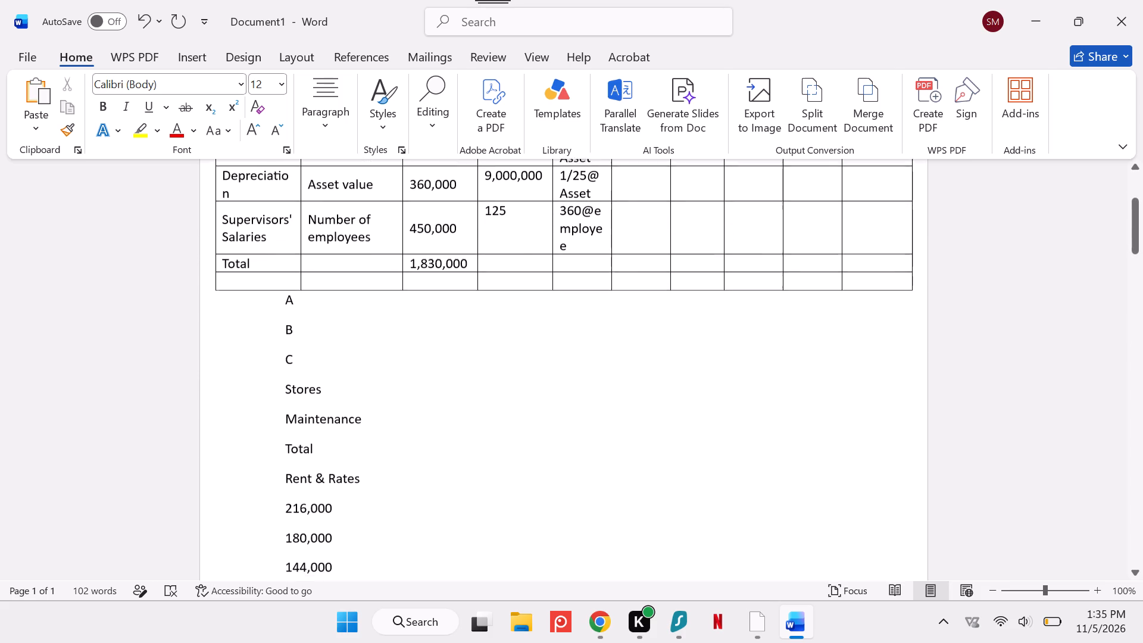
{"action": "scroll", "coordinate": [588, 523], "scroll_direction": "down", "scroll_amount": 1}
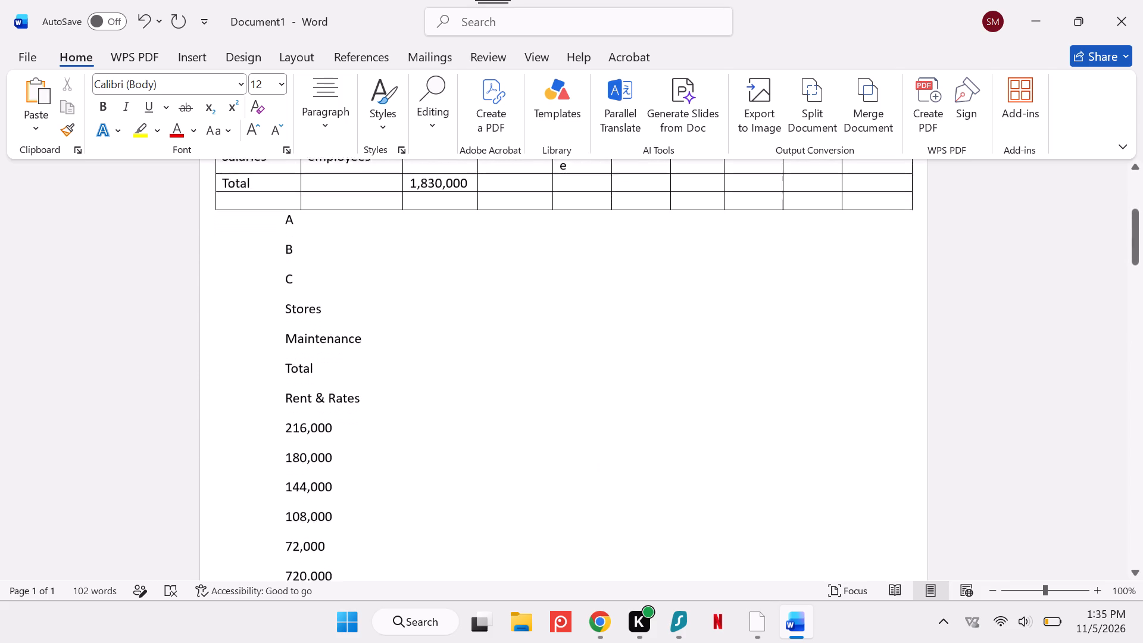
{"action": "scroll", "coordinate": [588, 523], "scroll_direction": "down", "scroll_amount": 1}
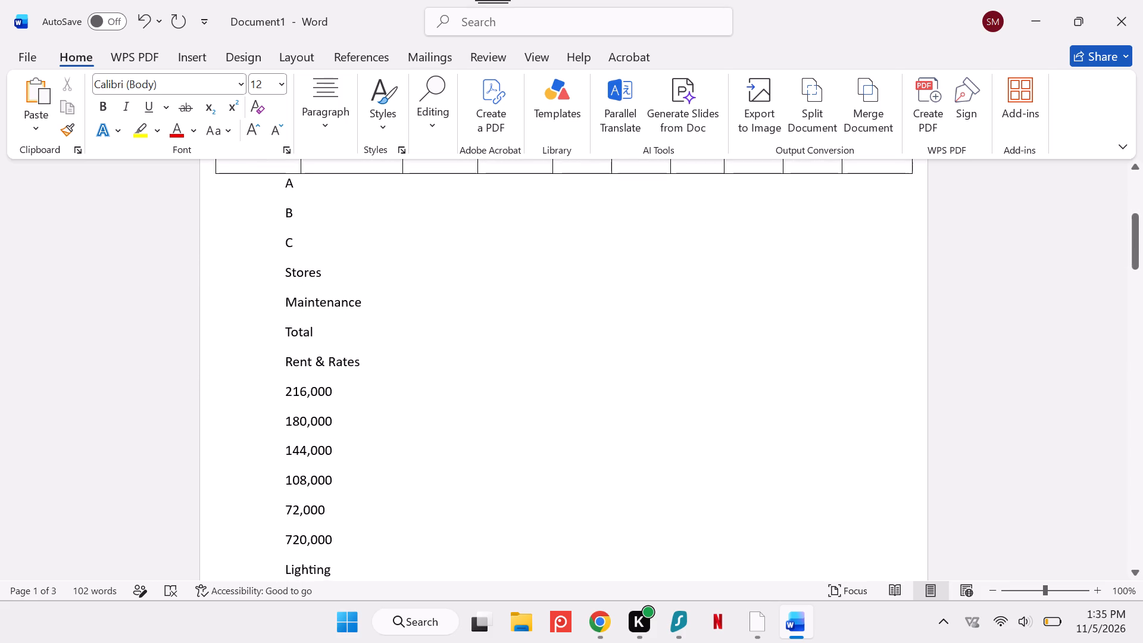
{"action": "scroll", "coordinate": [588, 523], "scroll_direction": "down", "scroll_amount": 1}
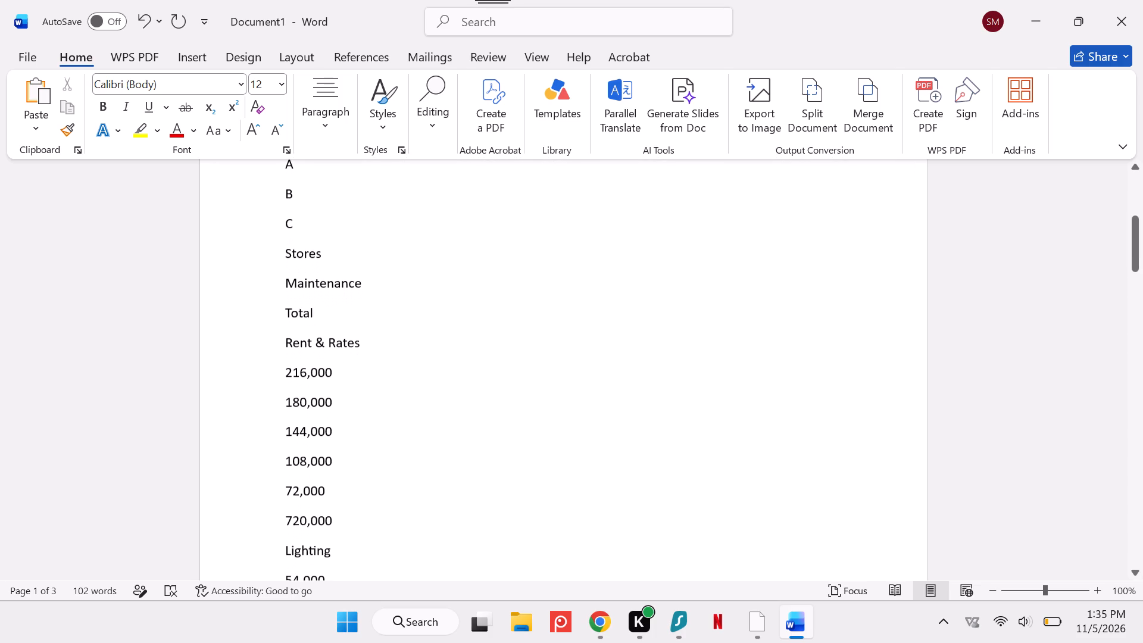
{"action": "scroll", "coordinate": [588, 523], "scroll_direction": "down", "scroll_amount": 3}
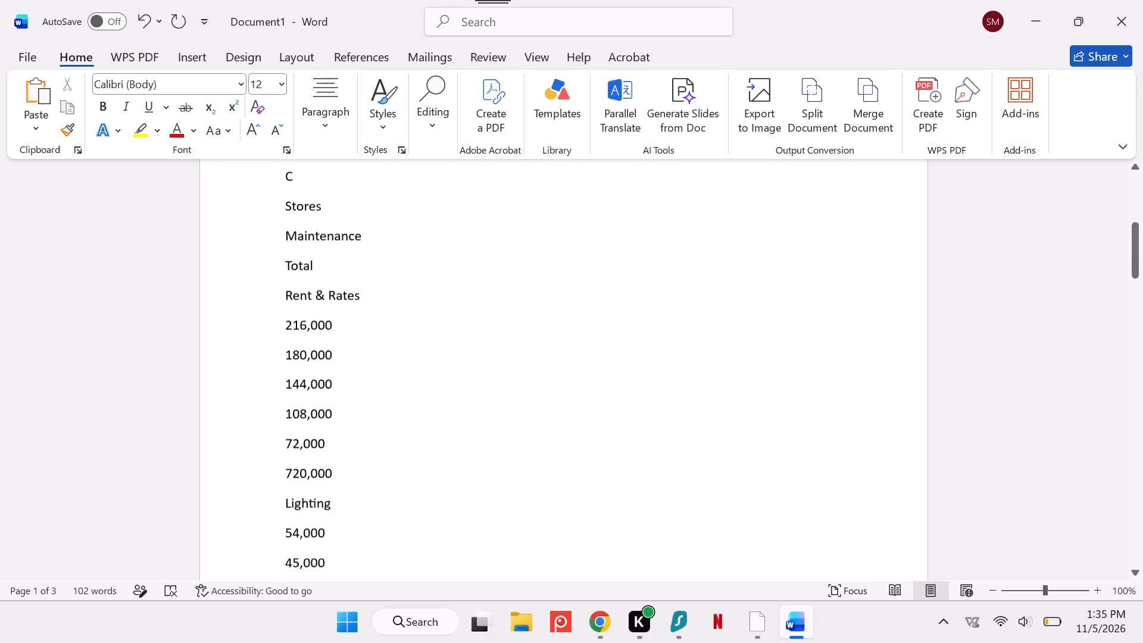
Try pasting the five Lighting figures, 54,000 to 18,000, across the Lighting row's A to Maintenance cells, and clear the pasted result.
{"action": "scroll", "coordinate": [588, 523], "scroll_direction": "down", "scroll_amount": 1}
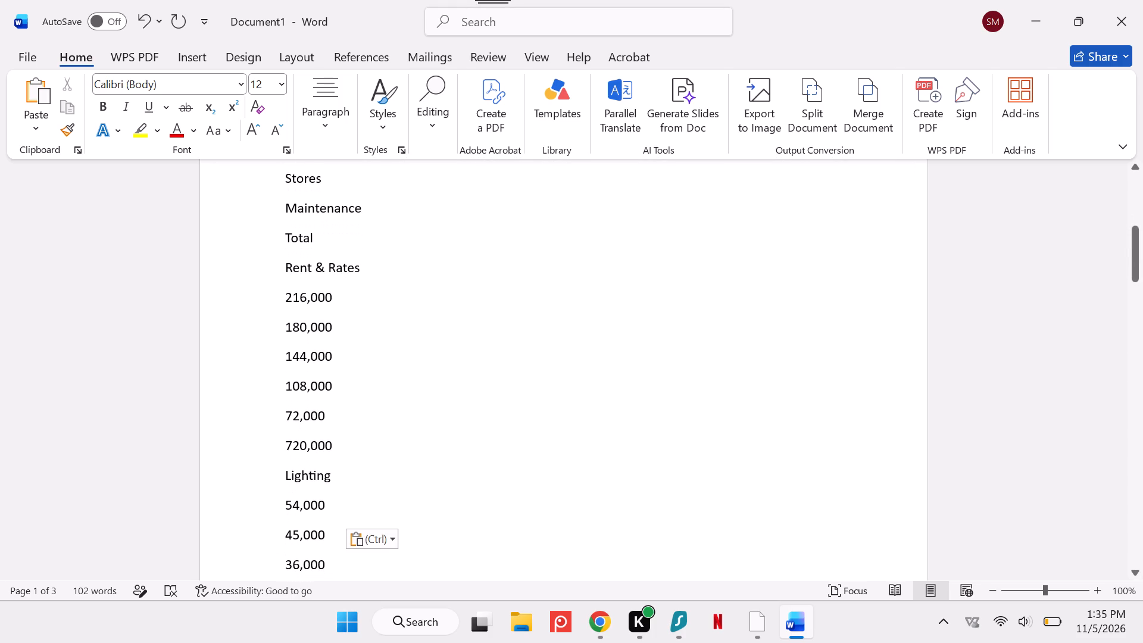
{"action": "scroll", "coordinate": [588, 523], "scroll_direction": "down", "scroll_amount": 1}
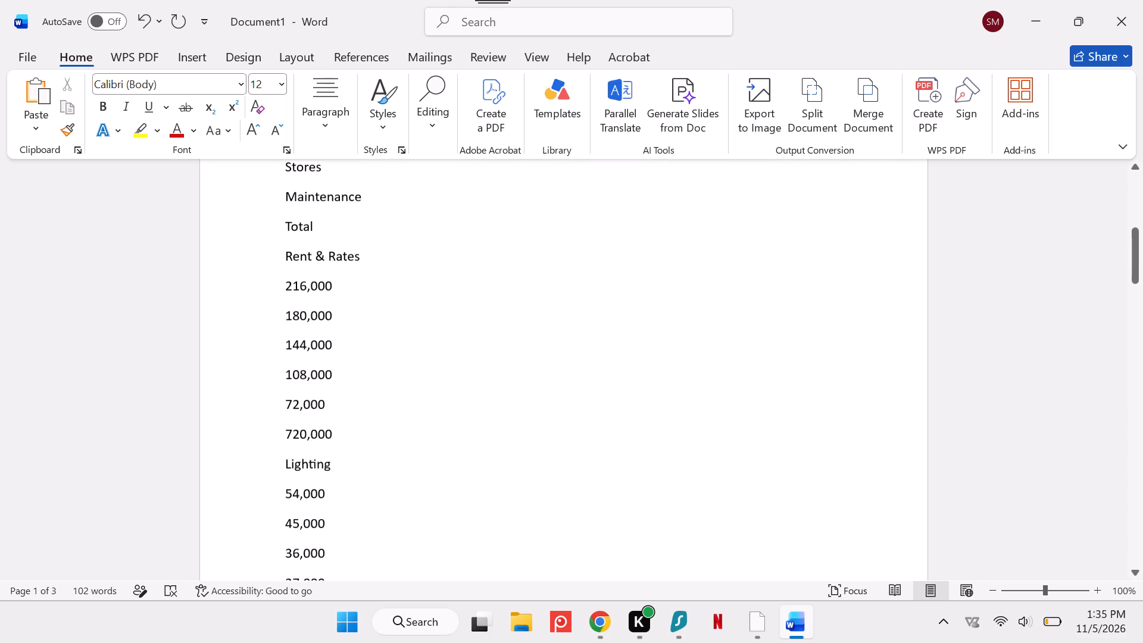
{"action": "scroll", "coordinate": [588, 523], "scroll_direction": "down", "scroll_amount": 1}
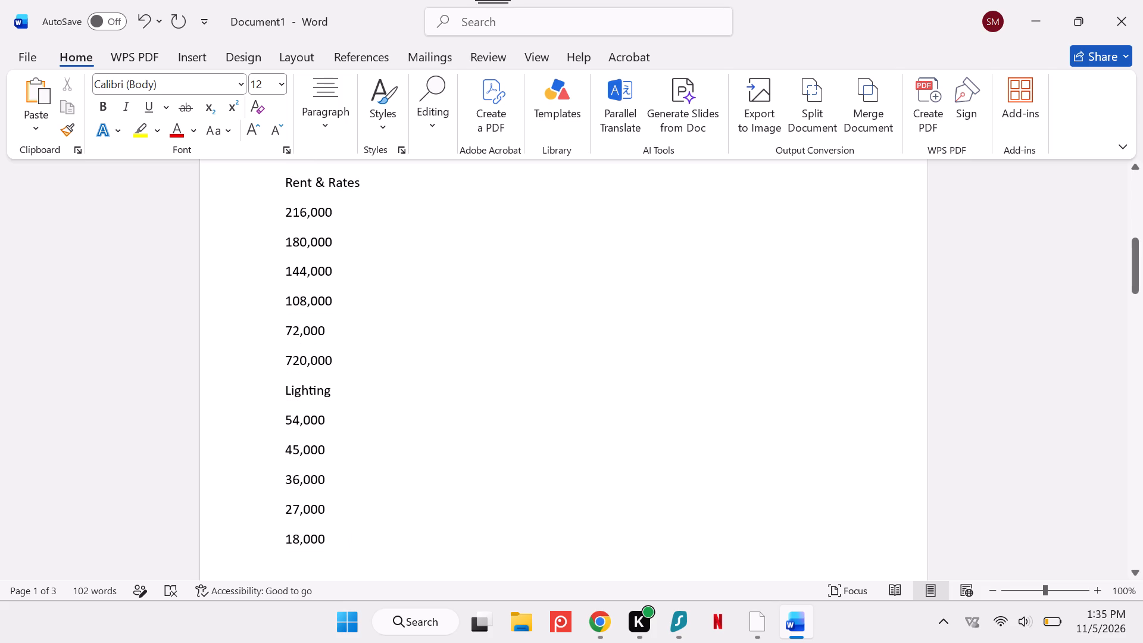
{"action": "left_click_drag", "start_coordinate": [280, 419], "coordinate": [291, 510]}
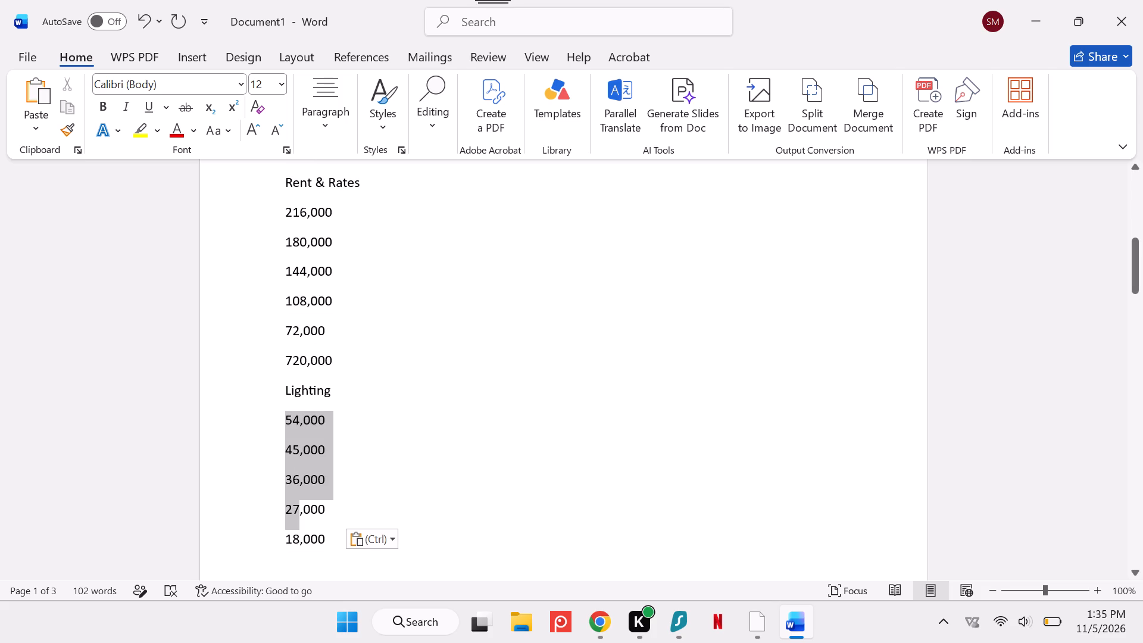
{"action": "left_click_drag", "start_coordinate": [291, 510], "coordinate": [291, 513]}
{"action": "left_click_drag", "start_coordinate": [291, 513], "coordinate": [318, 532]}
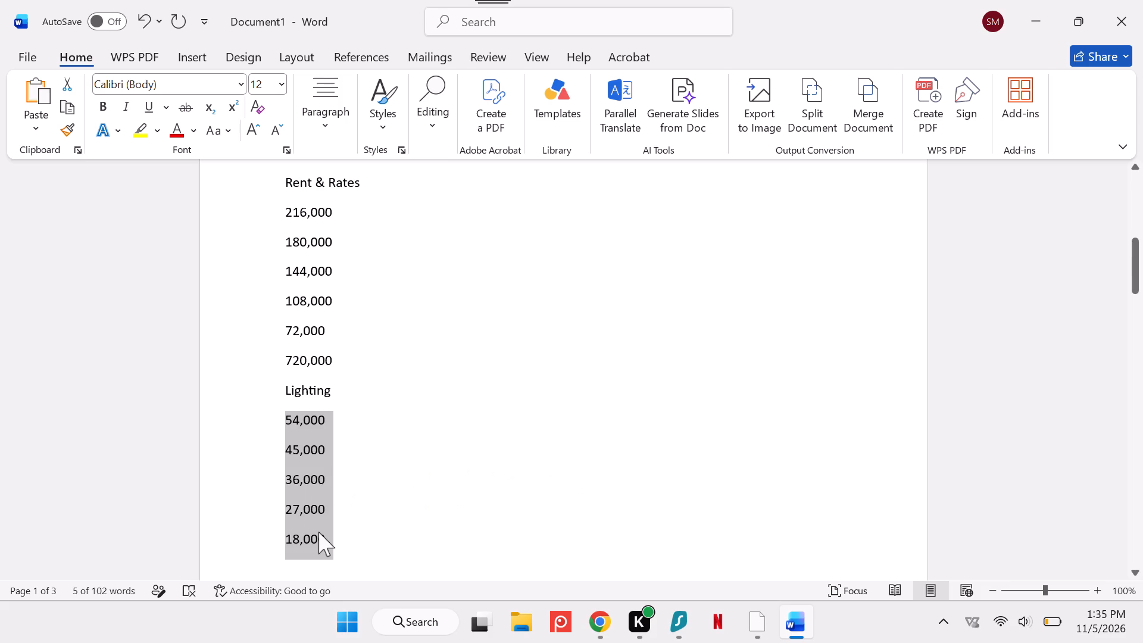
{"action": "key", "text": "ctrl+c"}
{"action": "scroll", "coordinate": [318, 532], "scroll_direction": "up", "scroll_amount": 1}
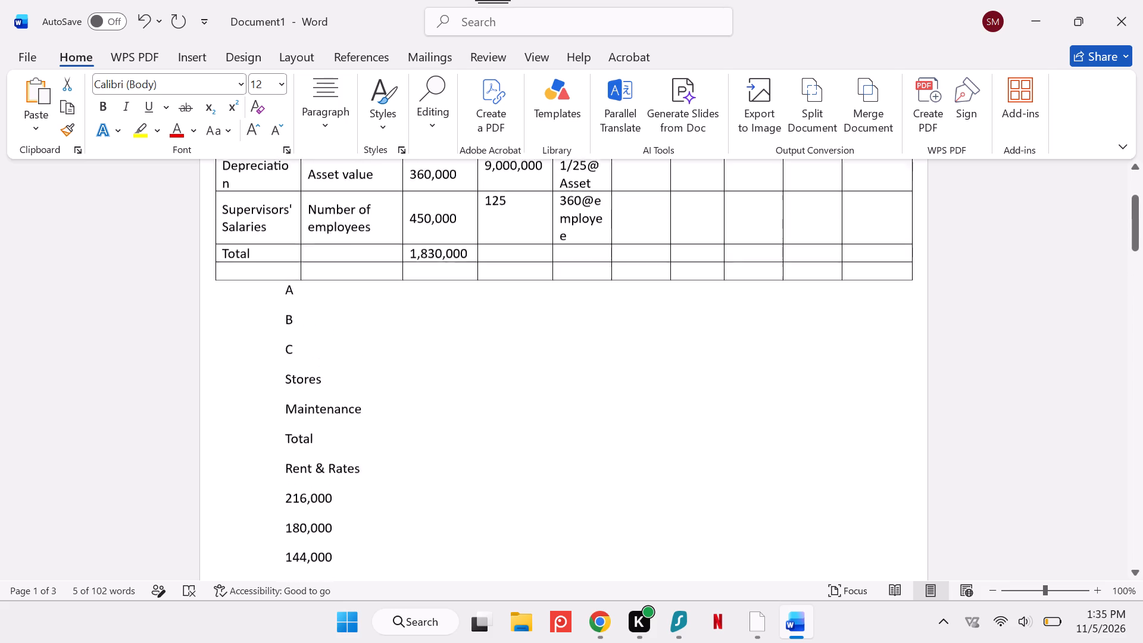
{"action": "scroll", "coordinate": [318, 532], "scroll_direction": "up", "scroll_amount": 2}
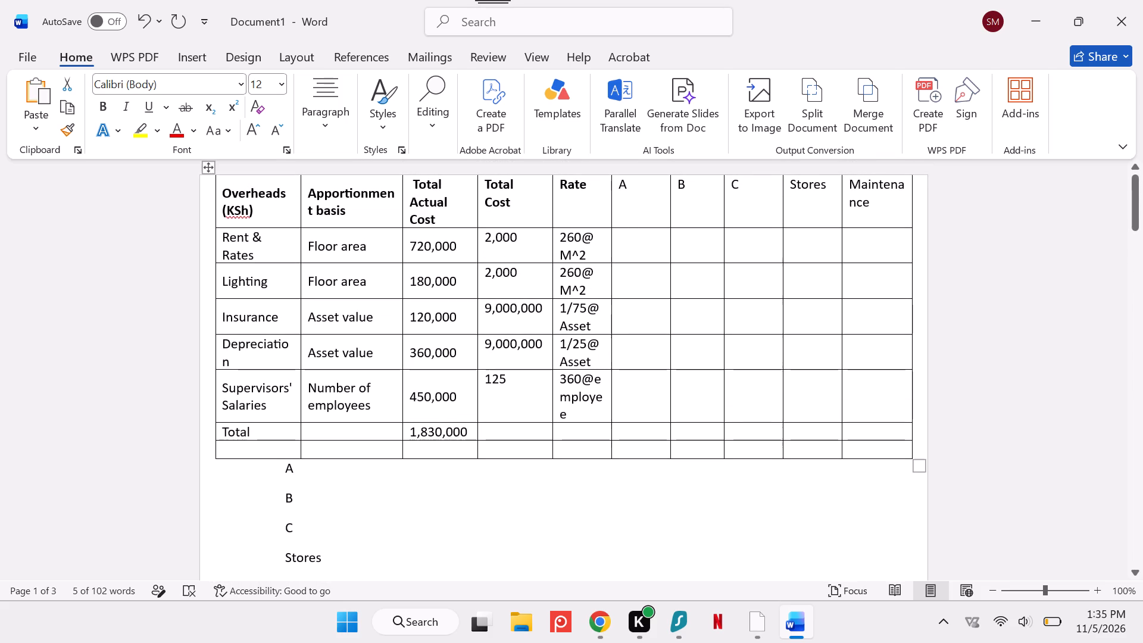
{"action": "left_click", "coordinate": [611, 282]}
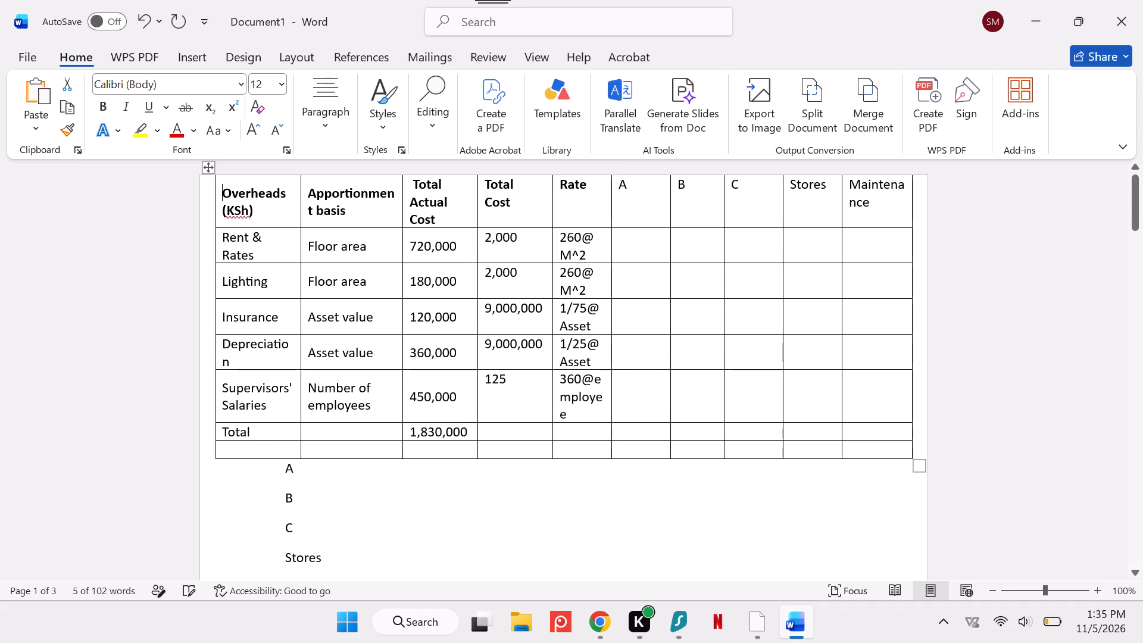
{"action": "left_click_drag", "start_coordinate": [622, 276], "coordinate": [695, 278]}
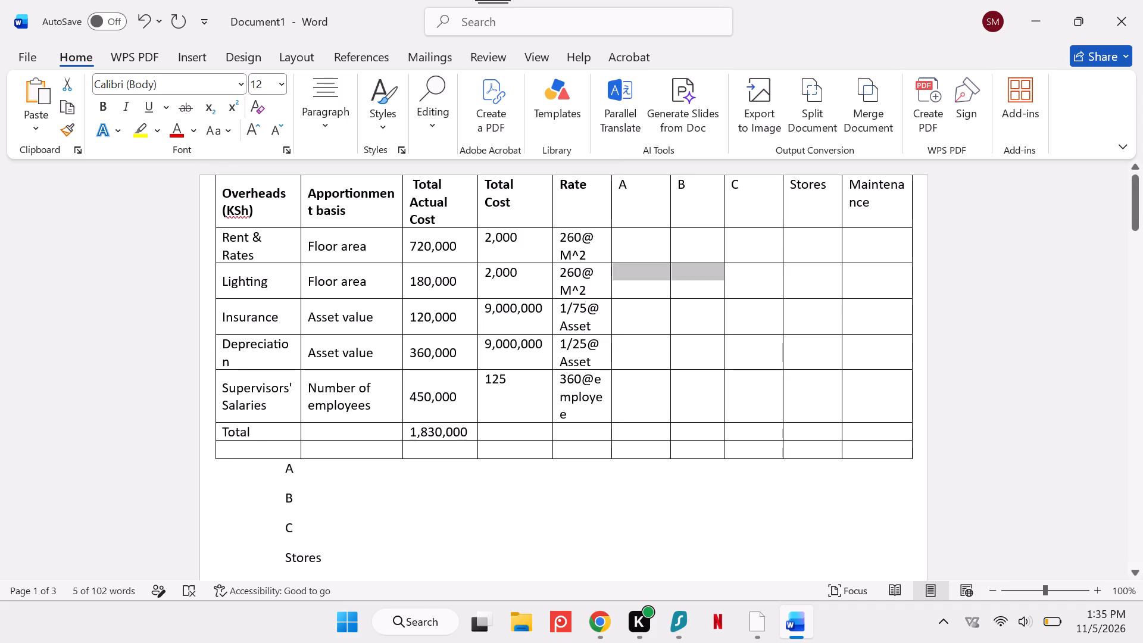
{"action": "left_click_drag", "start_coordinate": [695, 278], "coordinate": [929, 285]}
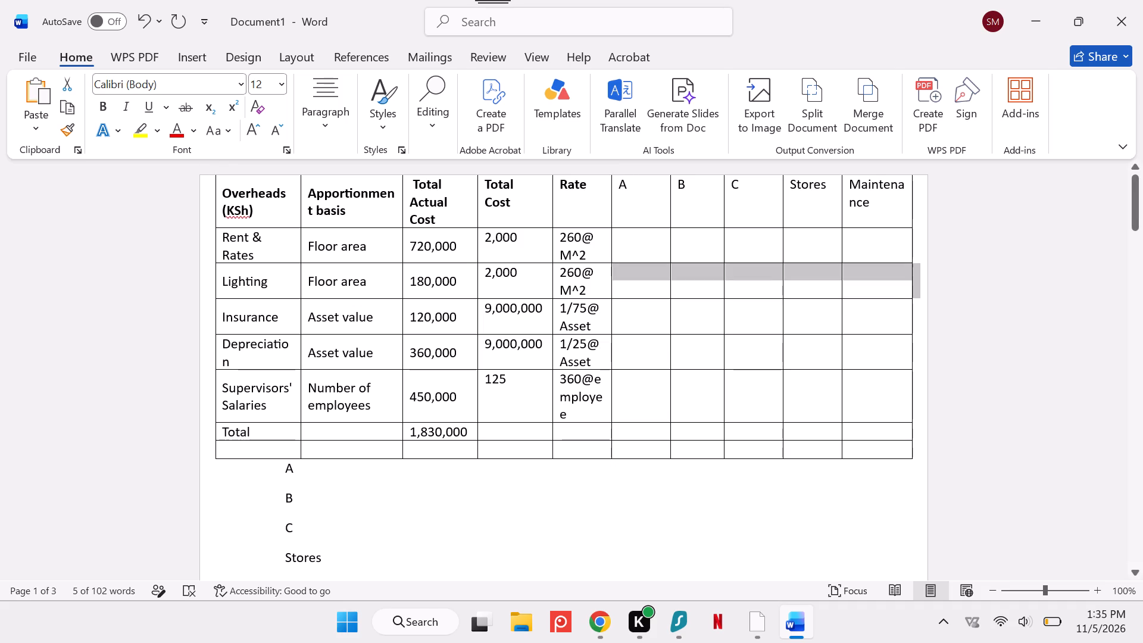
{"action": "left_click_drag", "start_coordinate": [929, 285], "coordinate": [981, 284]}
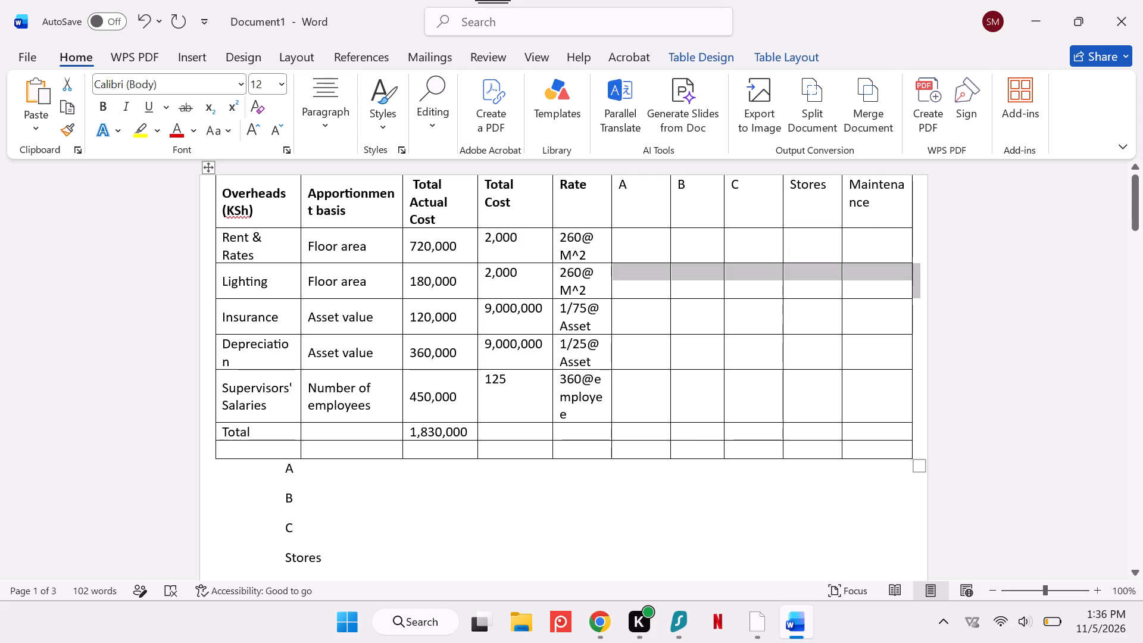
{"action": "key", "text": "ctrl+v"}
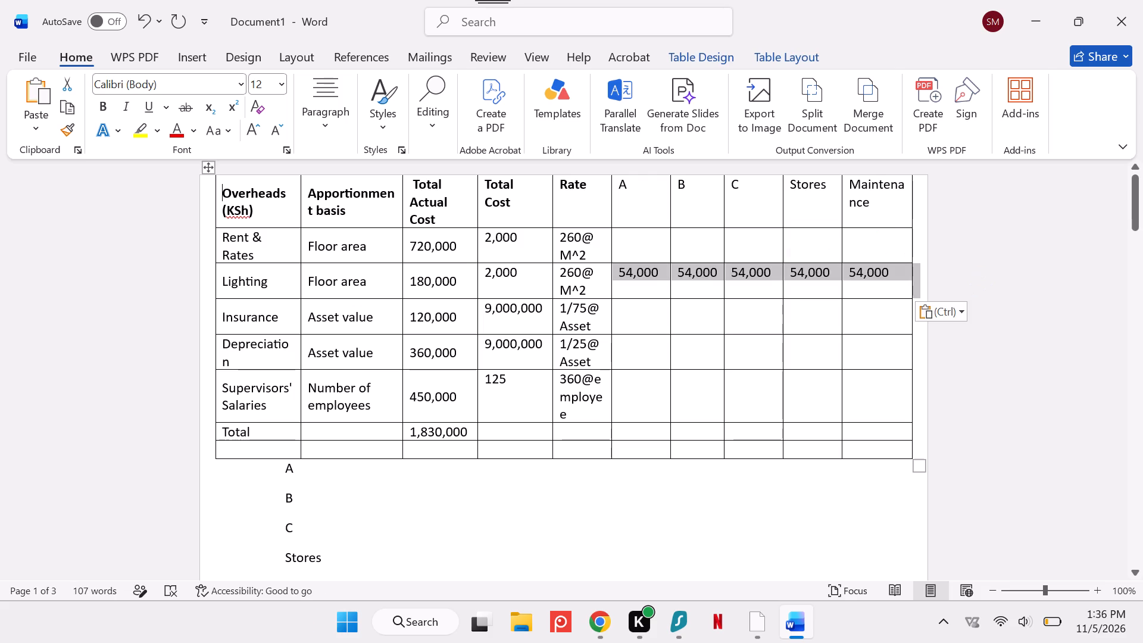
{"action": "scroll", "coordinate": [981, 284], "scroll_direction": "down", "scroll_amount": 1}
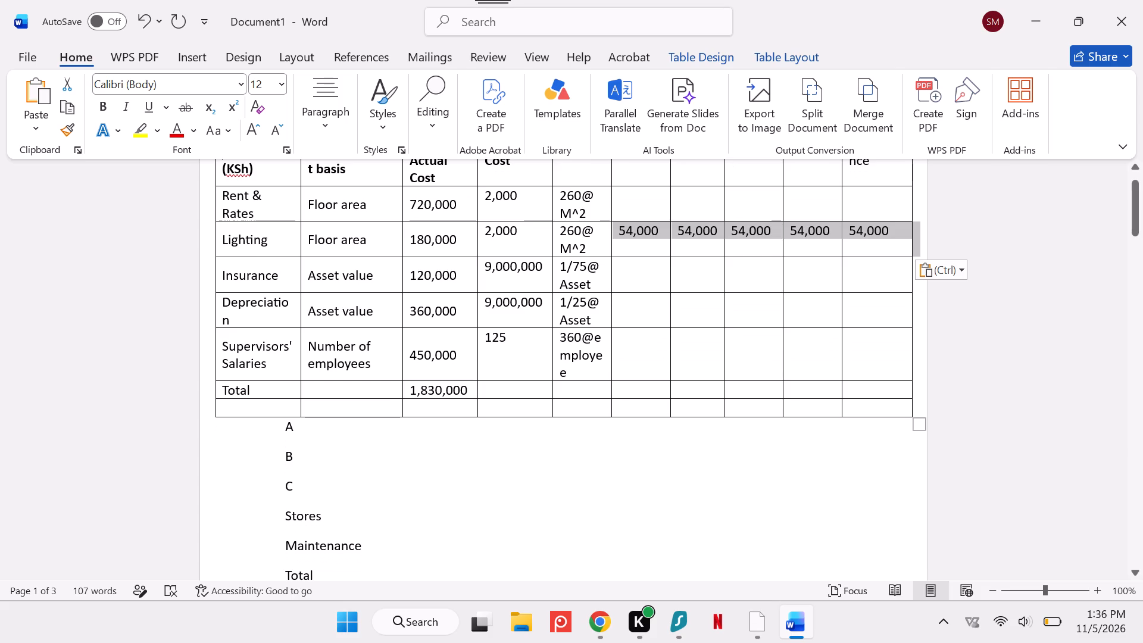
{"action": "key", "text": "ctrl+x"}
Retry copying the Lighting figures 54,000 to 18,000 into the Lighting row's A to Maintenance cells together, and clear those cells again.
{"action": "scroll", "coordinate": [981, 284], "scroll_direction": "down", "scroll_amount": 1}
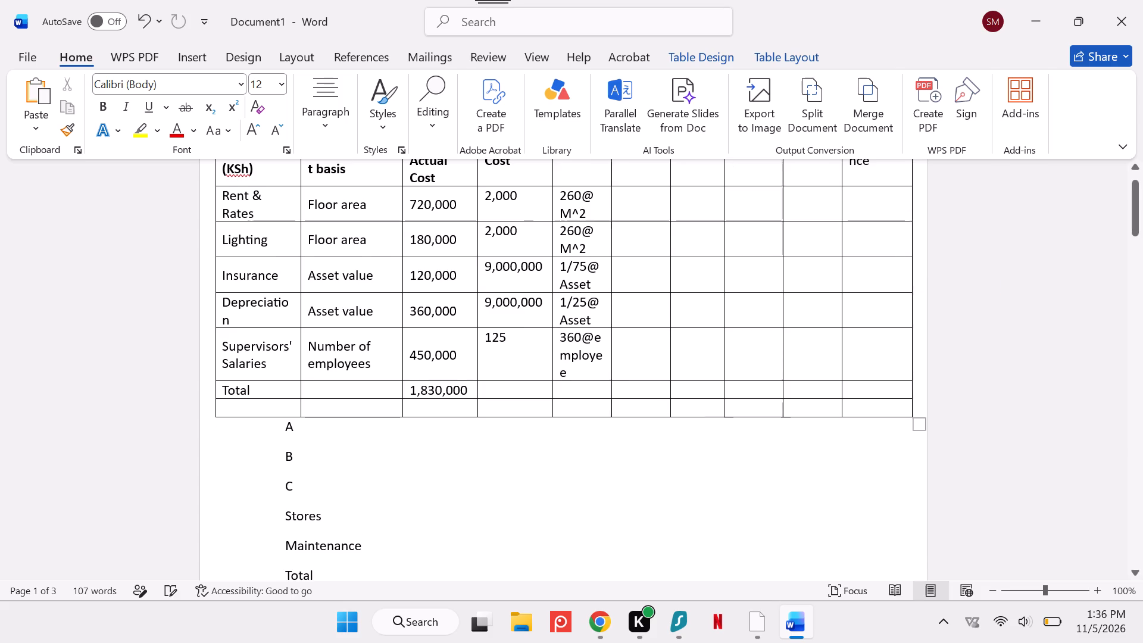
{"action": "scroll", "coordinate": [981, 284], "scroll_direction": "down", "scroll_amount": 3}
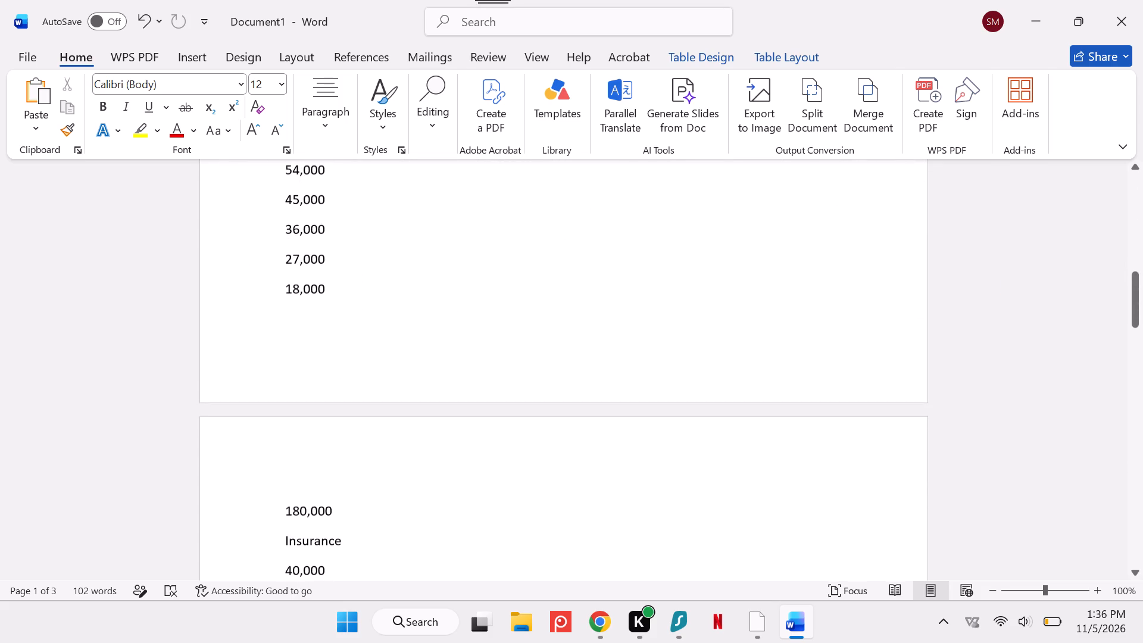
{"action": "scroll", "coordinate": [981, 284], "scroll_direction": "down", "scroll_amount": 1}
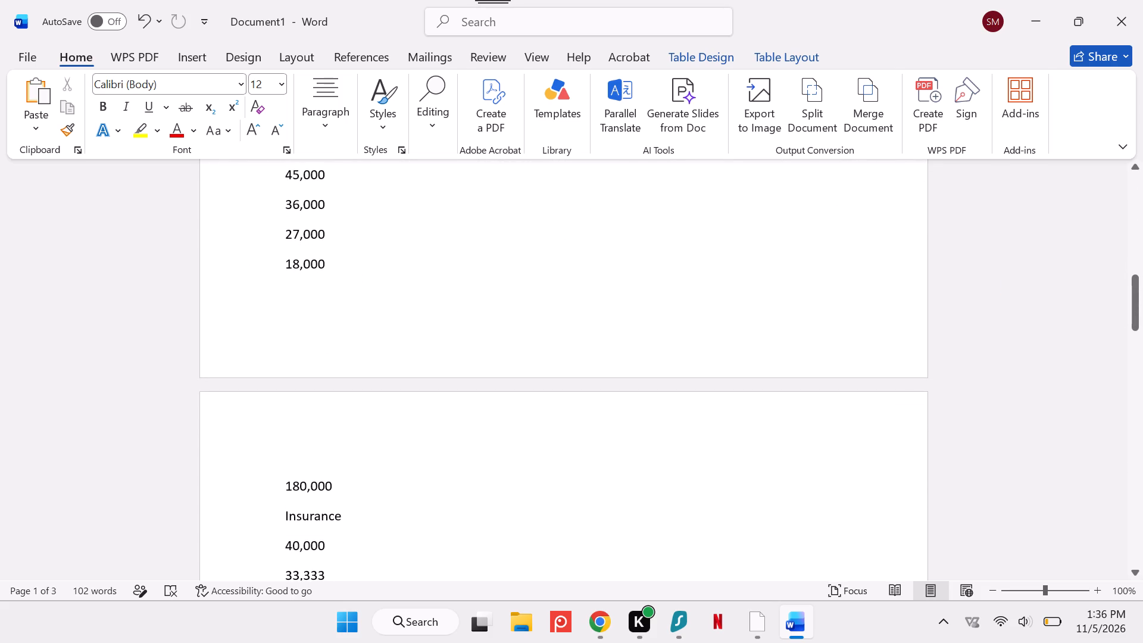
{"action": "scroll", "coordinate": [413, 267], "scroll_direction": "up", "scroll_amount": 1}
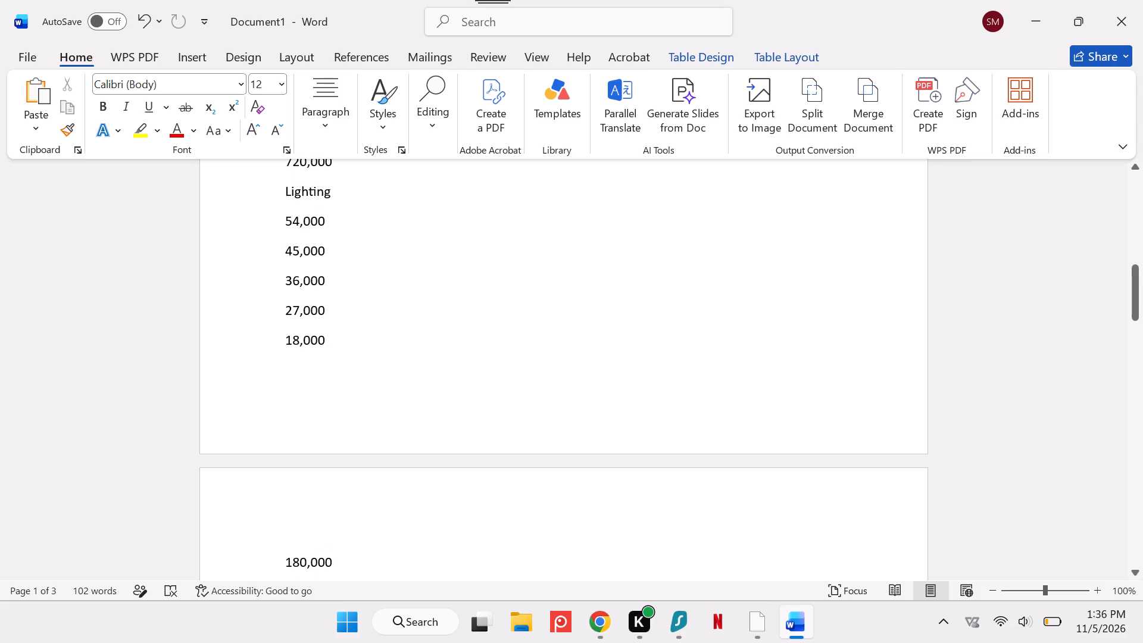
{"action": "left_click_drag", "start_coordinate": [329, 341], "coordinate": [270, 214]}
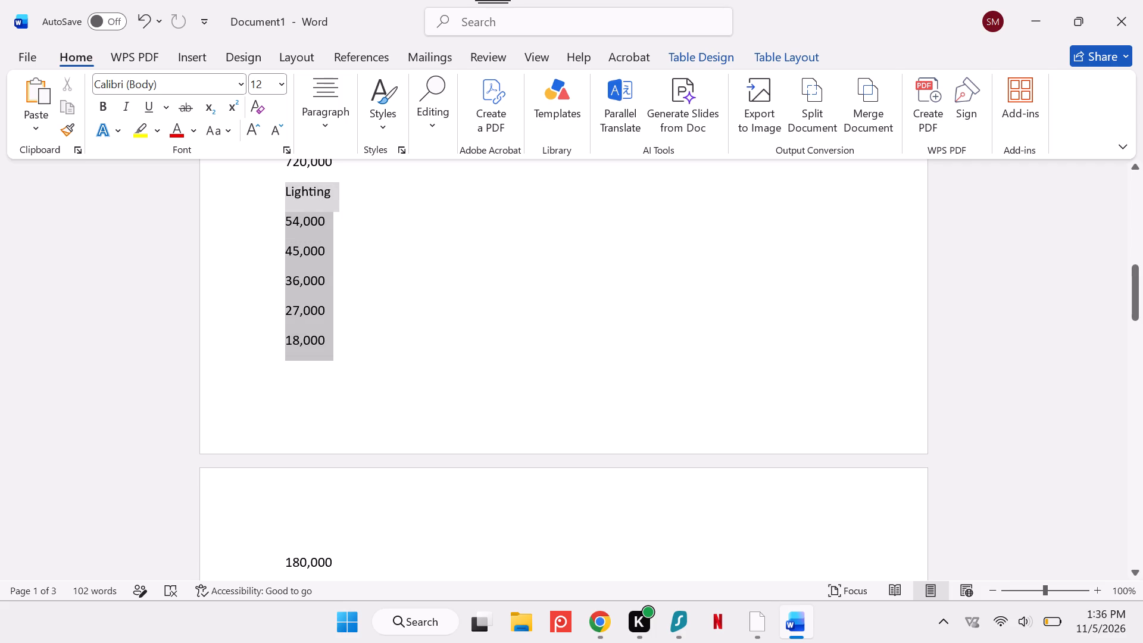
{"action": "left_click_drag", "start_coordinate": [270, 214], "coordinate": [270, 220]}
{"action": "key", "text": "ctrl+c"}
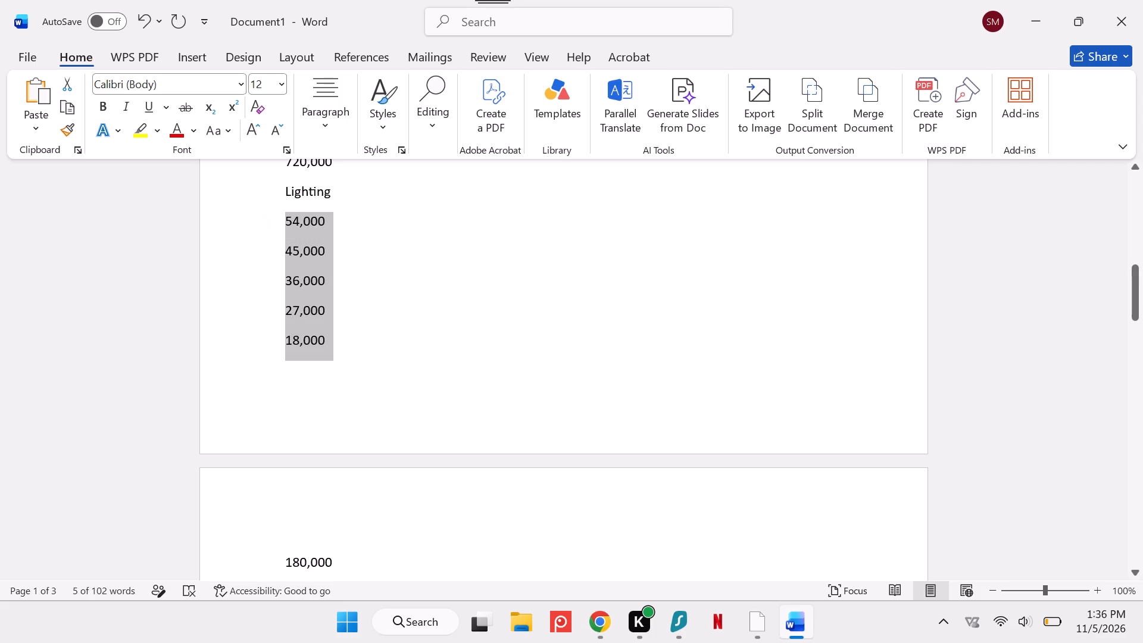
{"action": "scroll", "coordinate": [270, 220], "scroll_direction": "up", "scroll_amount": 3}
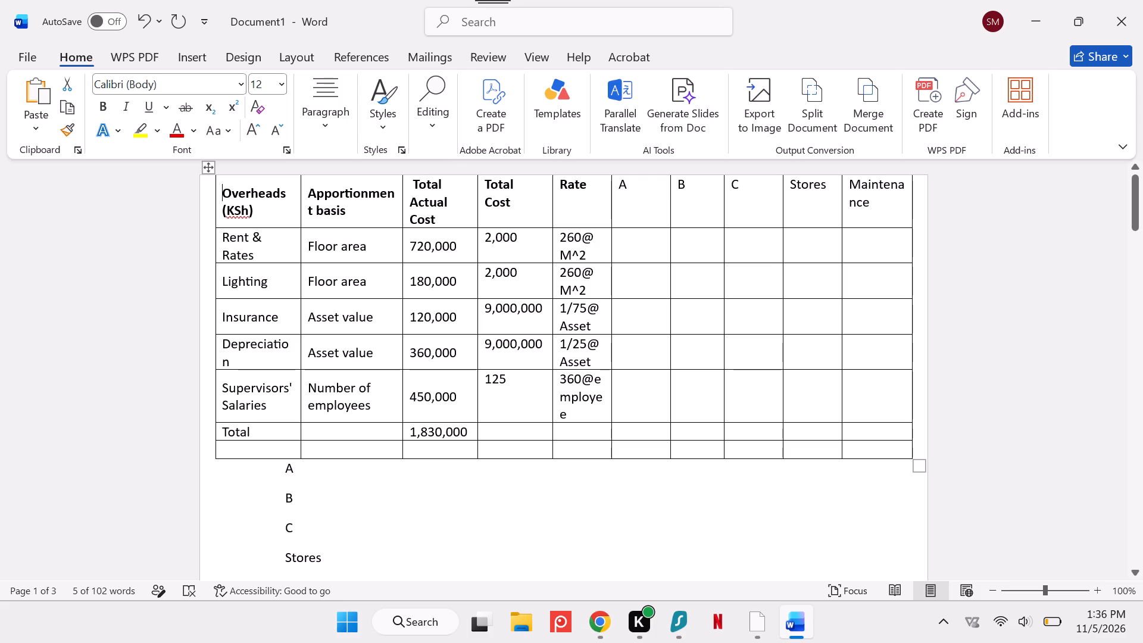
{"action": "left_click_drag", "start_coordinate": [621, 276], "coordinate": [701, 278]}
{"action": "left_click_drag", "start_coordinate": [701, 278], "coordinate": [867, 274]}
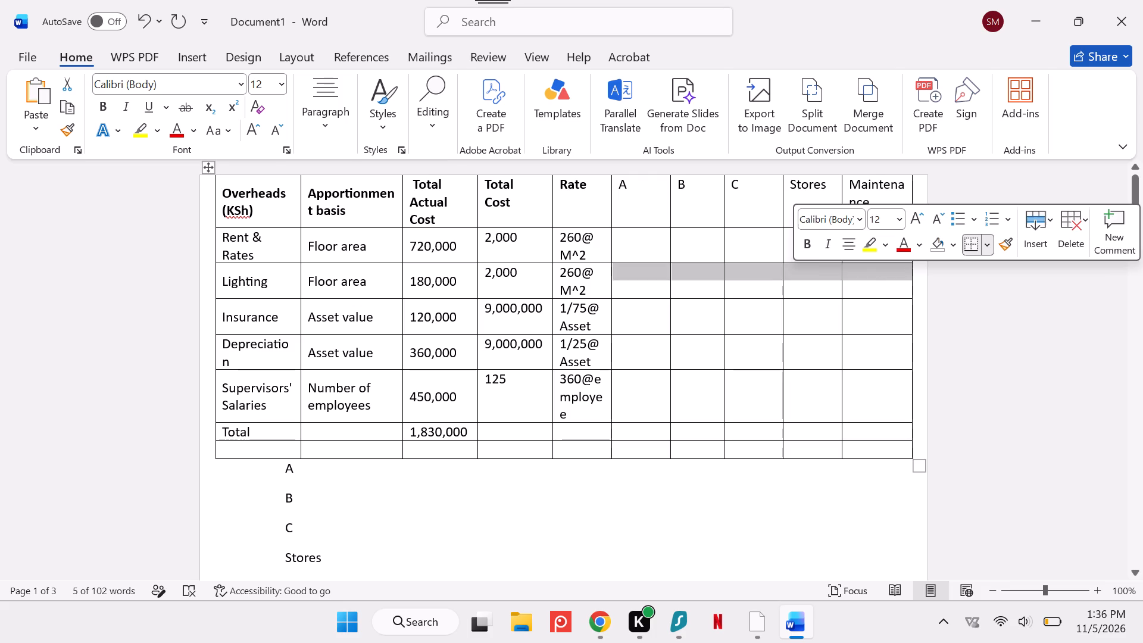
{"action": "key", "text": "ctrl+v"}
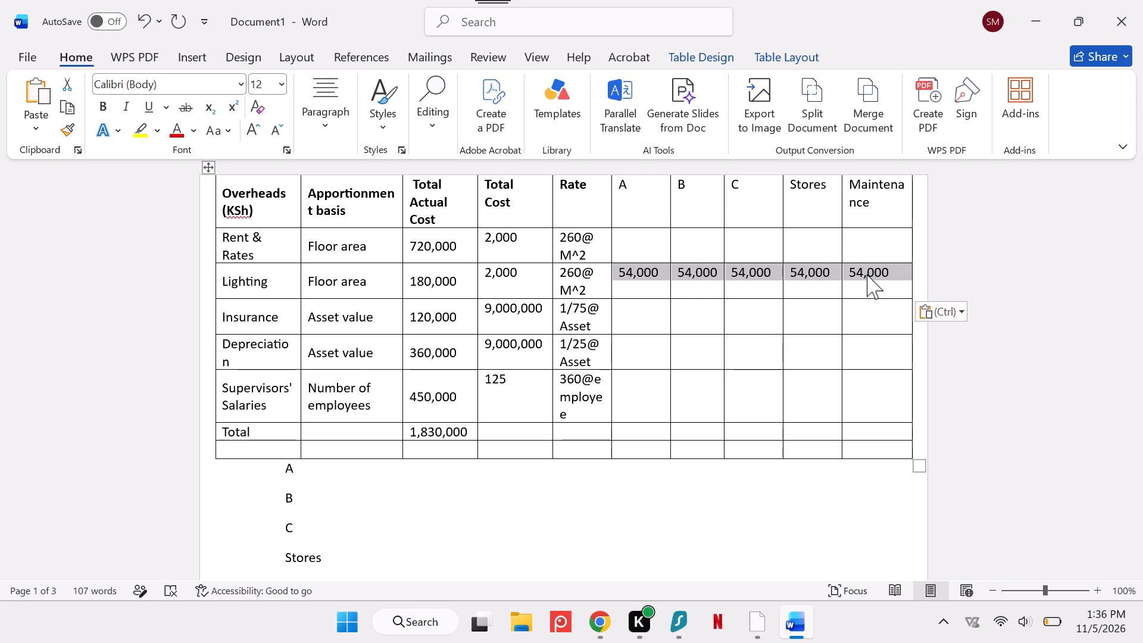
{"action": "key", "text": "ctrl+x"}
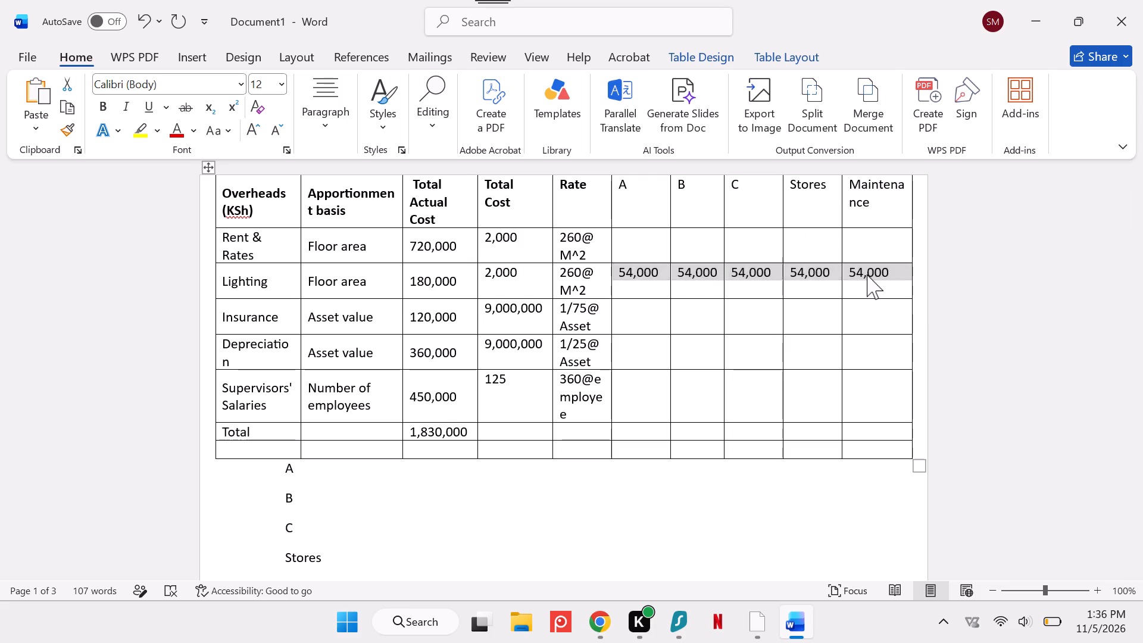
Move only the Lighting figure 54,000 from the list below the table into the Lighting row's column A cell, and dismiss the battery alert.
{"action": "scroll", "coordinate": [867, 274], "scroll_direction": "down", "scroll_amount": 3}
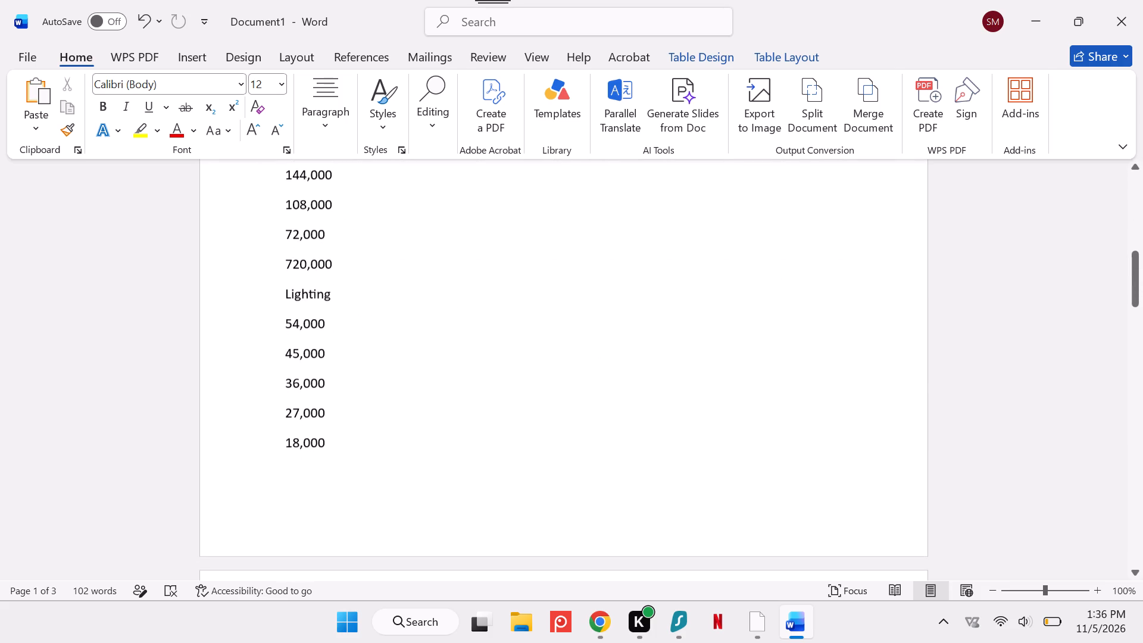
{"action": "left_click_drag", "start_coordinate": [325, 320], "coordinate": [310, 321]}
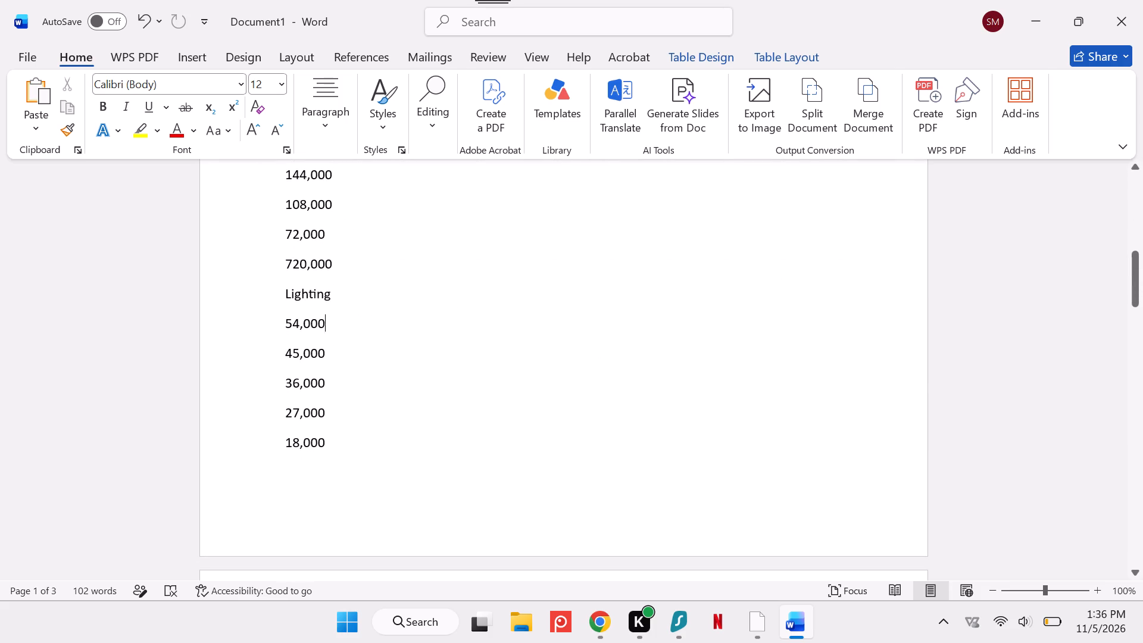
{"action": "left_click_drag", "start_coordinate": [310, 321], "coordinate": [276, 324]}
{"action": "key", "text": "ctrl+x"}
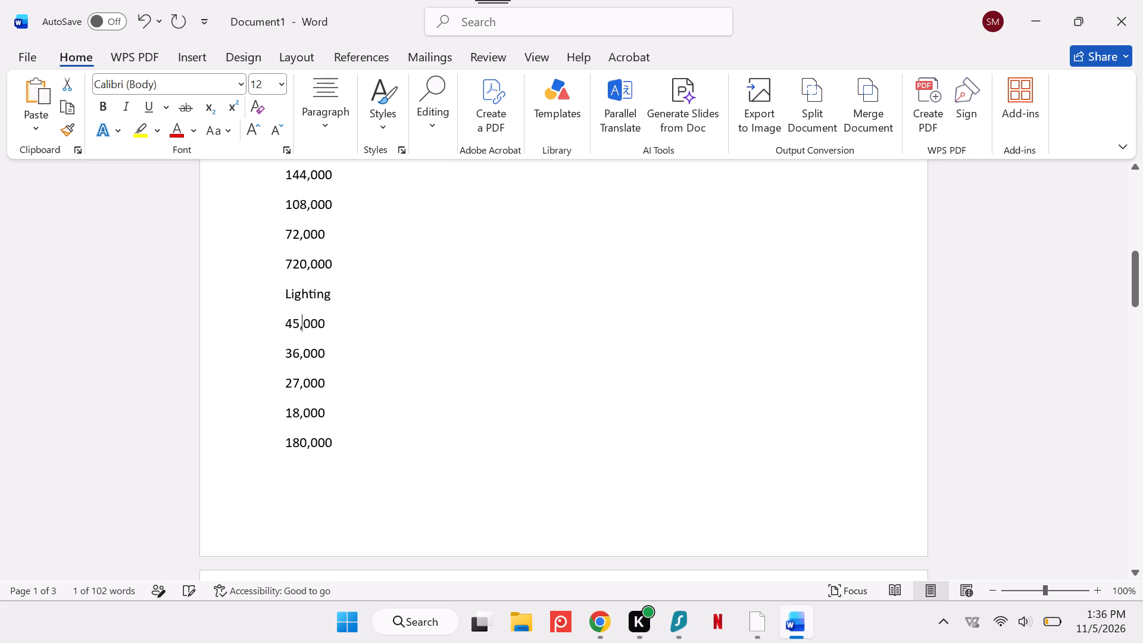
{"action": "scroll", "coordinate": [276, 324], "scroll_direction": "up", "scroll_amount": 4}
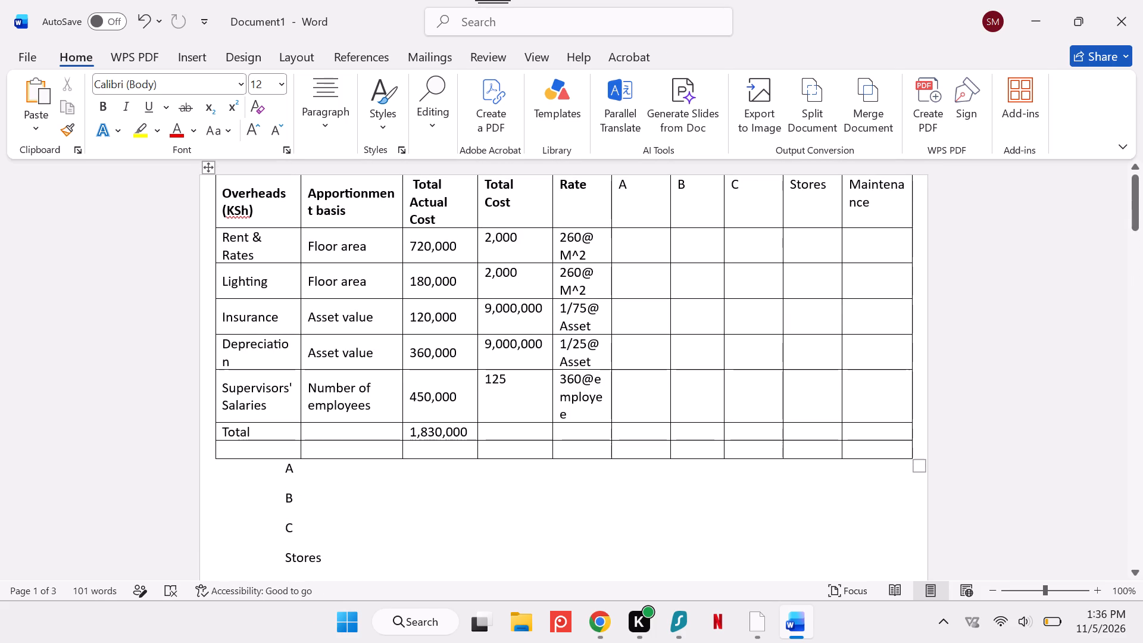
{"action": "left_click", "coordinate": [625, 285]}
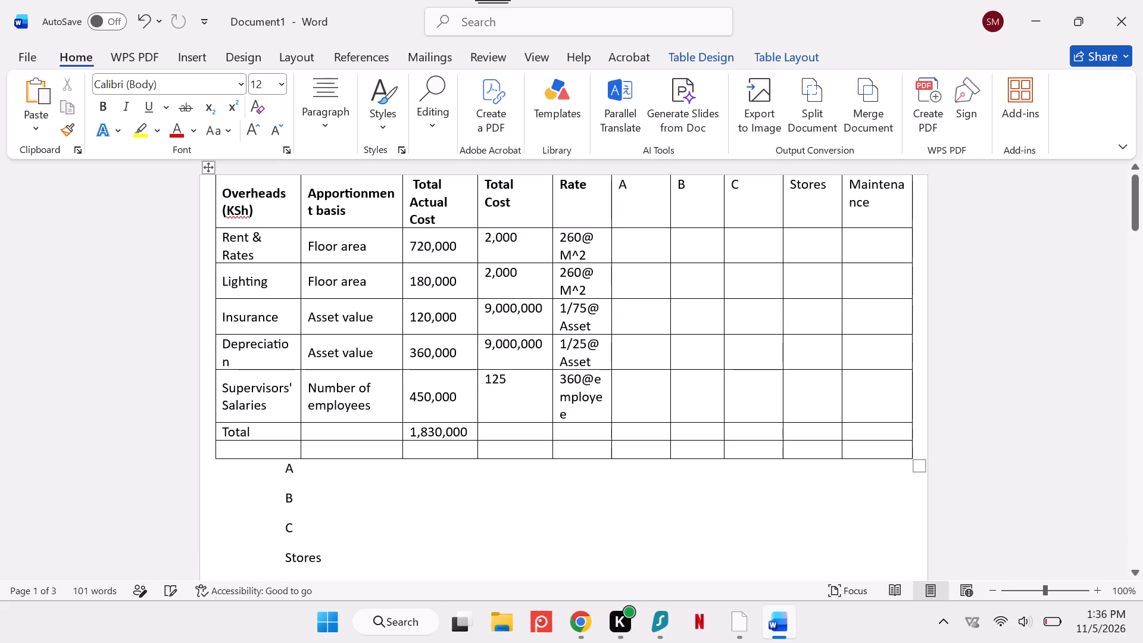
{"action": "key", "text": "ctrl+v"}
{"action": "left_click", "coordinate": [638, 344]}
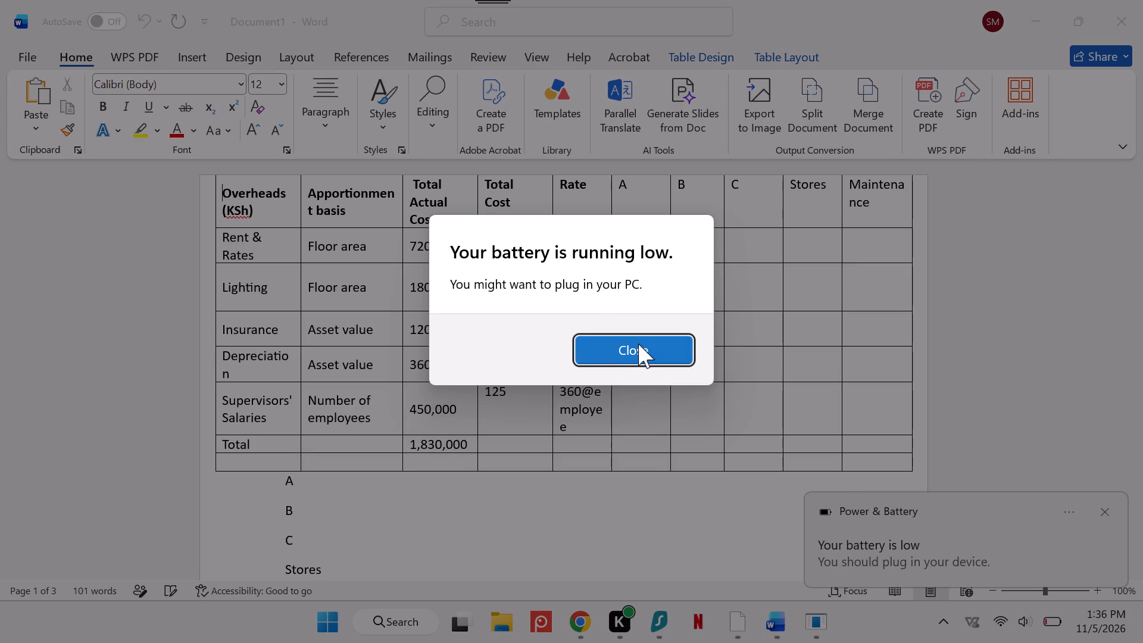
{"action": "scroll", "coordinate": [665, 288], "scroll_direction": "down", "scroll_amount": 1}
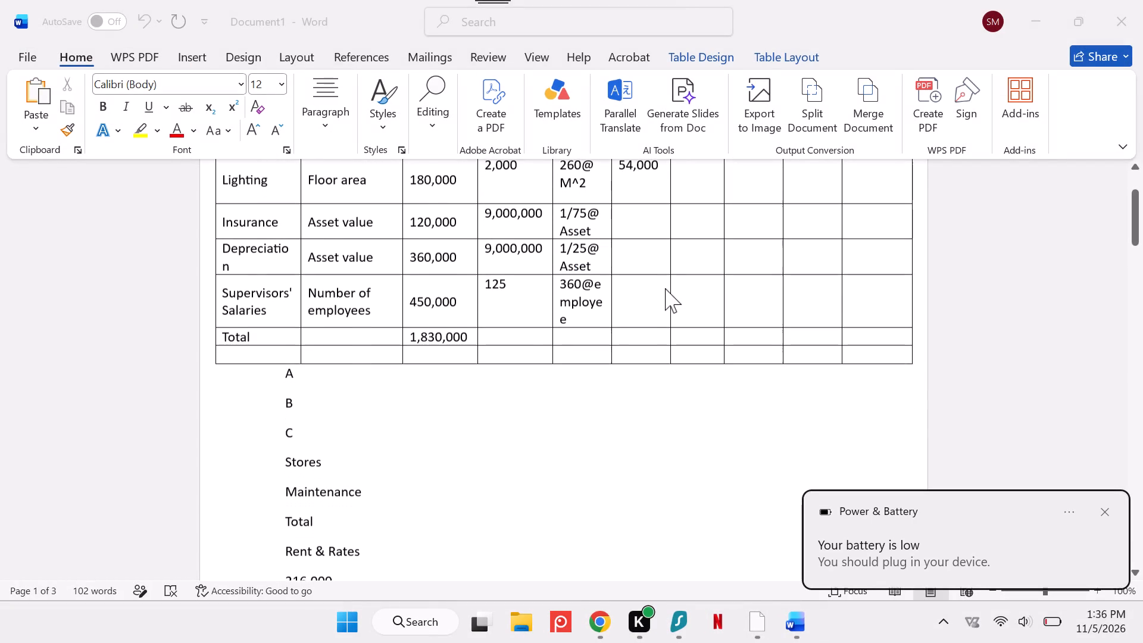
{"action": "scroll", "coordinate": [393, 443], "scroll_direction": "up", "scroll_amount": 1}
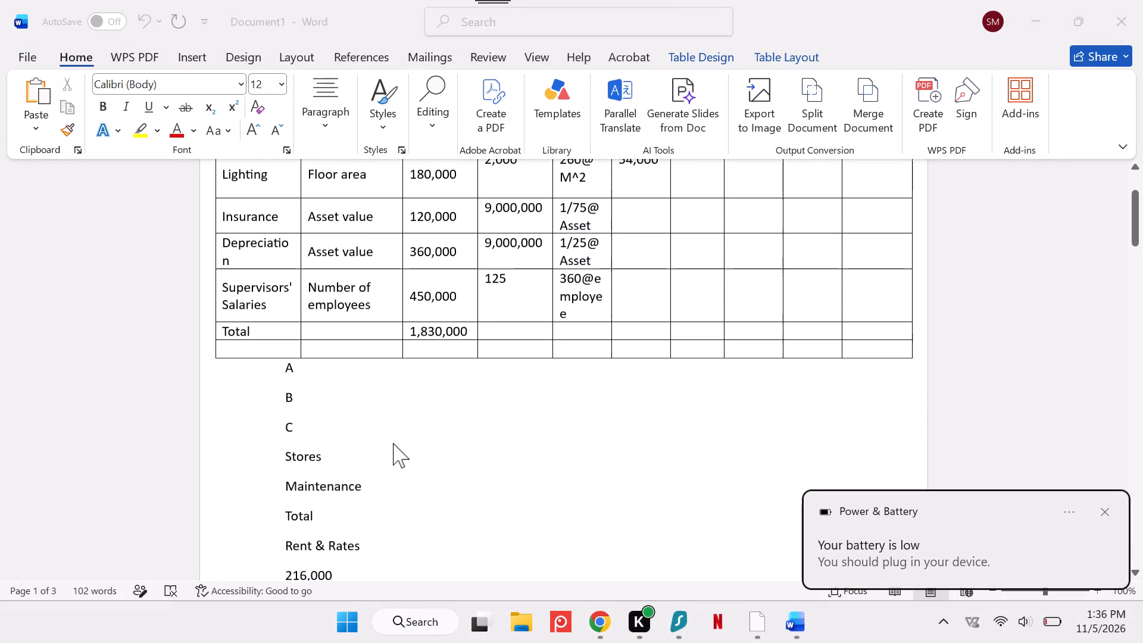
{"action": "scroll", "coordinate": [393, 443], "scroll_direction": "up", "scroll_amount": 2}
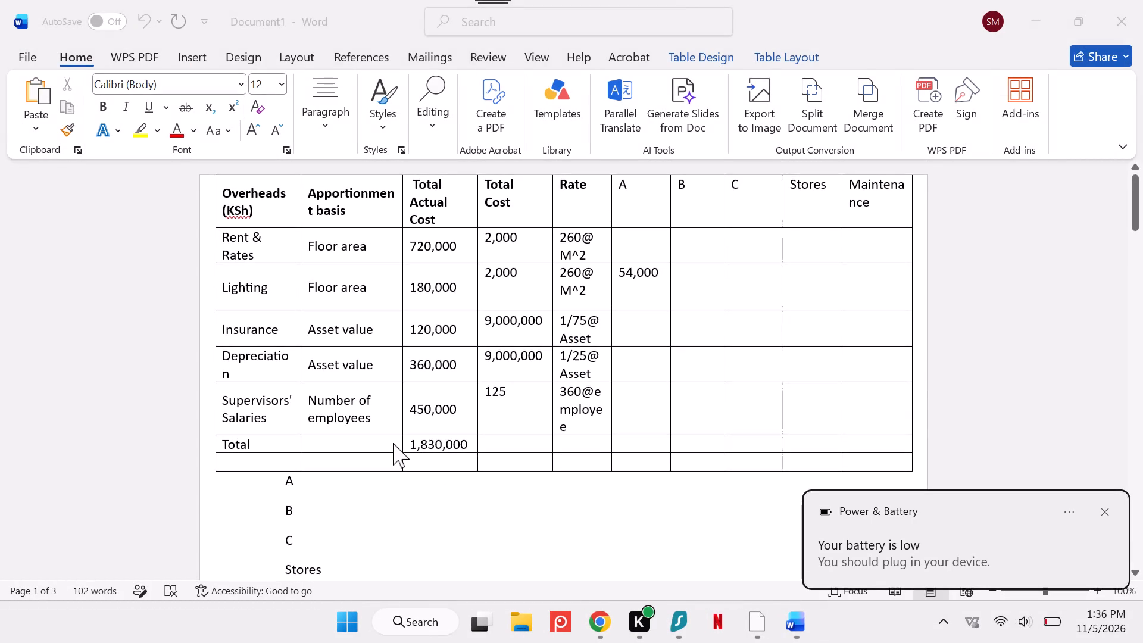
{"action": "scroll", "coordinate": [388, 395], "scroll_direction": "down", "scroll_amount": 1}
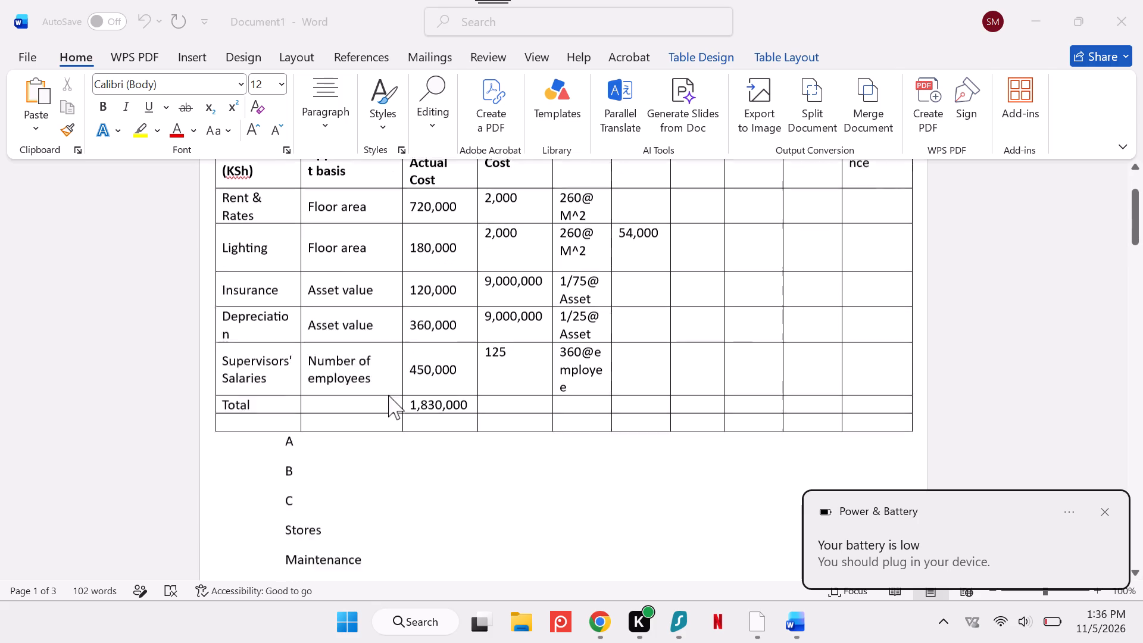
Move the Rent & Rates figure 216,000 from the list below the table into the Rent & Rates row's column A cell.
{"action": "scroll", "coordinate": [388, 395], "scroll_direction": "down", "scroll_amount": 1}
{"action": "scroll", "coordinate": [305, 514], "scroll_direction": "down", "scroll_amount": 1}
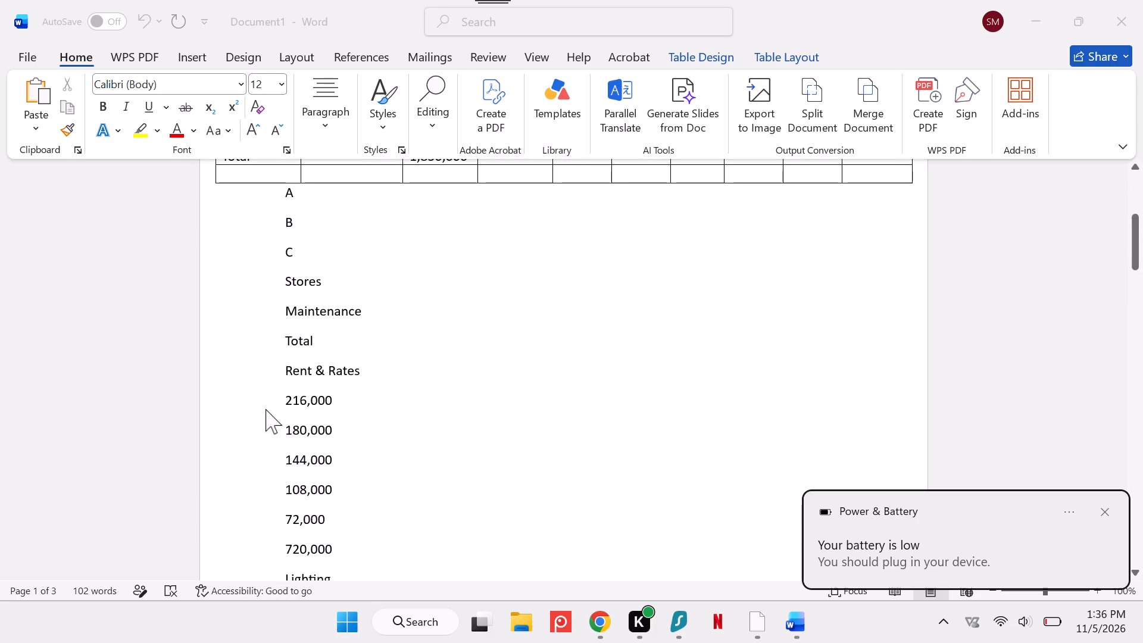
{"action": "left_click", "coordinate": [337, 394]}
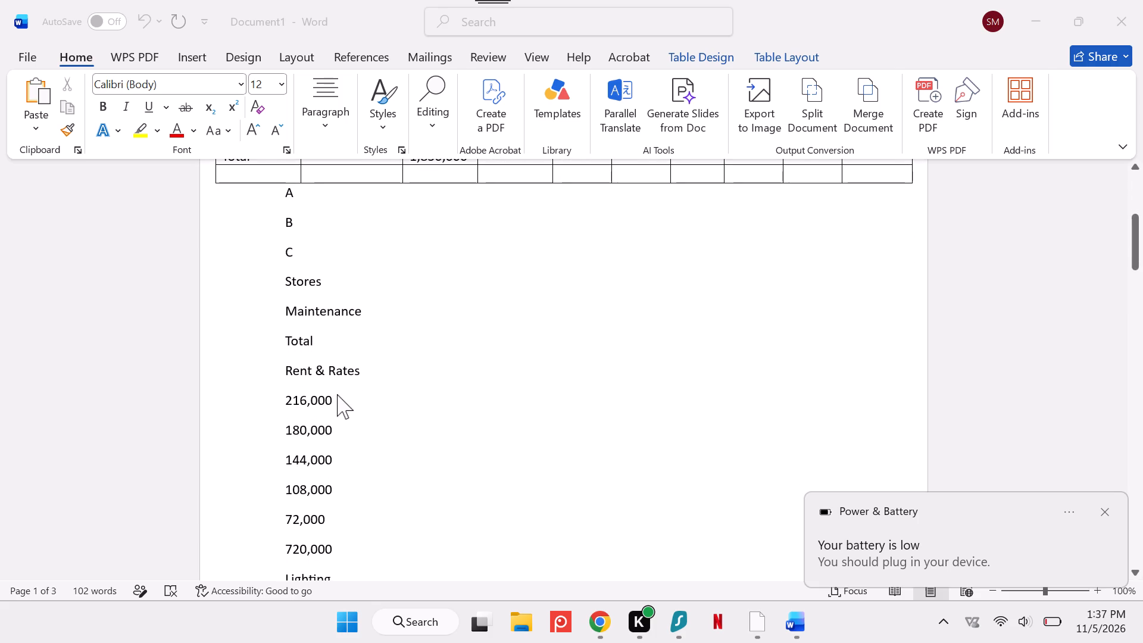
{"action": "left_click_drag", "start_coordinate": [339, 396], "coordinate": [319, 398]}
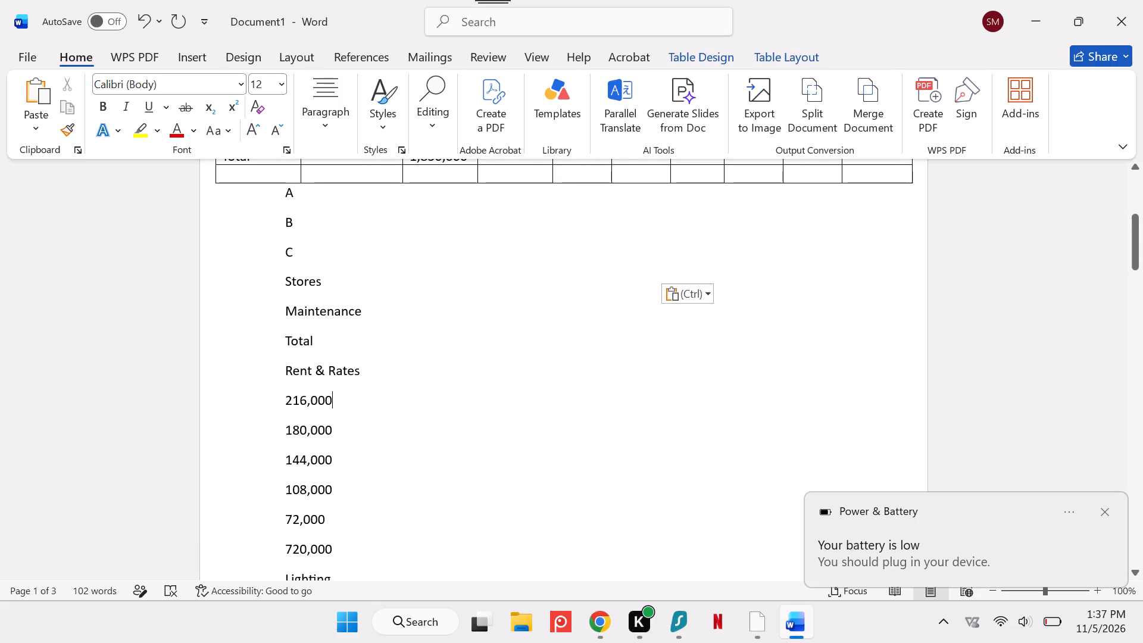
{"action": "left_click_drag", "start_coordinate": [319, 398], "coordinate": [286, 398]}
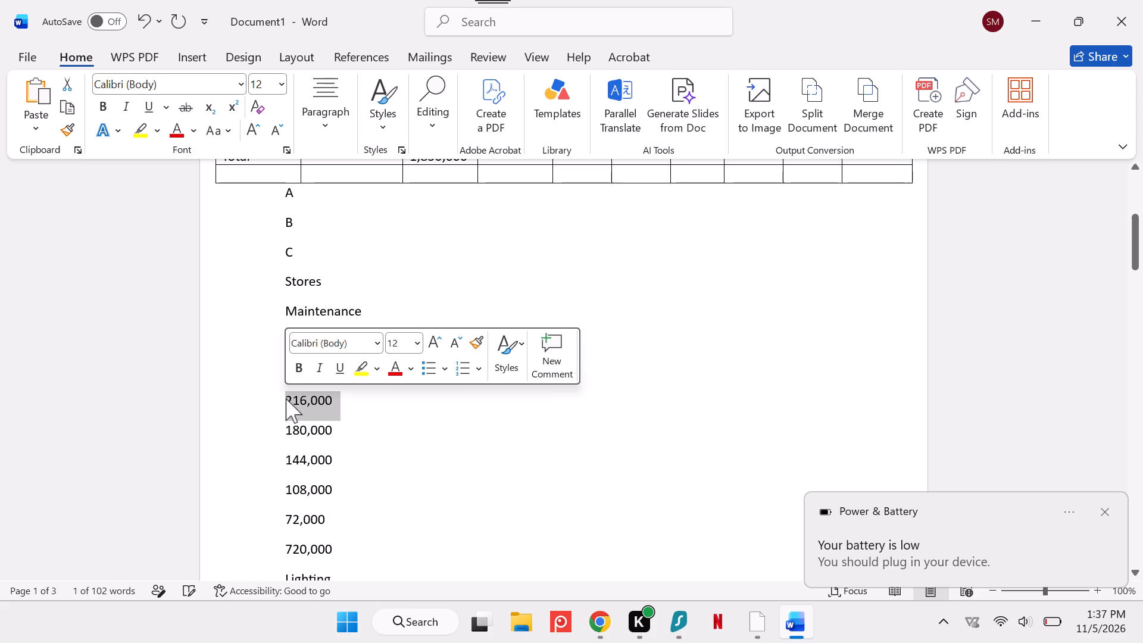
{"action": "key", "text": "ctrl+x"}
{"action": "scroll", "coordinate": [286, 398], "scroll_direction": "up", "scroll_amount": 3}
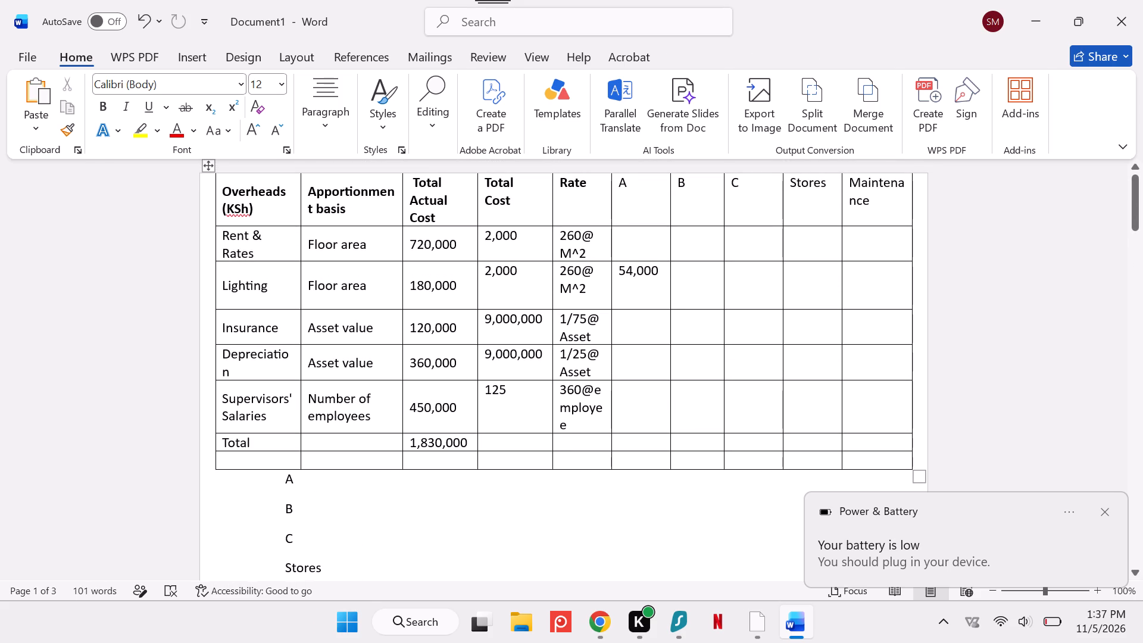
{"action": "left_click", "coordinate": [625, 240]}
{"action": "key", "text": "ctrl+v"}
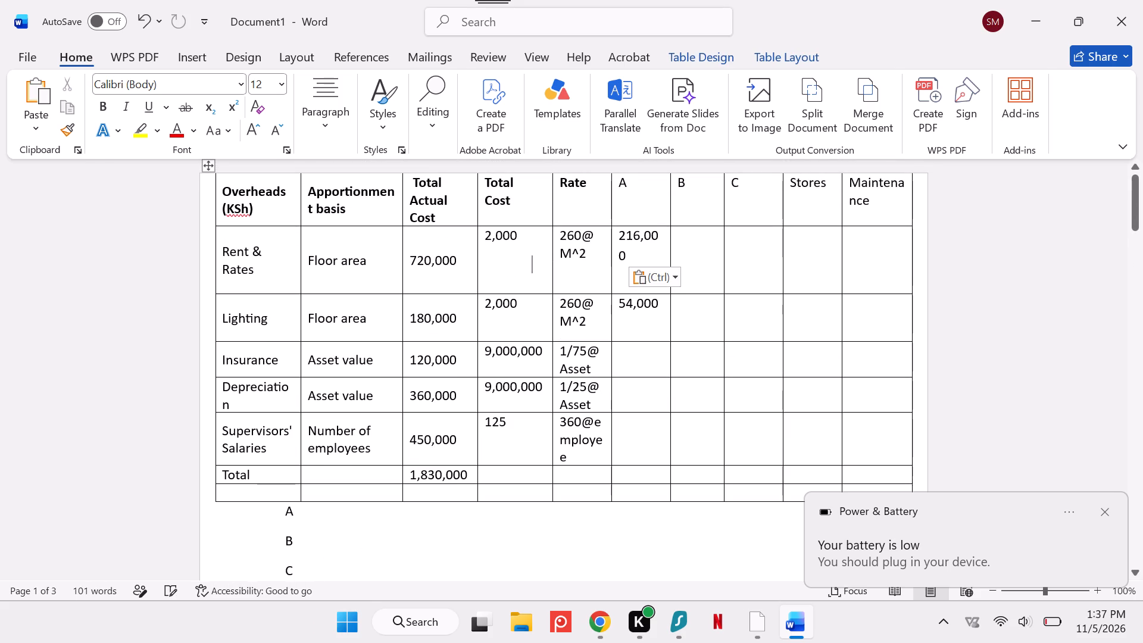
Move the Rent & Rates figure 180,000 from the list below the table into the Rent & Rates row's column B cell.
{"action": "scroll", "coordinate": [625, 240], "scroll_direction": "down", "scroll_amount": 1}
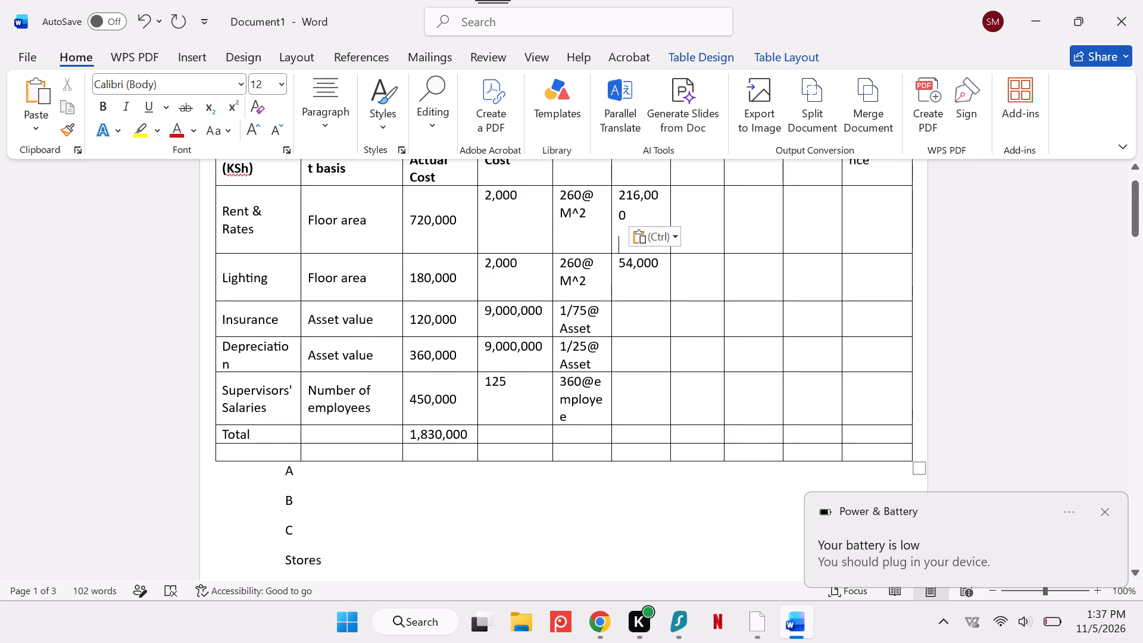
{"action": "scroll", "coordinate": [625, 240], "scroll_direction": "down", "scroll_amount": 2}
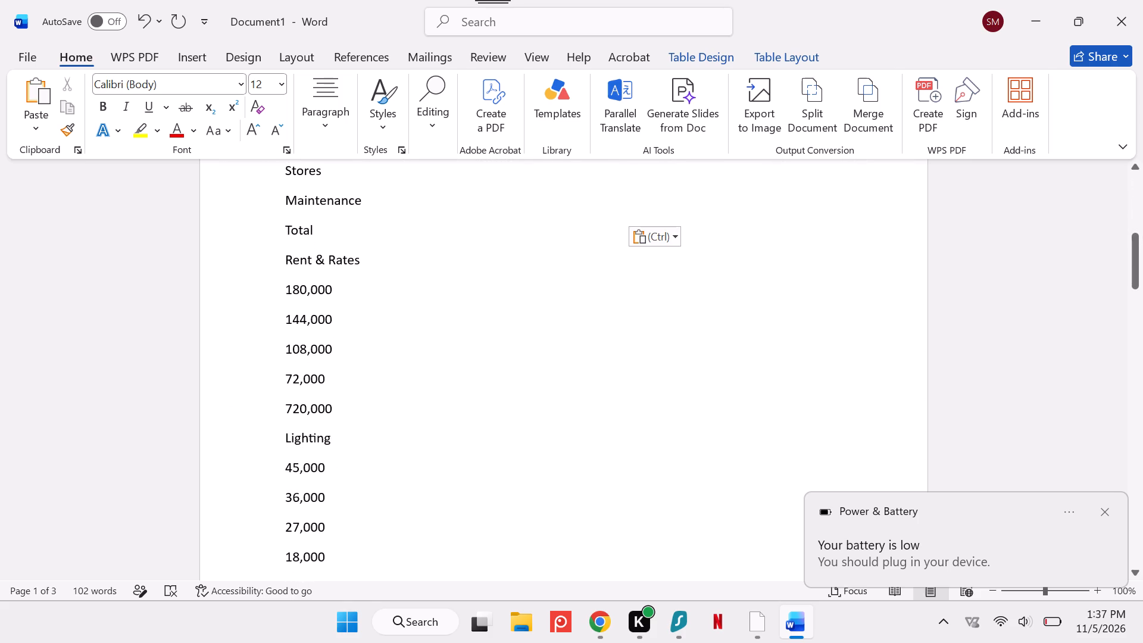
{"action": "left_click_drag", "start_coordinate": [337, 294], "coordinate": [283, 293]}
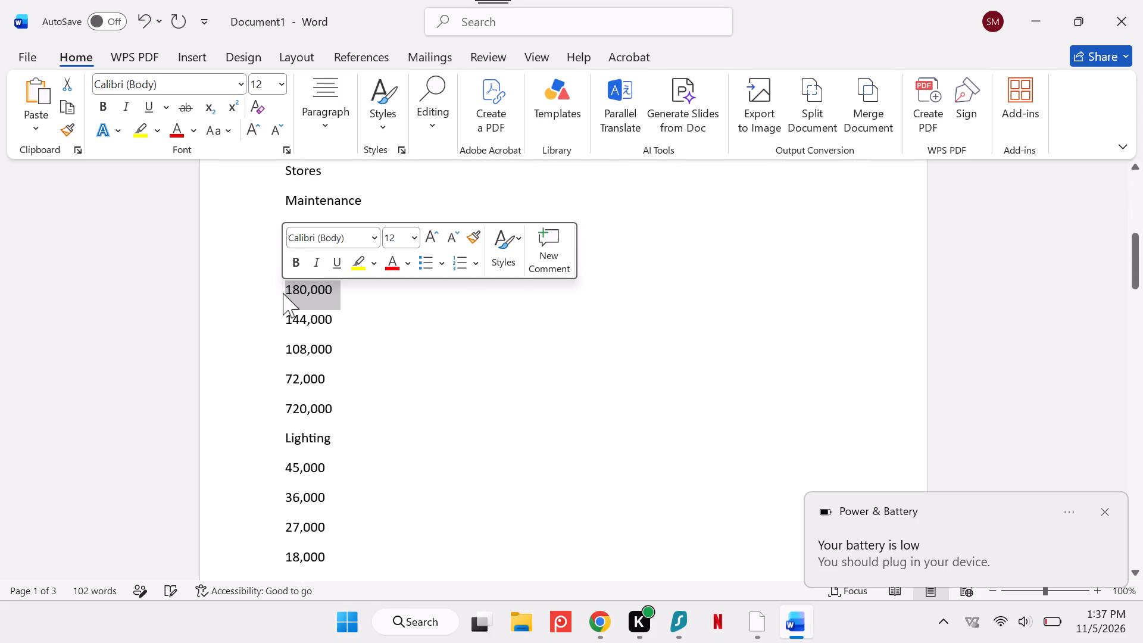
{"action": "key", "text": "ctrl+x"}
{"action": "scroll", "coordinate": [283, 293], "scroll_direction": "up", "scroll_amount": 2}
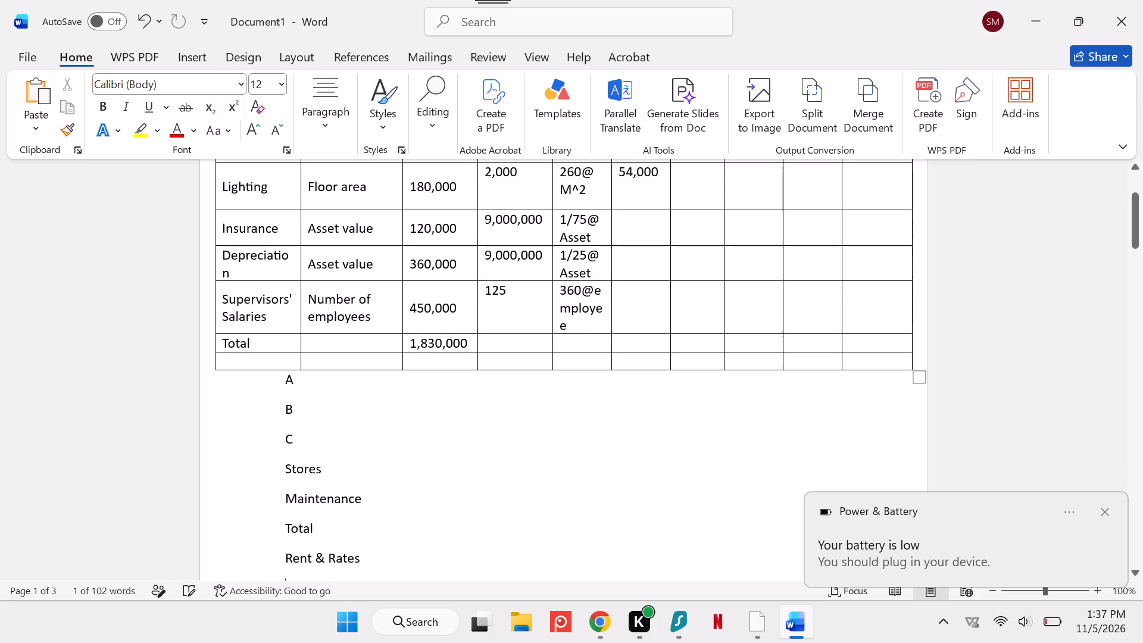
{"action": "scroll", "coordinate": [663, 260], "scroll_direction": "up", "scroll_amount": 1}
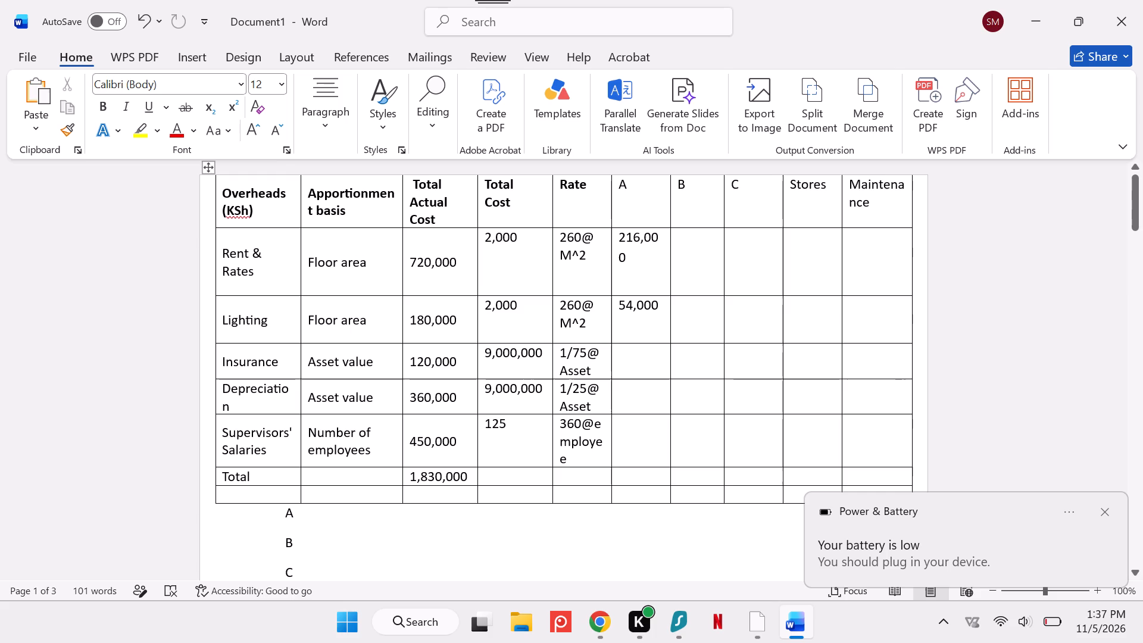
{"action": "left_click", "coordinate": [698, 249]}
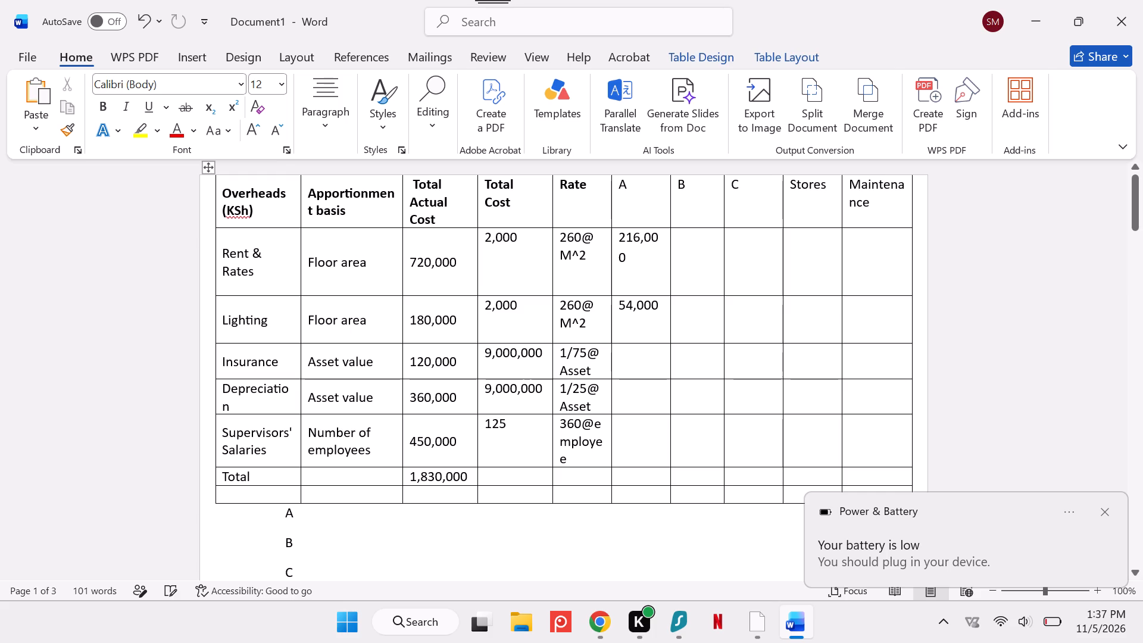
{"action": "key", "text": "ctrl+v"}
Move the Rent & Rates figure 144,000 from the list below the table into the Rent & Rates row's column C cell.
{"action": "scroll", "coordinate": [698, 249], "scroll_direction": "down", "scroll_amount": 3}
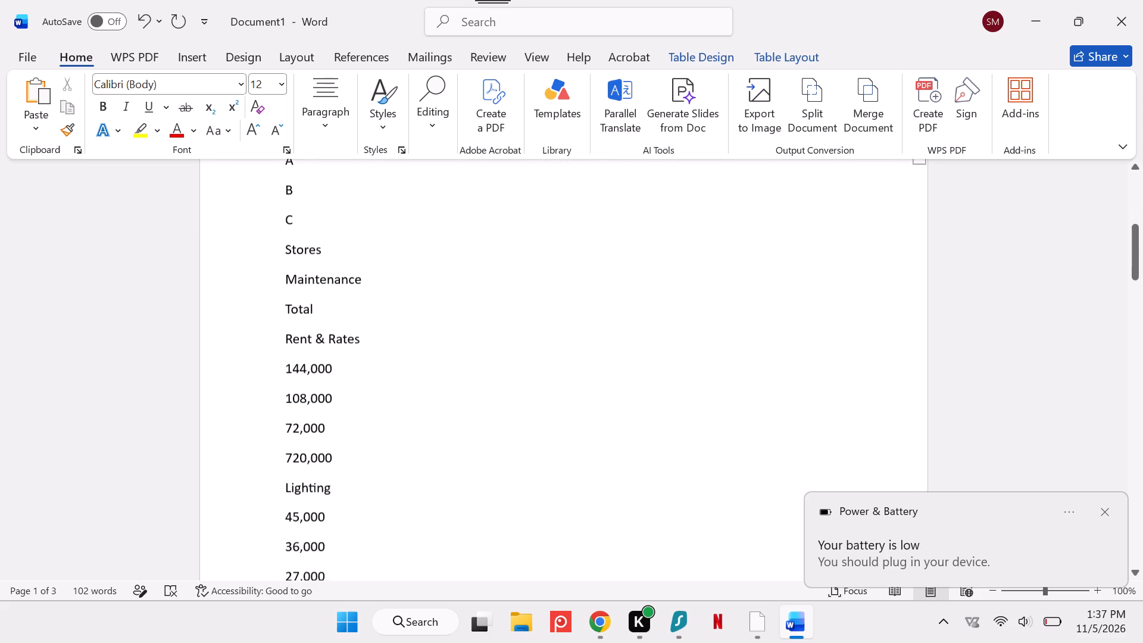
{"action": "scroll", "coordinate": [698, 249], "scroll_direction": "down", "scroll_amount": 1}
{"action": "left_click_drag", "start_coordinate": [338, 336], "coordinate": [282, 344]}
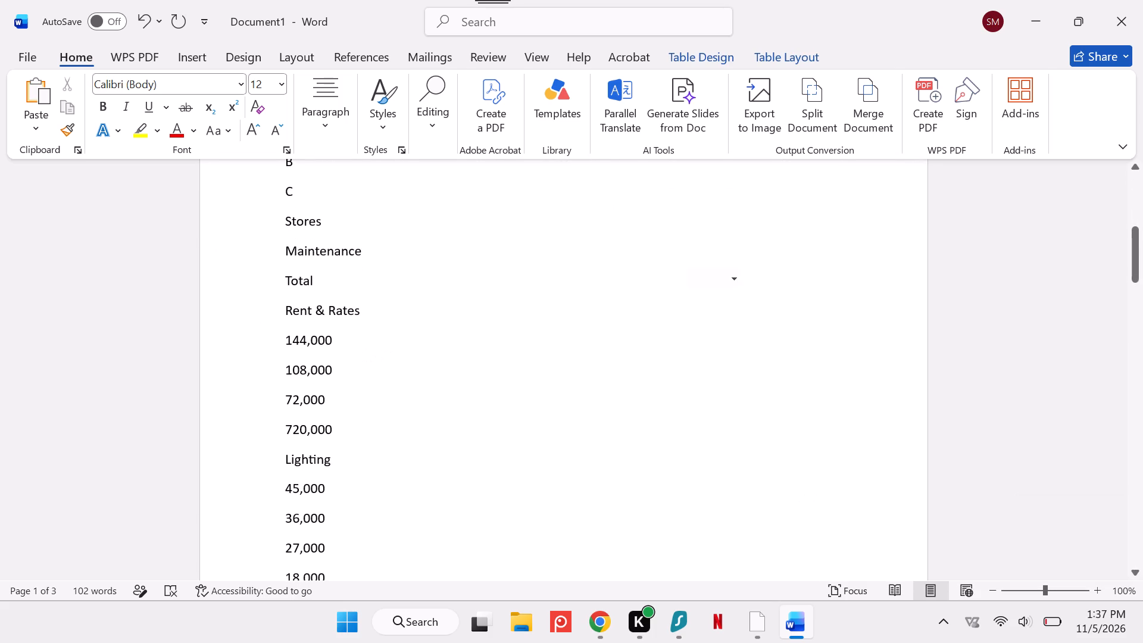
{"action": "left_click_drag", "start_coordinate": [282, 344], "coordinate": [277, 344]}
{"action": "key", "text": "ctrl+x"}
{"action": "scroll", "coordinate": [277, 344], "scroll_direction": "up", "scroll_amount": 3}
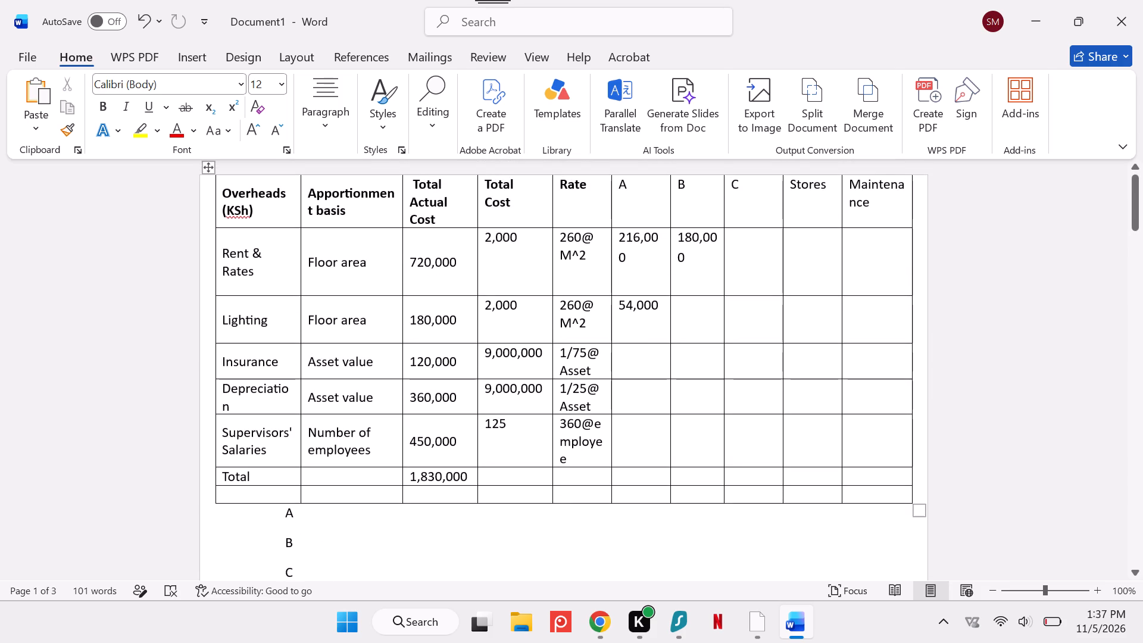
{"action": "left_click", "coordinate": [742, 254]}
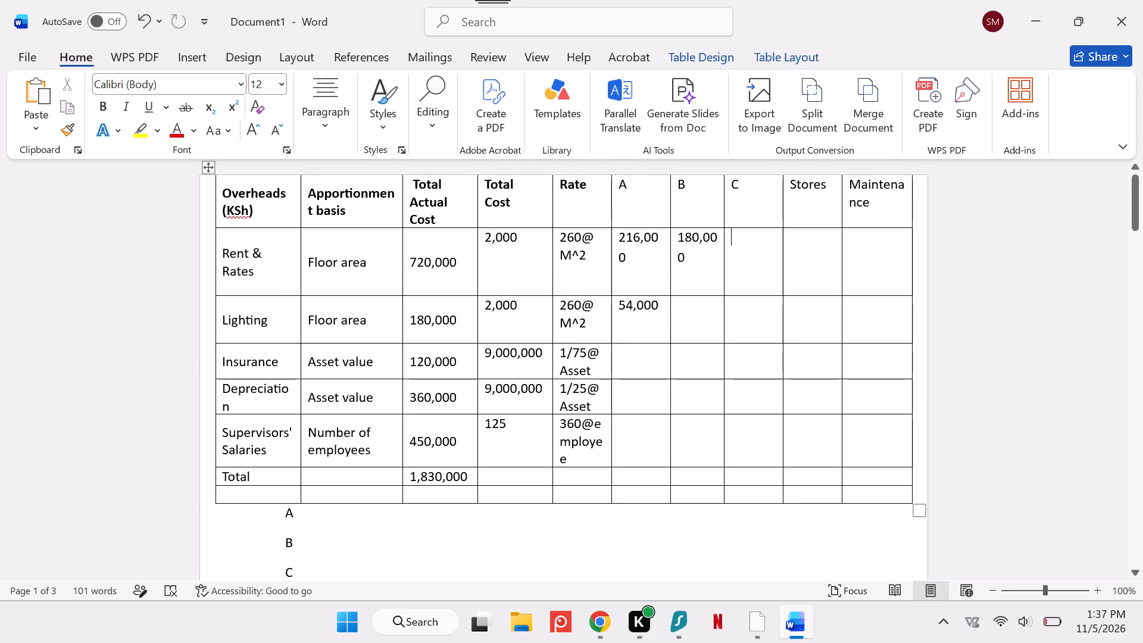
{"action": "key", "text": "ctrl+v"}
Move the Rent & Rates figure 108,000 from the list below the table into the Rent & Rates row's Stores cell.
{"action": "scroll", "coordinate": [742, 254], "scroll_direction": "down", "scroll_amount": 3}
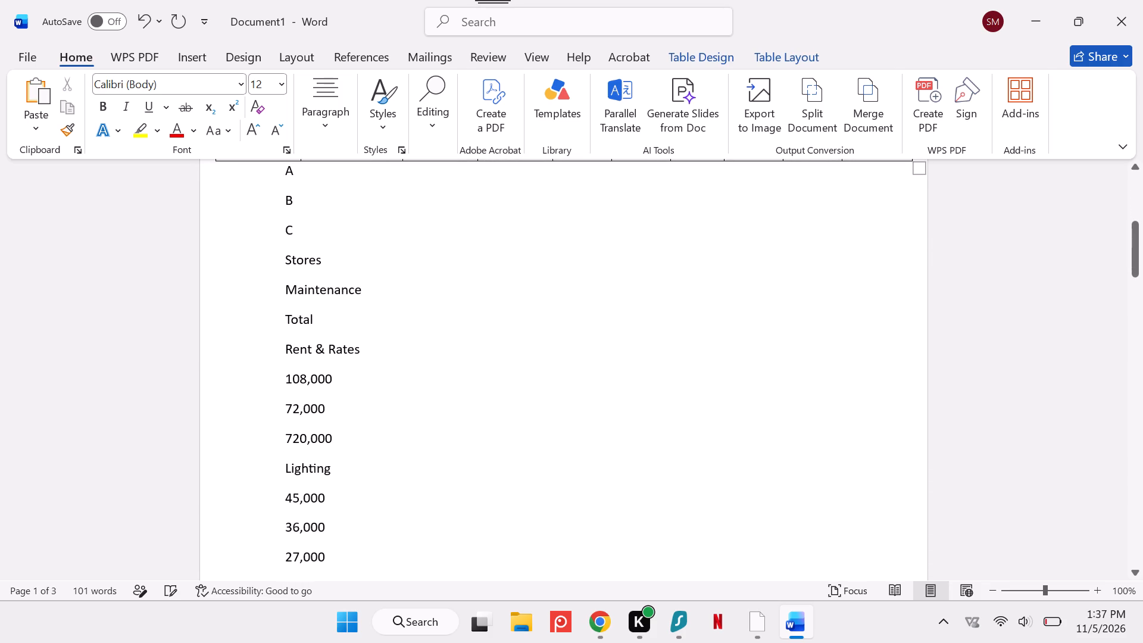
{"action": "left_click_drag", "start_coordinate": [342, 381], "coordinate": [283, 383]}
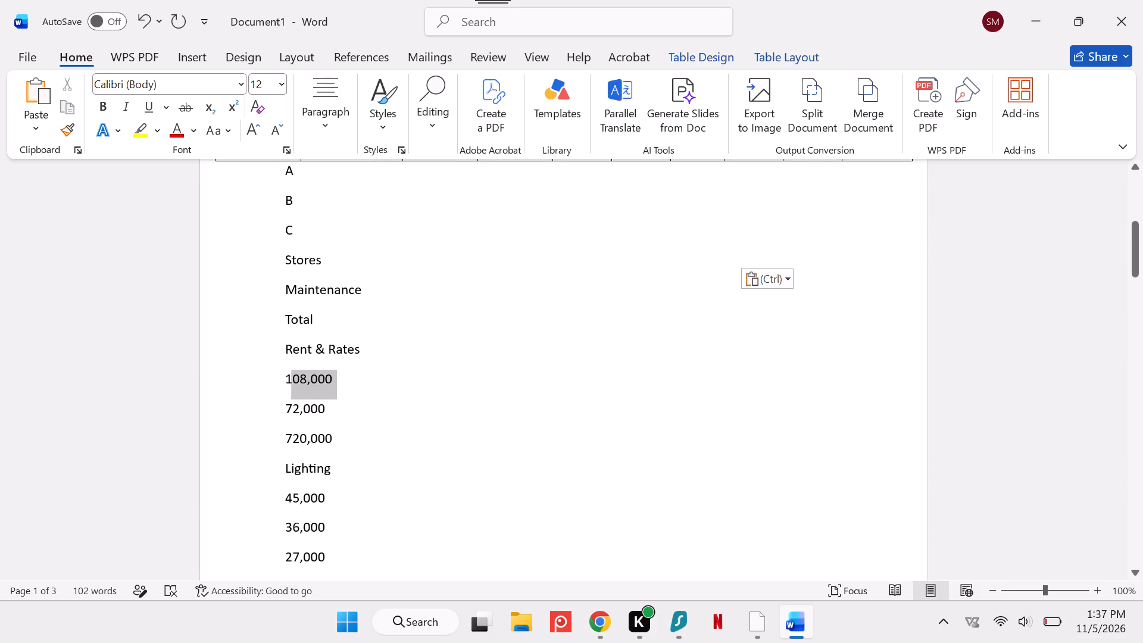
{"action": "left_click_drag", "start_coordinate": [283, 383], "coordinate": [281, 383]}
{"action": "key", "text": "ctrl+x"}
{"action": "scroll", "coordinate": [281, 383], "scroll_direction": "up", "scroll_amount": 2}
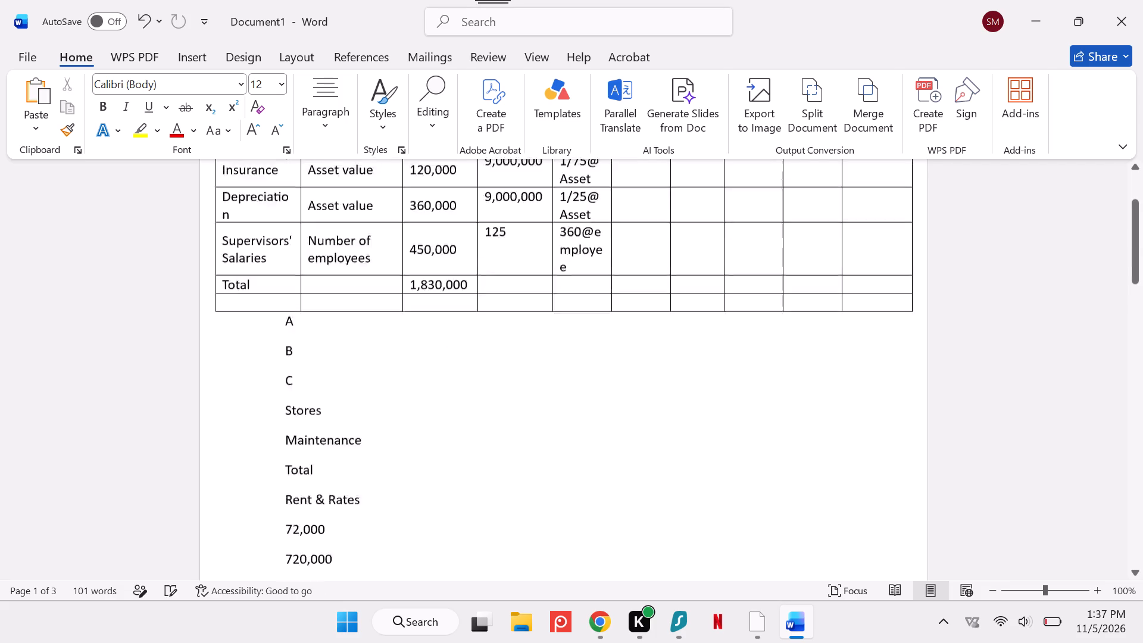
{"action": "scroll", "coordinate": [281, 383], "scroll_direction": "up", "scroll_amount": 1}
{"action": "scroll", "coordinate": [835, 246], "scroll_direction": "up", "scroll_amount": 1}
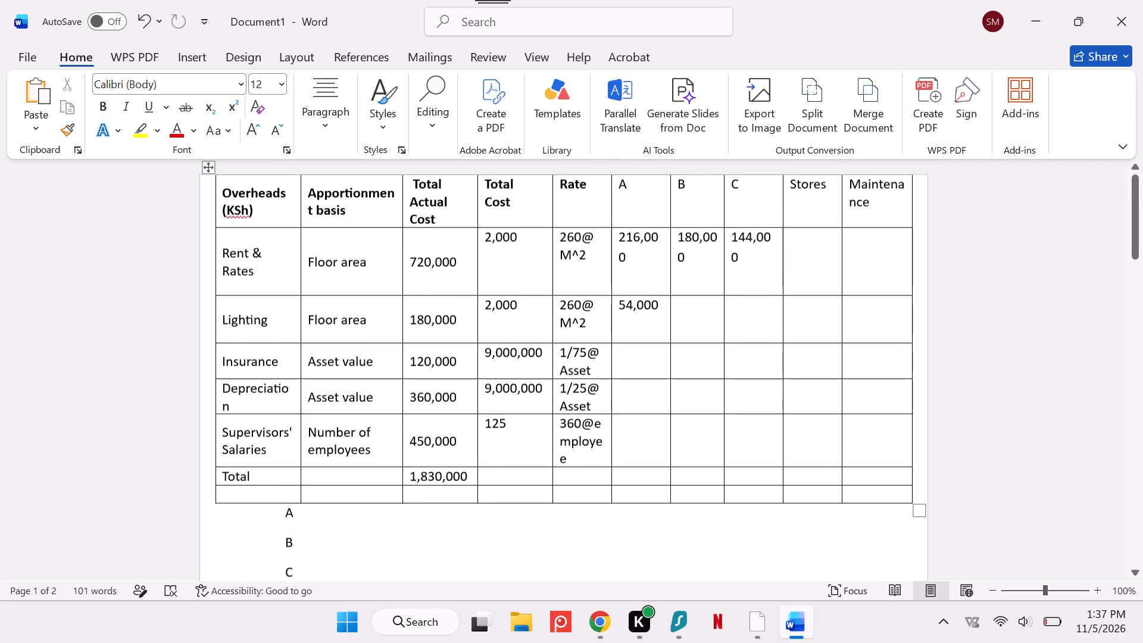
{"action": "left_click", "coordinate": [806, 251]}
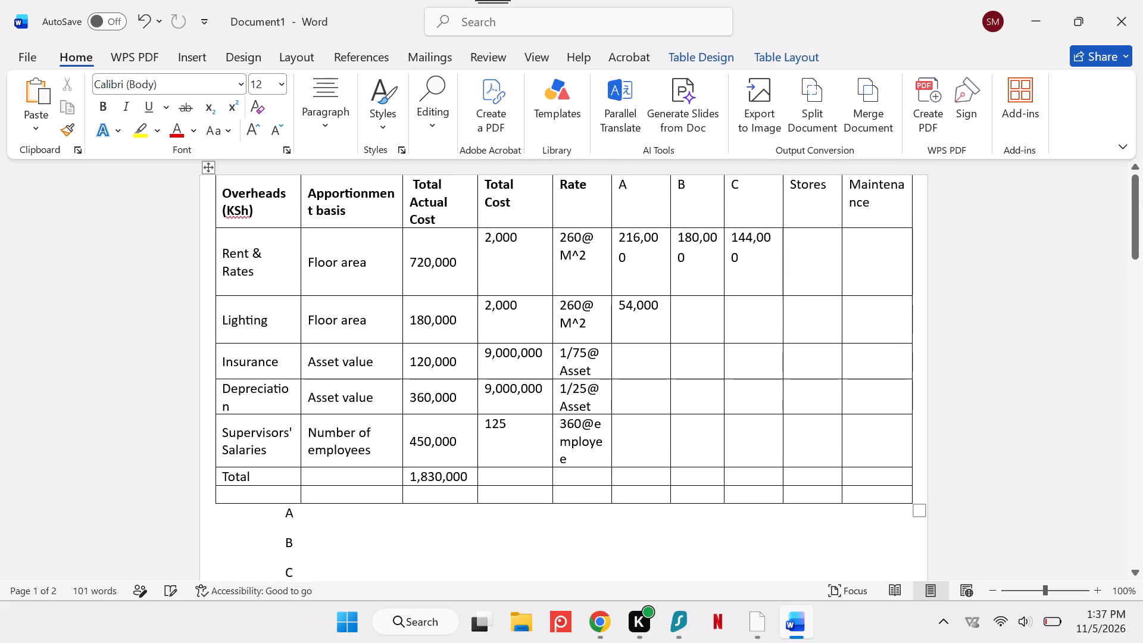
{"action": "key", "text": "ctrl+v"}
Move the Rent & Rates figure 72,000 from the list below the table into the Rent & Rates row's Maintenance cell.
{"action": "scroll", "coordinate": [806, 251], "scroll_direction": "down", "scroll_amount": 3}
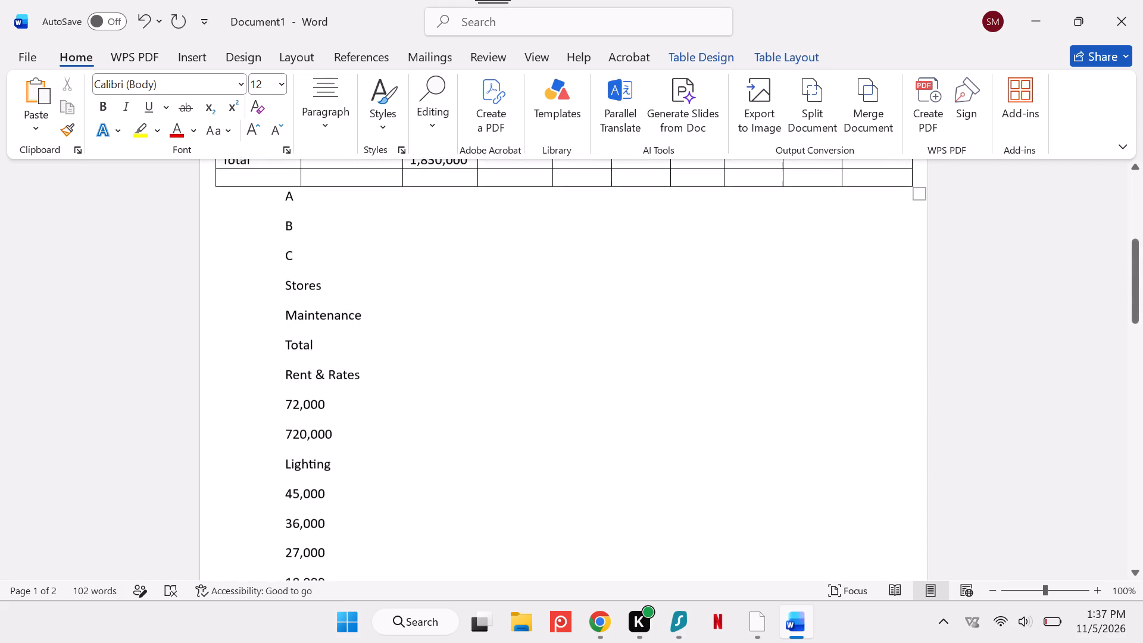
{"action": "scroll", "coordinate": [806, 251], "scroll_direction": "down", "scroll_amount": 1}
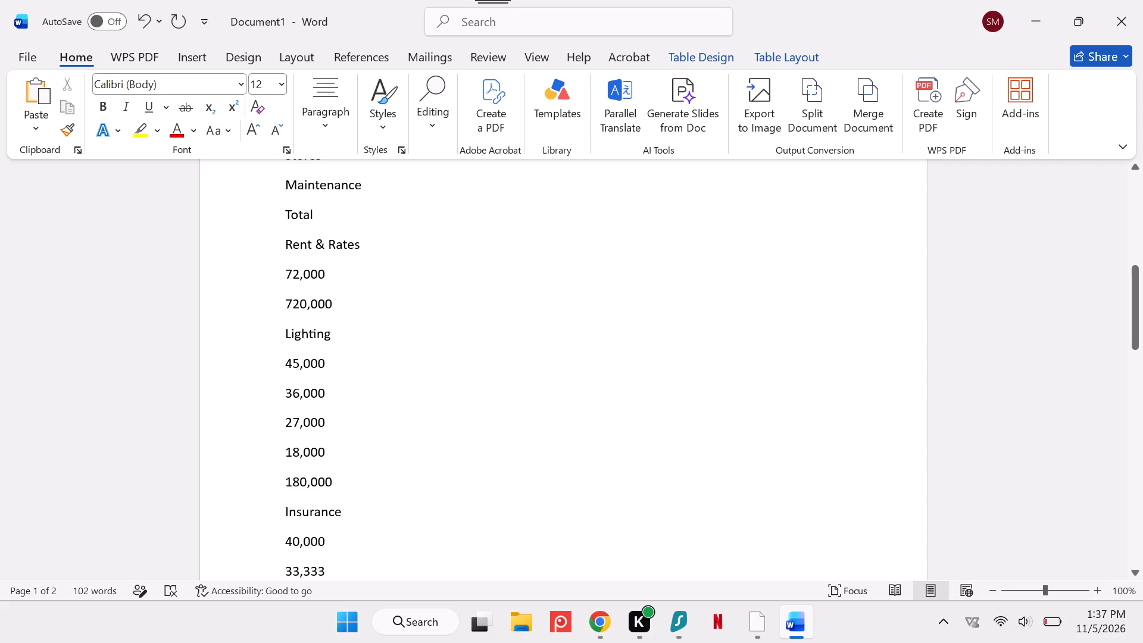
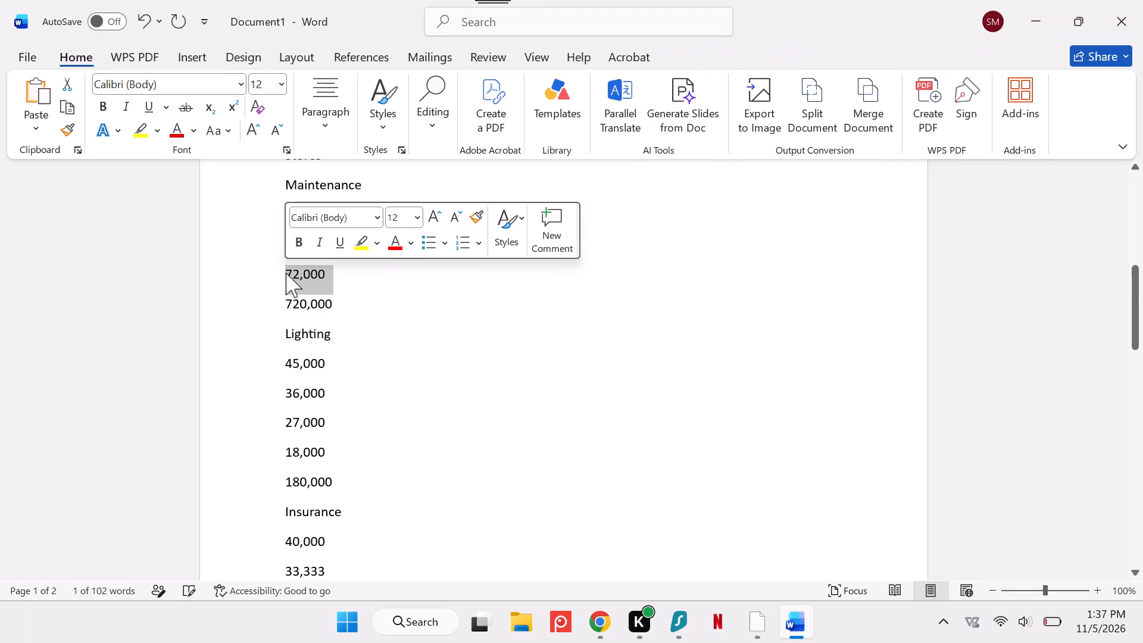
Move the Rent & Rates figure 72,000 from the list below the table into the Rent & Rates row's Maintenance cell.
{"action": "key", "text": "ctrl+x"}
{"action": "scroll", "coordinate": [286, 273], "scroll_direction": "up", "scroll_amount": 2}
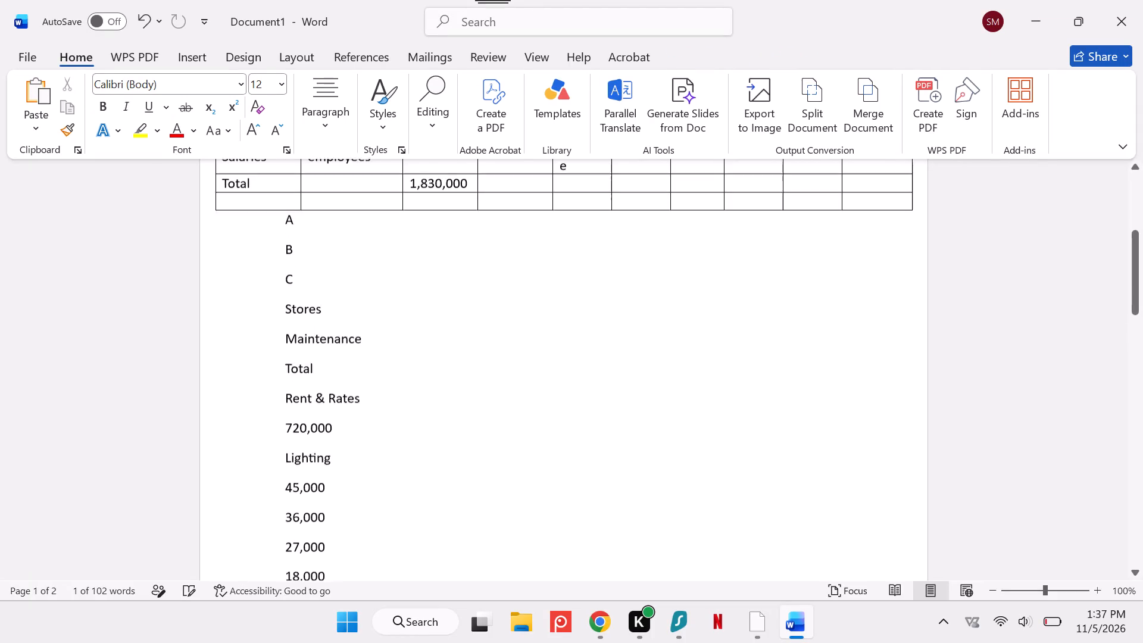
{"action": "scroll", "coordinate": [286, 273], "scroll_direction": "up", "scroll_amount": 2}
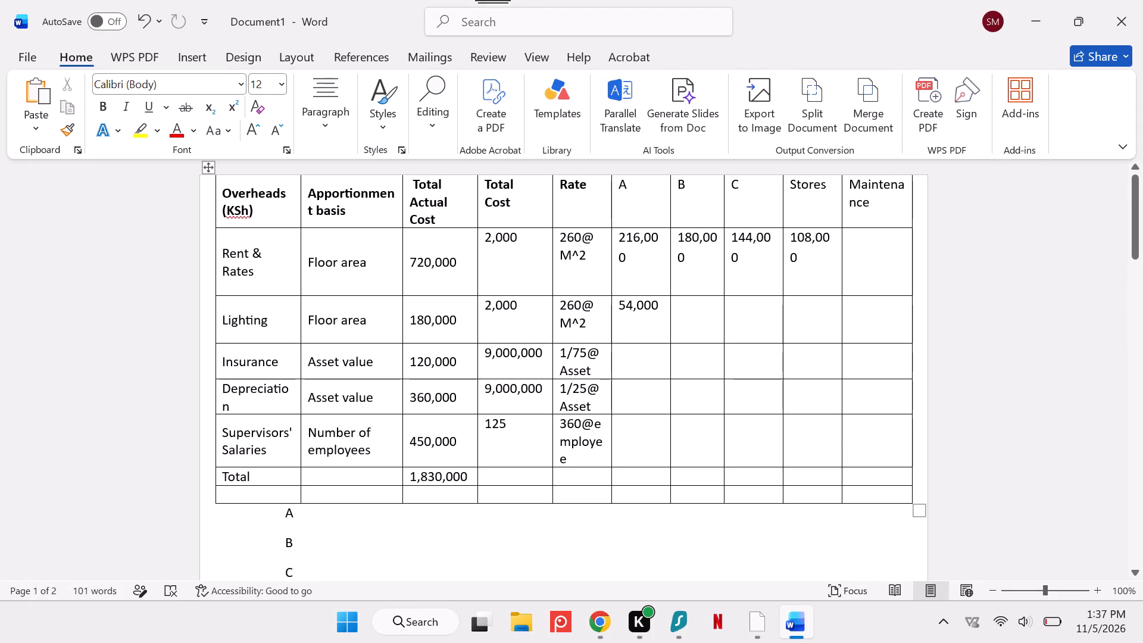
{"action": "left_click", "coordinate": [879, 253]}
{"action": "key", "text": "ctrl+v"}
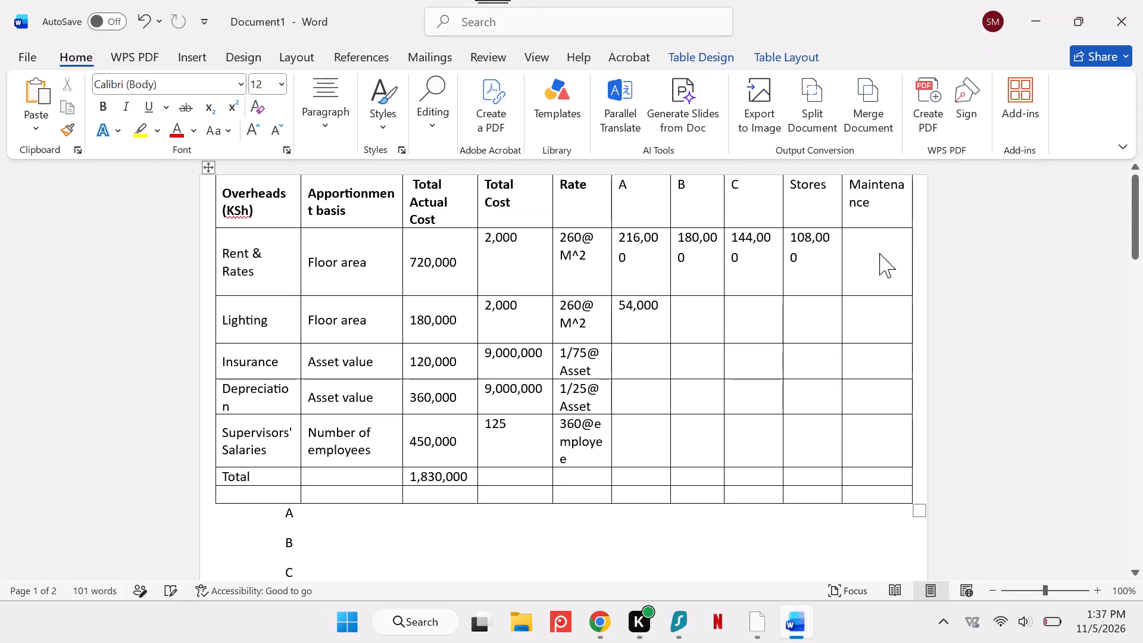
Widen the Stores column into the Maintenance column so that 108,000 fits on one line.
{"action": "scroll", "coordinate": [879, 253], "scroll_direction": "down", "scroll_amount": 1}
{"action": "scroll", "coordinate": [879, 253], "scroll_direction": "up", "scroll_amount": 1}
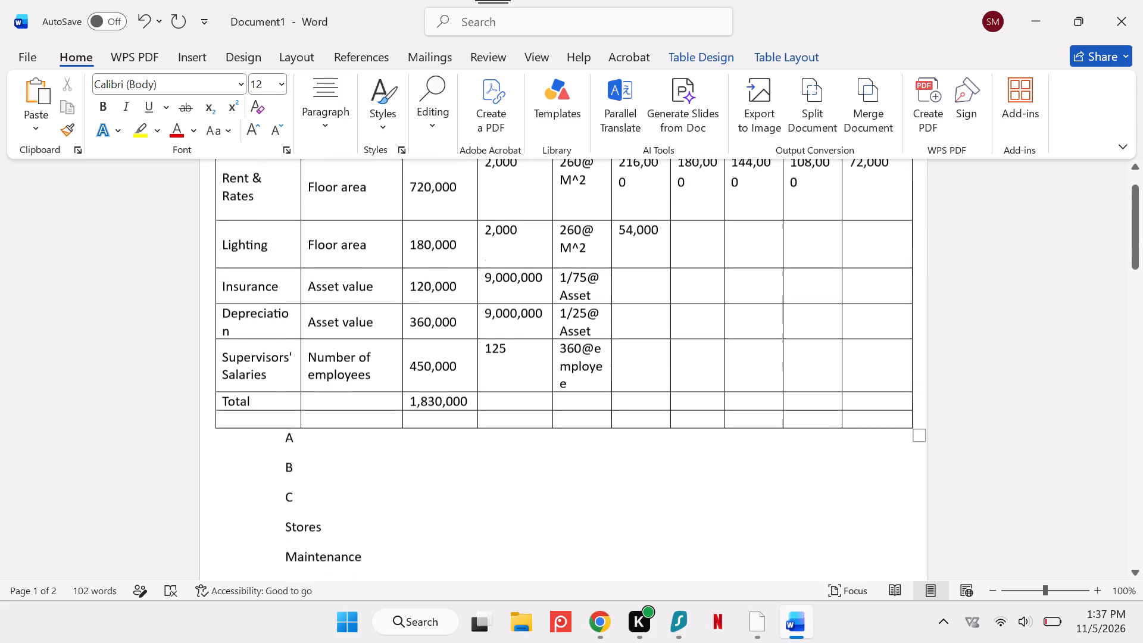
{"action": "scroll", "coordinate": [879, 253], "scroll_direction": "up", "scroll_amount": 2}
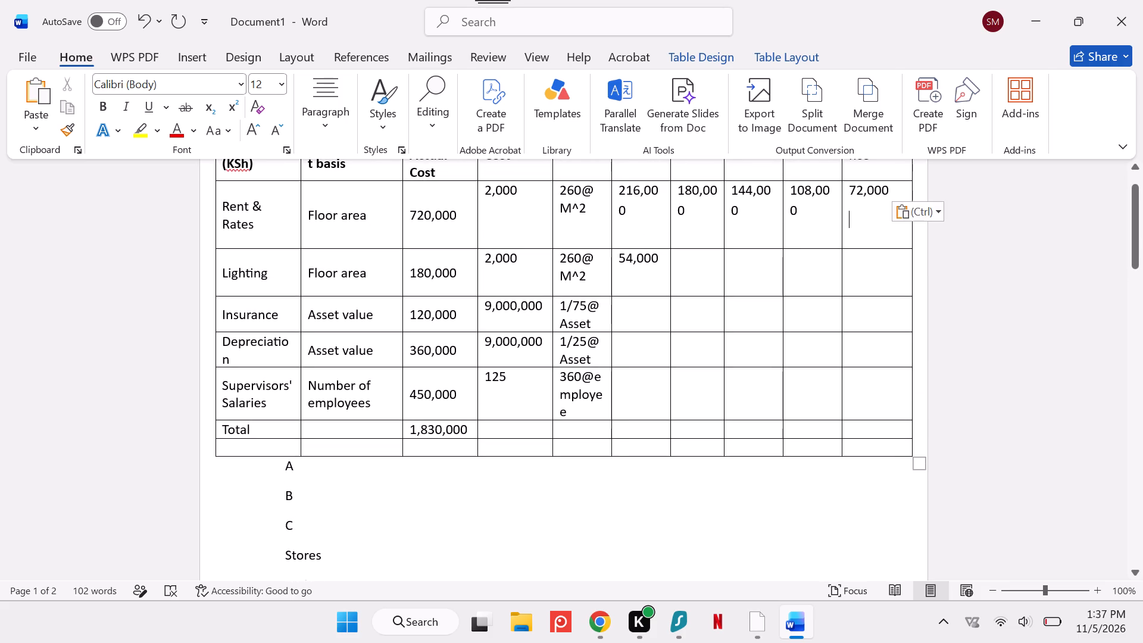
{"action": "scroll", "coordinate": [861, 193], "scroll_direction": "up", "scroll_amount": 1}
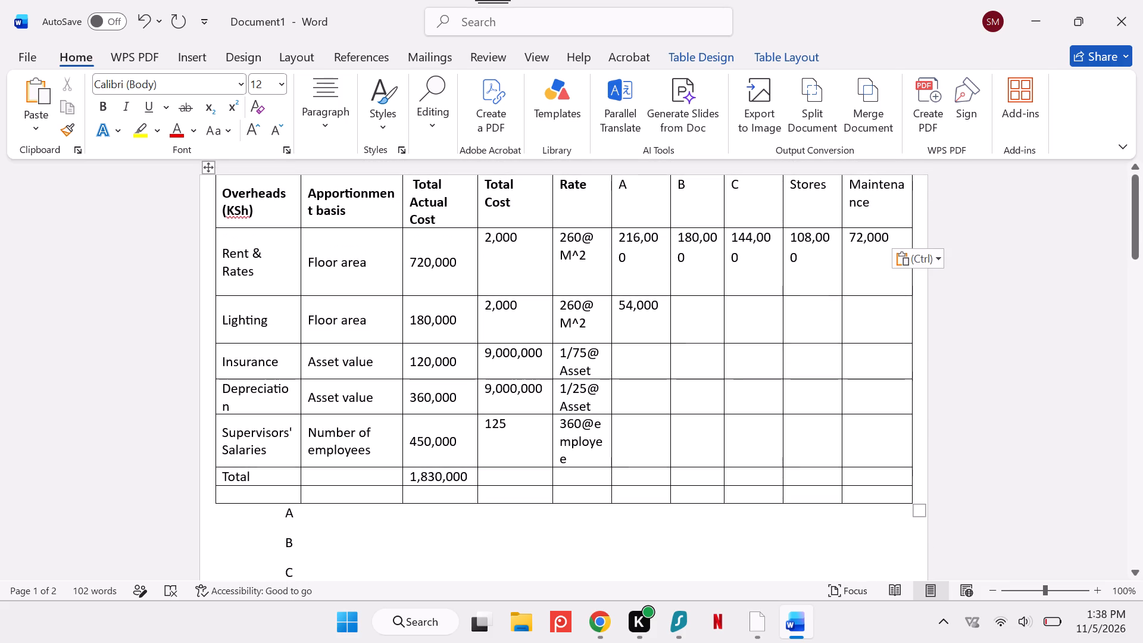
{"action": "scroll", "coordinate": [861, 193], "scroll_direction": "up", "scroll_amount": 1}
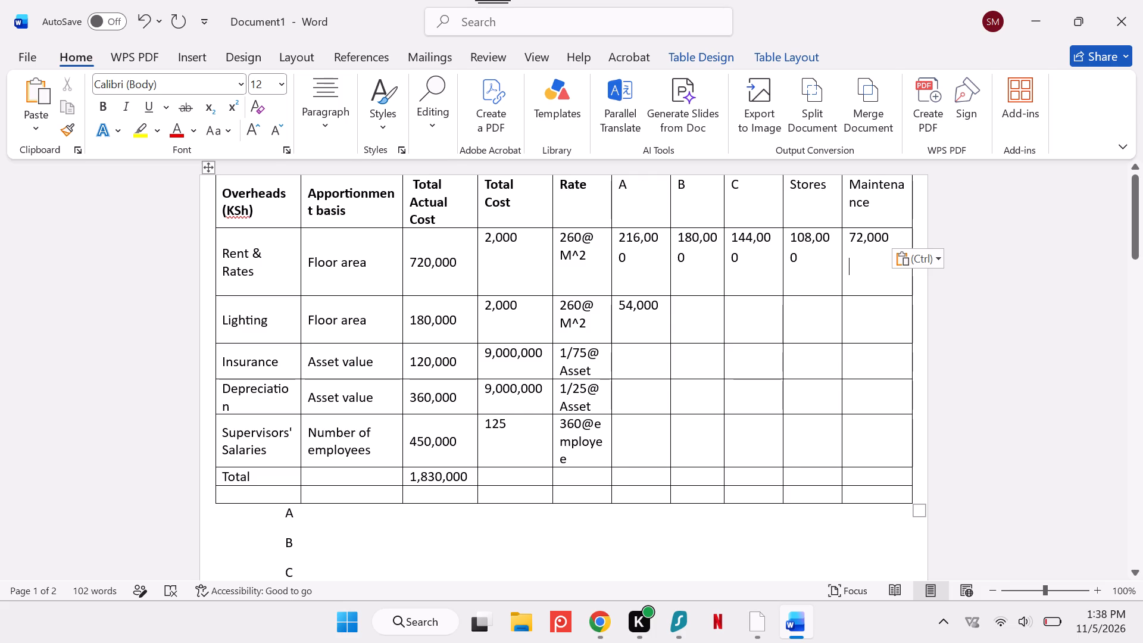
{"action": "left_click_drag", "start_coordinate": [841, 192], "coordinate": [847, 192]}
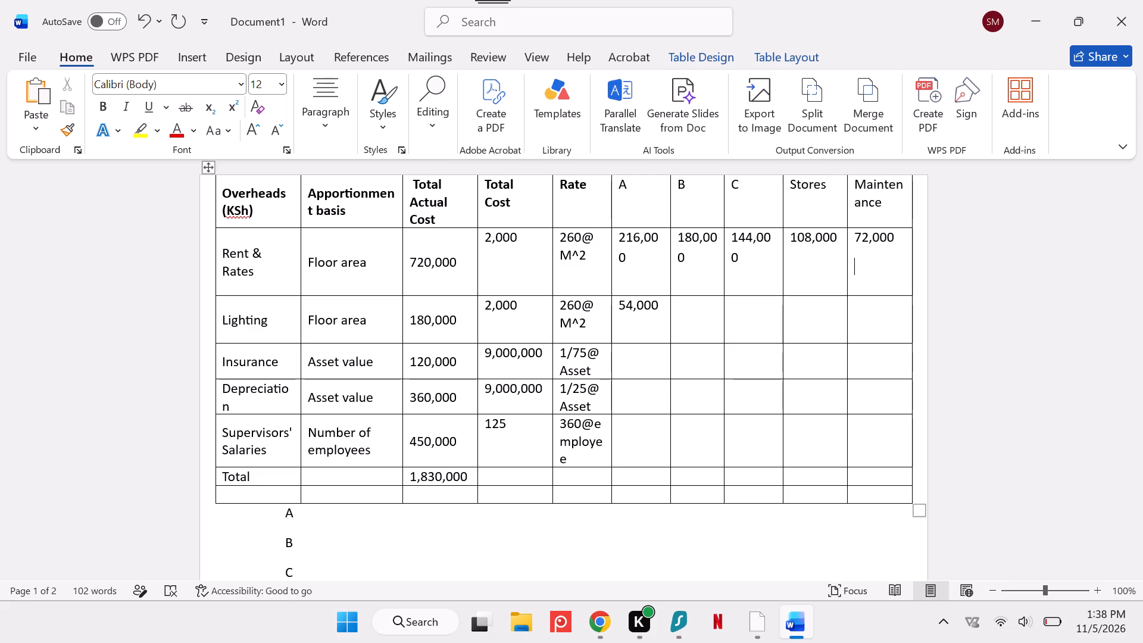
Shift the border between the C and Stores header cells slightly towards Stores, in the header row only.
{"action": "left_click", "coordinate": [782, 194]}
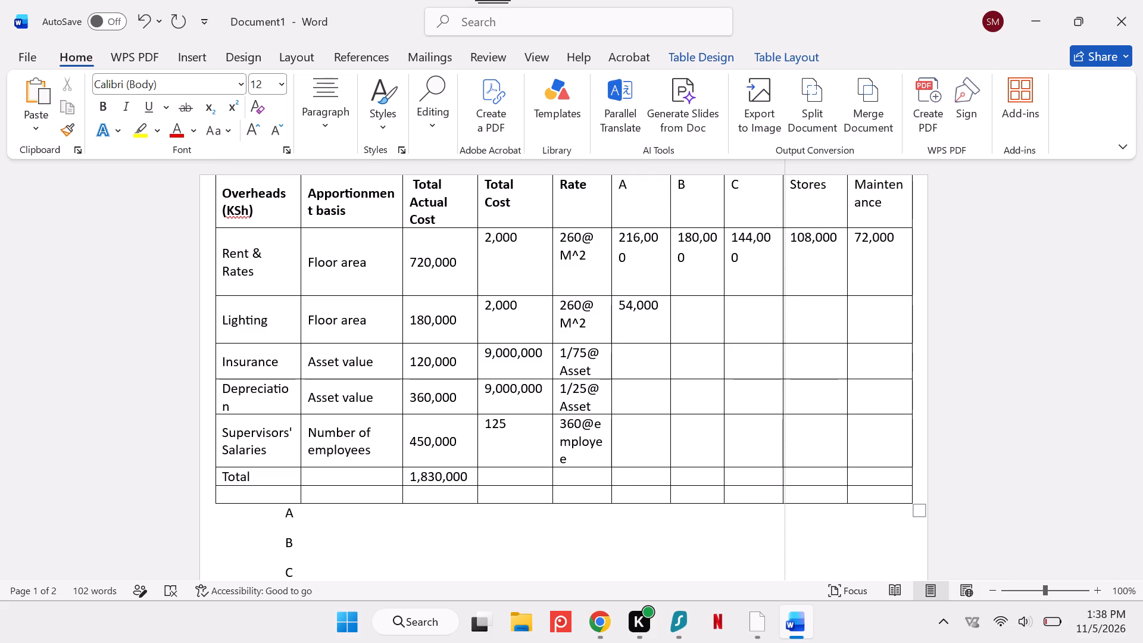
{"action": "left_click", "coordinate": [785, 194]}
{"action": "left_click", "coordinate": [785, 194]}
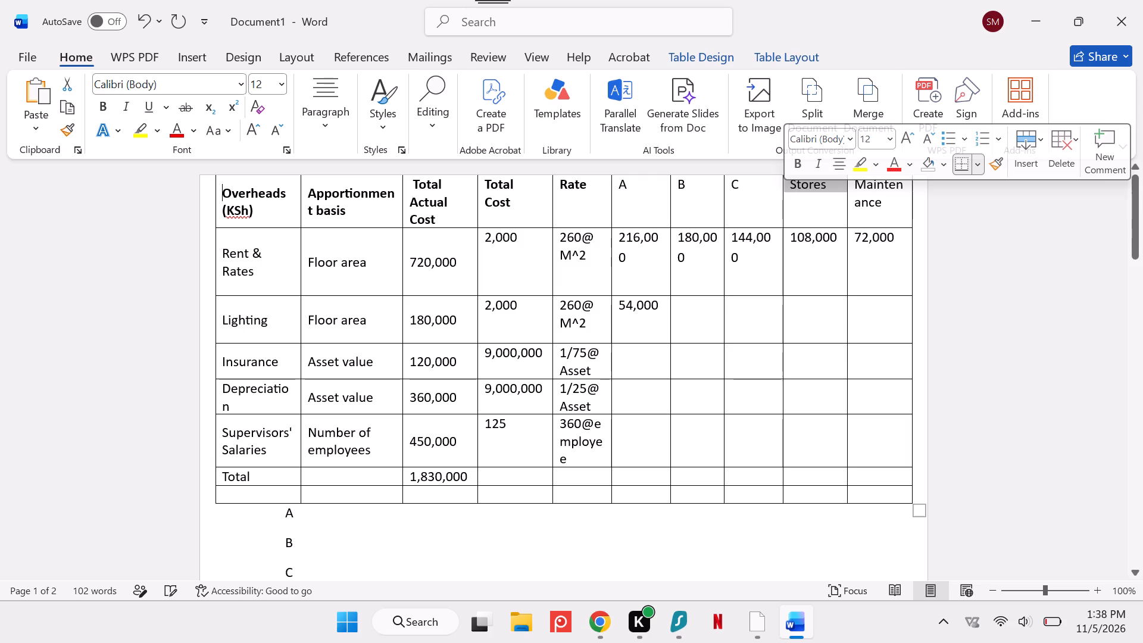
{"action": "left_click_drag", "start_coordinate": [781, 205], "coordinate": [783, 205]}
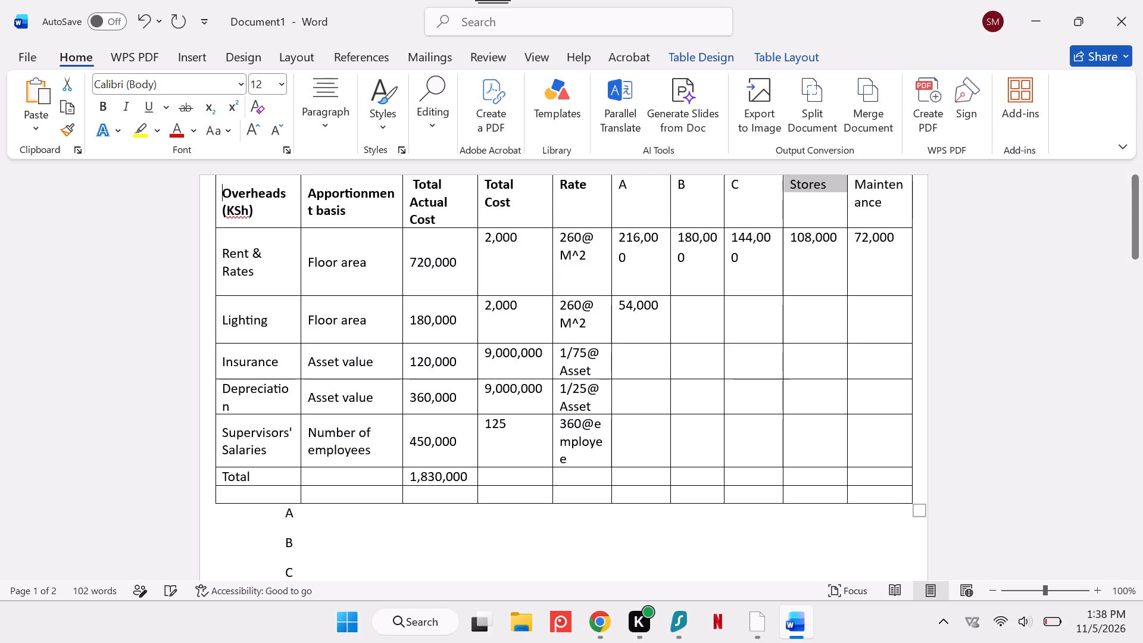
{"action": "left_click_drag", "start_coordinate": [783, 205], "coordinate": [788, 204]}
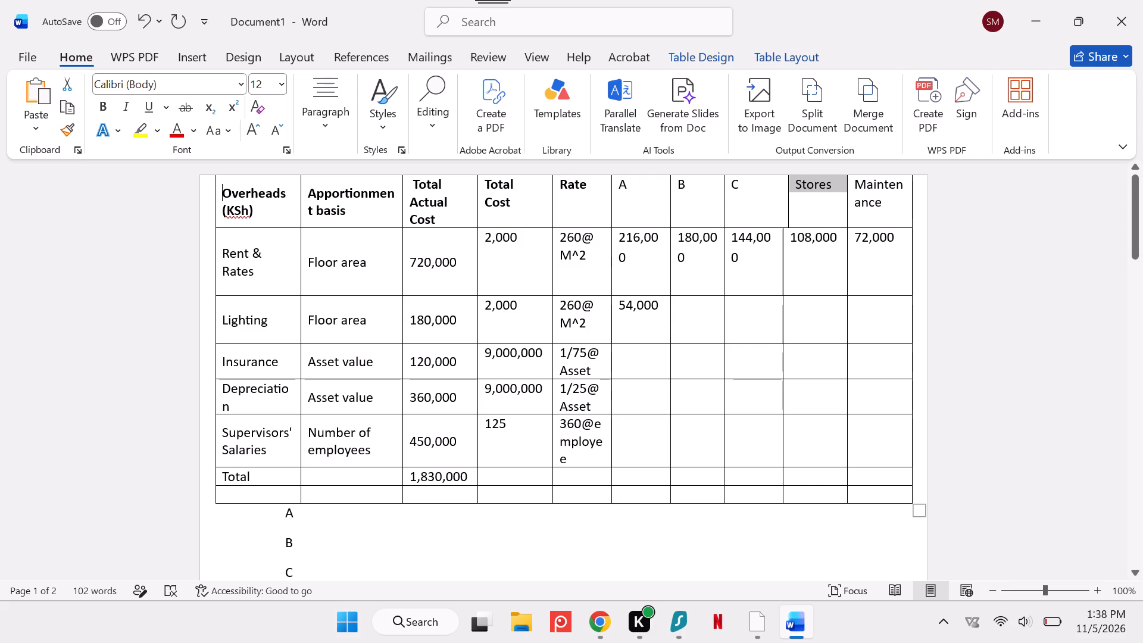
Narrow the Overheads and Apportionment basis columns, giving the freed width to the Total Actual Cost column.
{"action": "left_click_drag", "start_coordinate": [301, 212], "coordinate": [293, 212]}
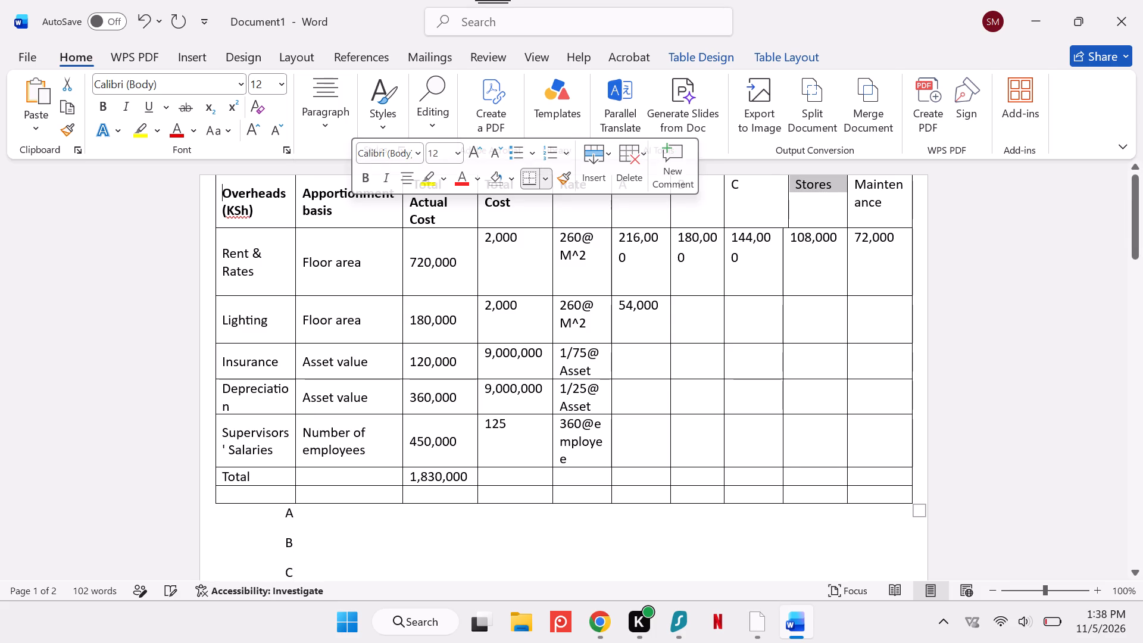
{"action": "left_click_drag", "start_coordinate": [401, 211], "coordinate": [398, 211]}
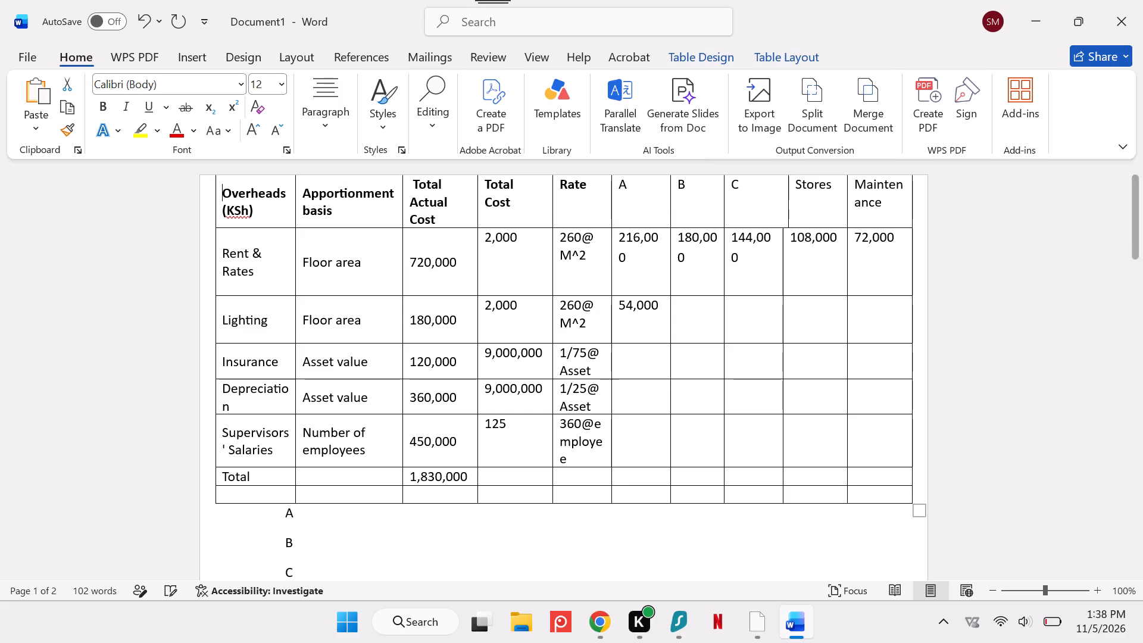
{"action": "left_click_drag", "start_coordinate": [398, 211], "coordinate": [388, 212]}
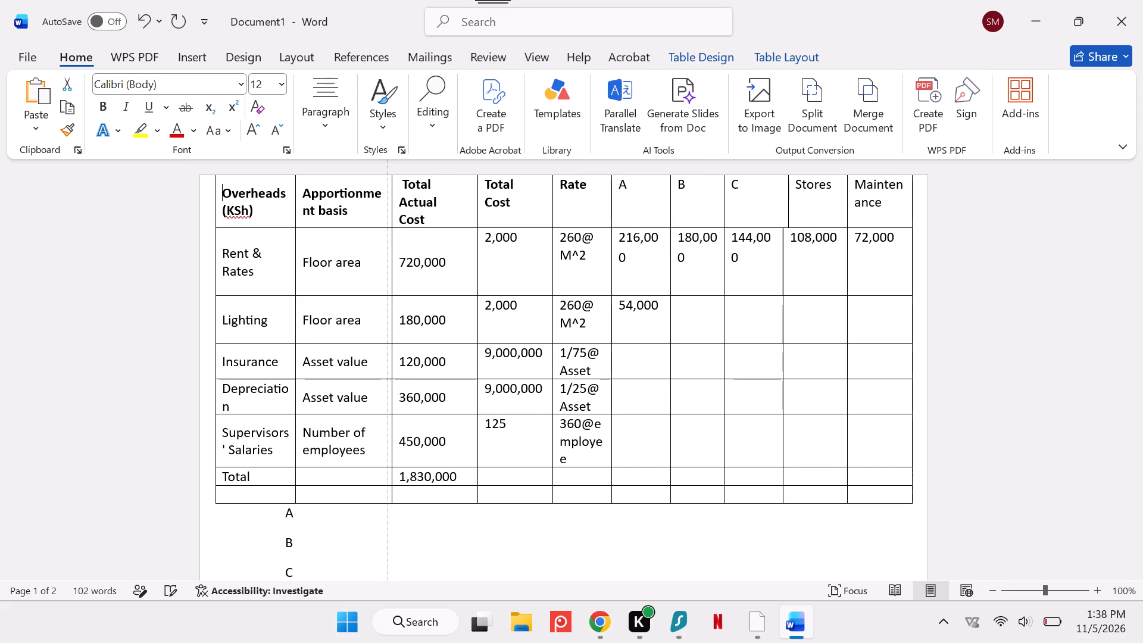
{"action": "left_click_drag", "start_coordinate": [388, 212], "coordinate": [385, 212]}
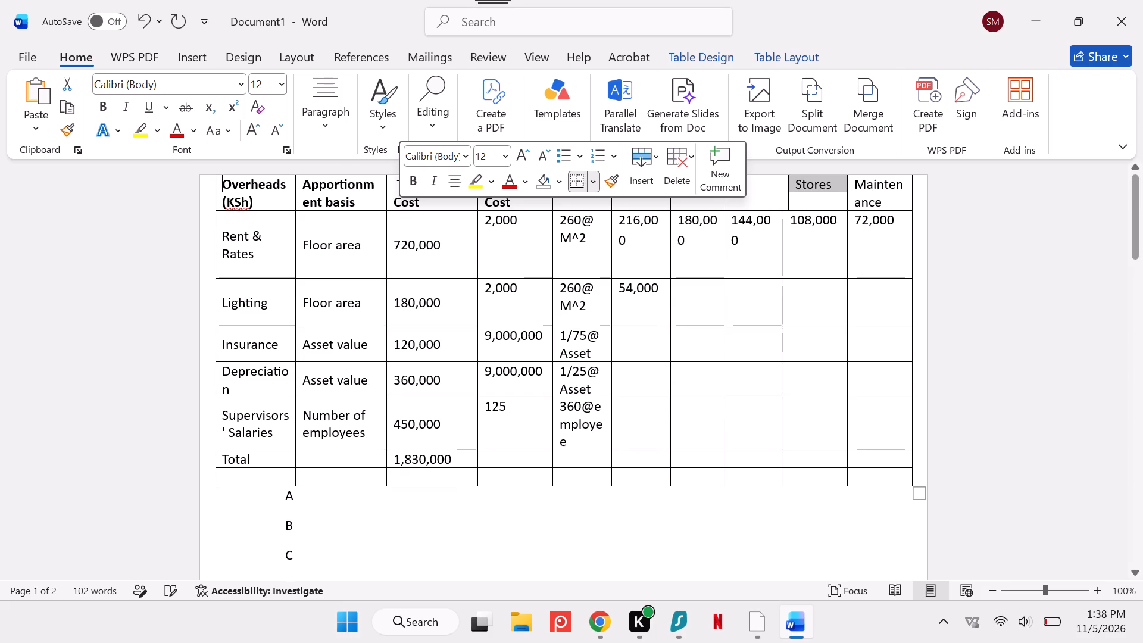
Shift the borders after Total Actual Cost, Total Cost and Rate towards Overheads, widening column A so that 216,000 fits on one line.
{"action": "scroll", "coordinate": [426, 304], "scroll_direction": "up", "scroll_amount": 1}
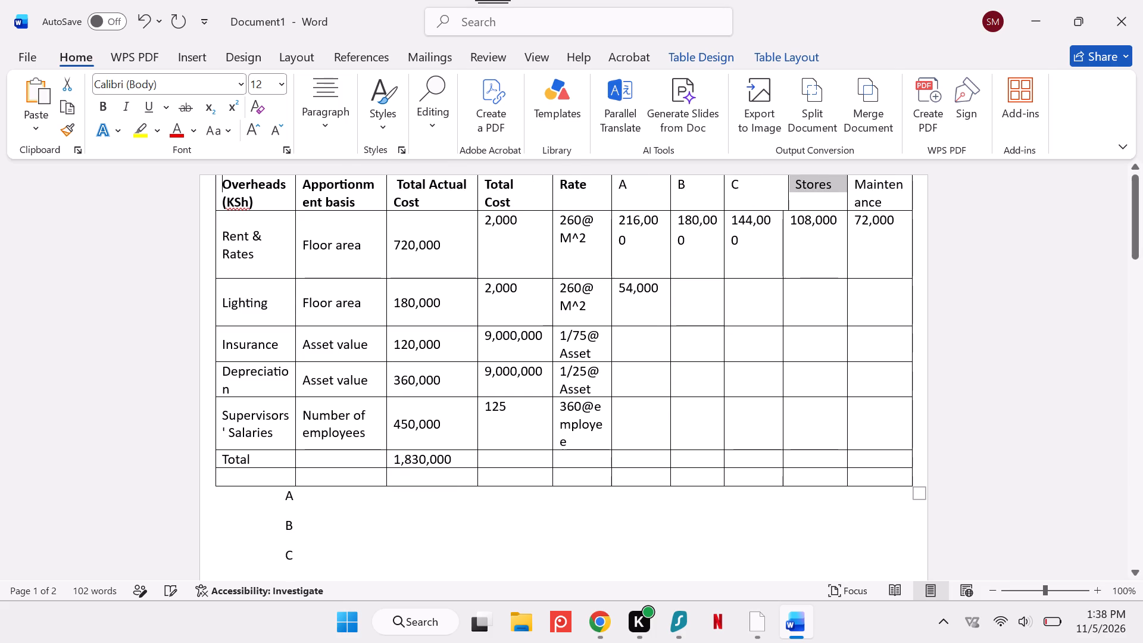
{"action": "scroll", "coordinate": [426, 304], "scroll_direction": "up", "scroll_amount": 1}
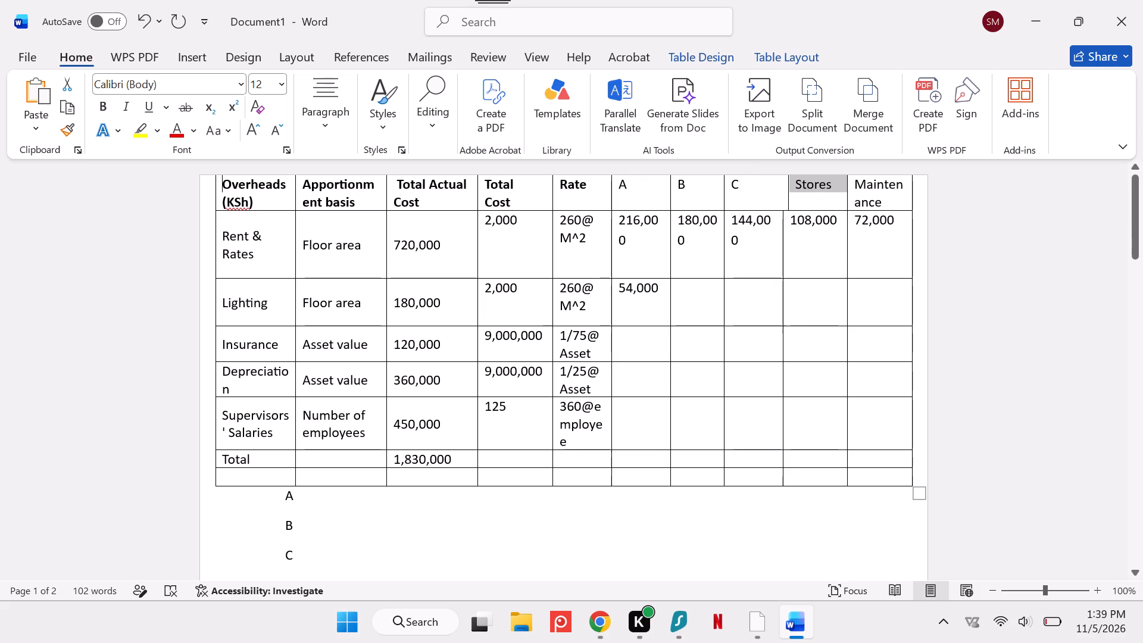
{"action": "left_click_drag", "start_coordinate": [477, 195], "coordinate": [470, 197]}
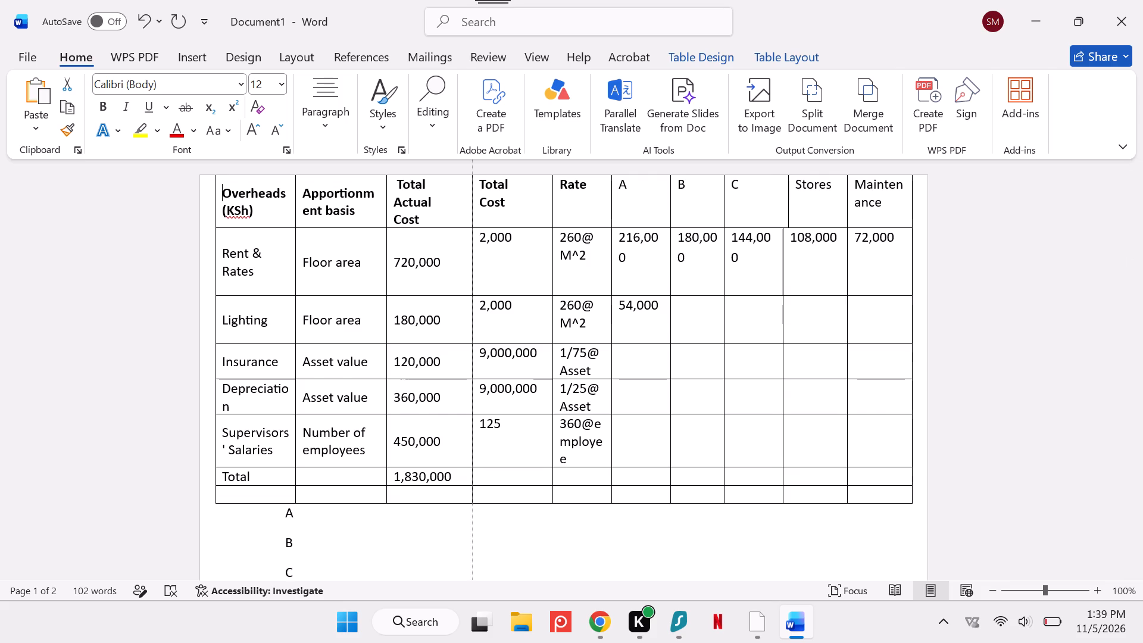
{"action": "left_click_drag", "start_coordinate": [470, 197], "coordinate": [467, 197]}
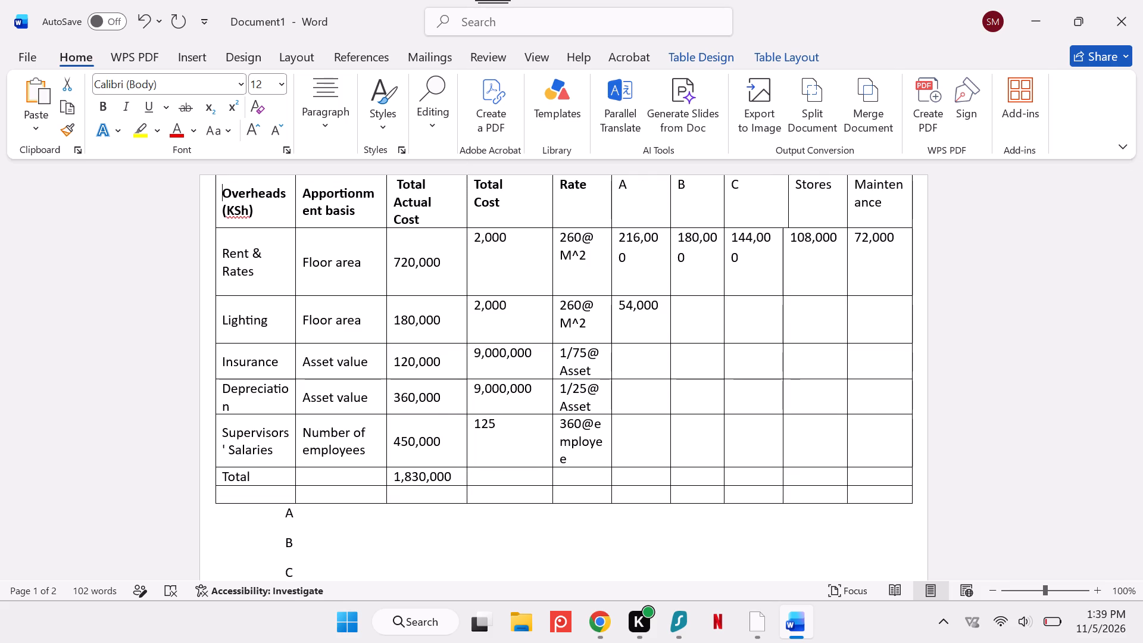
{"action": "left_click_drag", "start_coordinate": [551, 191], "coordinate": [541, 194]}
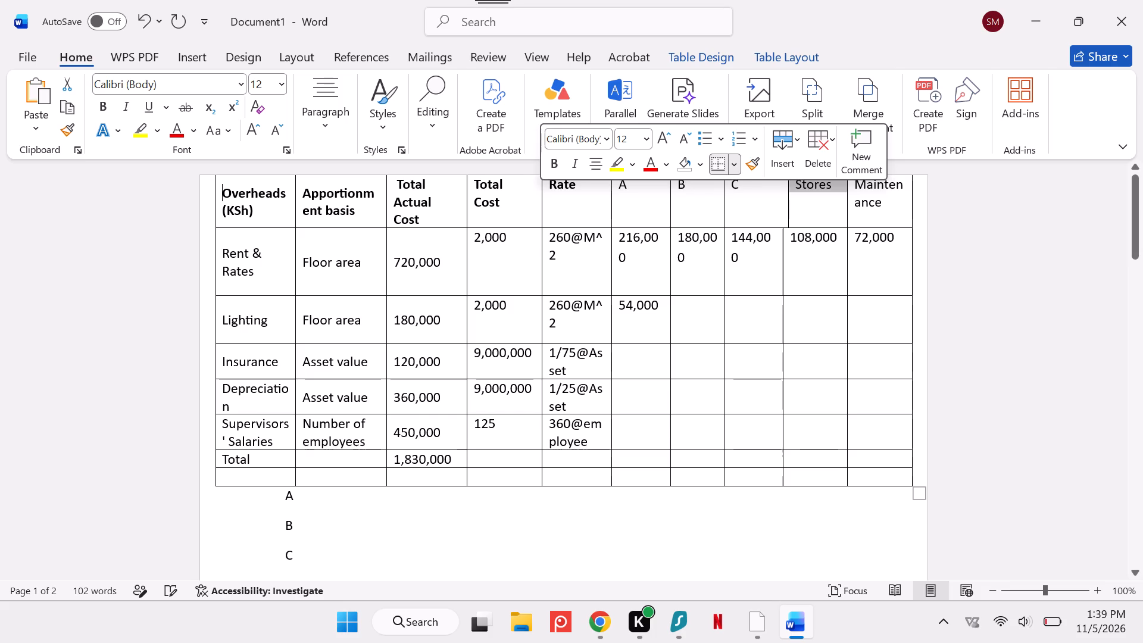
{"action": "left_click_drag", "start_coordinate": [611, 191], "coordinate": [598, 193]}
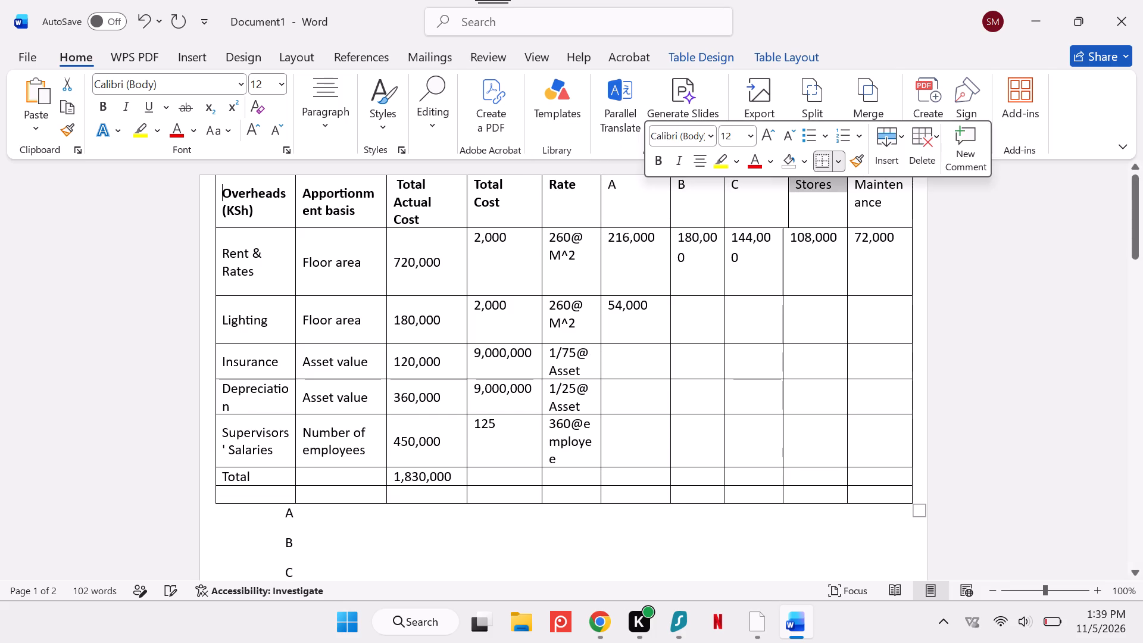
{"action": "left_click_drag", "start_coordinate": [669, 191], "coordinate": [661, 192]}
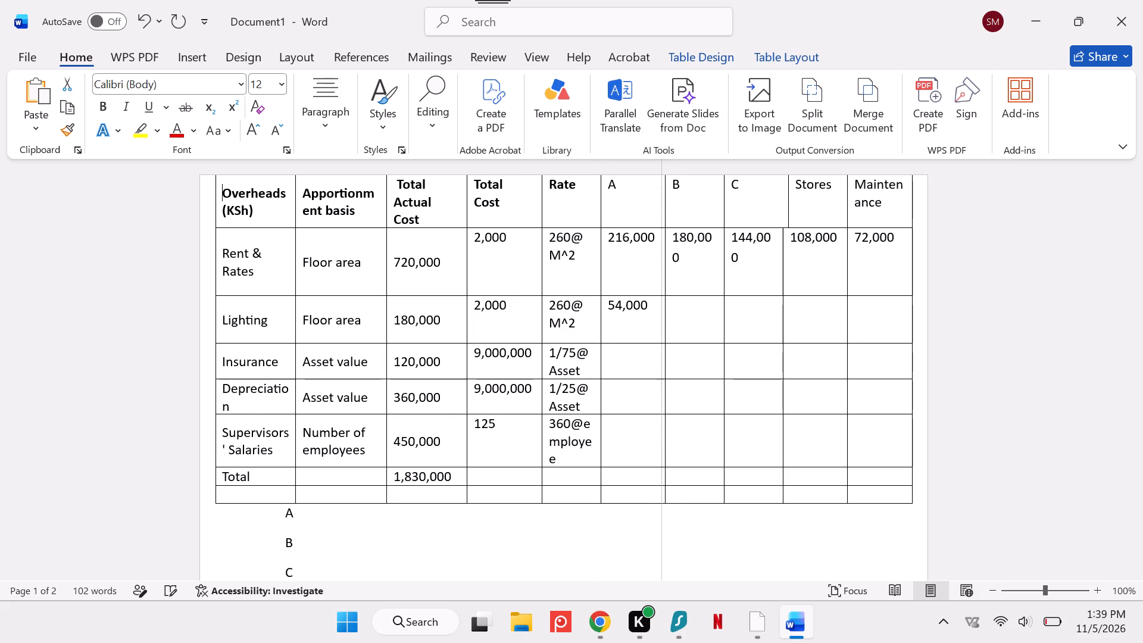
{"action": "left_click_drag", "start_coordinate": [661, 192], "coordinate": [664, 192]}
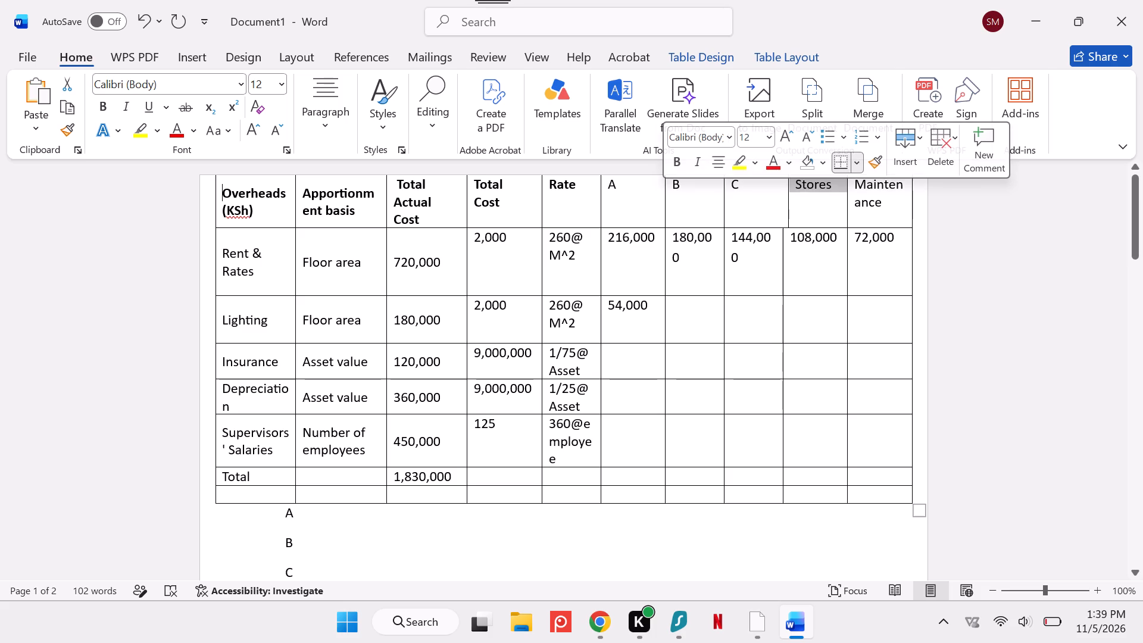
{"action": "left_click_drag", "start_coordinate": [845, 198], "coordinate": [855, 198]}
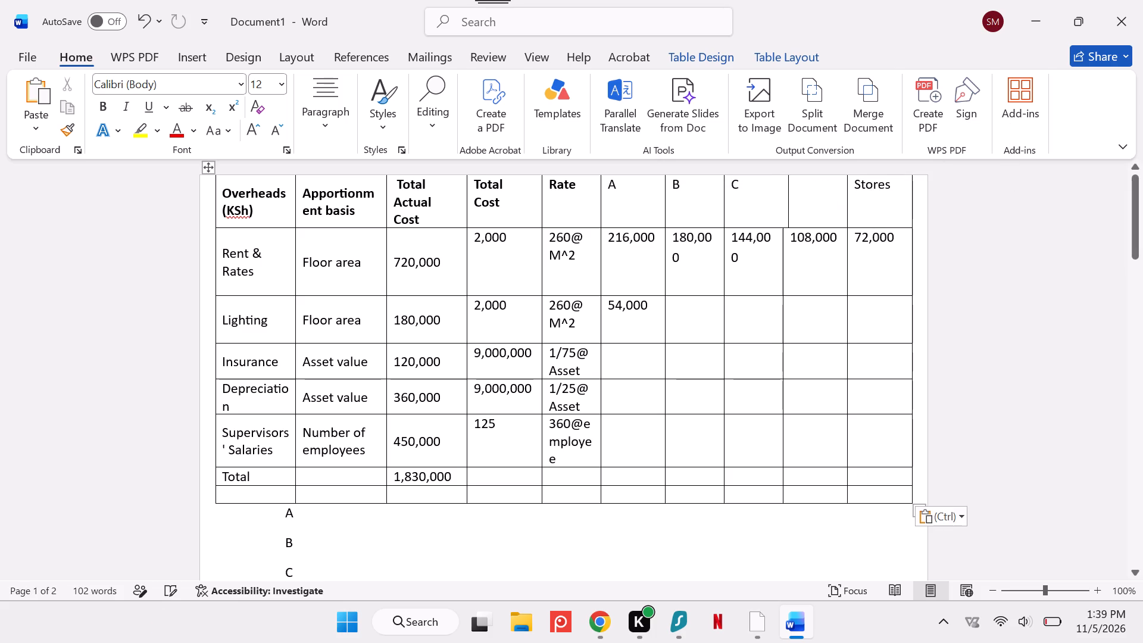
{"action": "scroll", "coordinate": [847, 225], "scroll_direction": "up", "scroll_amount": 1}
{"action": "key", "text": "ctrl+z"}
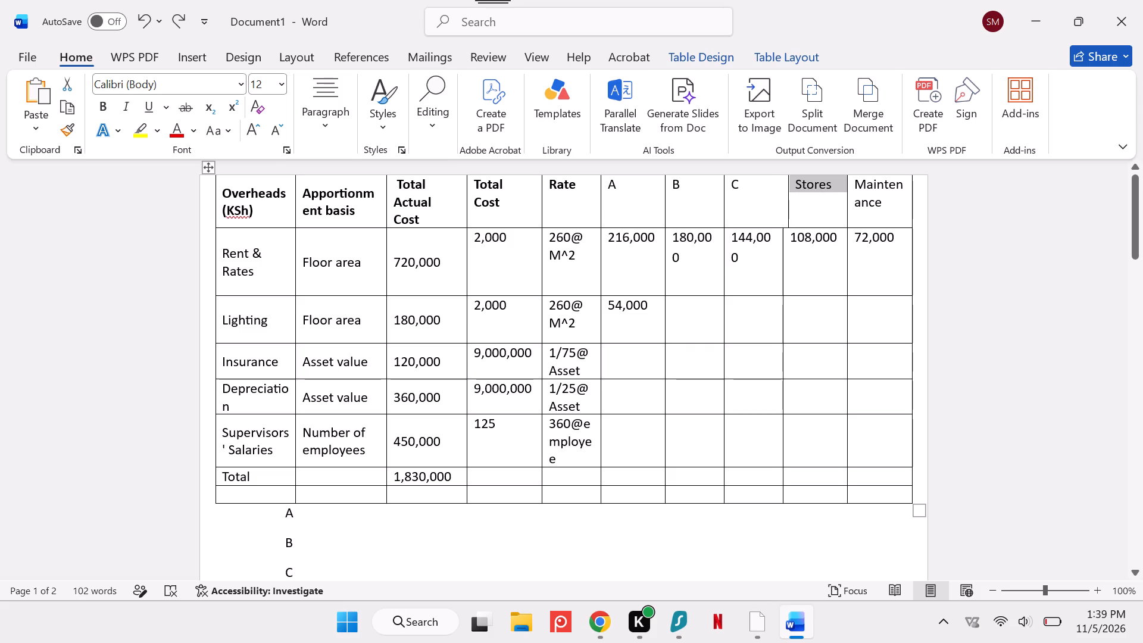
Shift the Stores column's two borders towards Maintenance, widening column C so that 144,000 fits on one line.
{"action": "left_click_drag", "start_coordinate": [847, 247], "coordinate": [852, 247]}
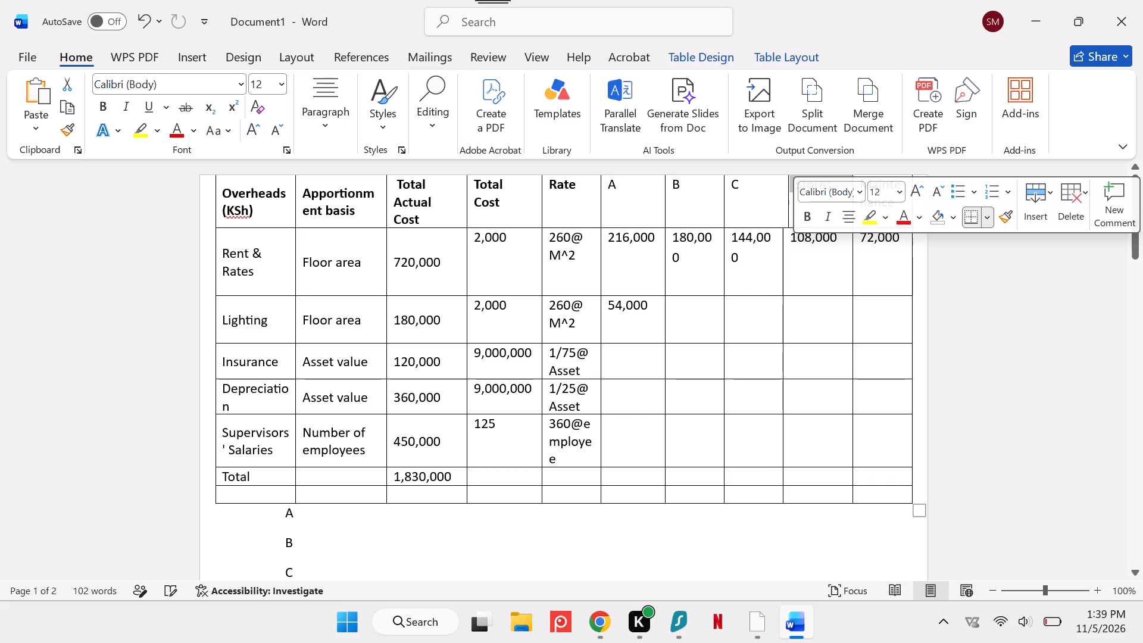
{"action": "left_click", "coordinate": [792, 270]}
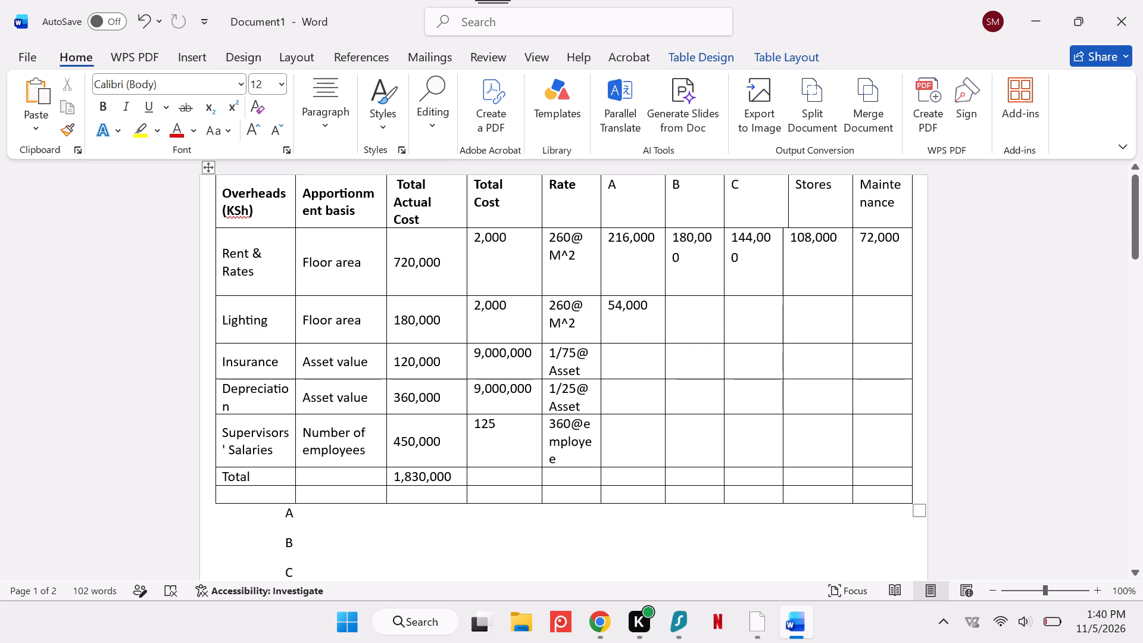
{"action": "left_click_drag", "start_coordinate": [781, 280], "coordinate": [786, 283]}
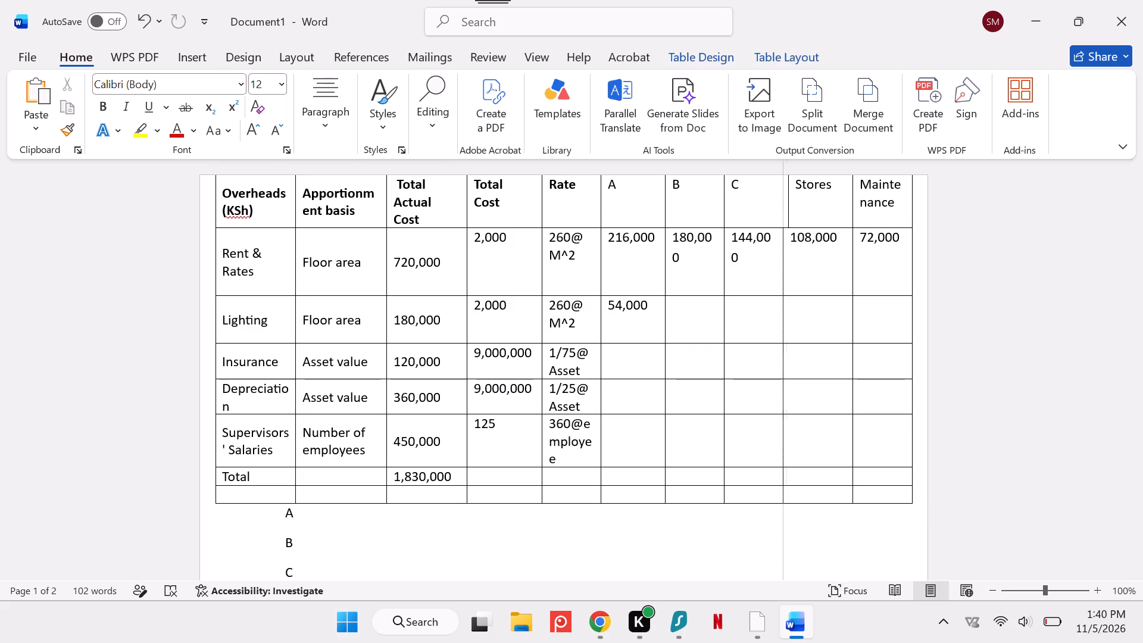
{"action": "left_click_drag", "start_coordinate": [786, 283], "coordinate": [787, 284]}
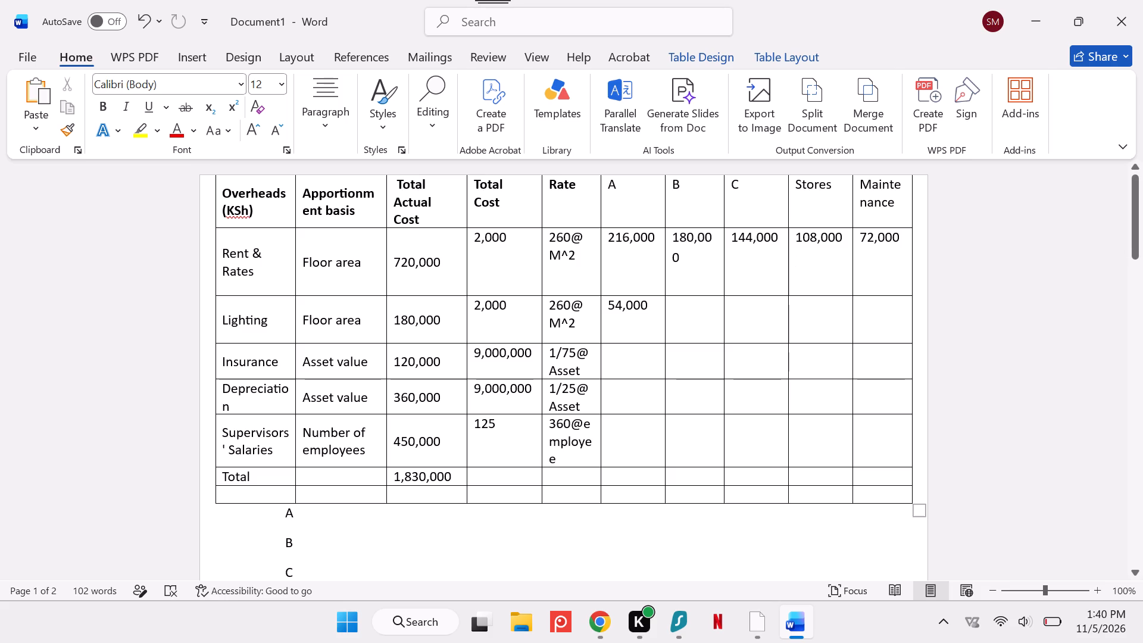
Shift the borders after Apportionment basis through column A towards Overheads, widening column B so that 180,000 fits on one line.
{"action": "left_click_drag", "start_coordinate": [386, 245], "coordinate": [379, 248]}
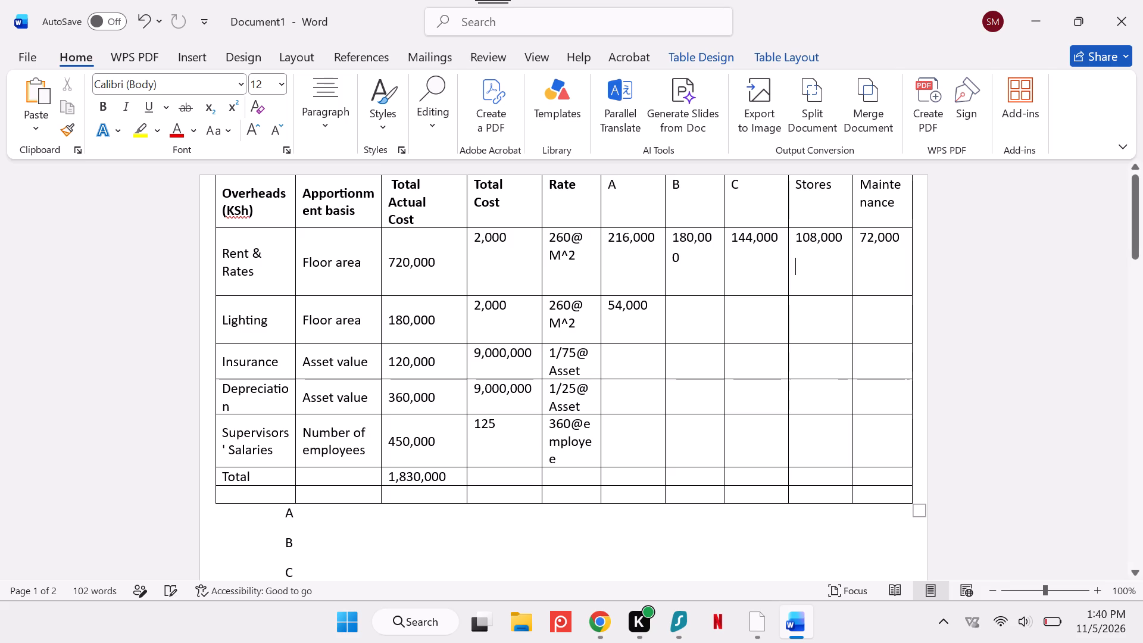
{"action": "left_click_drag", "start_coordinate": [466, 255], "coordinate": [455, 259]}
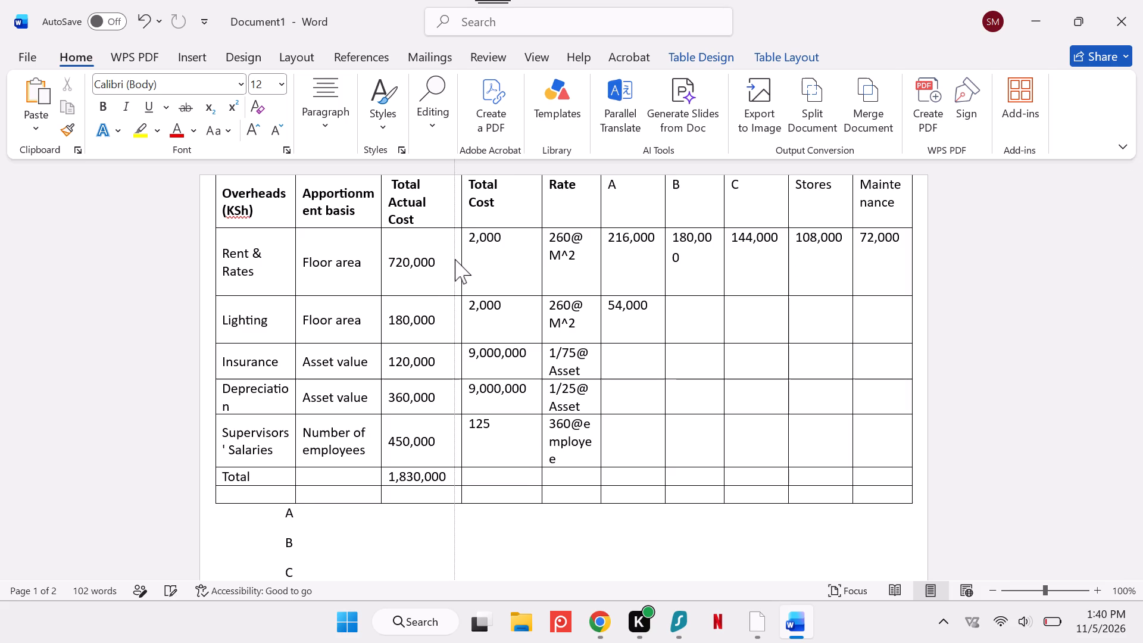
{"action": "left_click_drag", "start_coordinate": [455, 259], "coordinate": [456, 259]}
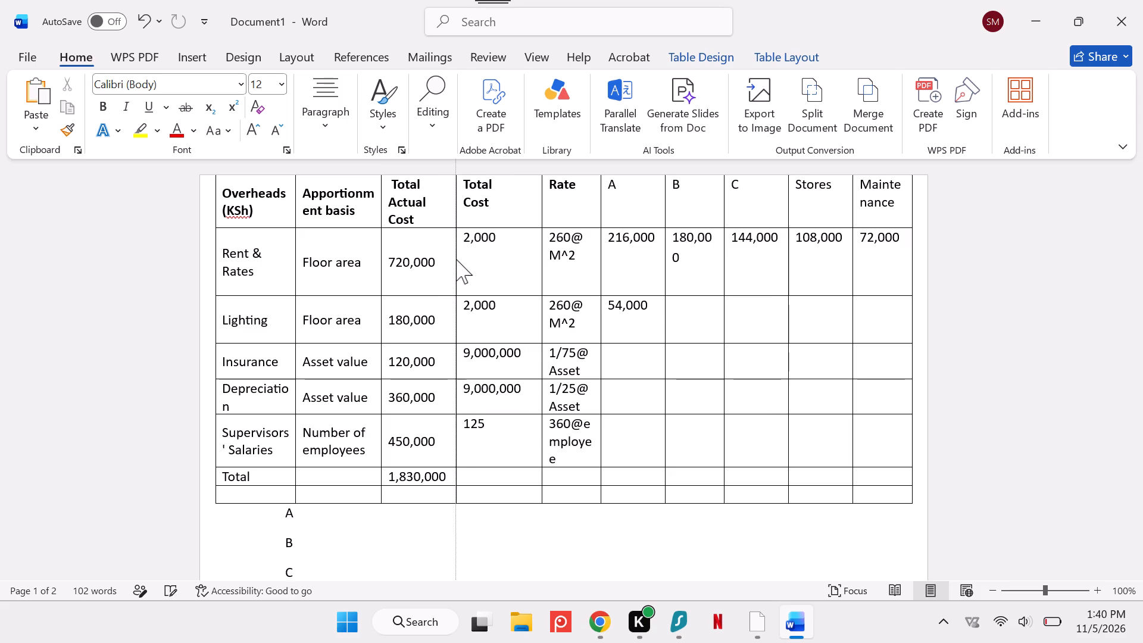
{"action": "left_click_drag", "start_coordinate": [540, 260], "coordinate": [532, 263]}
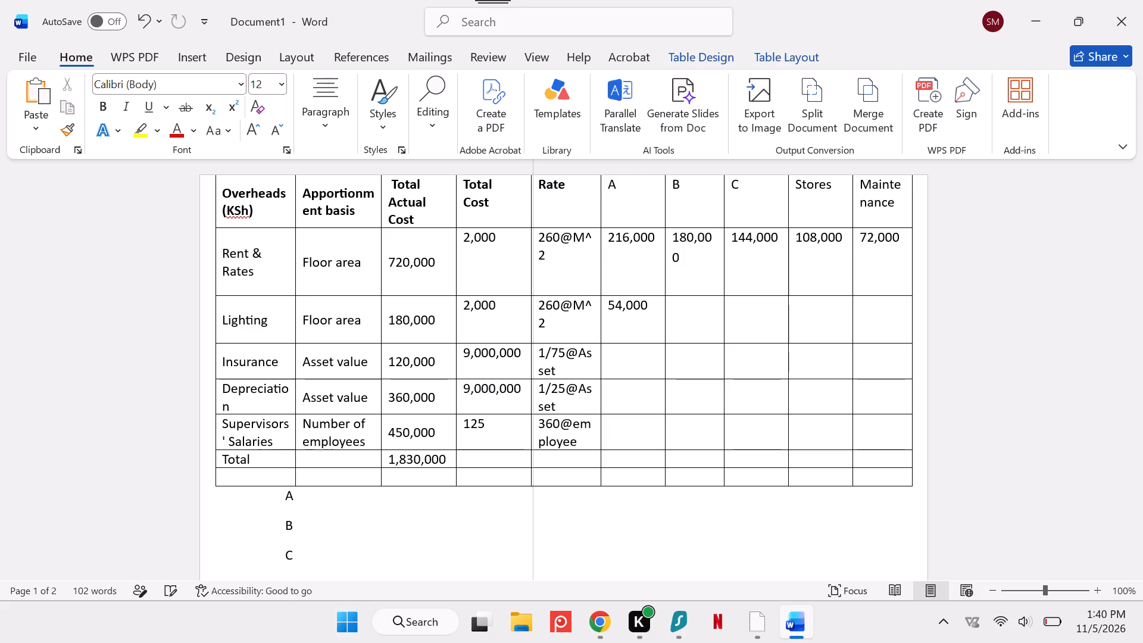
{"action": "left_click_drag", "start_coordinate": [532, 263], "coordinate": [530, 263]}
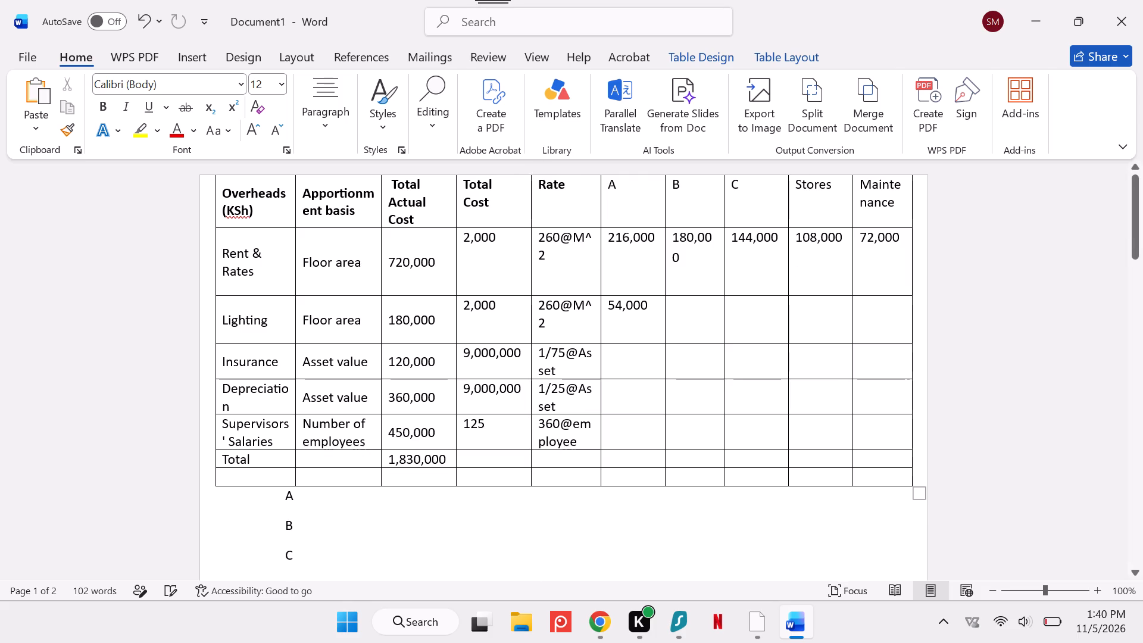
{"action": "left_click_drag", "start_coordinate": [600, 252], "coordinate": [594, 254]}
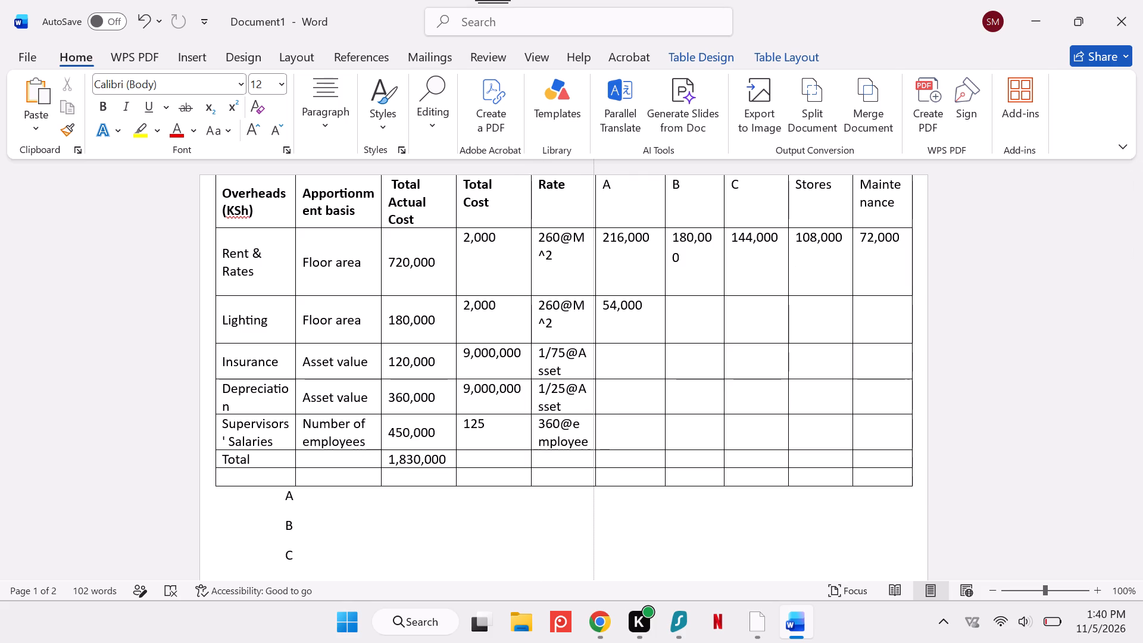
{"action": "left_click_drag", "start_coordinate": [594, 254], "coordinate": [592, 252]}
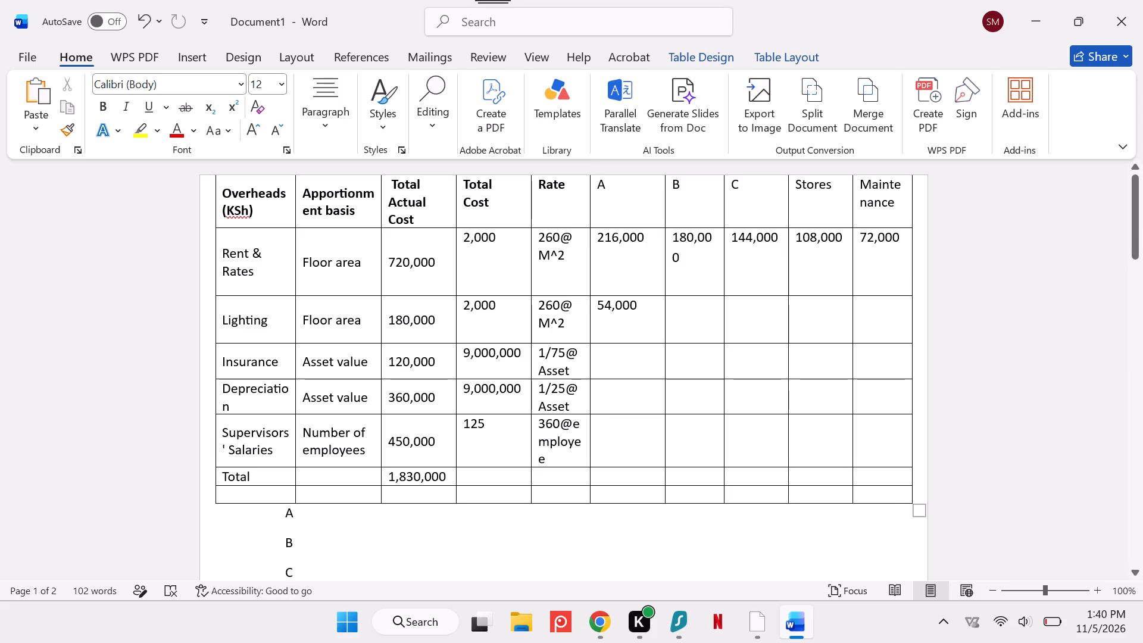
{"action": "left_click_drag", "start_coordinate": [664, 269], "coordinate": [661, 271]}
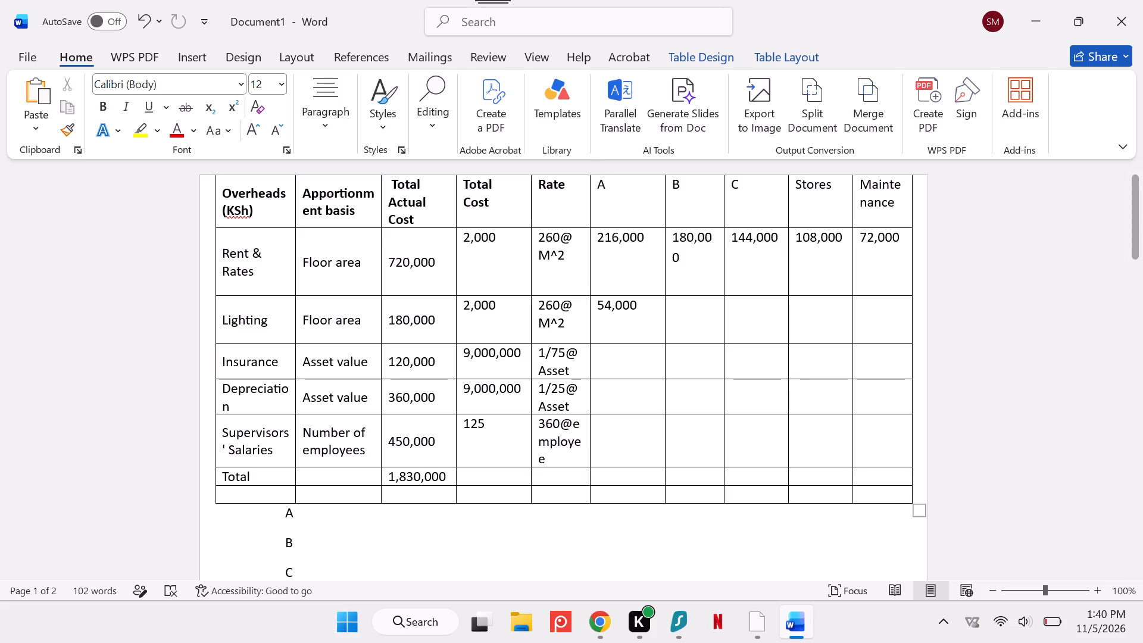
{"action": "left_click_drag", "start_coordinate": [661, 271], "coordinate": [658, 271]}
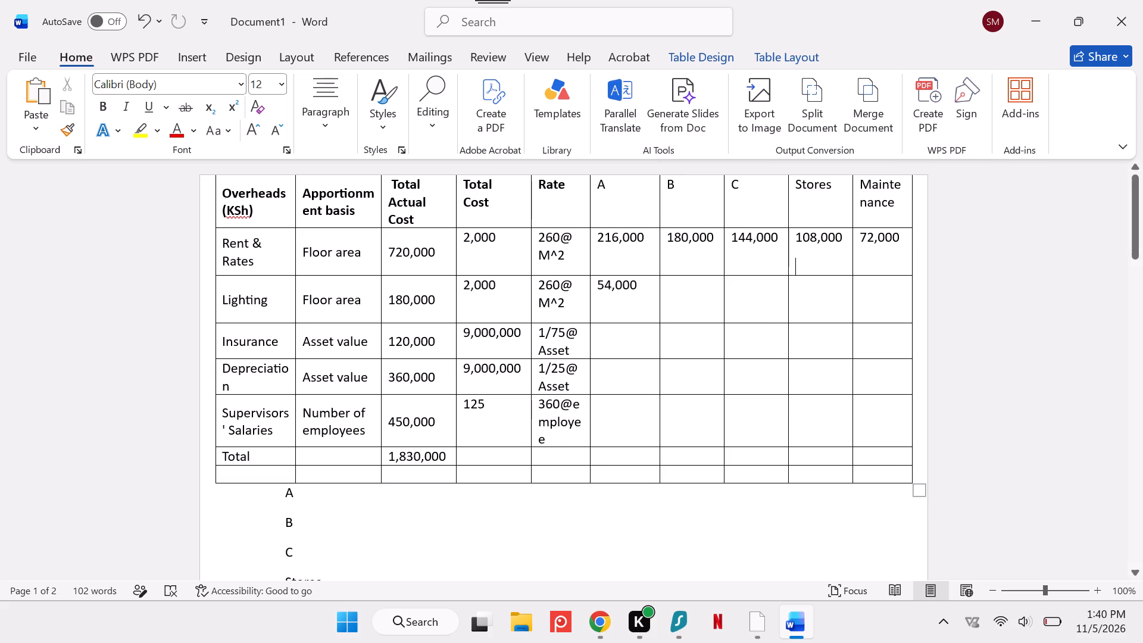
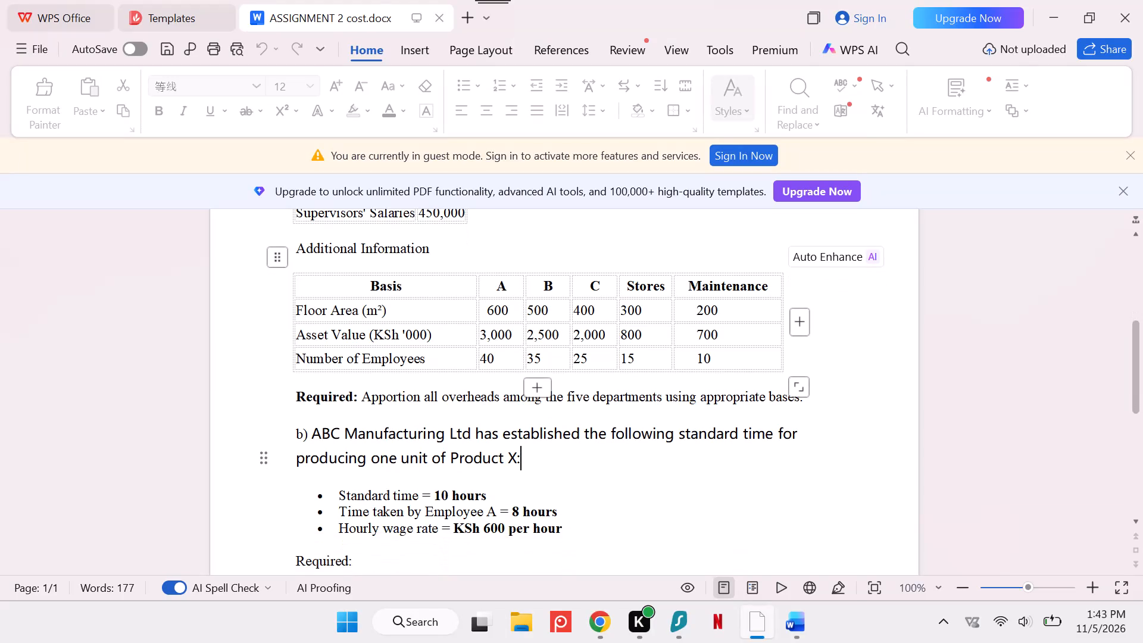
Switch to the Word document and move 45,000 from the loose Lighting figures below the table into the Lighting row's B cell.
{"action": "scroll", "coordinate": [760, 484], "scroll_direction": "down", "scroll_amount": 1}
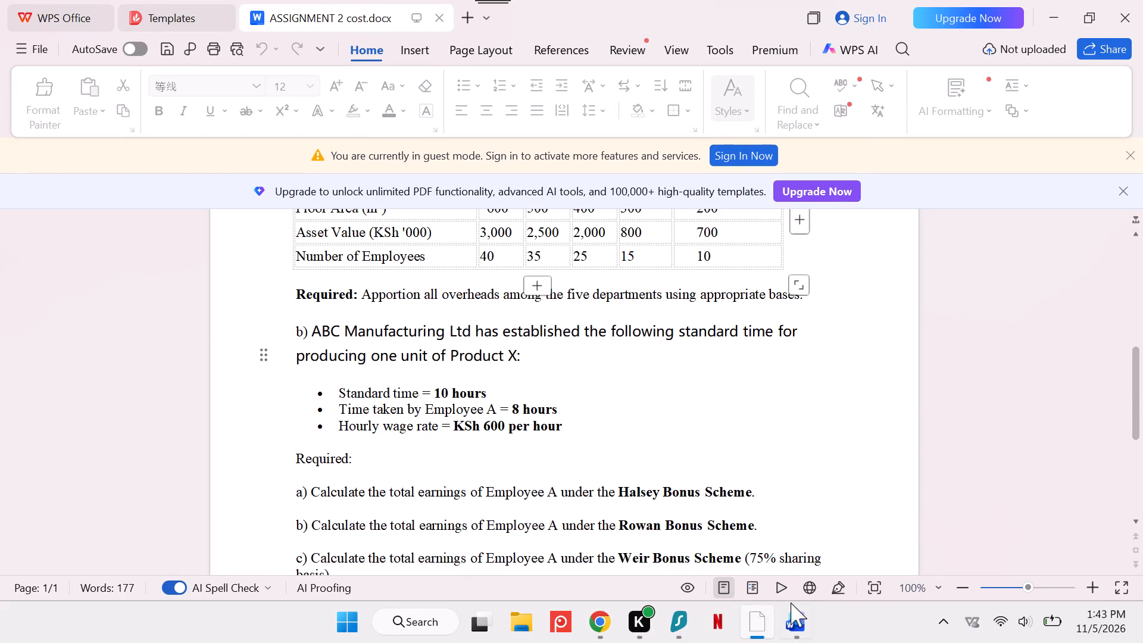
{"action": "left_click", "coordinate": [793, 620]}
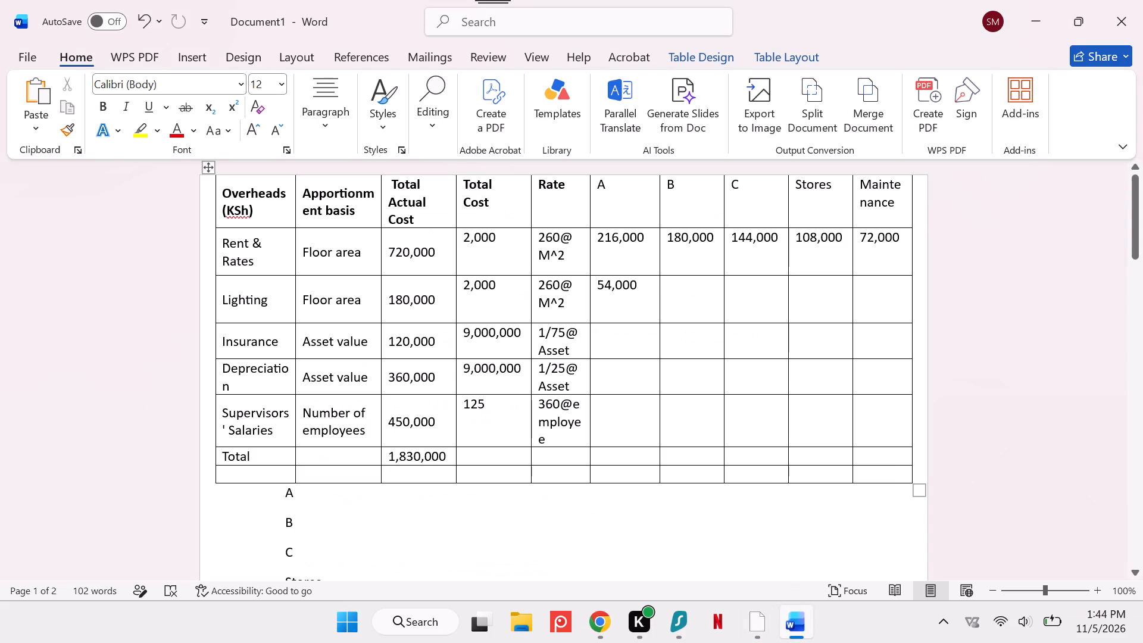
{"action": "scroll", "coordinate": [631, 351], "scroll_direction": "down", "scroll_amount": 1}
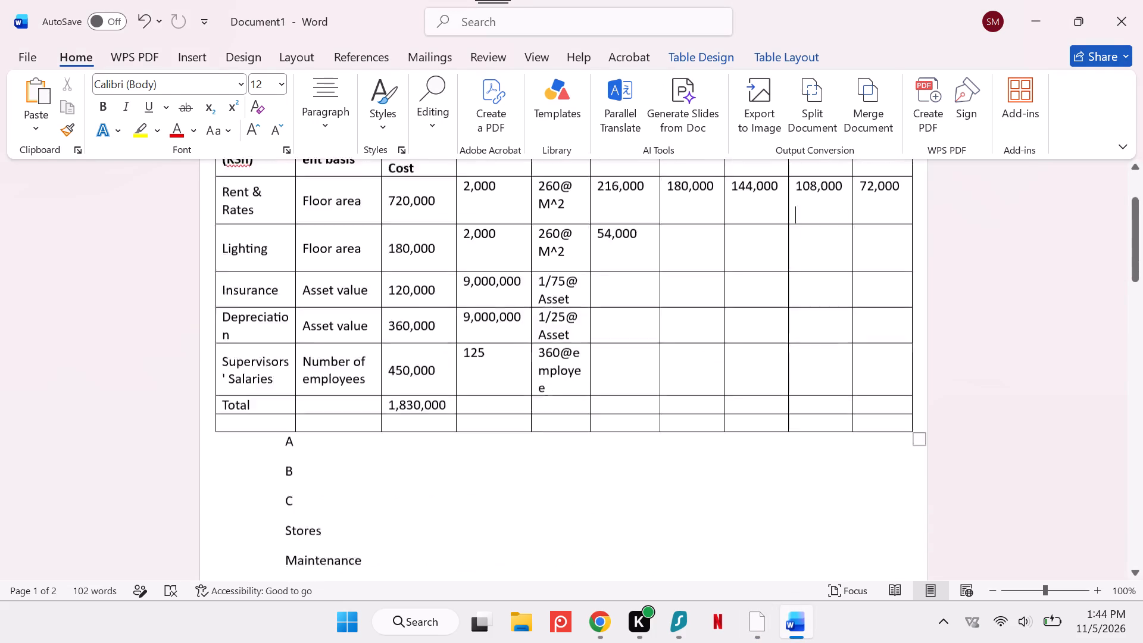
{"action": "scroll", "coordinate": [631, 351], "scroll_direction": "down", "scroll_amount": 1}
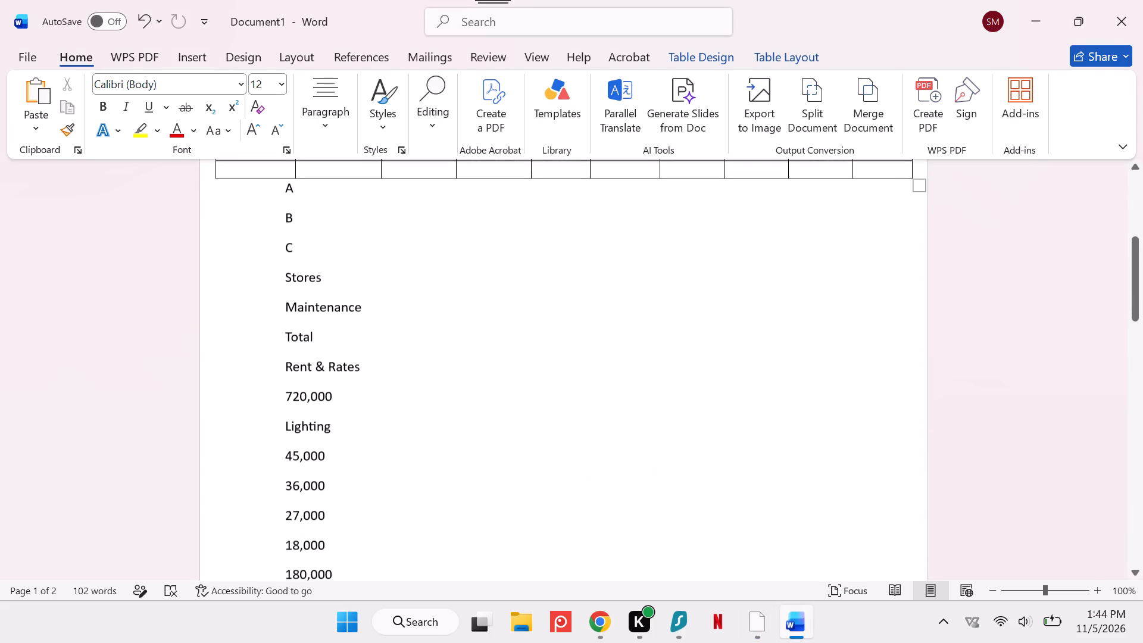
{"action": "left_click_drag", "start_coordinate": [333, 452], "coordinate": [274, 455]}
{"action": "key", "text": "ctrl+x"}
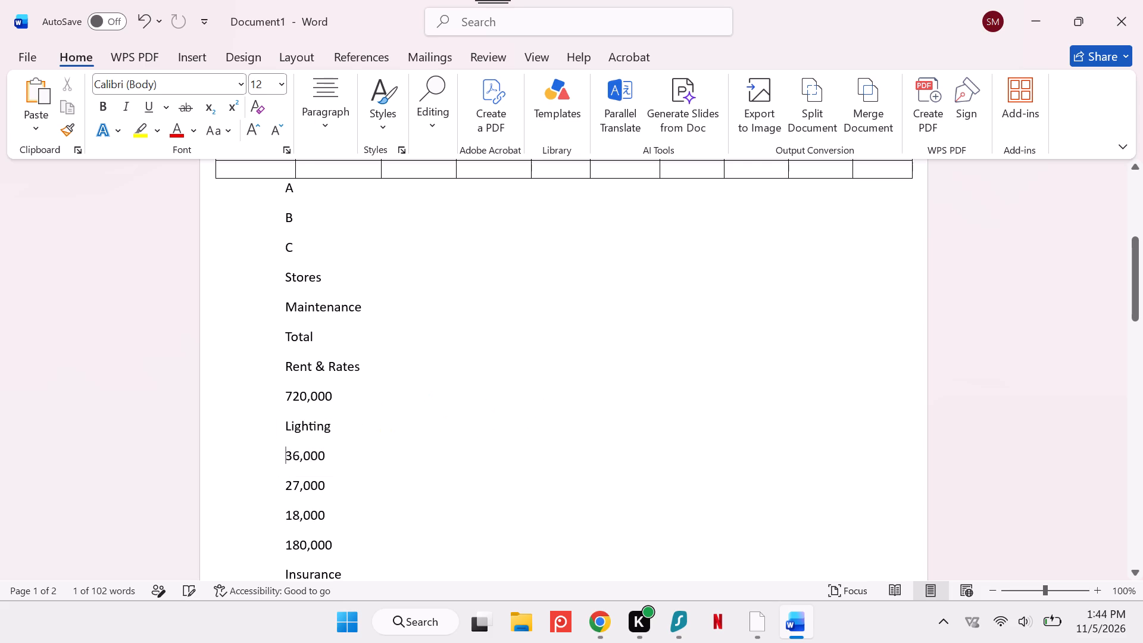
{"action": "scroll", "coordinate": [445, 430], "scroll_direction": "up", "scroll_amount": 2}
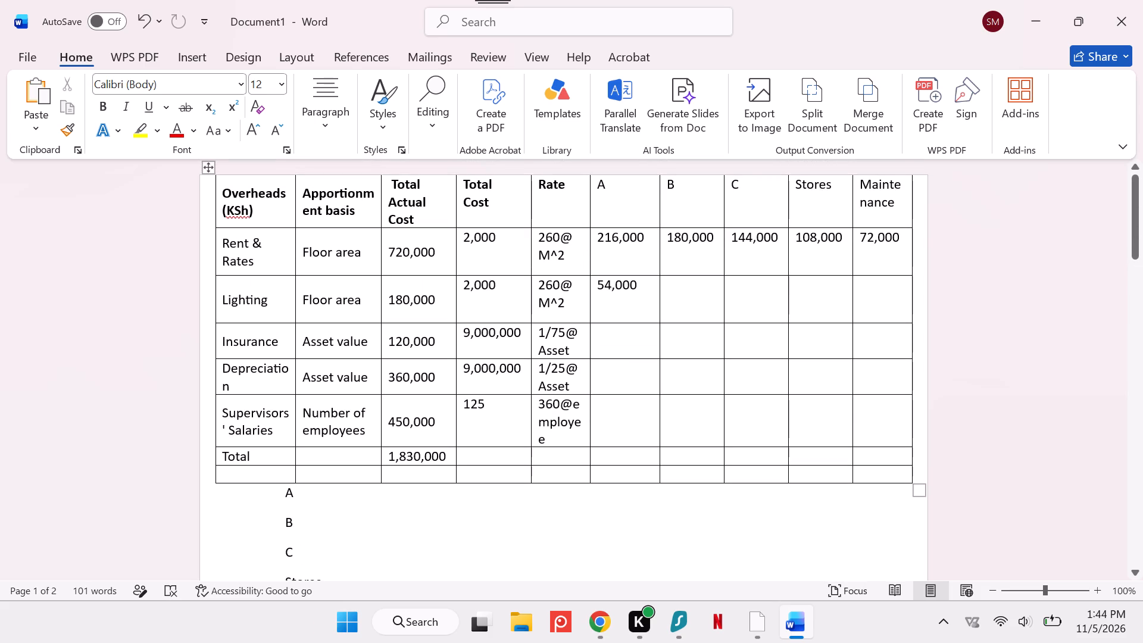
{"action": "left_click", "coordinate": [679, 295]}
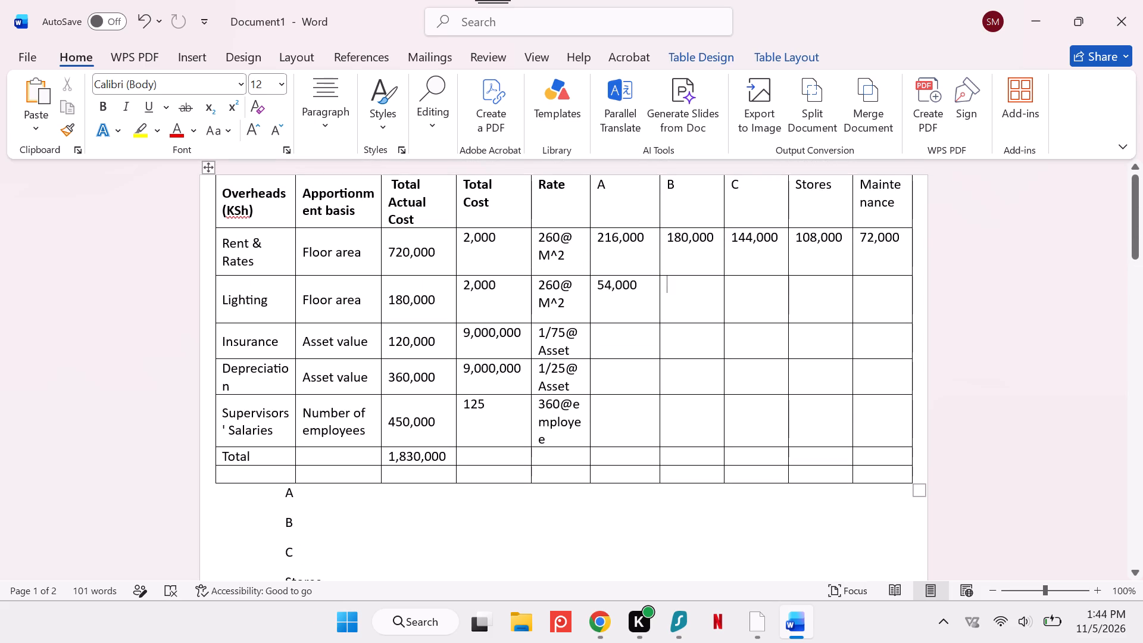
{"action": "key", "text": "ctrl+v"}
Move 36,000 from the loose Lighting figures below the table into the Lighting row's C cell.
{"action": "scroll", "coordinate": [667, 329], "scroll_direction": "down", "scroll_amount": 1}
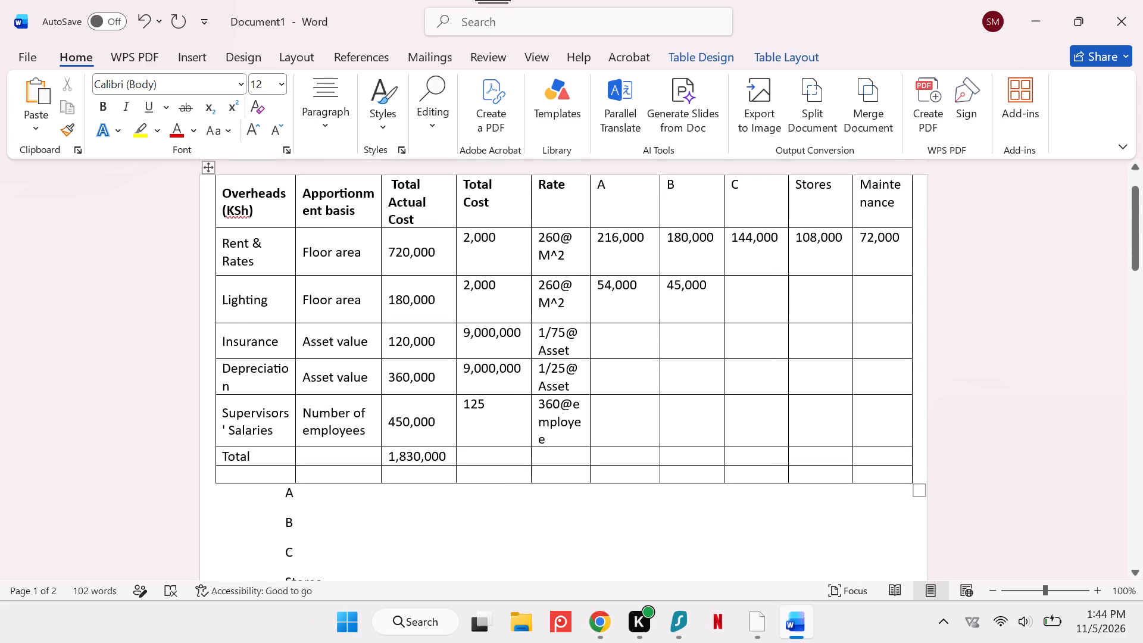
{"action": "scroll", "coordinate": [667, 329], "scroll_direction": "down", "scroll_amount": 3}
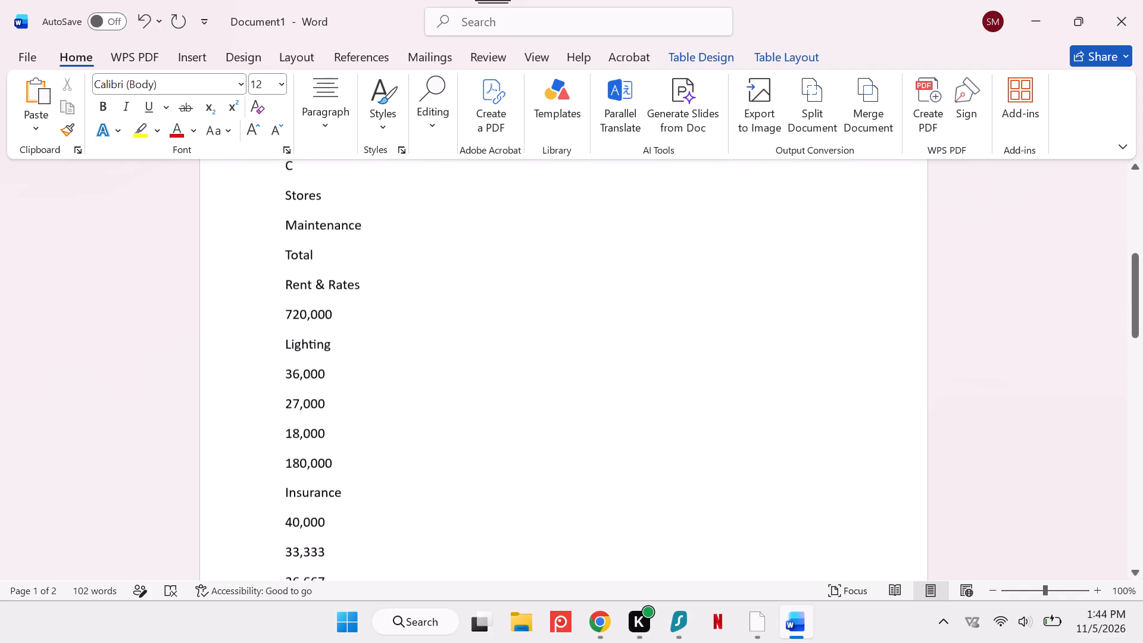
{"action": "scroll", "coordinate": [554, 404], "scroll_direction": "down", "scroll_amount": 2}
{"action": "scroll", "coordinate": [455, 296], "scroll_direction": "up", "scroll_amount": 1}
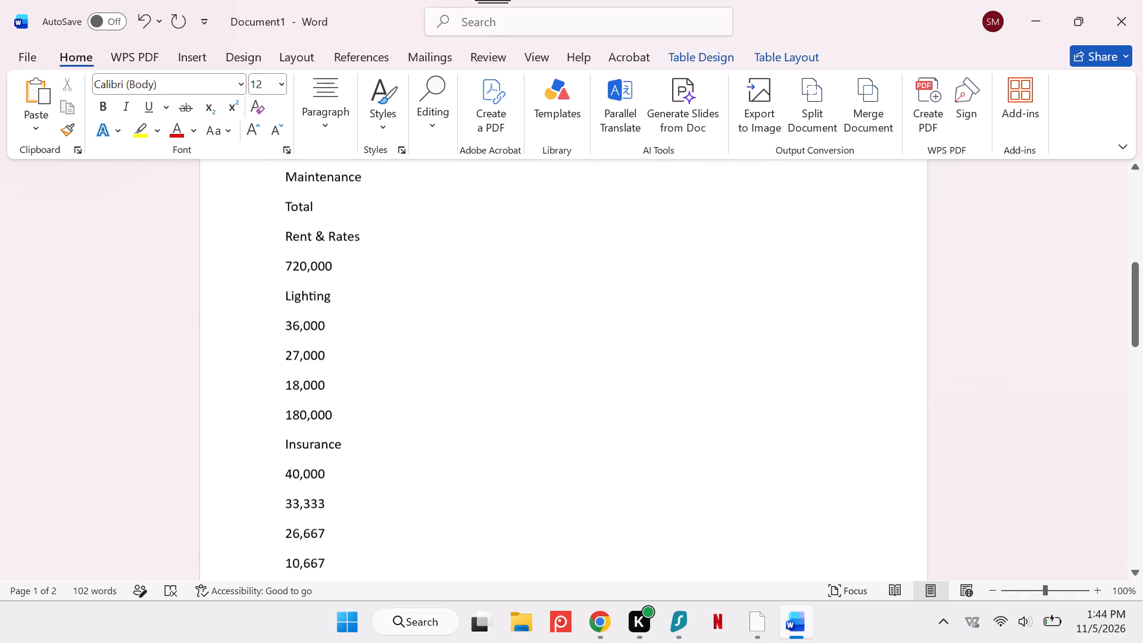
{"action": "left_click_drag", "start_coordinate": [333, 330], "coordinate": [282, 333]}
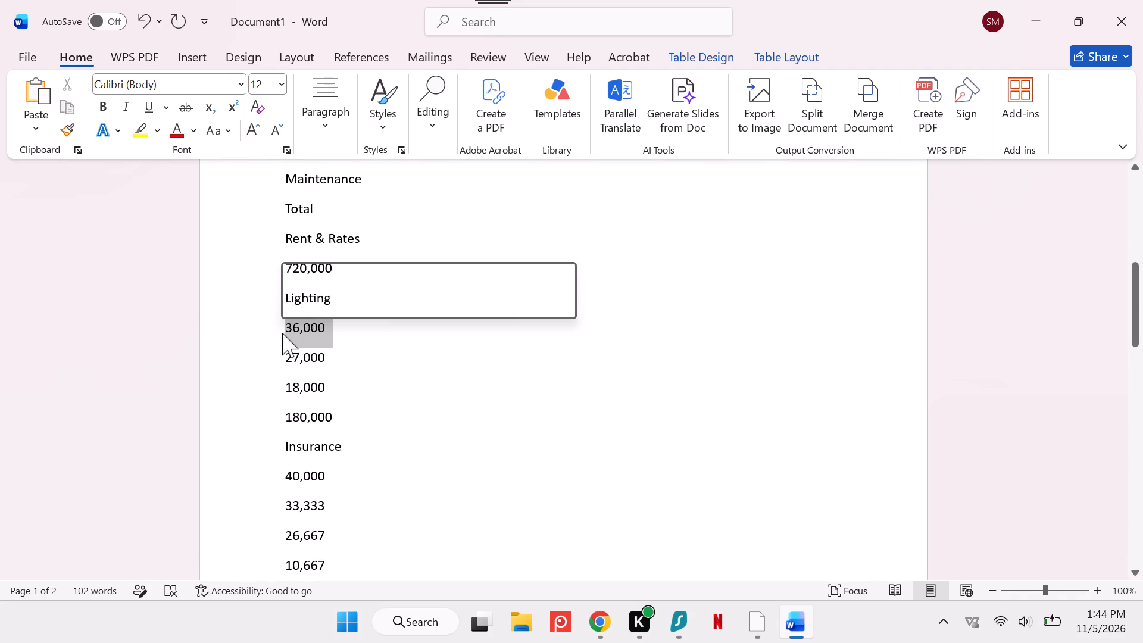
{"action": "key", "text": "ctrl+x"}
{"action": "scroll", "coordinate": [282, 333], "scroll_direction": "up", "scroll_amount": 3}
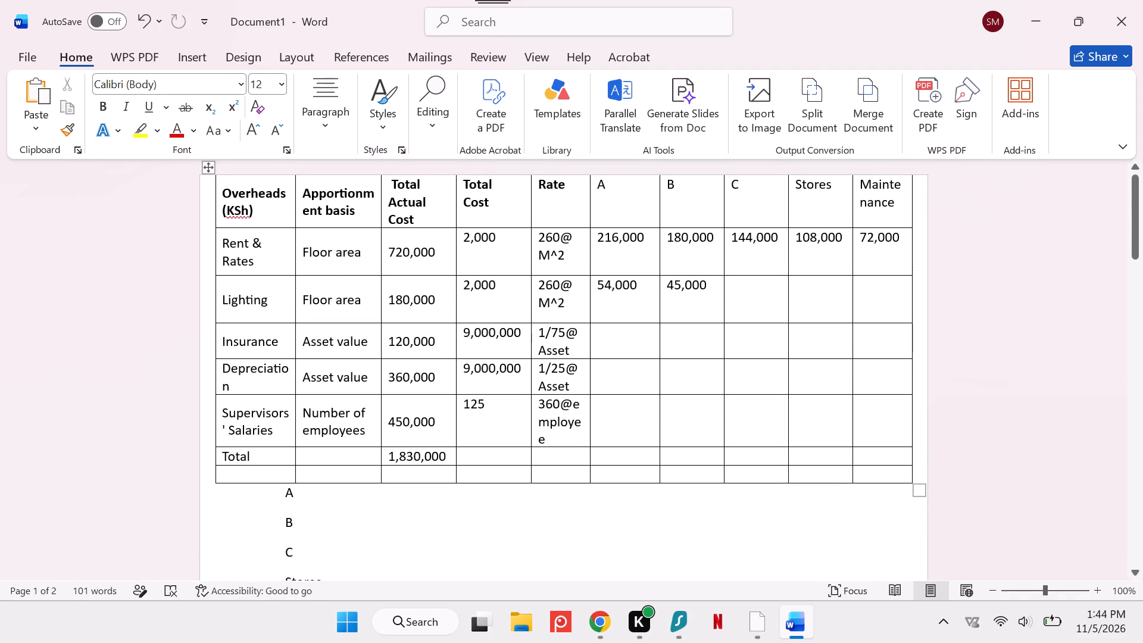
{"action": "left_click", "coordinate": [748, 291]}
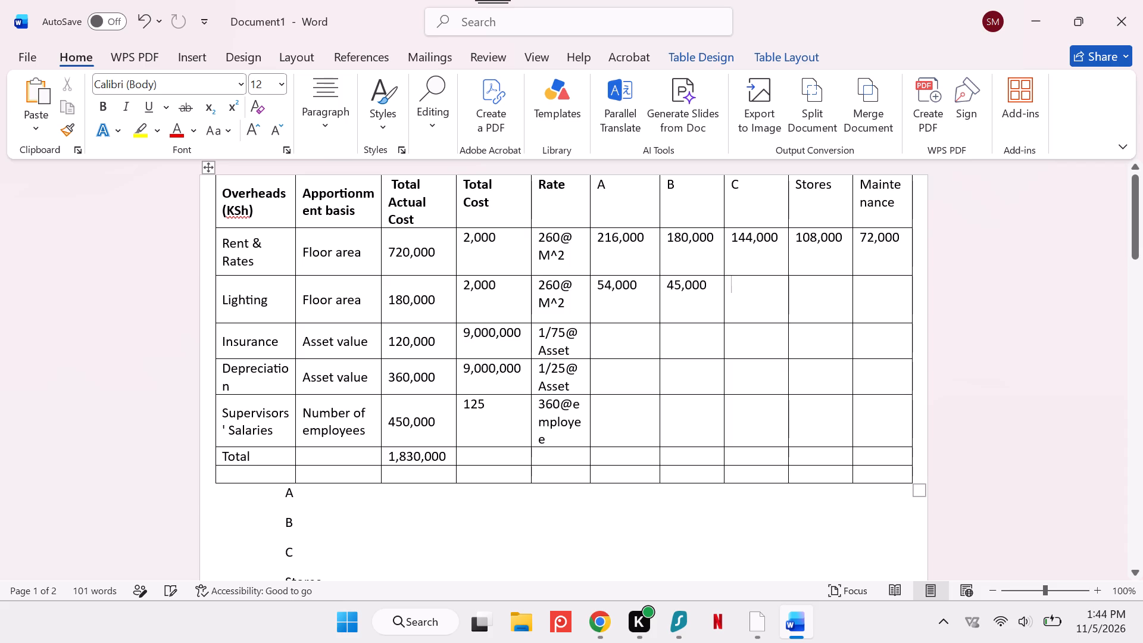
{"action": "key", "text": "ctrl+v"}
Move 27,000 from the loose Lighting figures below the table into the Lighting row's Stores cell.
{"action": "scroll", "coordinate": [748, 291], "scroll_direction": "down", "scroll_amount": 2}
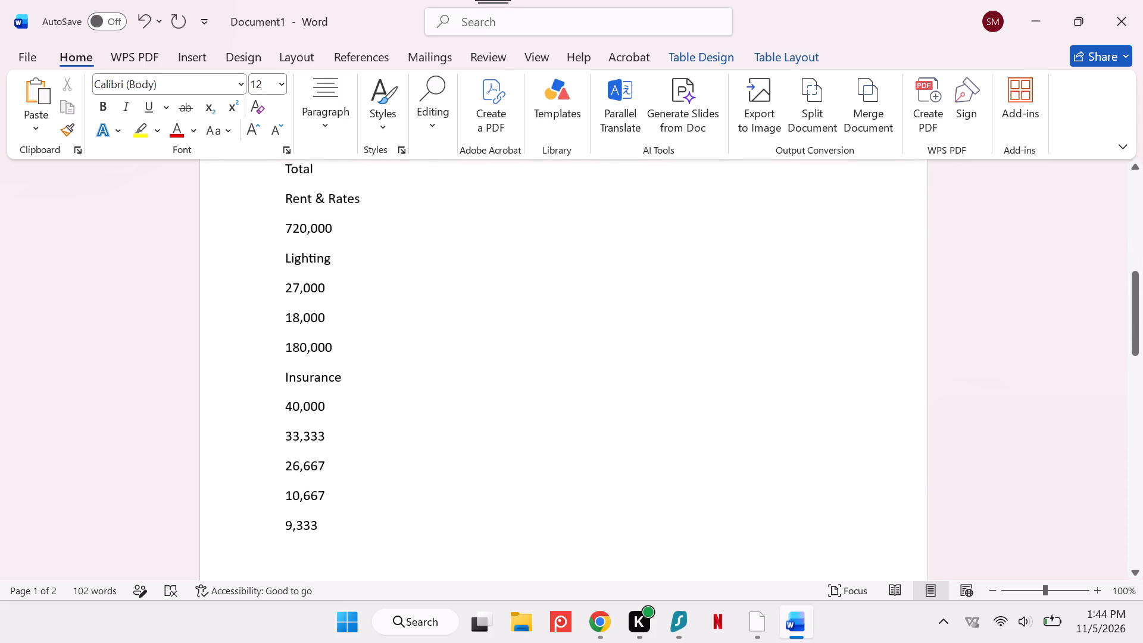
{"action": "left_click_drag", "start_coordinate": [342, 289], "coordinate": [278, 286]}
{"action": "key", "text": "ctrl+x"}
{"action": "scroll", "coordinate": [461, 324], "scroll_direction": "up", "scroll_amount": 1}
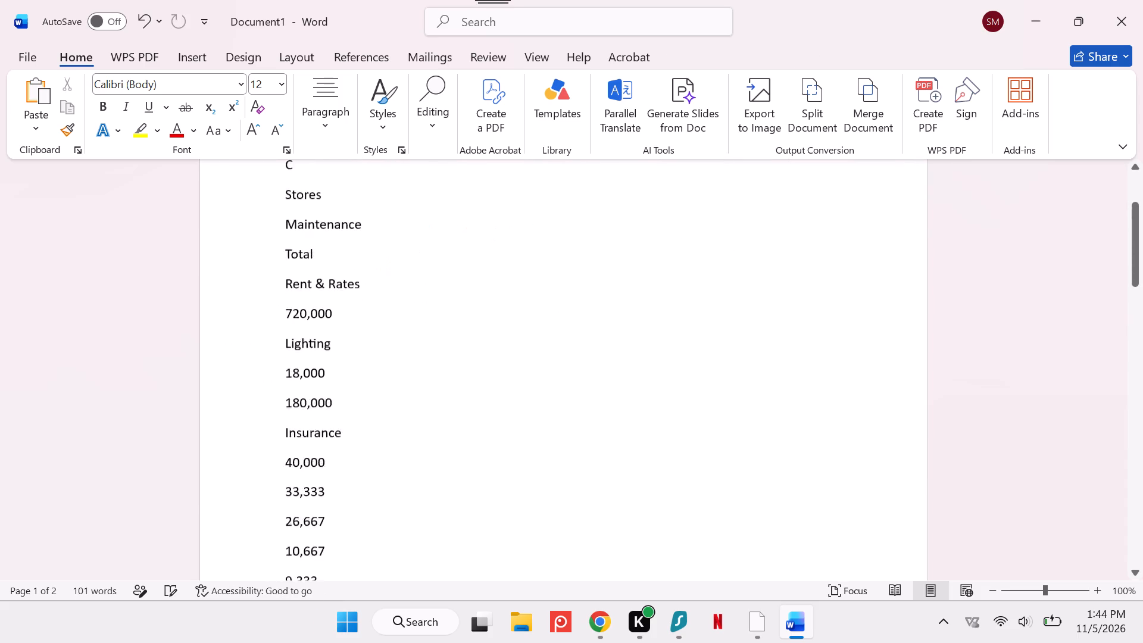
{"action": "scroll", "coordinate": [461, 324], "scroll_direction": "up", "scroll_amount": 2}
{"action": "left_click", "coordinate": [828, 290]}
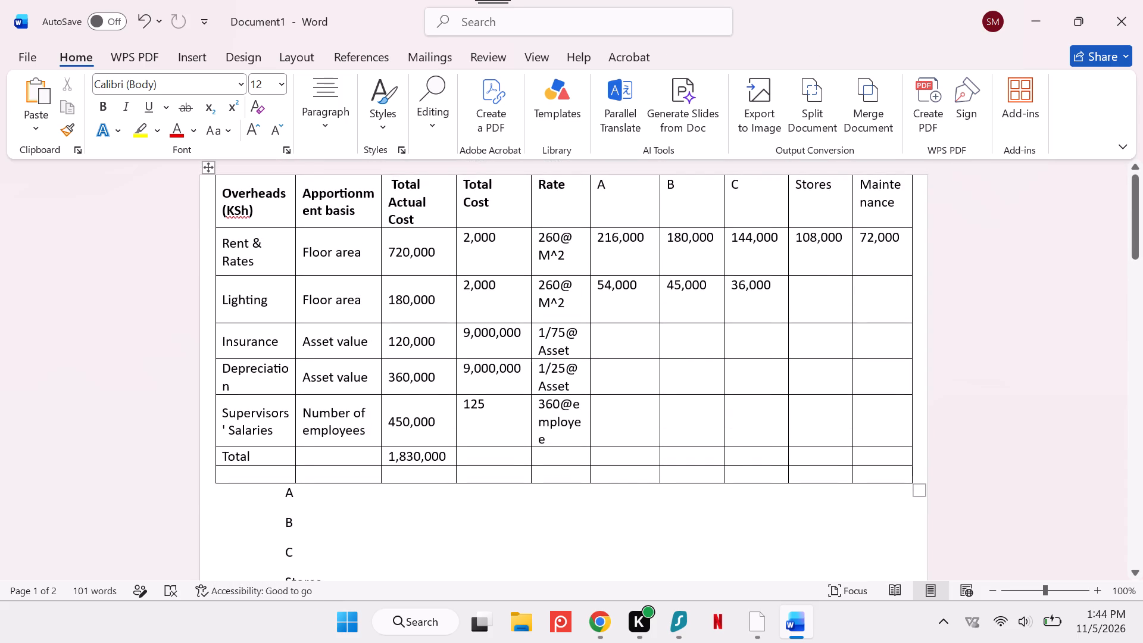
{"action": "key", "text": "ctrl+v"}
Move 18,000 from the loose Lighting figures below the table into the Lighting row's Maintenance cell.
{"action": "scroll", "coordinate": [828, 290], "scroll_direction": "down", "scroll_amount": 1}
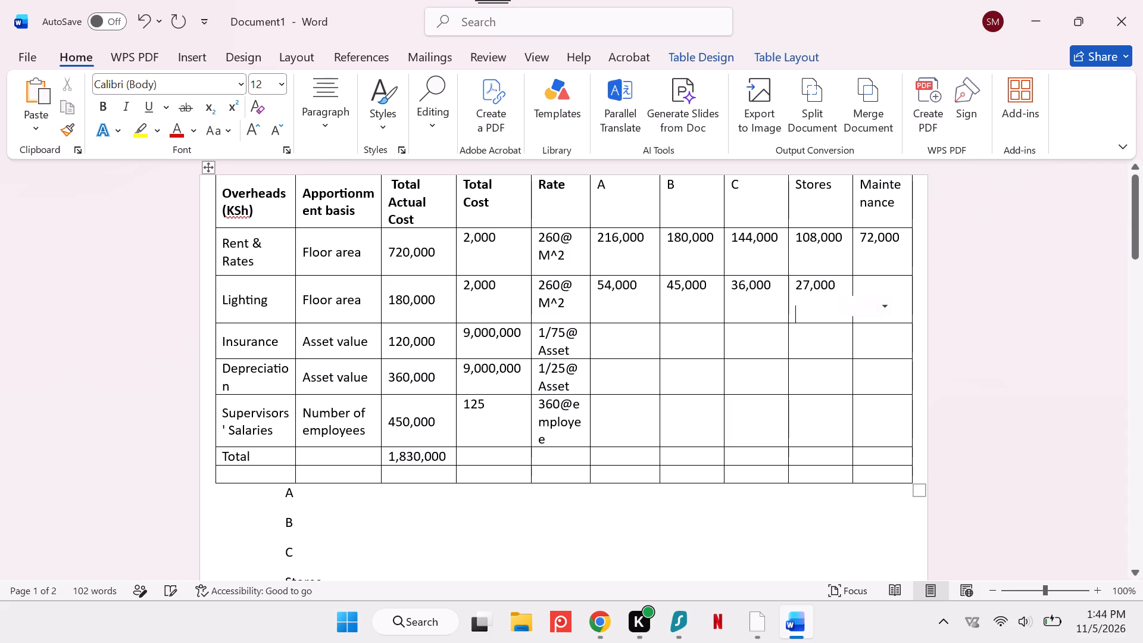
{"action": "scroll", "coordinate": [828, 290], "scroll_direction": "down", "scroll_amount": 1}
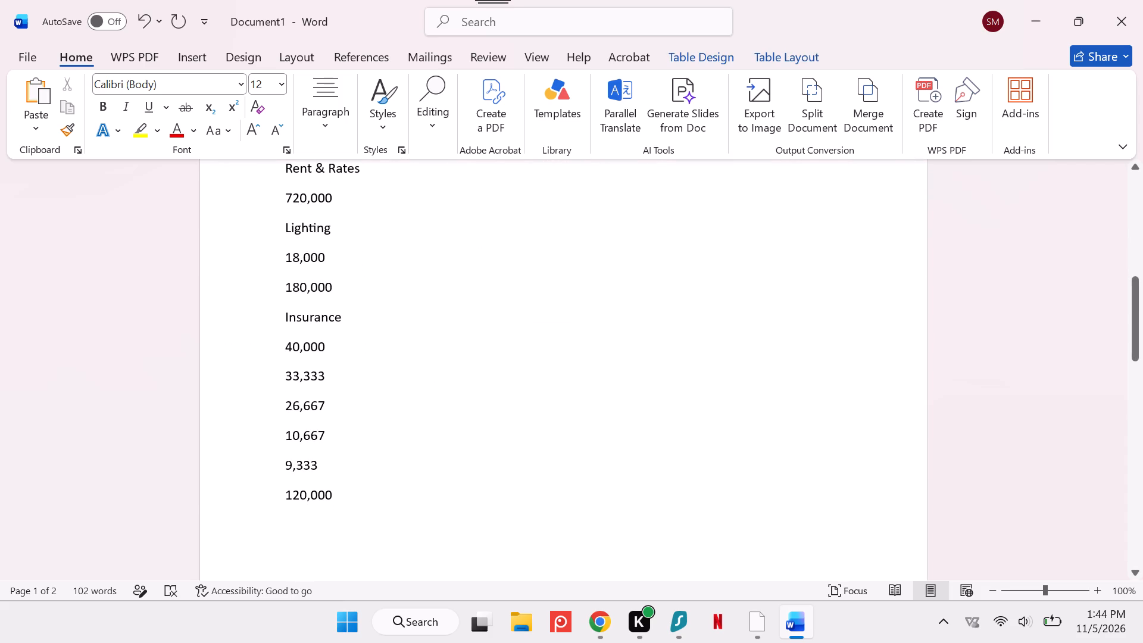
{"action": "left_click_drag", "start_coordinate": [334, 346], "coordinate": [294, 346]}
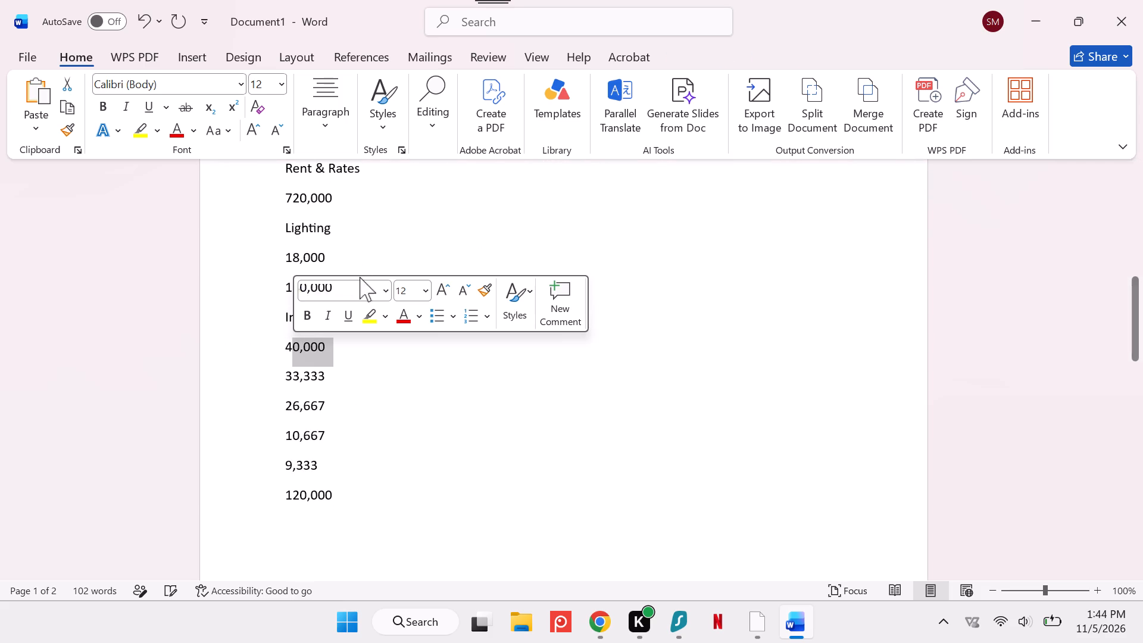
{"action": "left_click_drag", "start_coordinate": [338, 252], "coordinate": [282, 261]}
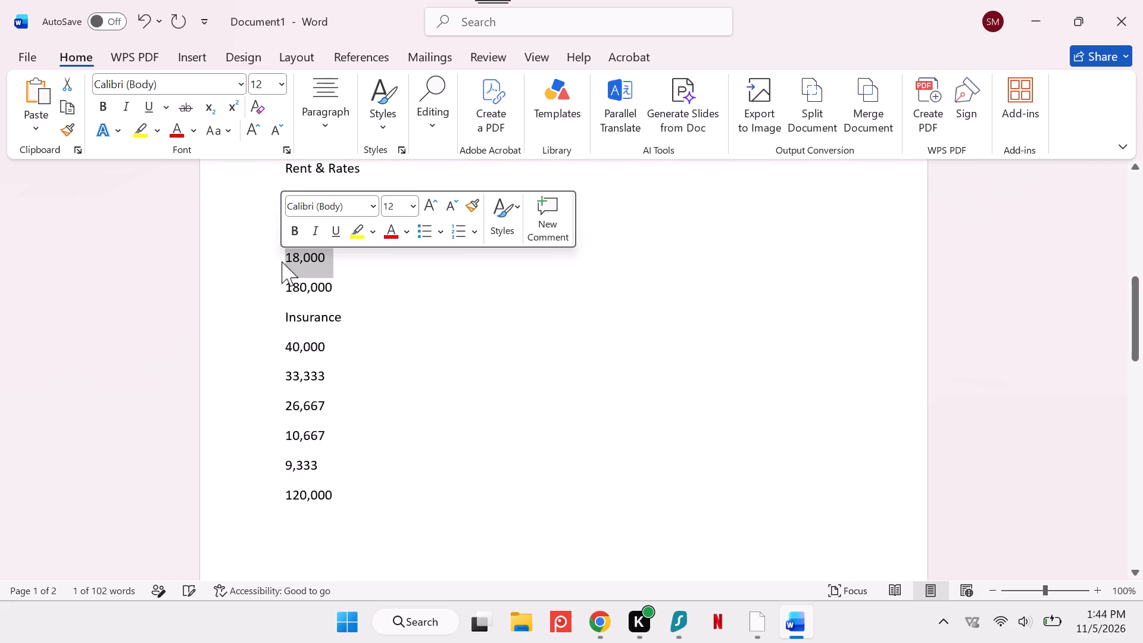
{"action": "key", "text": "ctrl+x"}
{"action": "scroll", "coordinate": [408, 401], "scroll_direction": "up", "scroll_amount": 4}
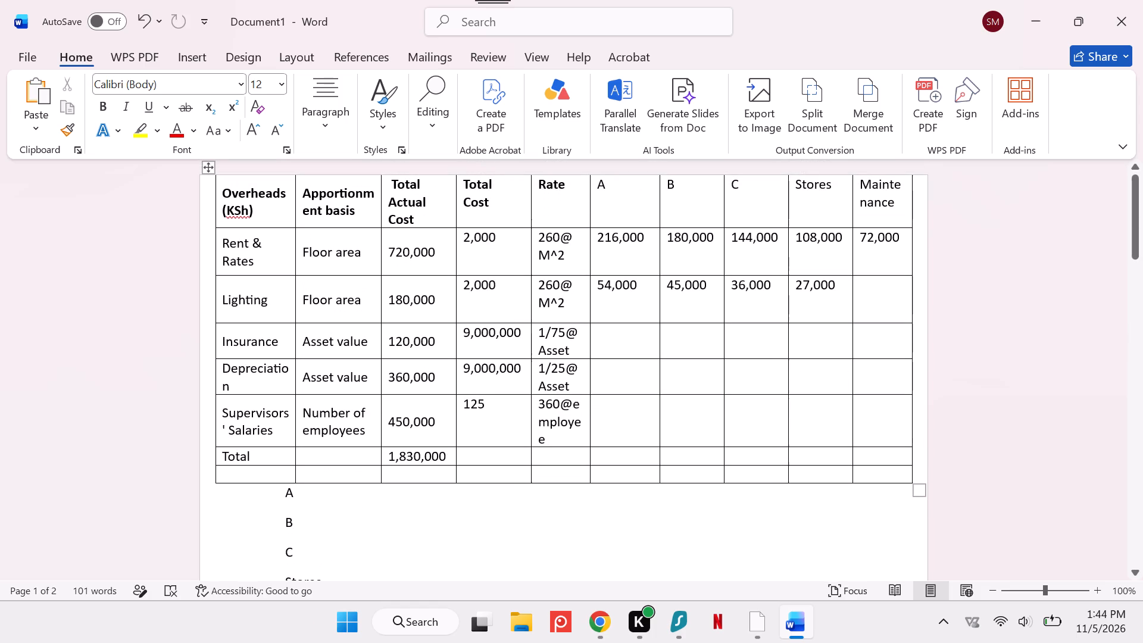
{"action": "left_click", "coordinate": [873, 291]}
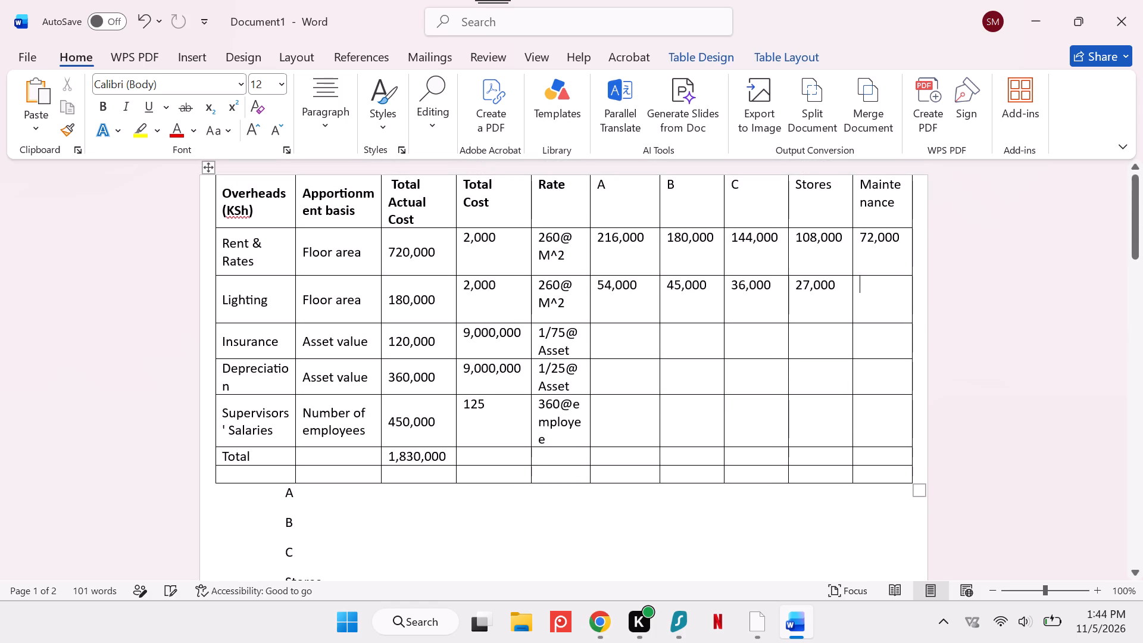
{"action": "key", "text": "ctrl+v"}
Move 40,000 from the loose Insurance figures below the table into the Insurance row's A cell.
{"action": "scroll", "coordinate": [873, 291], "scroll_direction": "up", "scroll_amount": 1}
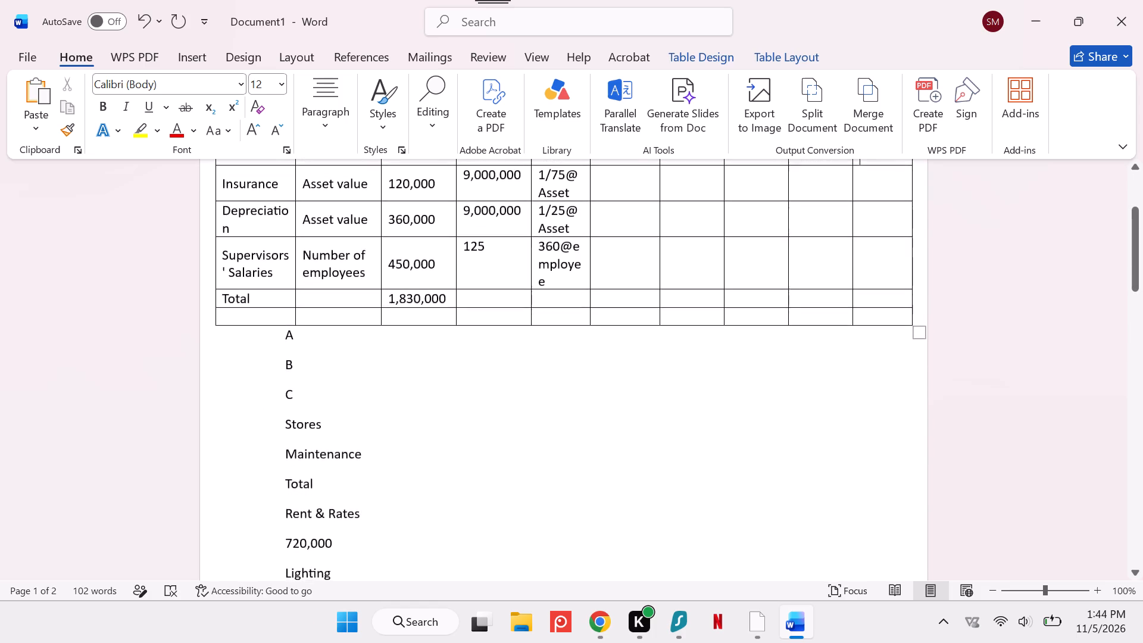
{"action": "scroll", "coordinate": [873, 291], "scroll_direction": "up", "scroll_amount": 1}
{"action": "scroll", "coordinate": [873, 291], "scroll_direction": "down", "scroll_amount": 2}
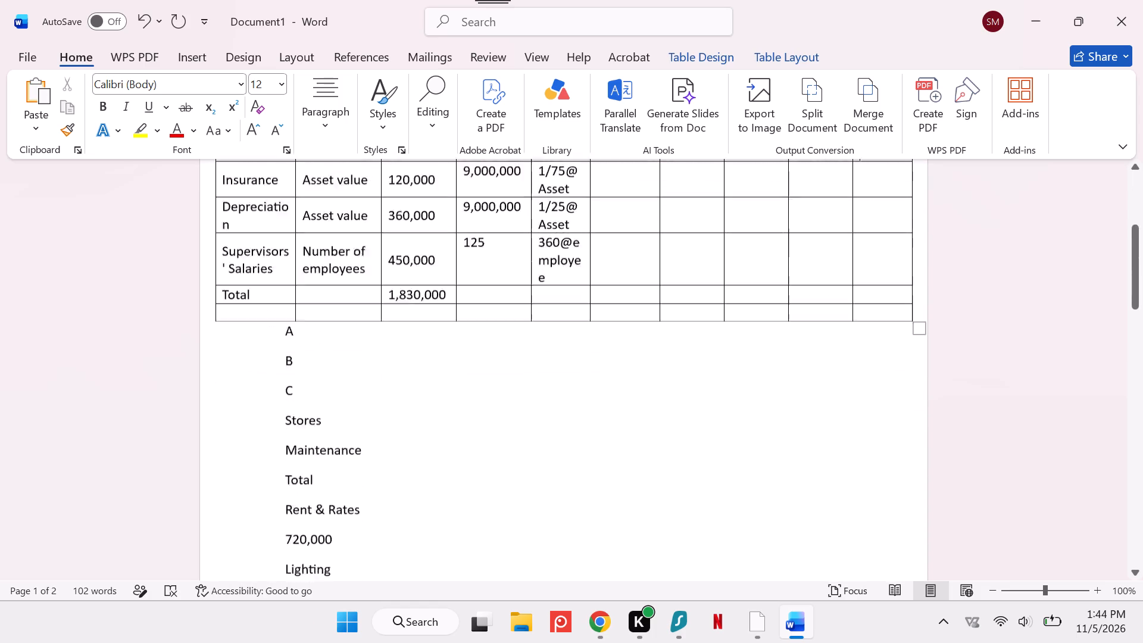
{"action": "scroll", "coordinate": [873, 291], "scroll_direction": "down", "scroll_amount": 1}
{"action": "scroll", "coordinate": [656, 398], "scroll_direction": "down", "scroll_amount": 1}
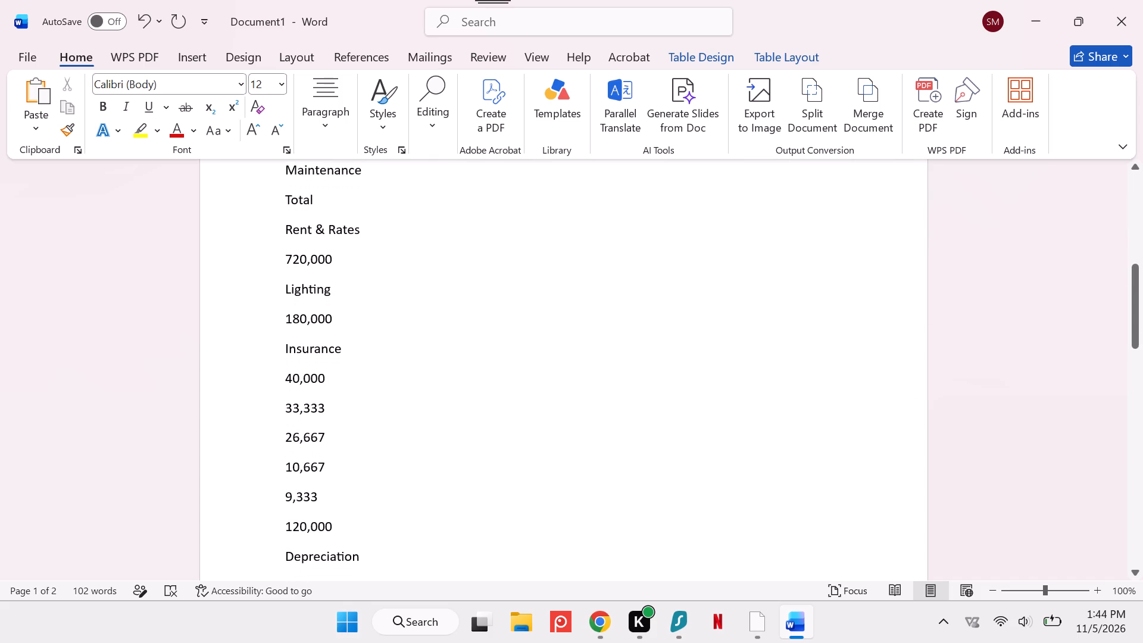
{"action": "left_click_drag", "start_coordinate": [327, 372], "coordinate": [291, 379]}
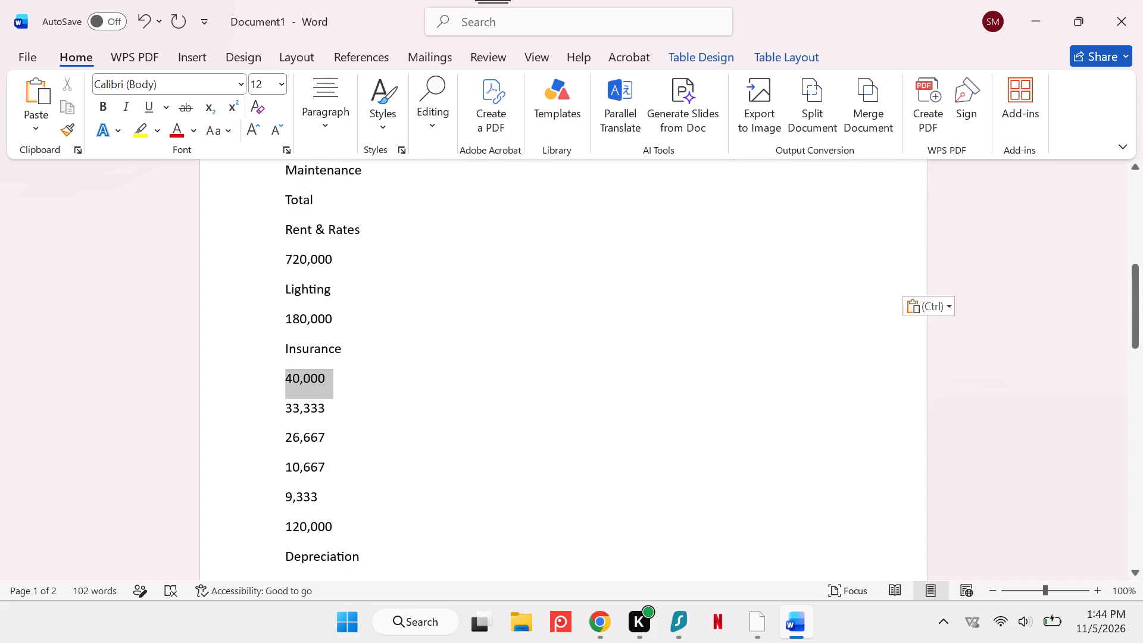
{"action": "left_click_drag", "start_coordinate": [291, 379], "coordinate": [286, 379]}
{"action": "key", "text": "ctrl+x"}
{"action": "scroll", "coordinate": [286, 379], "scroll_direction": "up", "scroll_amount": 3}
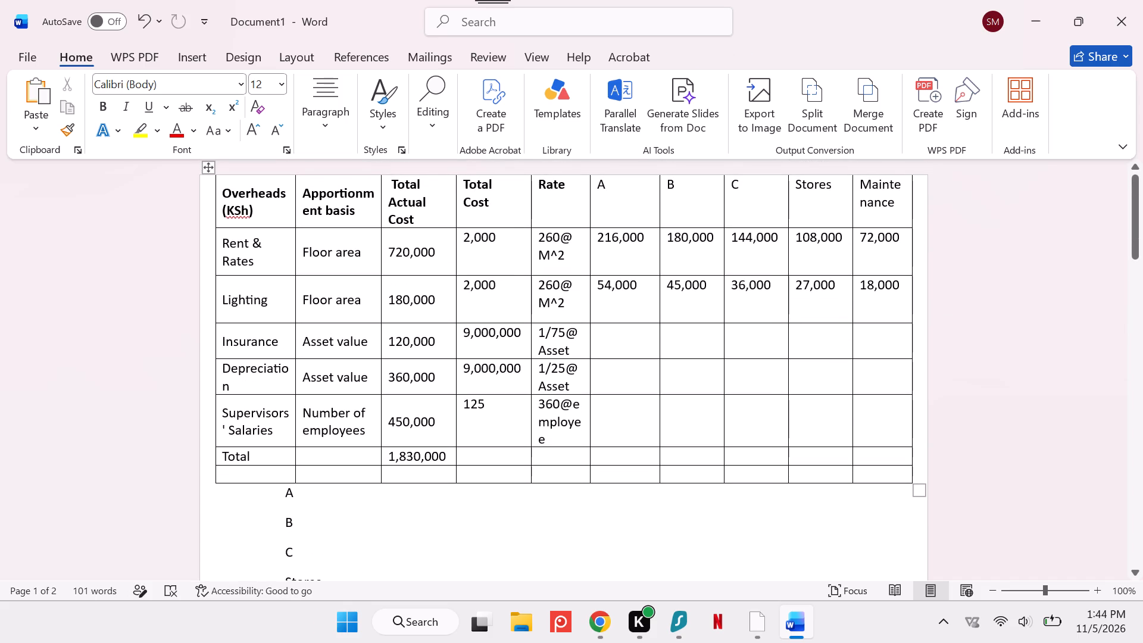
{"action": "left_click", "coordinate": [613, 339]}
{"action": "key", "text": "ctrl+v"}
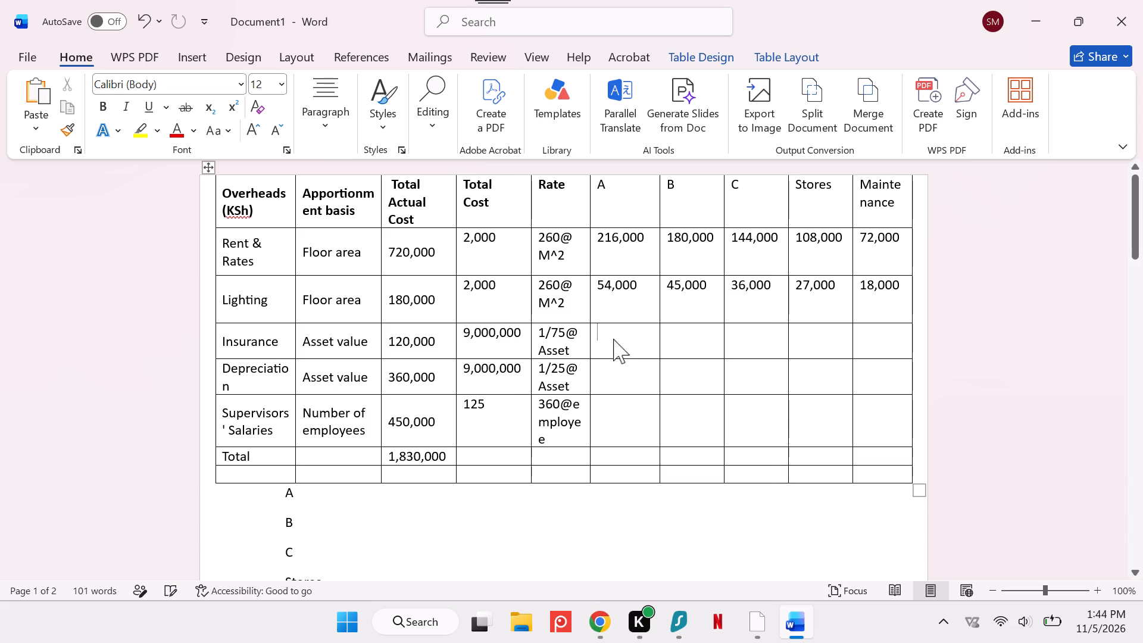
Move 33,333 from the loose Insurance figures below the table into the Insurance row's B cell.
{"action": "scroll", "coordinate": [613, 339], "scroll_direction": "down", "scroll_amount": 2}
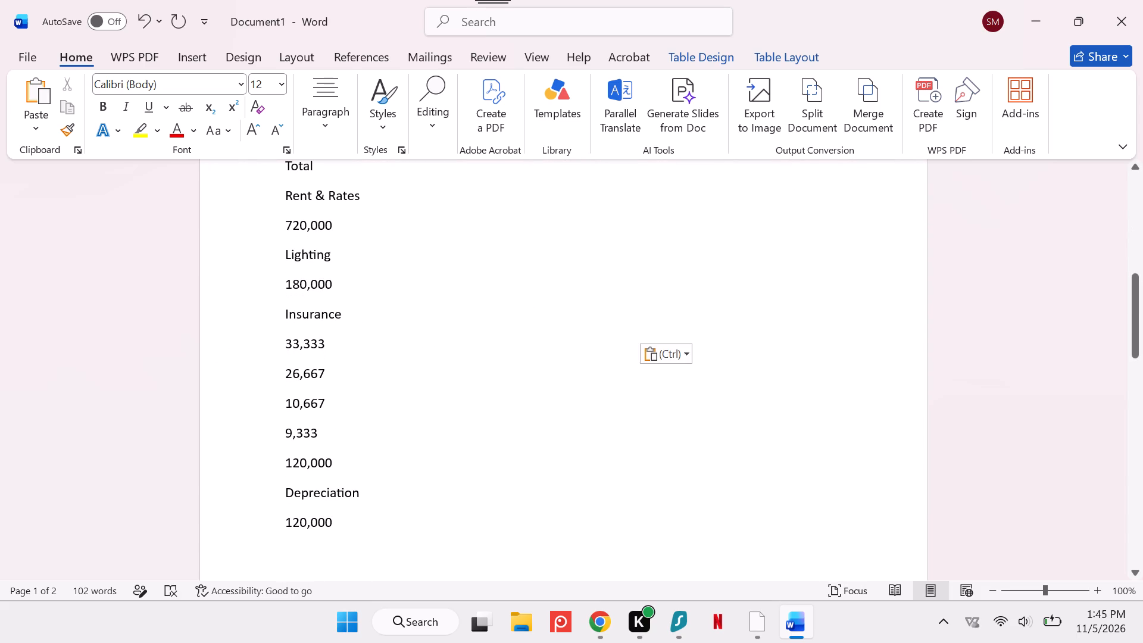
{"action": "left_click_drag", "start_coordinate": [332, 343], "coordinate": [278, 344]}
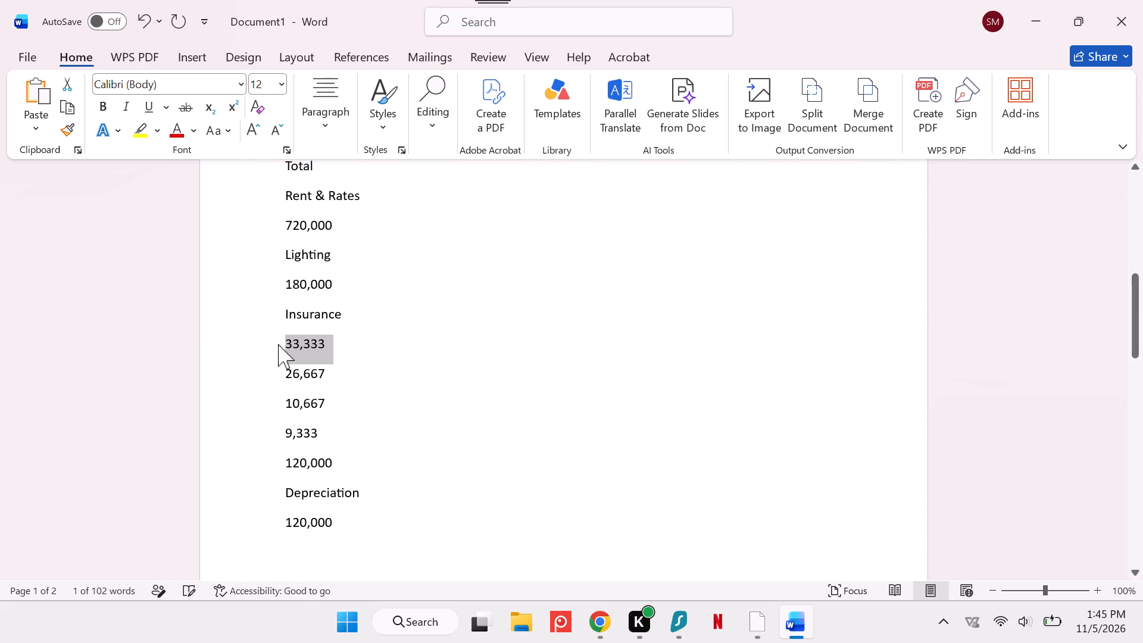
{"action": "key", "text": "ctrl+x"}
{"action": "scroll", "coordinate": [278, 344], "scroll_direction": "up", "scroll_amount": 4}
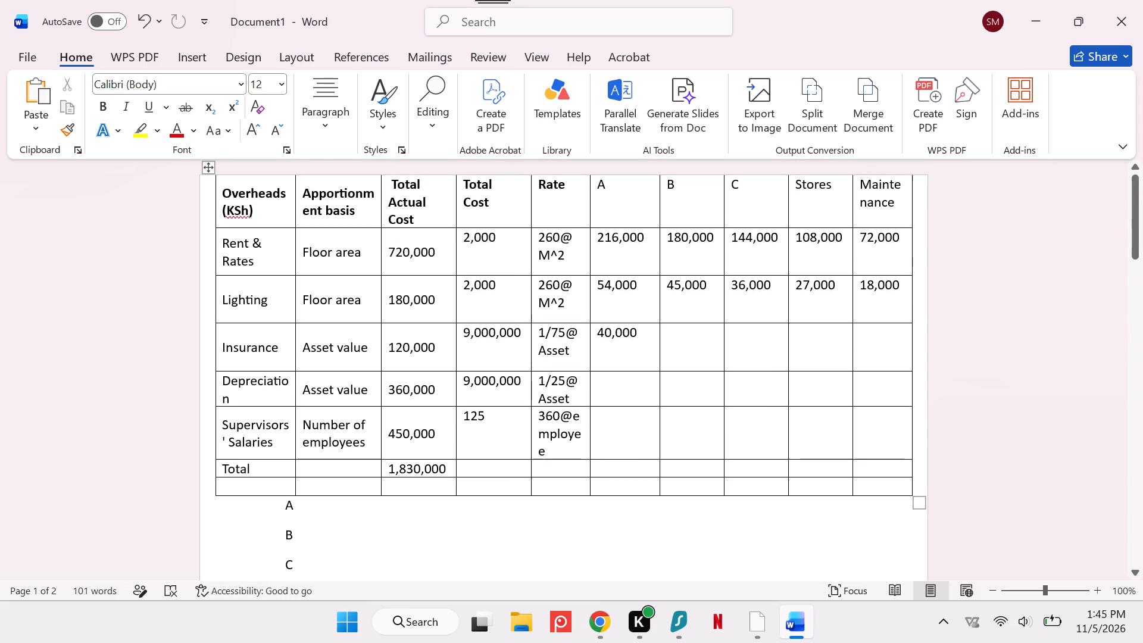
{"action": "left_click", "coordinate": [694, 349]}
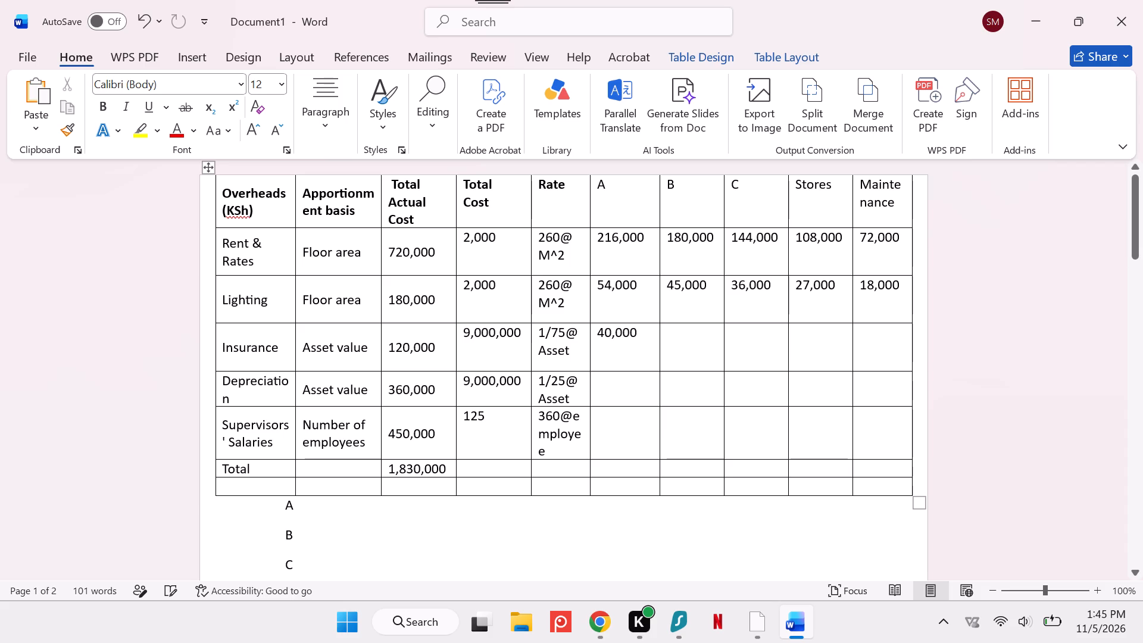
{"action": "key", "text": "ctrl+v"}
Move 26,667 from the loose Insurance figures below the table into the Insurance row's C cell.
{"action": "scroll", "coordinate": [694, 349], "scroll_direction": "down", "scroll_amount": 3}
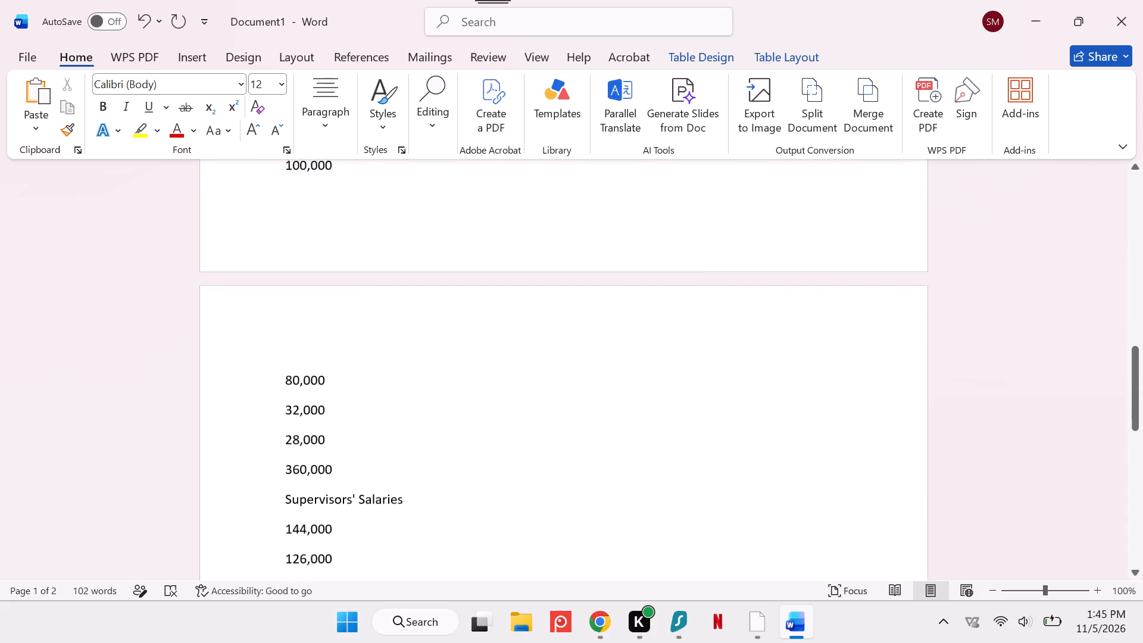
{"action": "scroll", "coordinate": [388, 411], "scroll_direction": "up", "scroll_amount": 1}
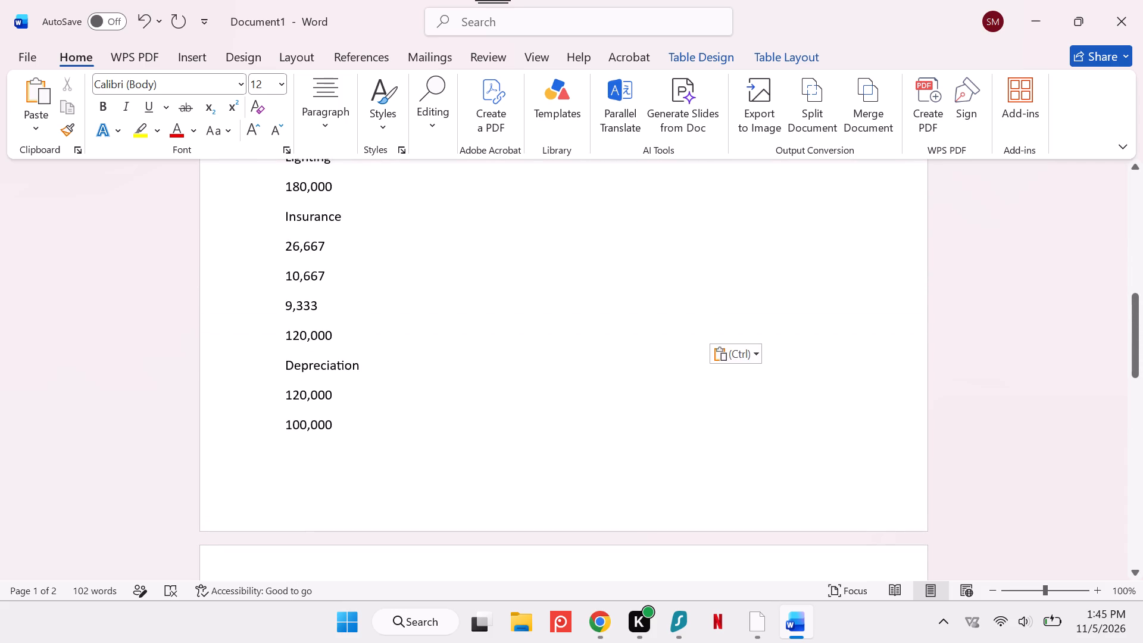
{"action": "left_click_drag", "start_coordinate": [342, 239], "coordinate": [279, 246]}
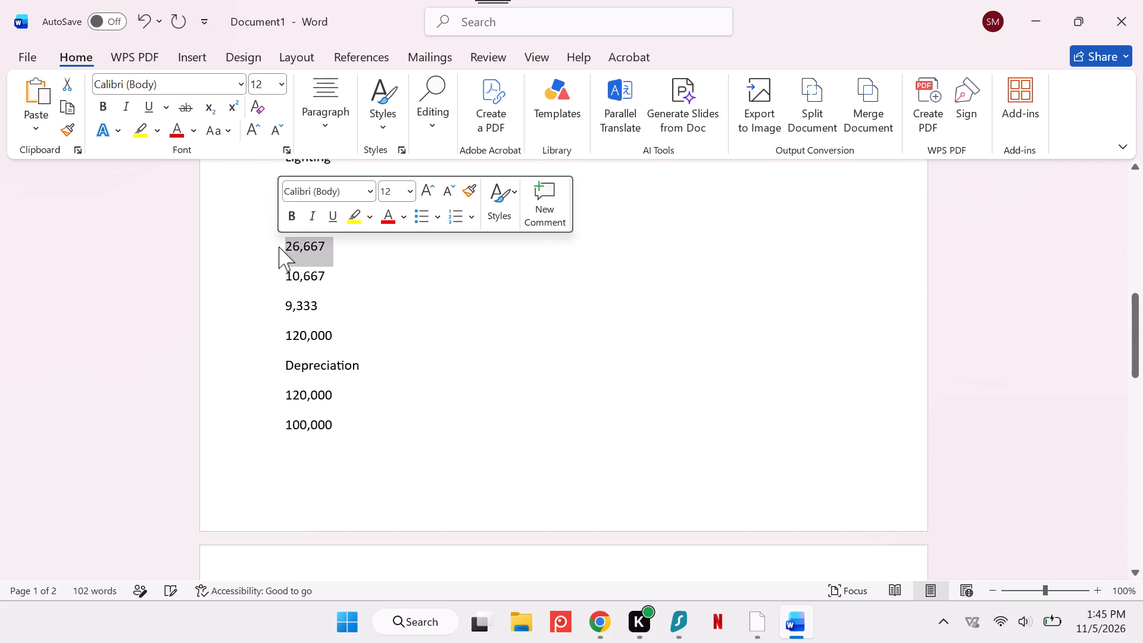
{"action": "key", "text": "ctrl+x"}
{"action": "scroll", "coordinate": [279, 246], "scroll_direction": "up", "scroll_amount": 4}
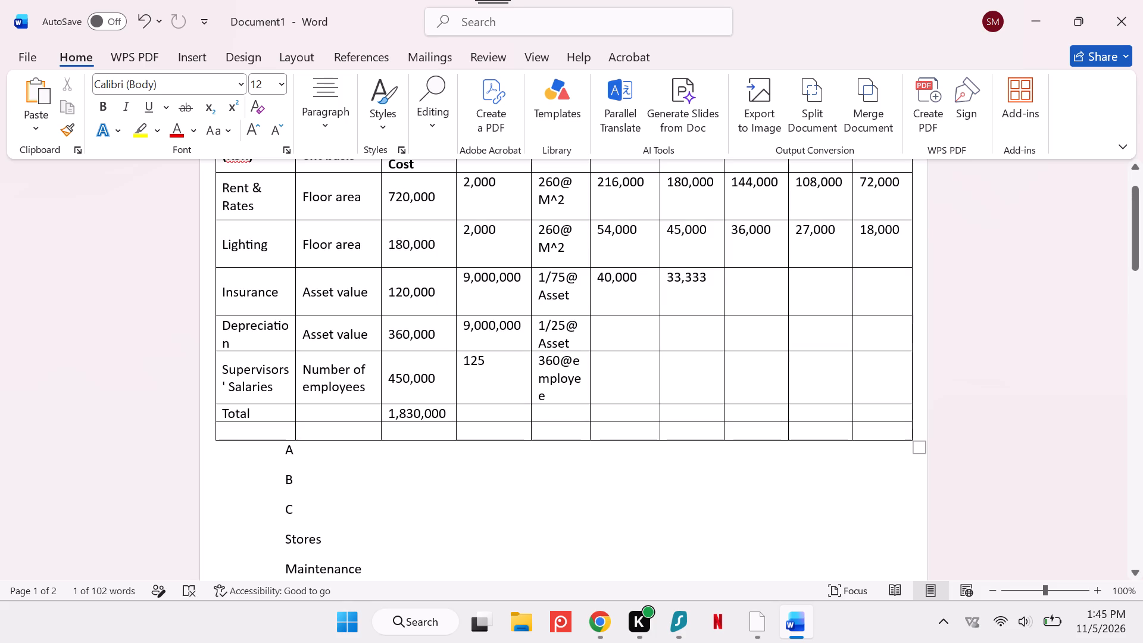
{"action": "left_click", "coordinate": [749, 287]}
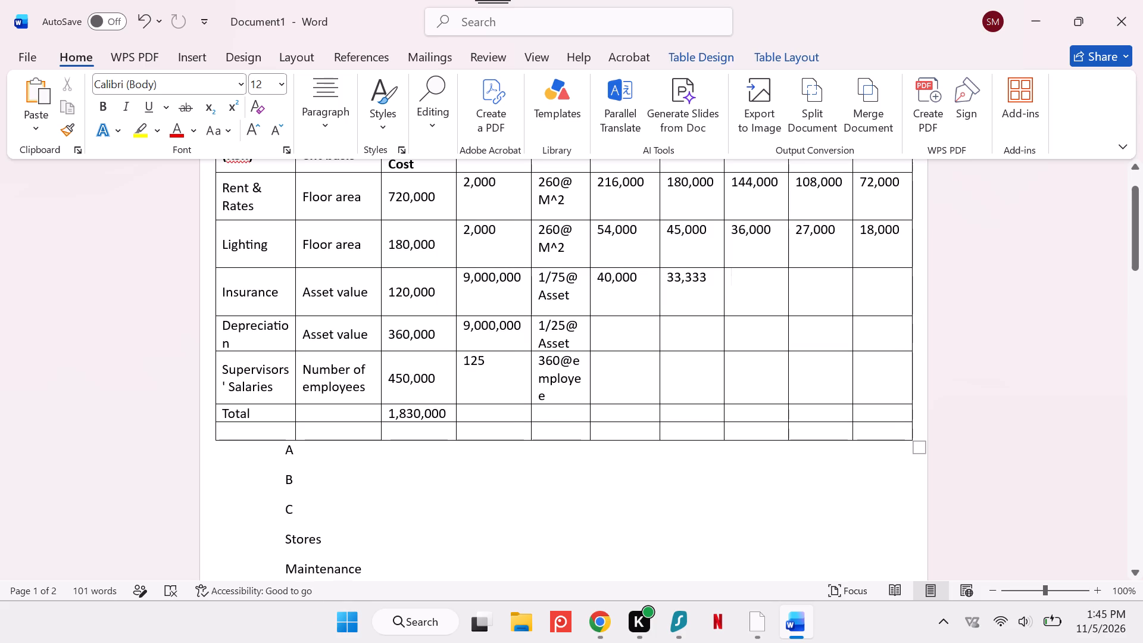
{"action": "key", "text": "ctrl+v"}
Move 10,667 from the loose Insurance figures below the table into the Insurance row's Stores cell.
{"action": "scroll", "coordinate": [749, 287], "scroll_direction": "down", "scroll_amount": 1}
{"action": "scroll", "coordinate": [679, 420], "scroll_direction": "down", "scroll_amount": 1}
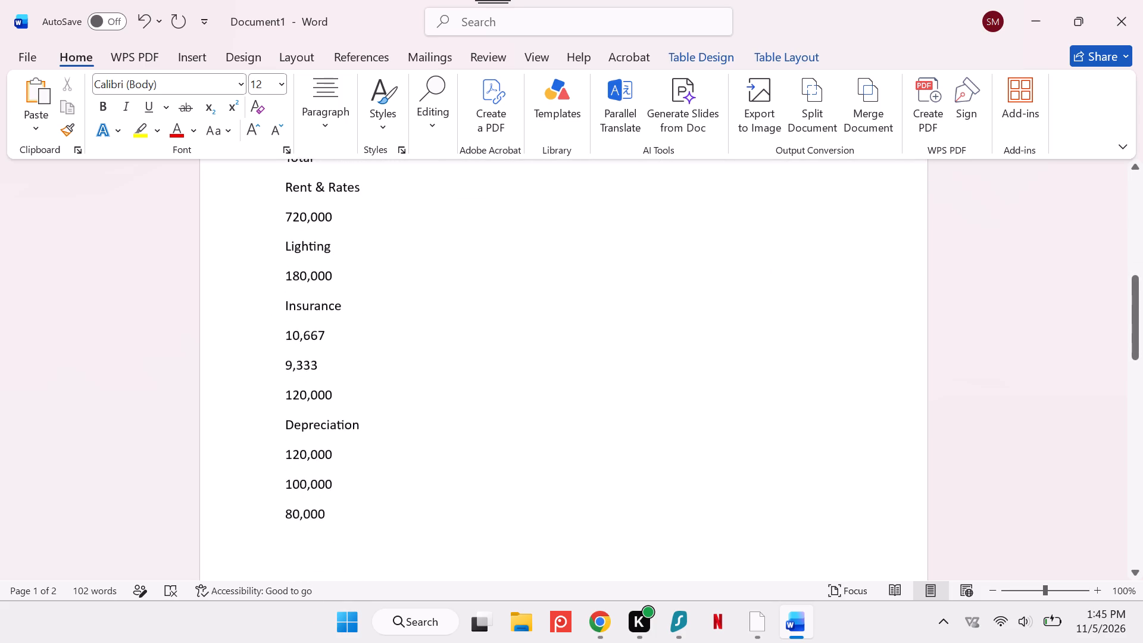
{"action": "left_click_drag", "start_coordinate": [346, 336], "coordinate": [285, 338]}
{"action": "key", "text": "ctrl+x"}
{"action": "scroll", "coordinate": [285, 338], "scroll_direction": "up", "scroll_amount": 3}
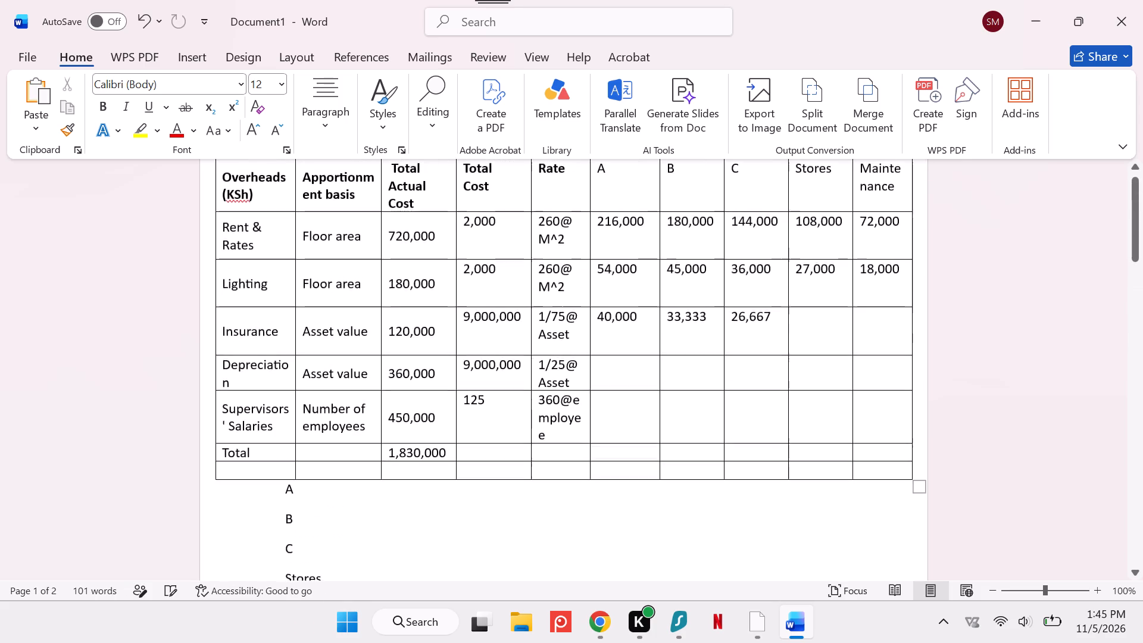
{"action": "left_click", "coordinate": [819, 326]}
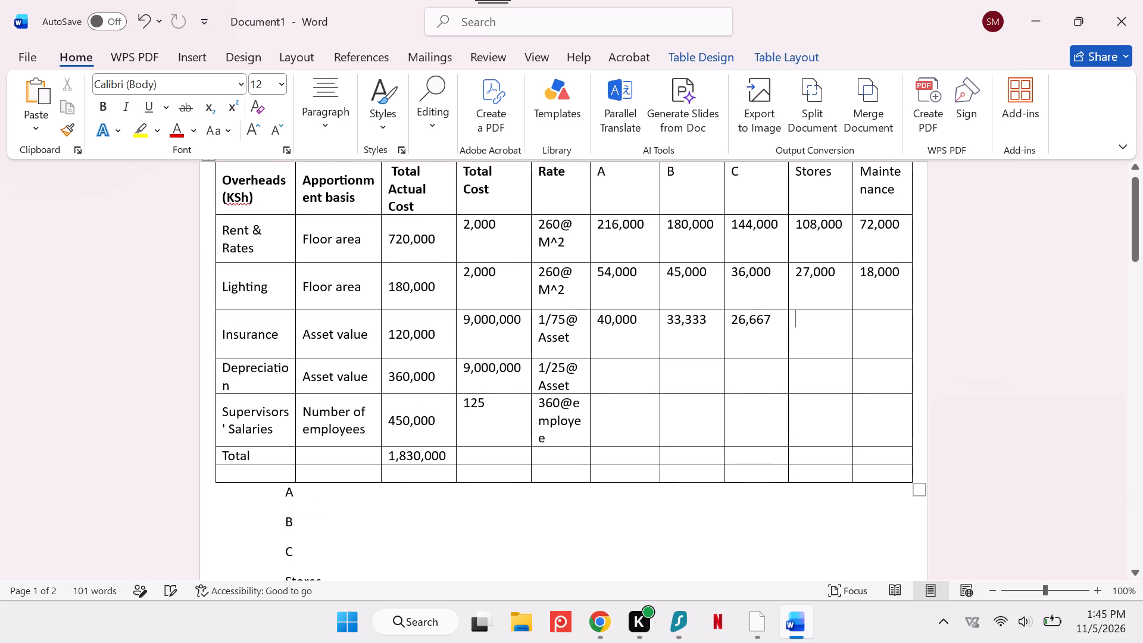
{"action": "key", "text": "ctrl+v"}
Move 9,333 from the loose Insurance figures below the table into the Insurance row's Maintenance cell.
{"action": "scroll", "coordinate": [819, 326], "scroll_direction": "down", "scroll_amount": 2}
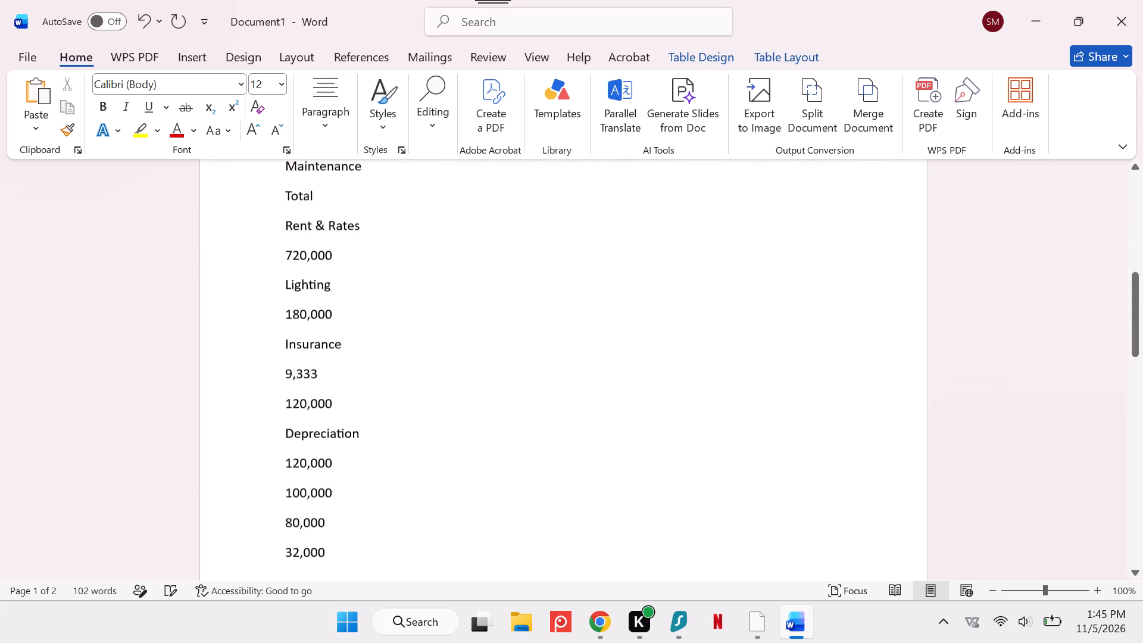
{"action": "scroll", "coordinate": [819, 326], "scroll_direction": "down", "scroll_amount": 1}
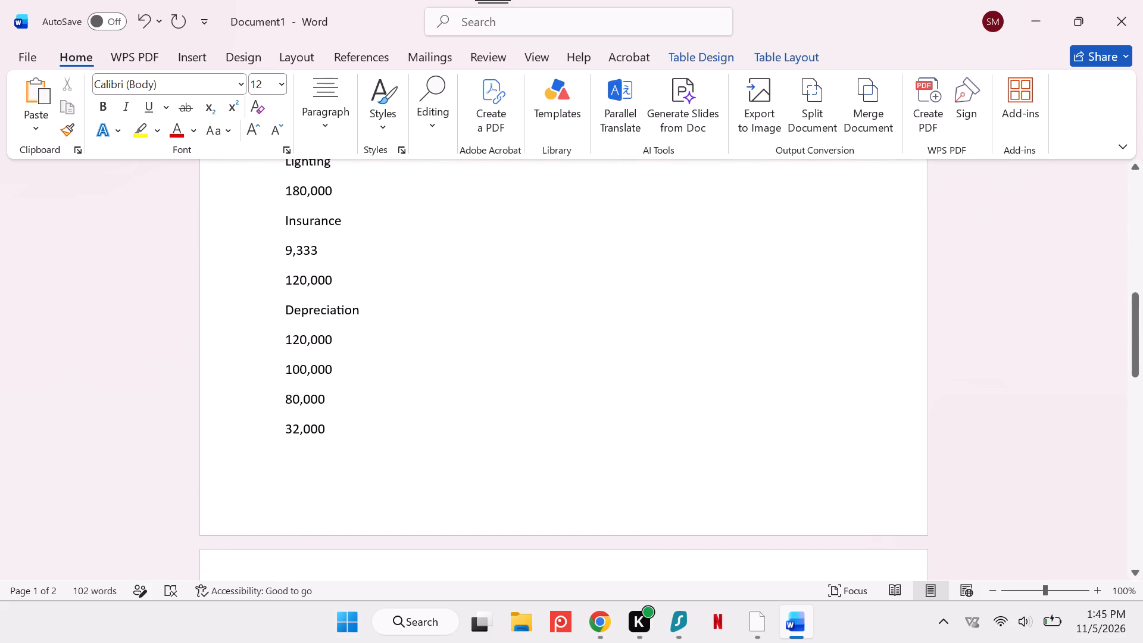
{"action": "left_click_drag", "start_coordinate": [326, 248], "coordinate": [277, 258]}
{"action": "key", "text": "ctrl+x"}
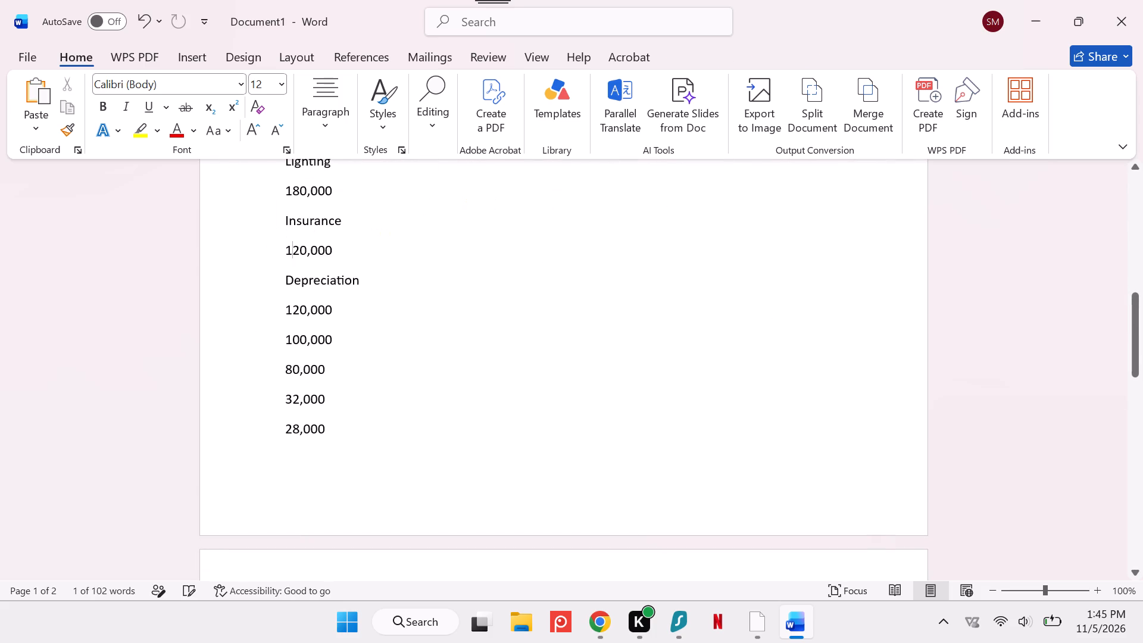
{"action": "scroll", "coordinate": [277, 258], "scroll_direction": "up", "scroll_amount": 4}
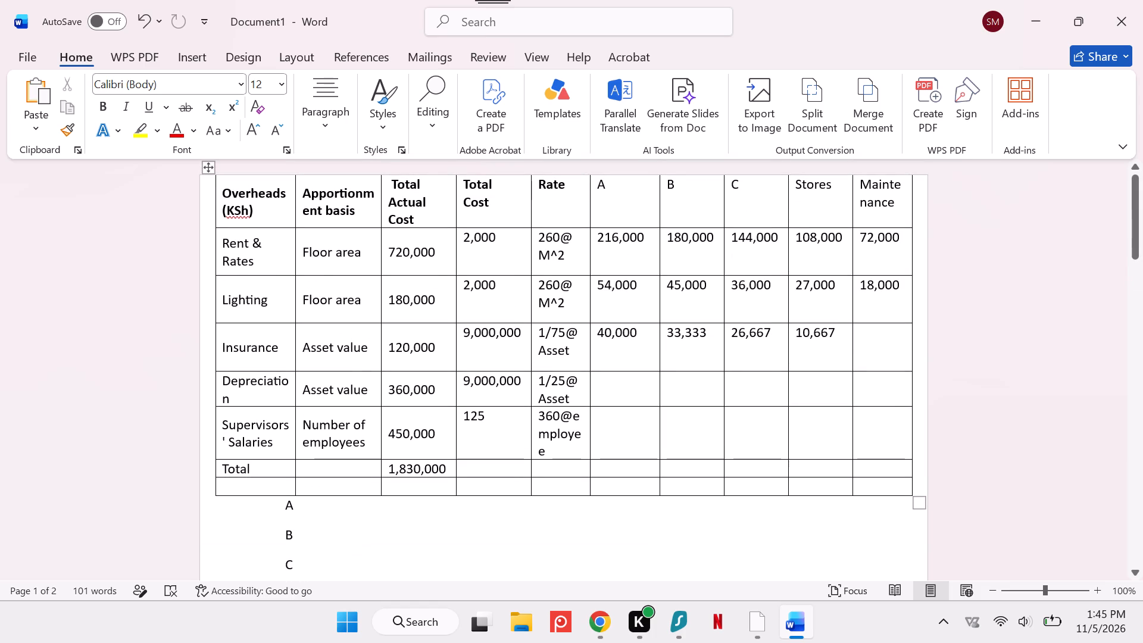
{"action": "left_click", "coordinate": [882, 348]}
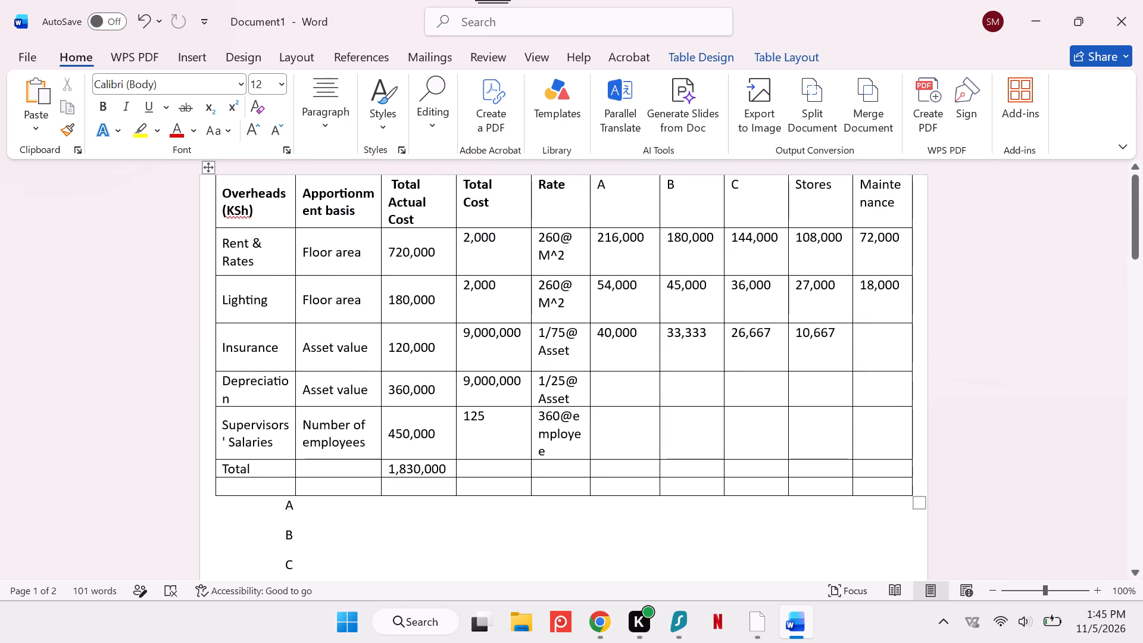
{"action": "key", "text": "ctrl+v"}
Delete the leftover lines below the table, from the loose A heading through Insurance's 120,000, keeping the Depreciation list.
{"action": "scroll", "coordinate": [882, 348], "scroll_direction": "down", "scroll_amount": 2}
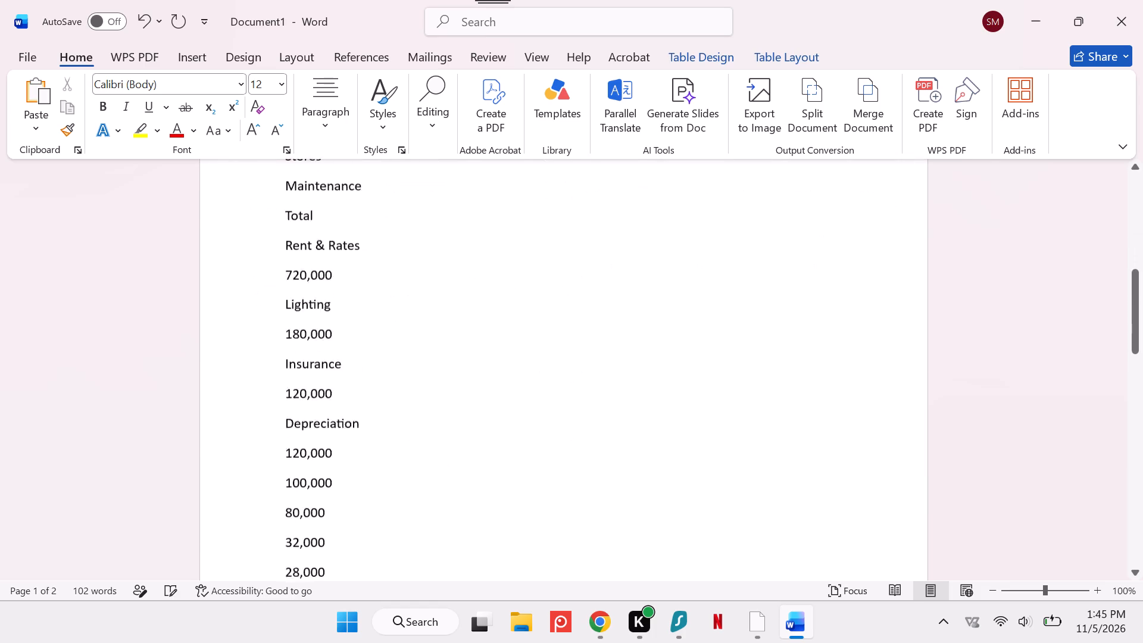
{"action": "left_click_drag", "start_coordinate": [345, 344], "coordinate": [259, 191]}
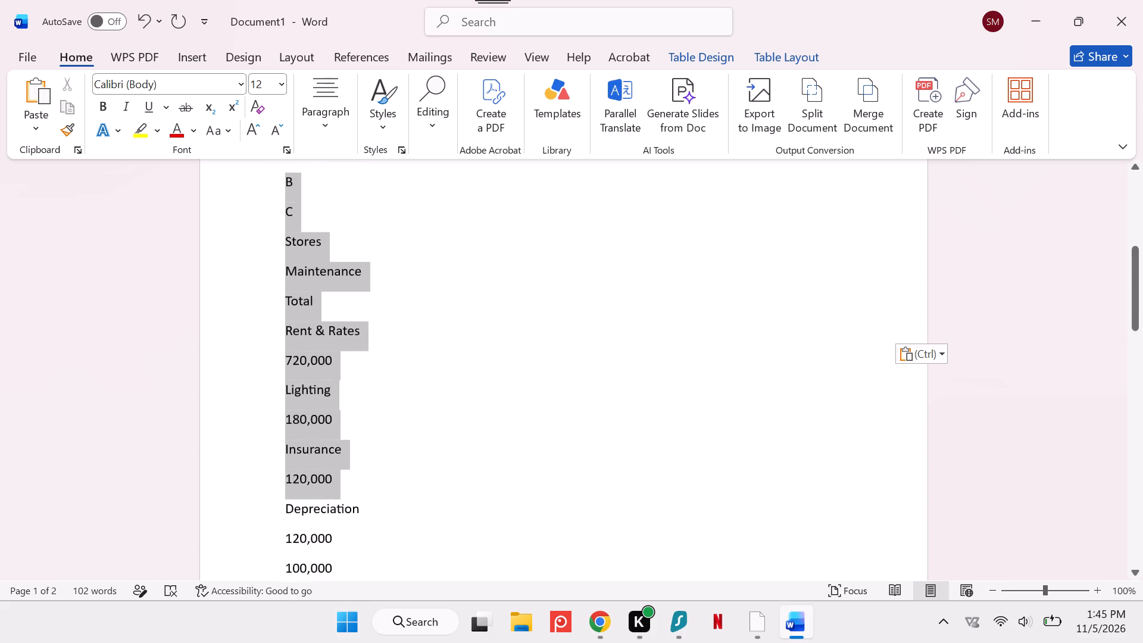
{"action": "left_click_drag", "start_coordinate": [259, 191], "coordinate": [245, 454]}
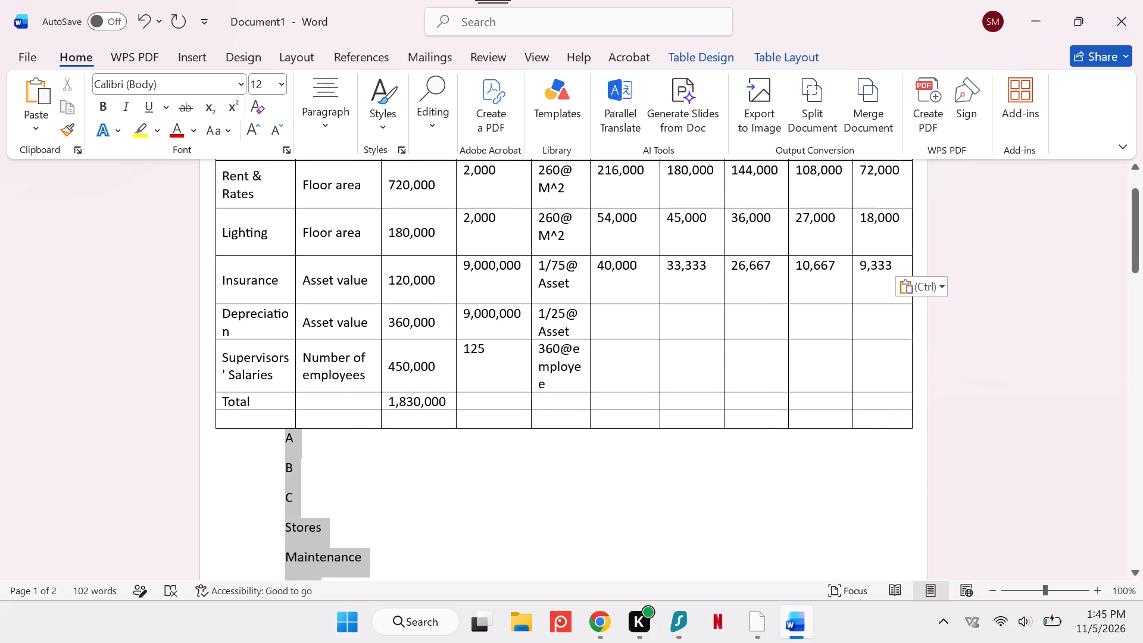
{"action": "key", "text": "BackSpace"}
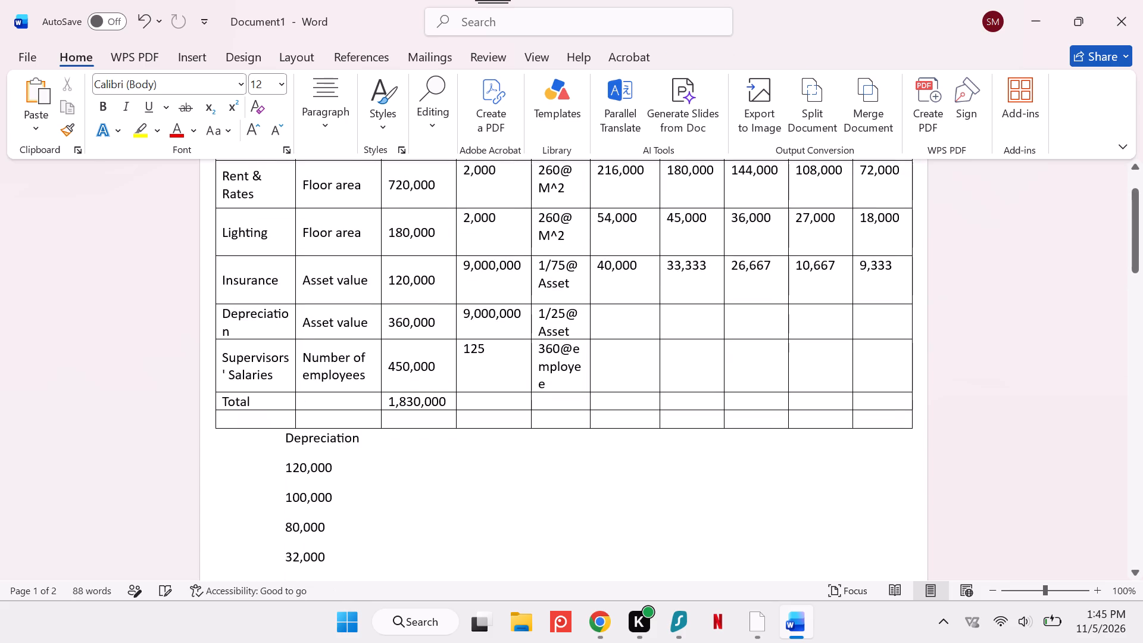
{"action": "left_click", "coordinate": [303, 417]}
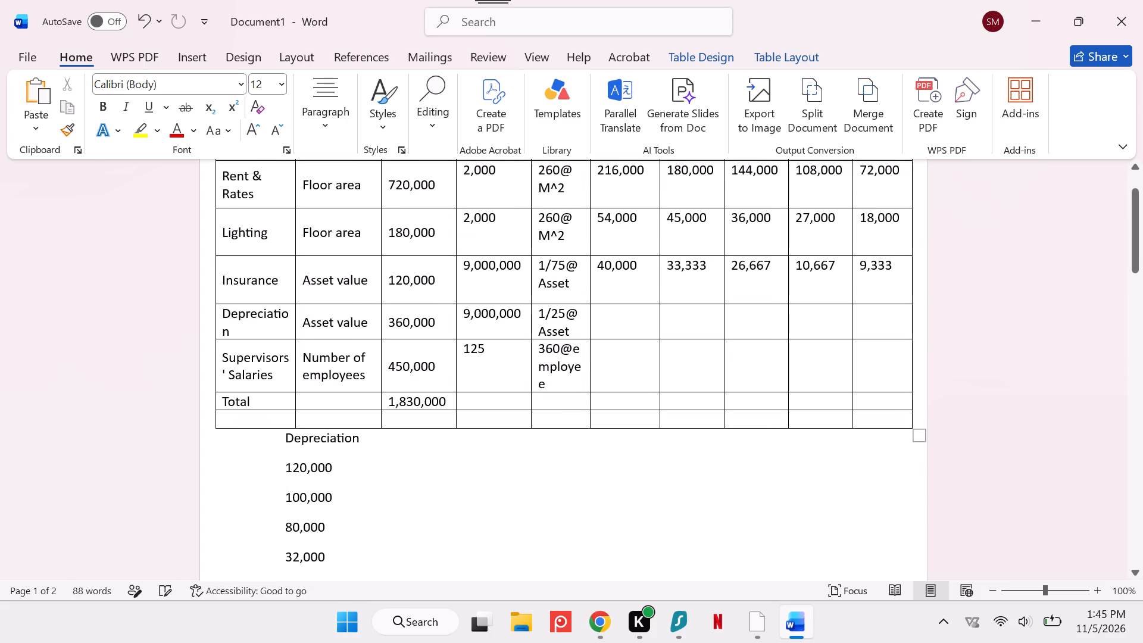
Move 36,000 from the loose Supervisors' Salaries figures below the table into the Supervisors' Salaries row's Maintenance cell.
{"action": "scroll", "coordinate": [303, 417], "scroll_direction": "down", "scroll_amount": 1}
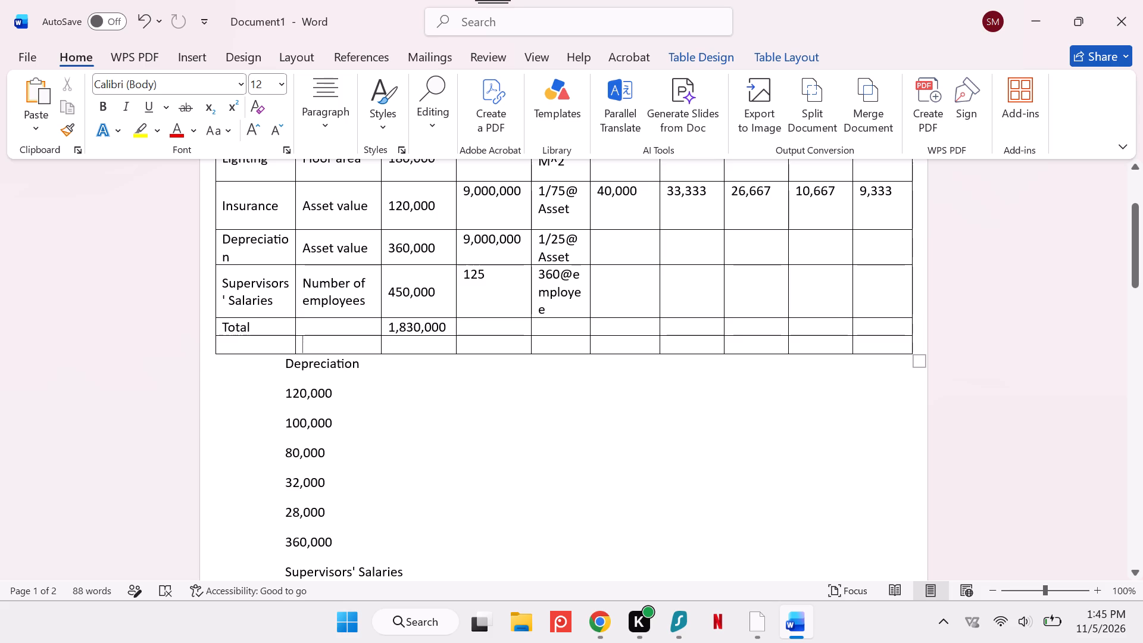
{"action": "scroll", "coordinate": [303, 417], "scroll_direction": "down", "scroll_amount": 2}
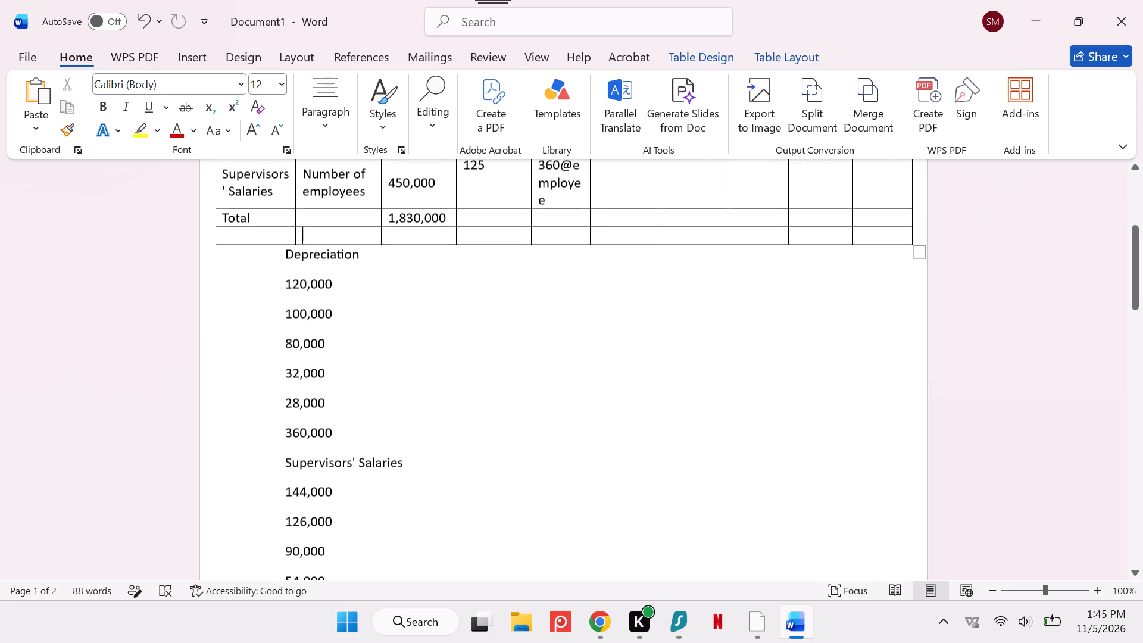
{"action": "scroll", "coordinate": [303, 417], "scroll_direction": "up", "scroll_amount": 3}
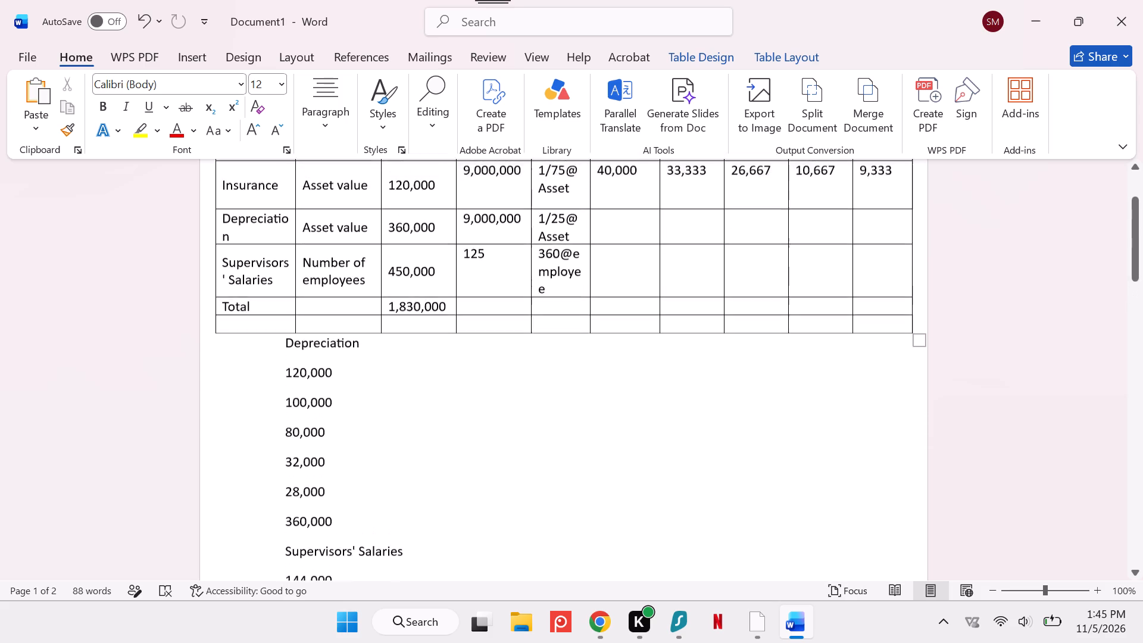
{"action": "scroll", "coordinate": [303, 417], "scroll_direction": "up", "scroll_amount": 1}
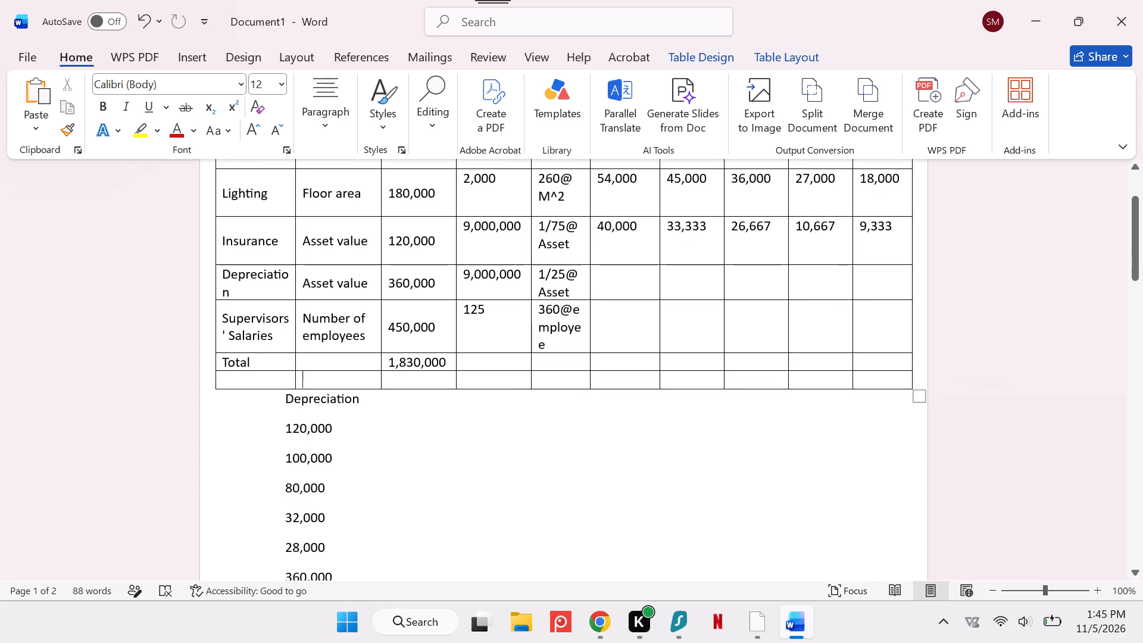
{"action": "scroll", "coordinate": [347, 445], "scroll_direction": "down", "scroll_amount": 3}
{"action": "scroll", "coordinate": [347, 445], "scroll_direction": "up", "scroll_amount": 1}
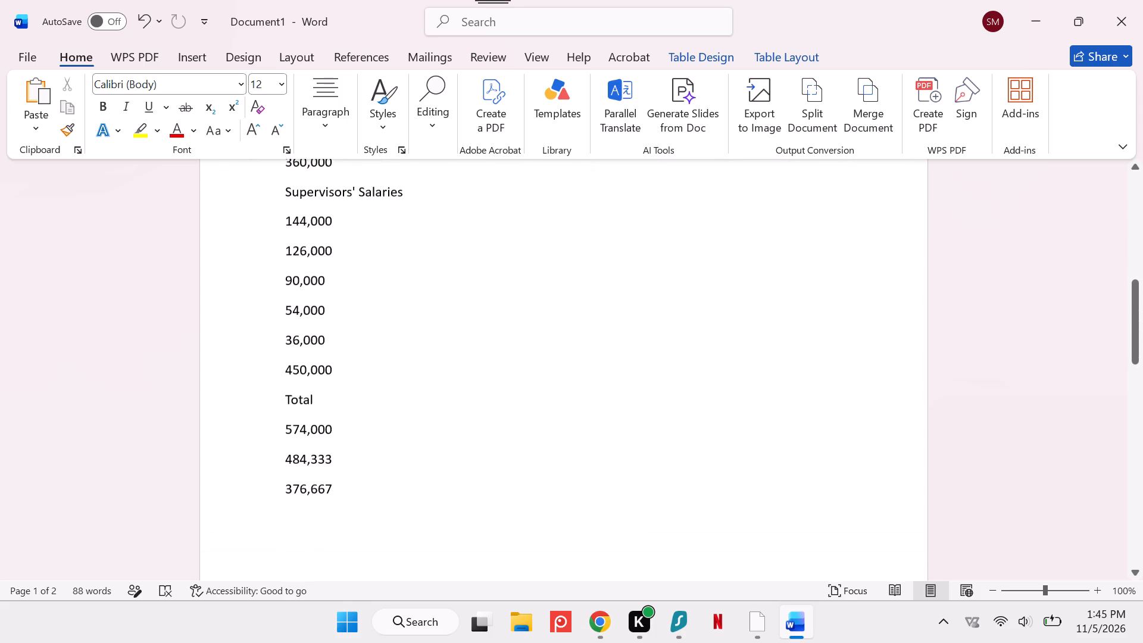
{"action": "scroll", "coordinate": [347, 445], "scroll_direction": "up", "scroll_amount": 1}
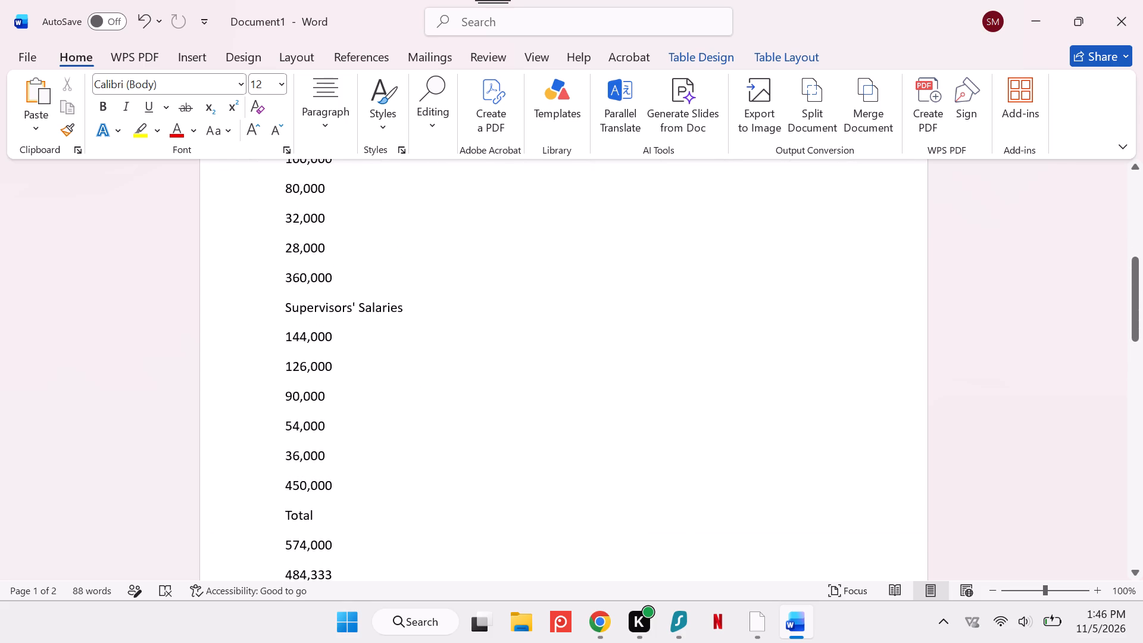
{"action": "left_click_drag", "start_coordinate": [329, 450], "coordinate": [298, 451]}
{"action": "left_click_drag", "start_coordinate": [298, 451], "coordinate": [281, 453]}
{"action": "key", "text": "ctrl+x"}
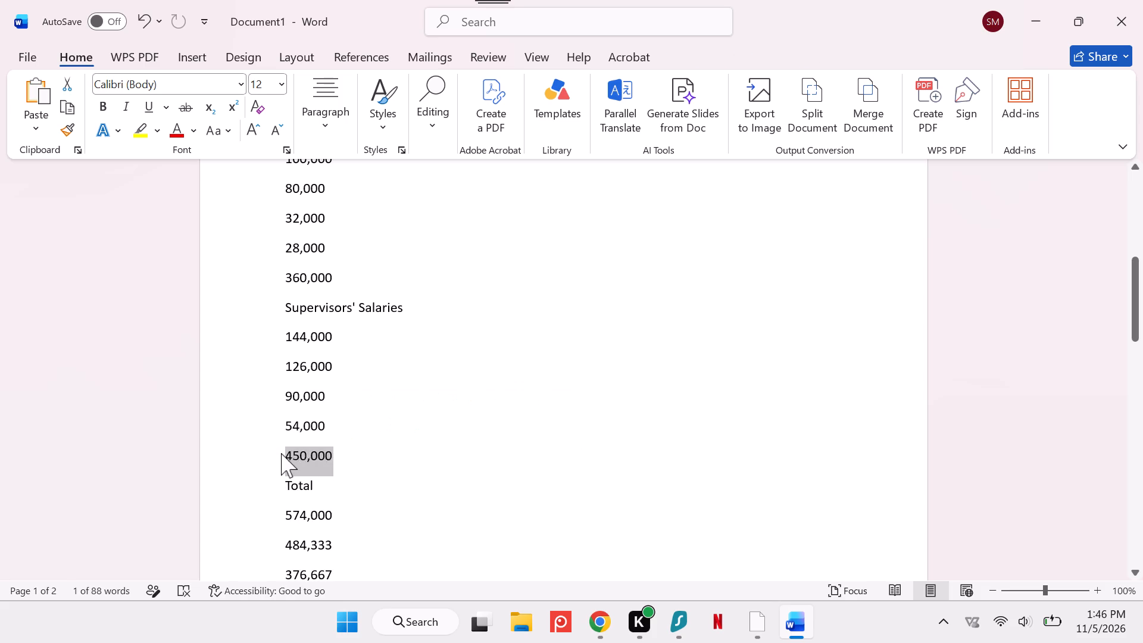
{"action": "scroll", "coordinate": [281, 453], "scroll_direction": "up", "scroll_amount": 2}
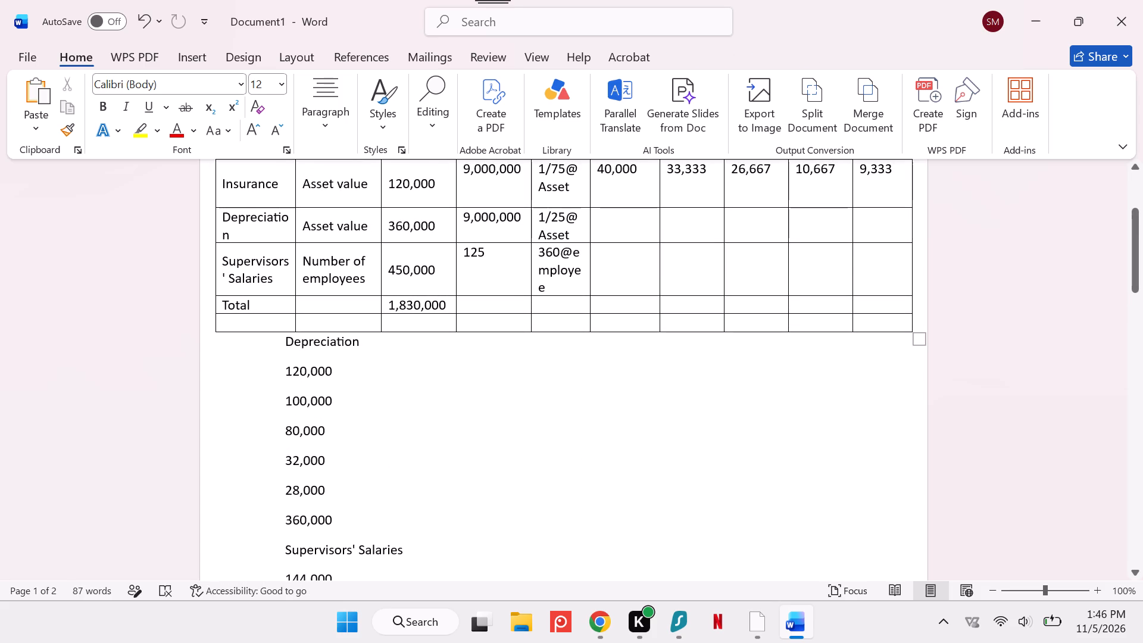
{"action": "left_click", "coordinate": [858, 268]}
{"action": "left_click", "coordinate": [867, 268]}
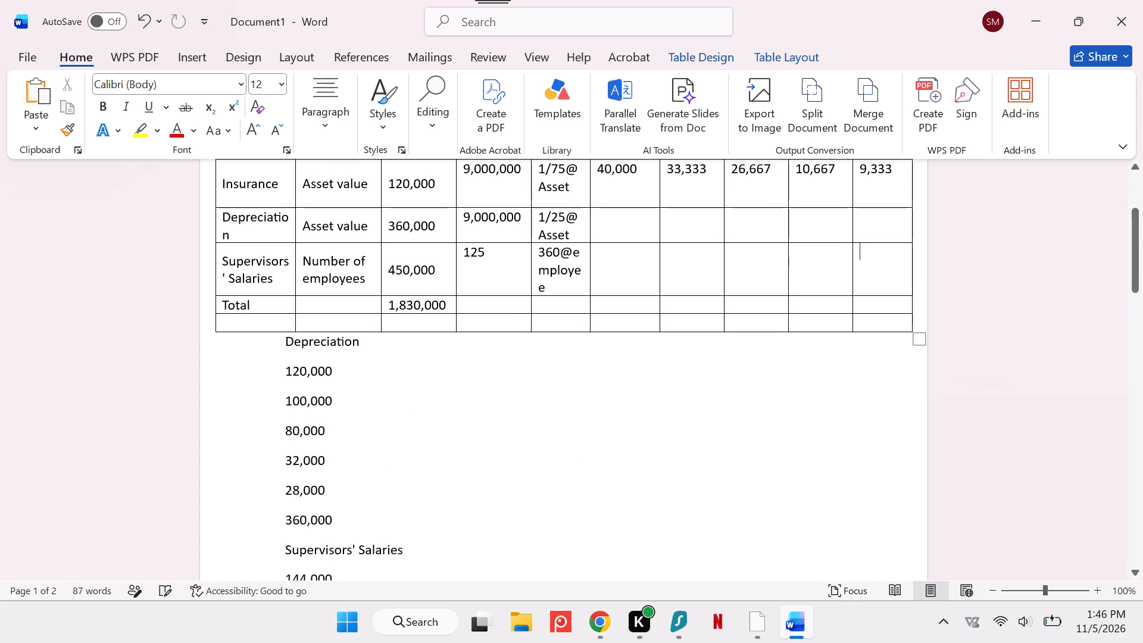
{"action": "key", "text": "ctrl+v"}
Move 54,000 from the loose Supervisors' Salaries figures below the table into the Supervisors' Salaries row's Stores cell.
{"action": "scroll", "coordinate": [867, 268], "scroll_direction": "down", "scroll_amount": 1}
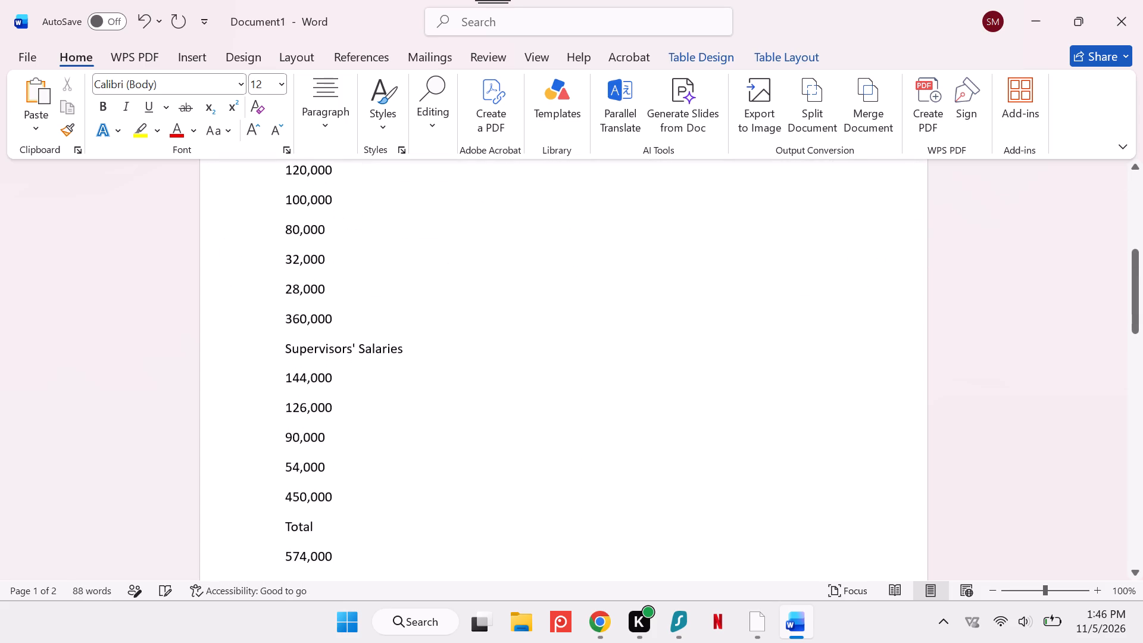
{"action": "left_click_drag", "start_coordinate": [334, 466], "coordinate": [280, 469]}
{"action": "key", "text": "ctrl+x"}
{"action": "scroll", "coordinate": [426, 445], "scroll_direction": "up", "scroll_amount": 1}
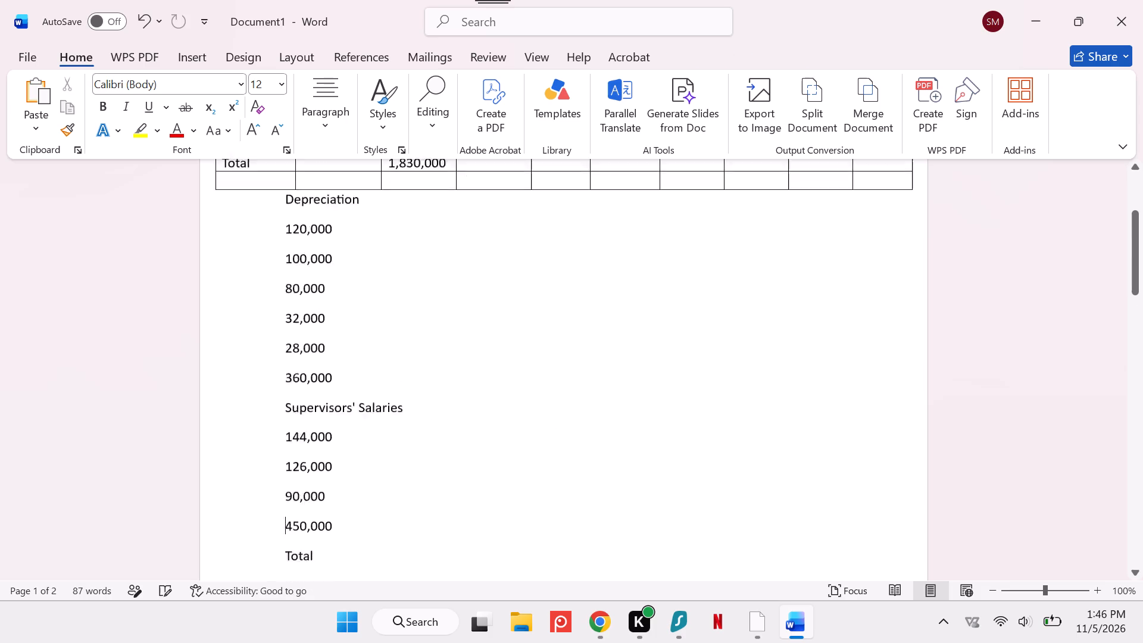
{"action": "scroll", "coordinate": [426, 445], "scroll_direction": "up", "scroll_amount": 1}
{"action": "left_click", "coordinate": [812, 349]}
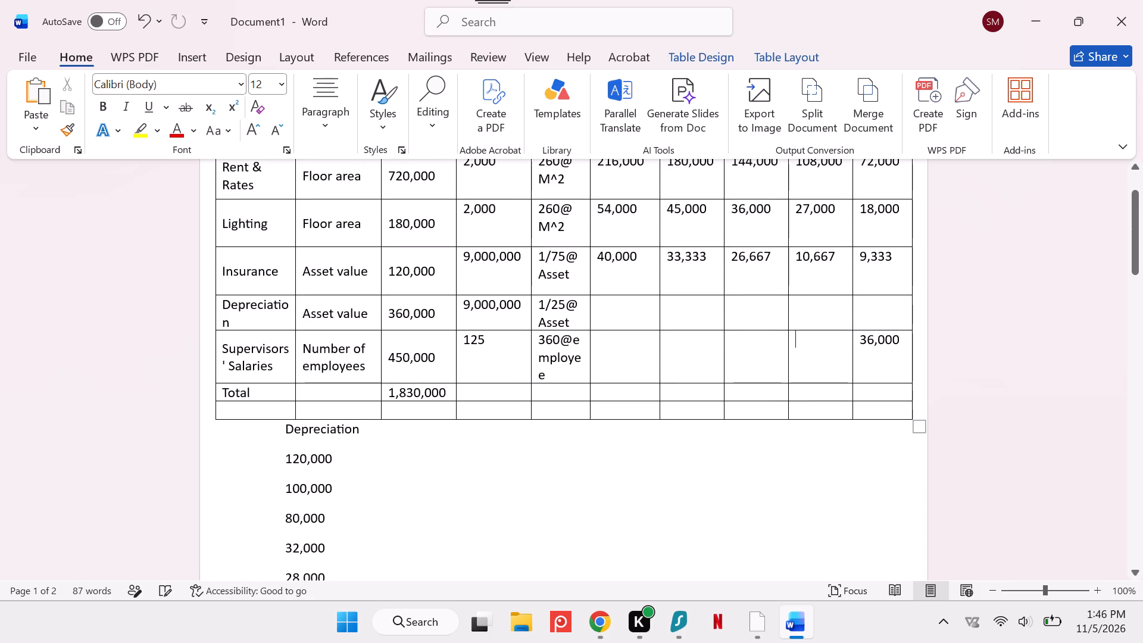
{"action": "key", "text": "ctrl+c"}
{"action": "key", "text": "ctrl+v"}
Move 90,000 from the loose Supervisors' Salaries figures below the table into the Supervisors' Salaries row's C cell.
{"action": "scroll", "coordinate": [812, 349], "scroll_direction": "down", "scroll_amount": 3}
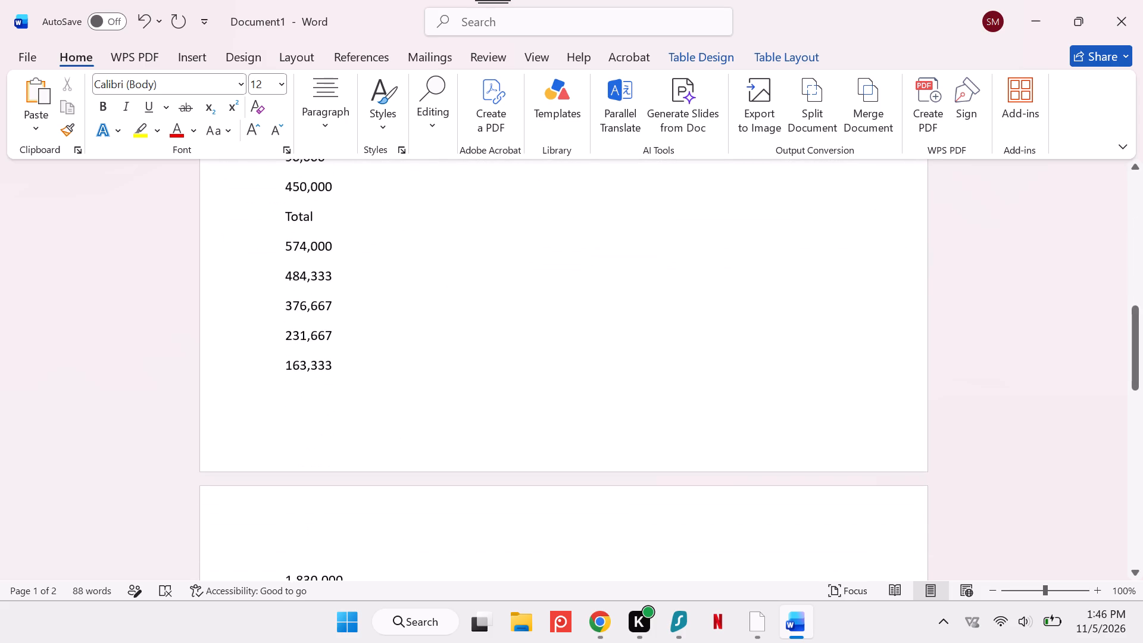
{"action": "scroll", "coordinate": [399, 292], "scroll_direction": "right", "scroll_amount": 1}
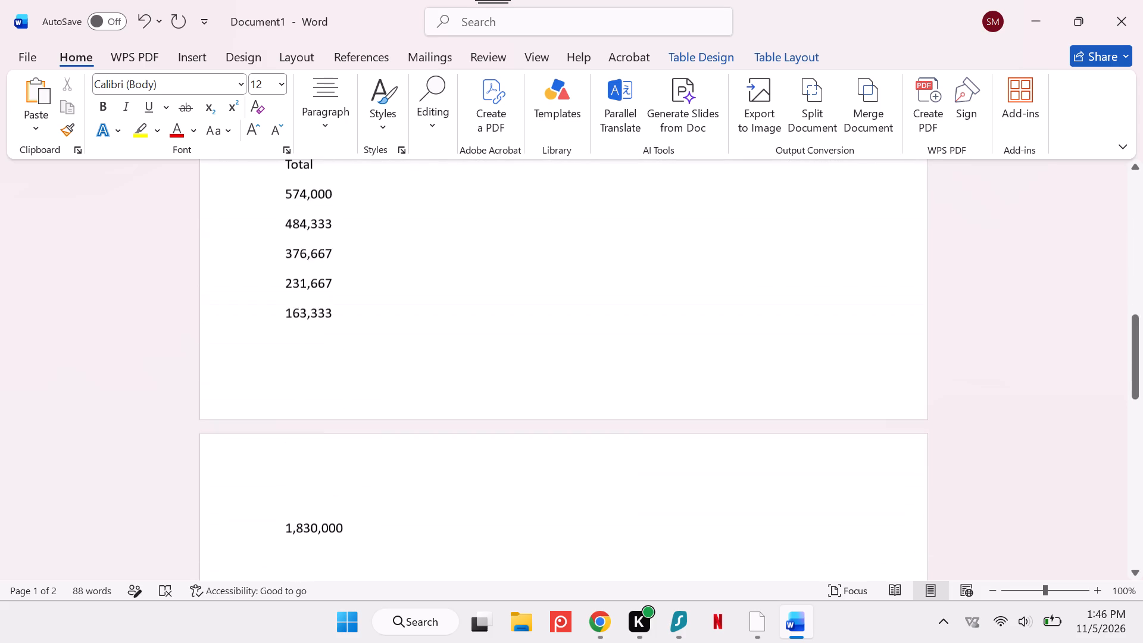
{"action": "scroll", "coordinate": [399, 292], "scroll_direction": "up", "scroll_amount": 2}
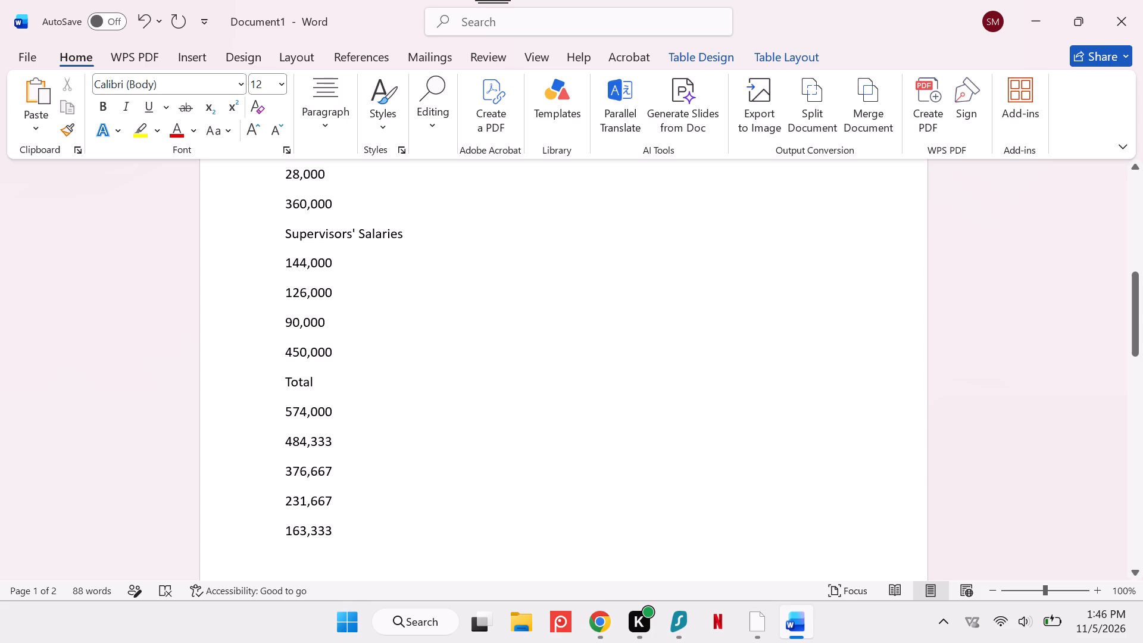
{"action": "left_click_drag", "start_coordinate": [333, 323], "coordinate": [283, 321]}
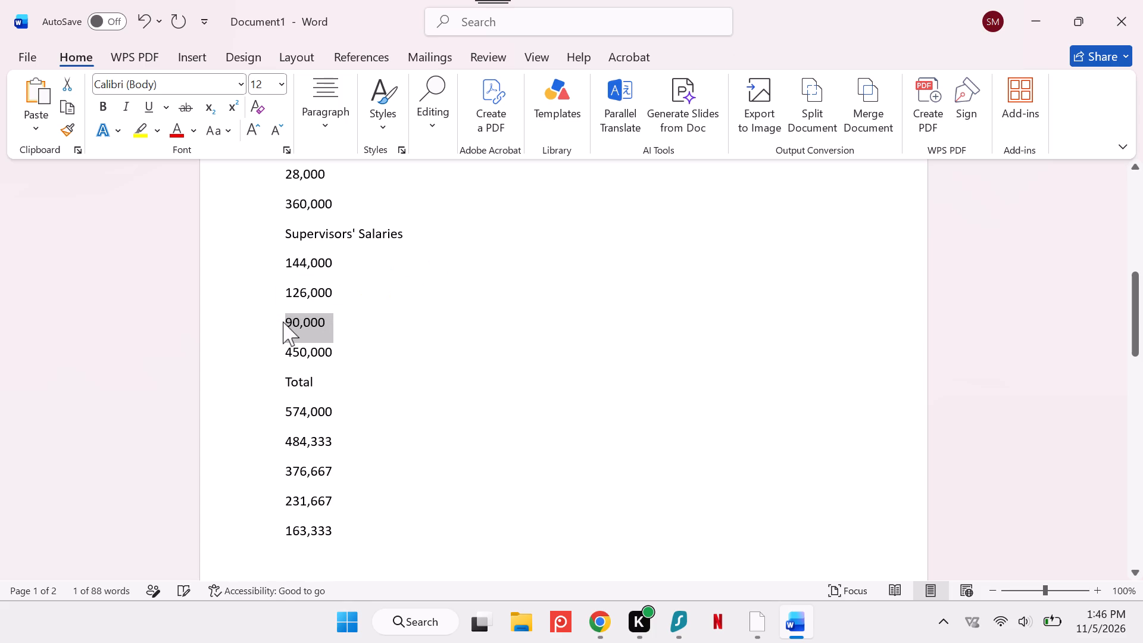
{"action": "key", "text": "ctrl+x"}
{"action": "scroll", "coordinate": [283, 321], "scroll_direction": "up", "scroll_amount": 2}
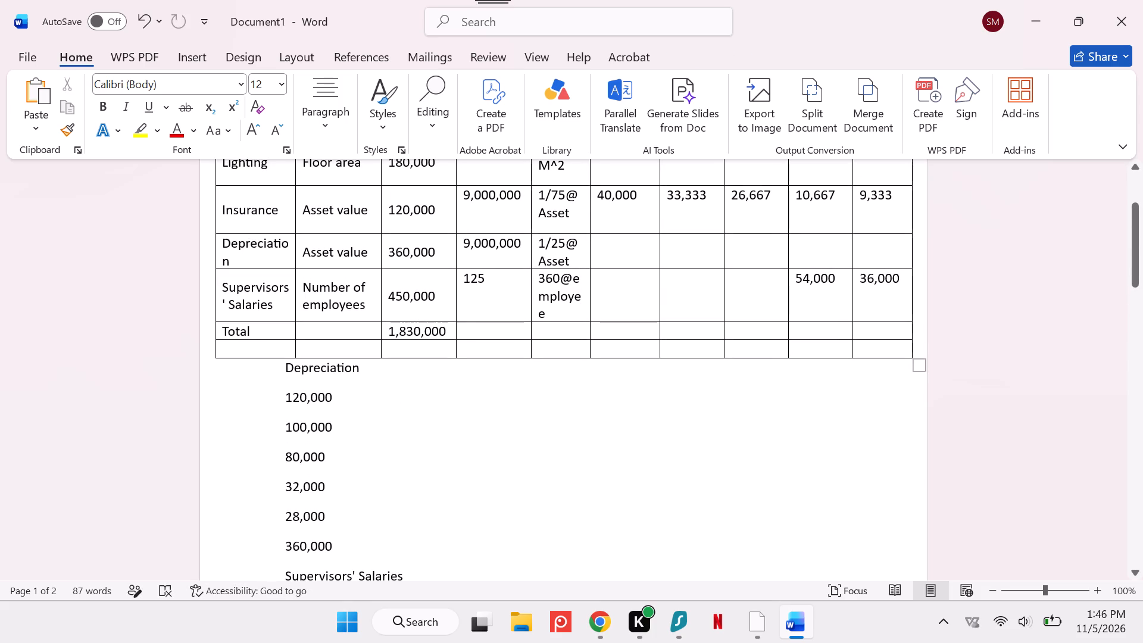
{"action": "left_click", "coordinate": [750, 288]}
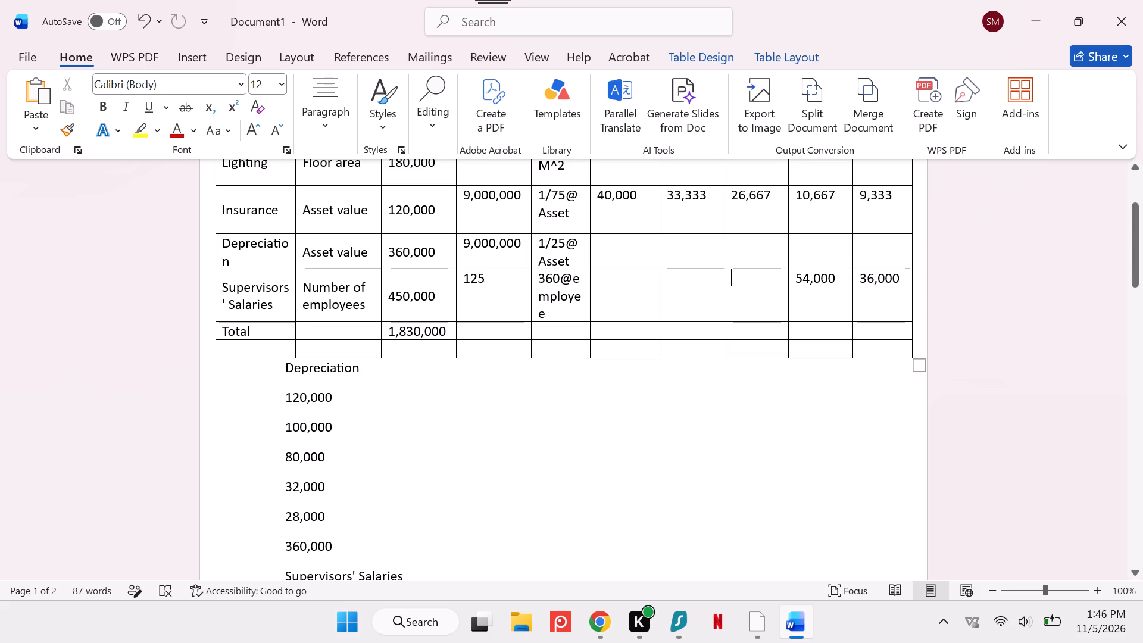
{"action": "key", "text": "ctrl+v"}
Move 28,000 from the loose Depreciation figures below the table into the Depreciation row's Maintenance cell.
{"action": "scroll", "coordinate": [750, 288], "scroll_direction": "down", "scroll_amount": 1}
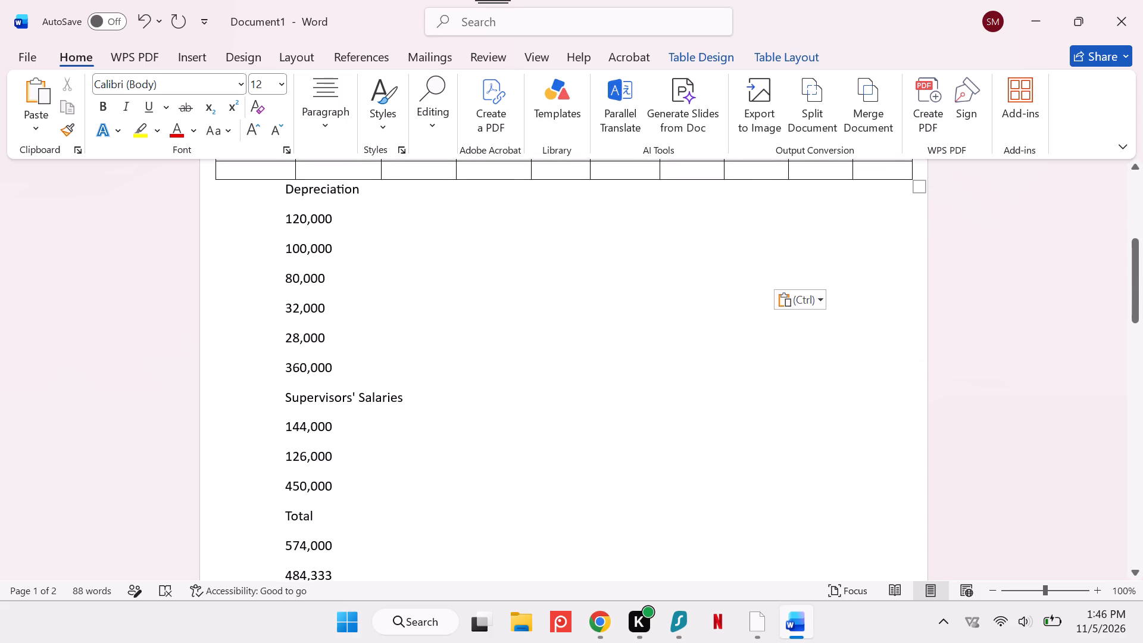
{"action": "left_click_drag", "start_coordinate": [338, 333], "coordinate": [269, 347]}
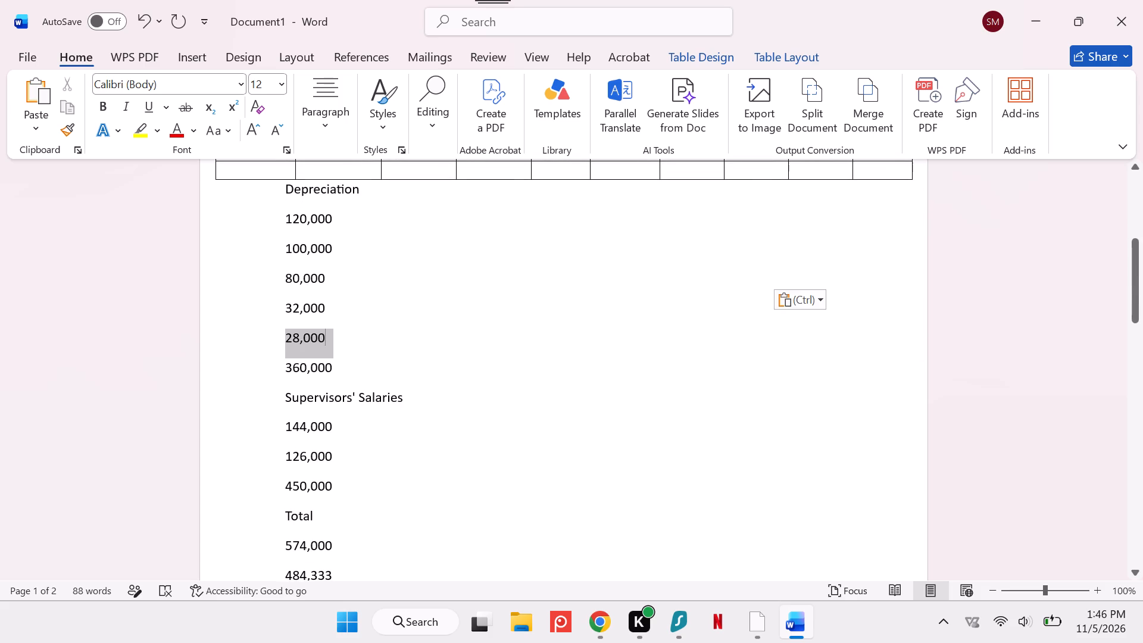
{"action": "left_click_drag", "start_coordinate": [269, 347], "coordinate": [264, 347]}
{"action": "key", "text": "ctrl+x"}
{"action": "scroll", "coordinate": [437, 332], "scroll_direction": "up", "scroll_amount": 1}
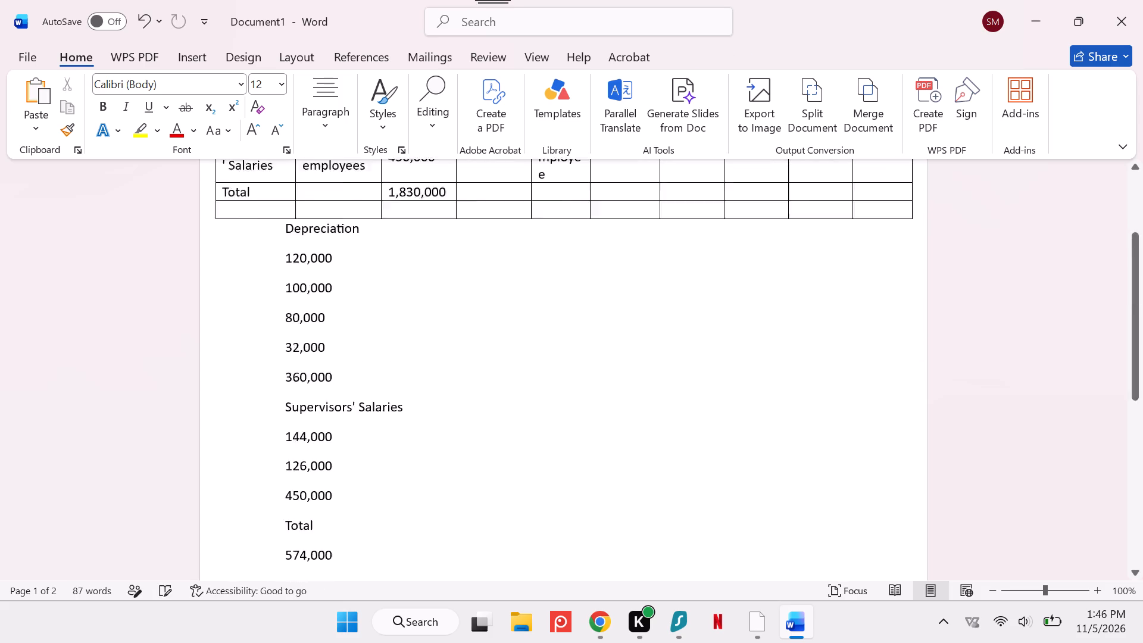
{"action": "scroll", "coordinate": [437, 332], "scroll_direction": "up", "scroll_amount": 1}
{"action": "left_click", "coordinate": [866, 382]}
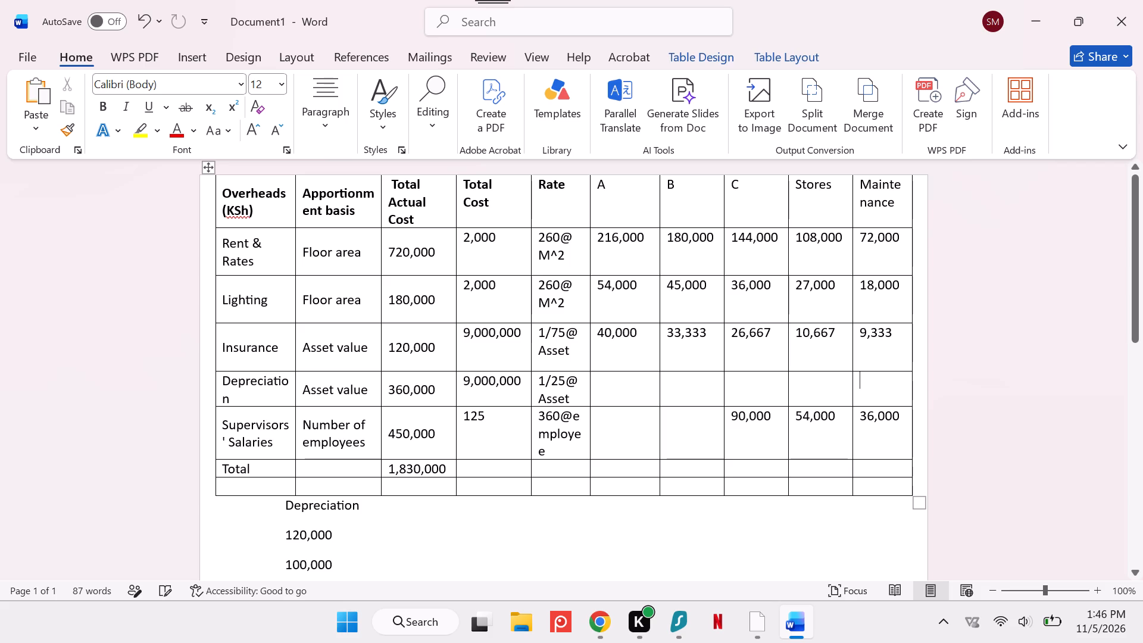
{"action": "key", "text": "ctrl+v"}
Move 32,000 from the loose Depreciation figures below the table into the Depreciation row's Stores cell.
{"action": "scroll", "coordinate": [866, 382], "scroll_direction": "down", "scroll_amount": 2}
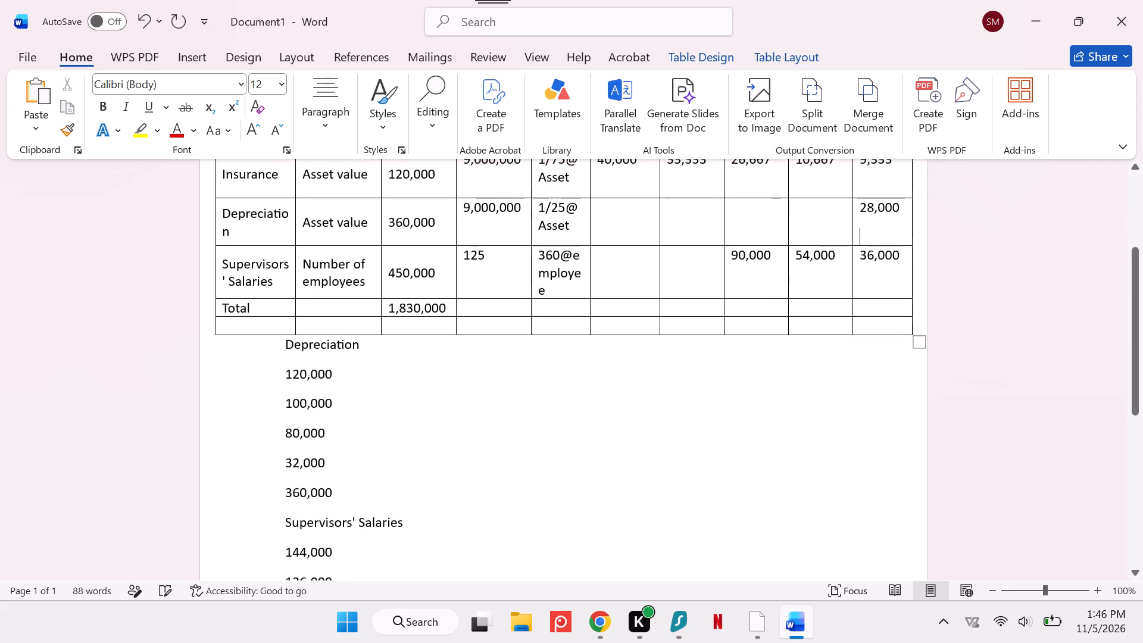
{"action": "left_click_drag", "start_coordinate": [340, 450], "coordinate": [282, 457]}
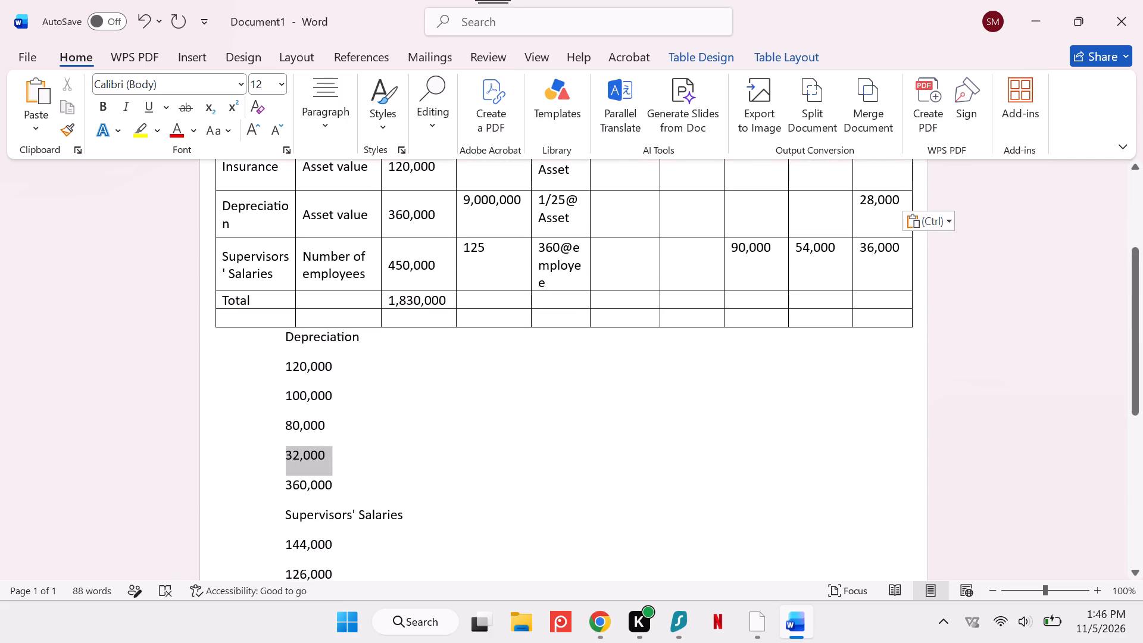
{"action": "left_click_drag", "start_coordinate": [282, 457], "coordinate": [282, 457]}
{"action": "key", "text": "ctrl+x"}
{"action": "scroll", "coordinate": [629, 423], "scroll_direction": "up", "scroll_amount": 1}
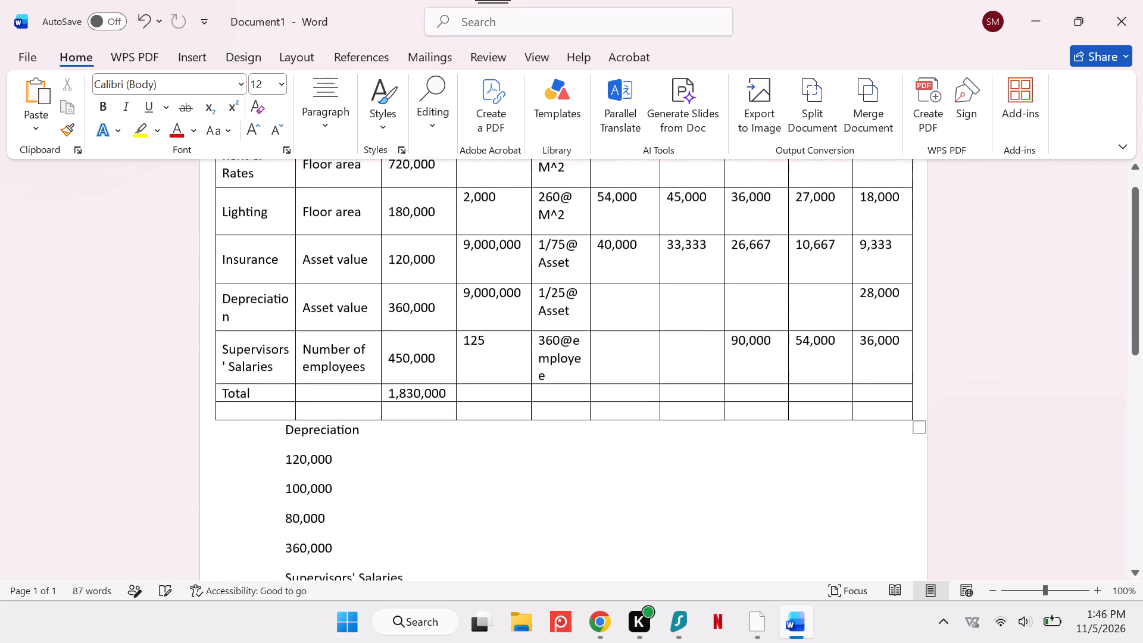
{"action": "scroll", "coordinate": [629, 423], "scroll_direction": "up", "scroll_amount": 1}
{"action": "left_click", "coordinate": [813, 379]}
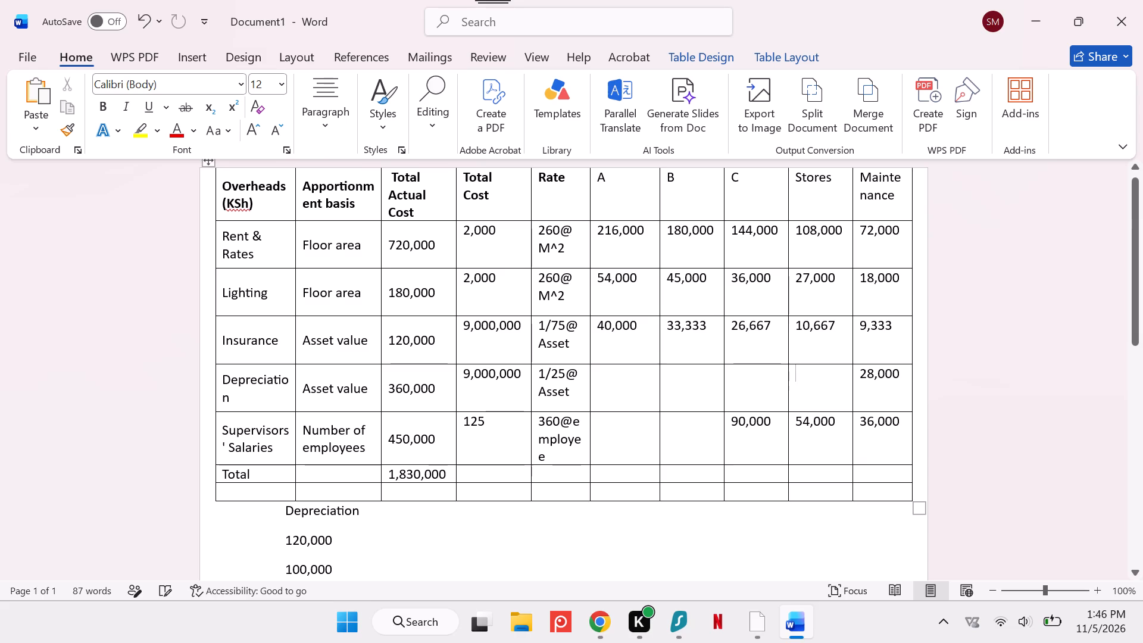
{"action": "key", "text": "ctrl+v"}
Move 80,000 from the loose Depreciation figures below the table into the Depreciation row's C cell.
{"action": "scroll", "coordinate": [813, 379], "scroll_direction": "down", "scroll_amount": 1}
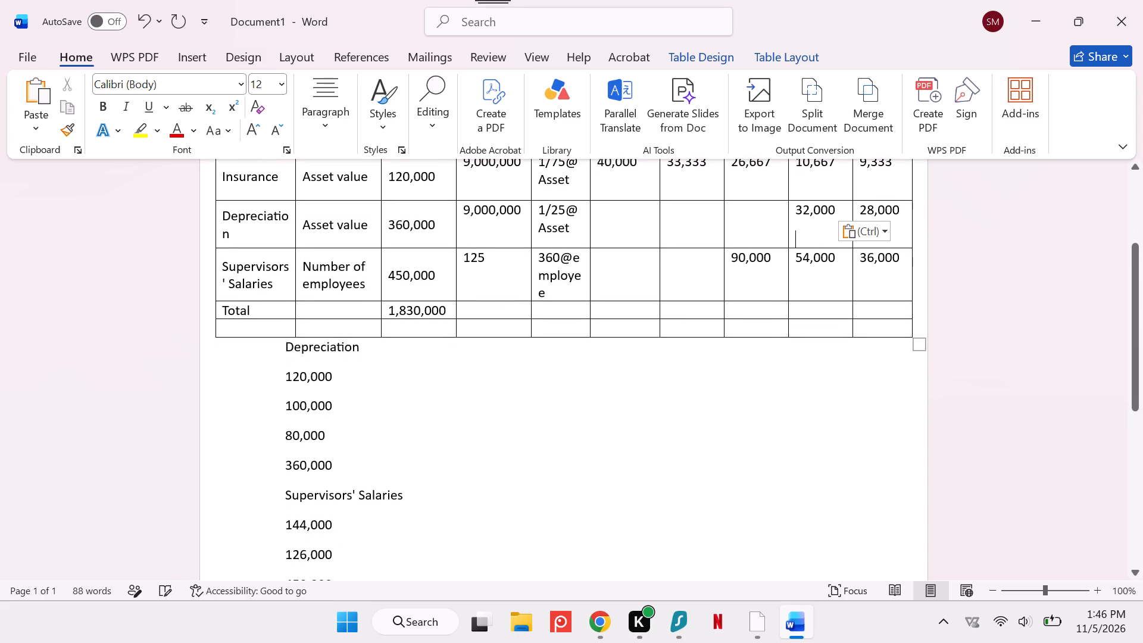
{"action": "left_click_drag", "start_coordinate": [338, 432], "coordinate": [271, 432]}
{"action": "key", "text": "ctrl+x"}
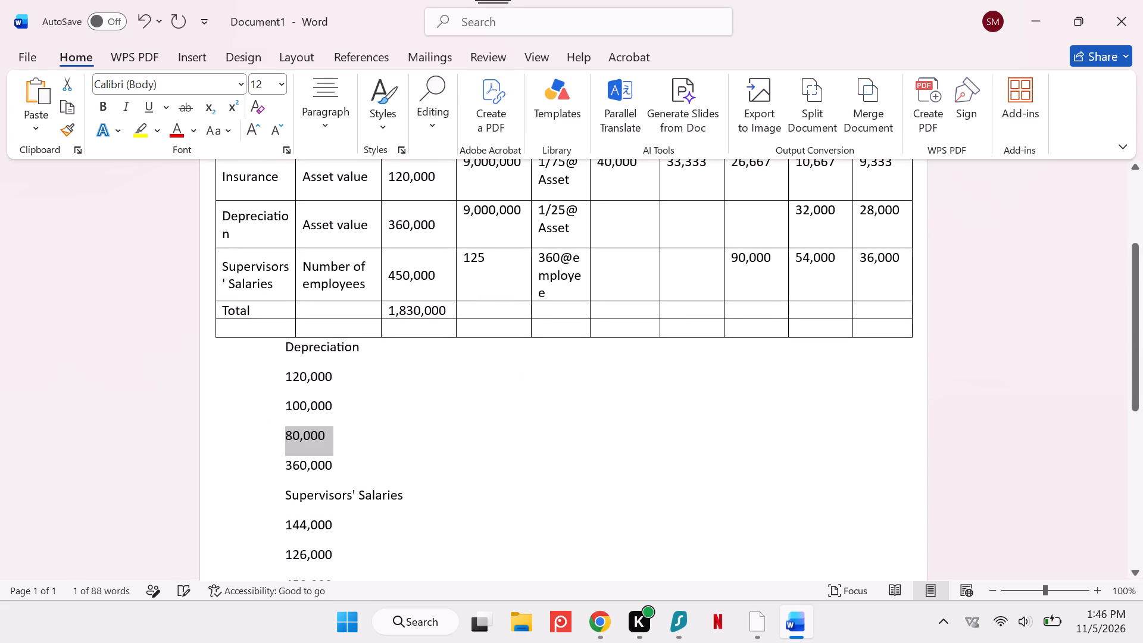
{"action": "scroll", "coordinate": [447, 426], "scroll_direction": "up", "scroll_amount": 1}
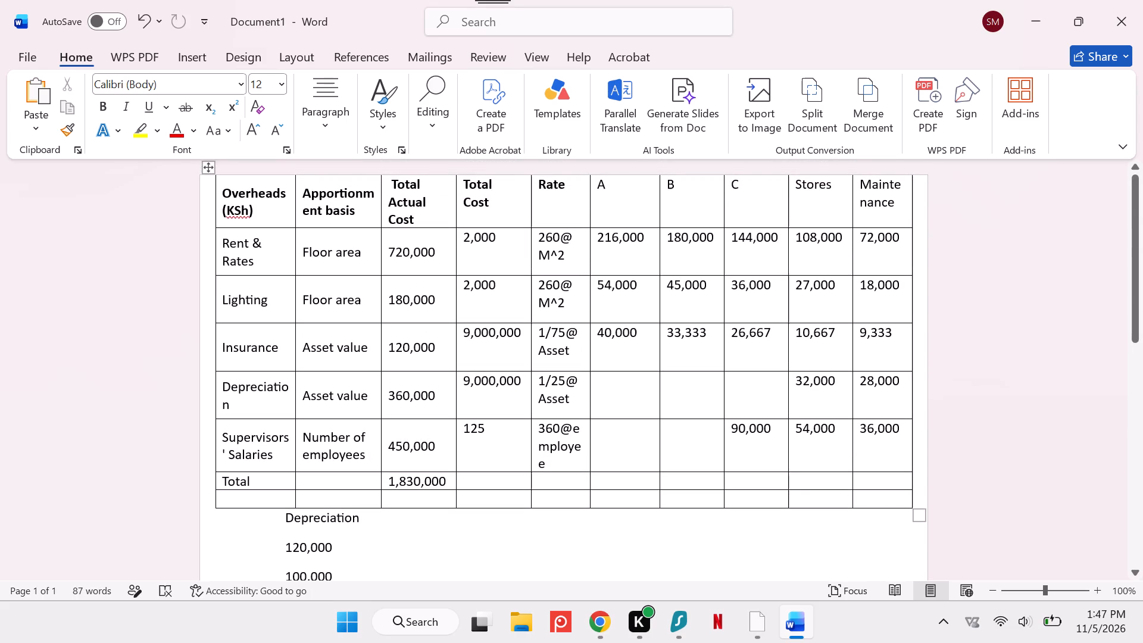
{"action": "left_click", "coordinate": [745, 398]}
{"action": "key", "text": "ctrl+v"}
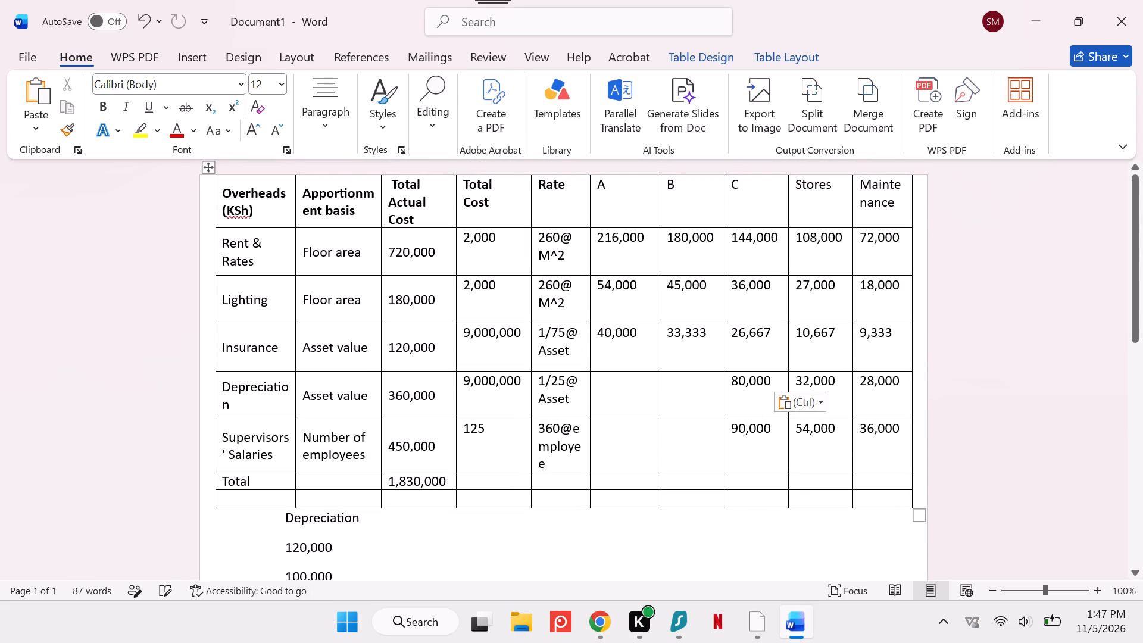
Move 100,000 from the loose Depreciation figures below the table into the Depreciation row's B cell.
{"action": "scroll", "coordinate": [692, 382], "scroll_direction": "down", "scroll_amount": 1}
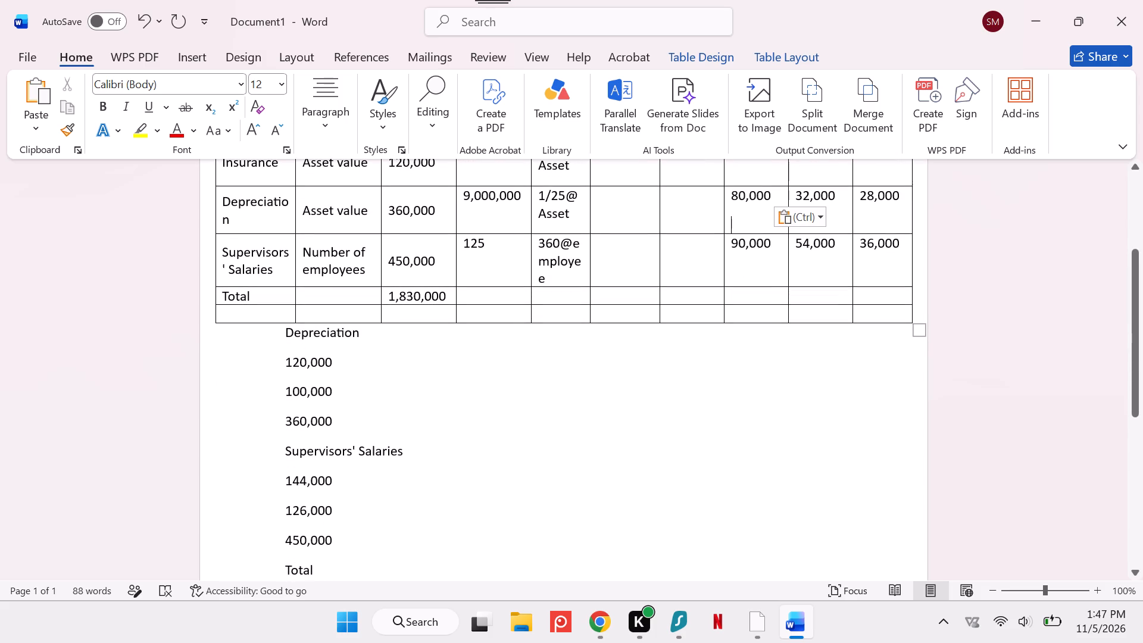
{"action": "left_click_drag", "start_coordinate": [337, 391], "coordinate": [277, 398]}
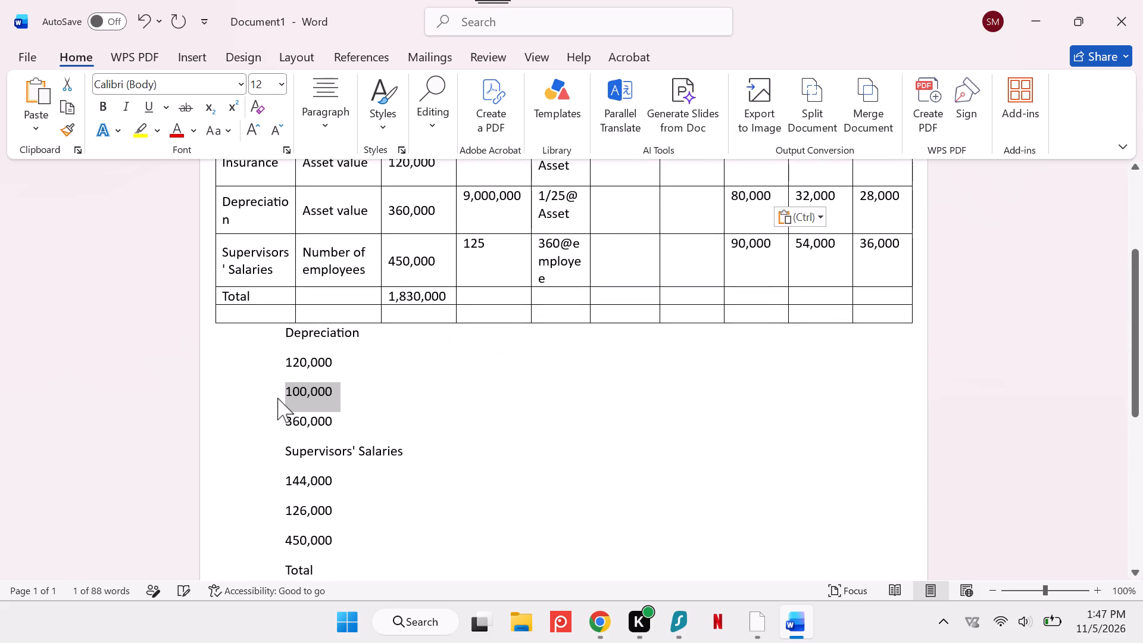
{"action": "key", "text": "ctrl+x"}
{"action": "scroll", "coordinate": [545, 388], "scroll_direction": "up", "scroll_amount": 1}
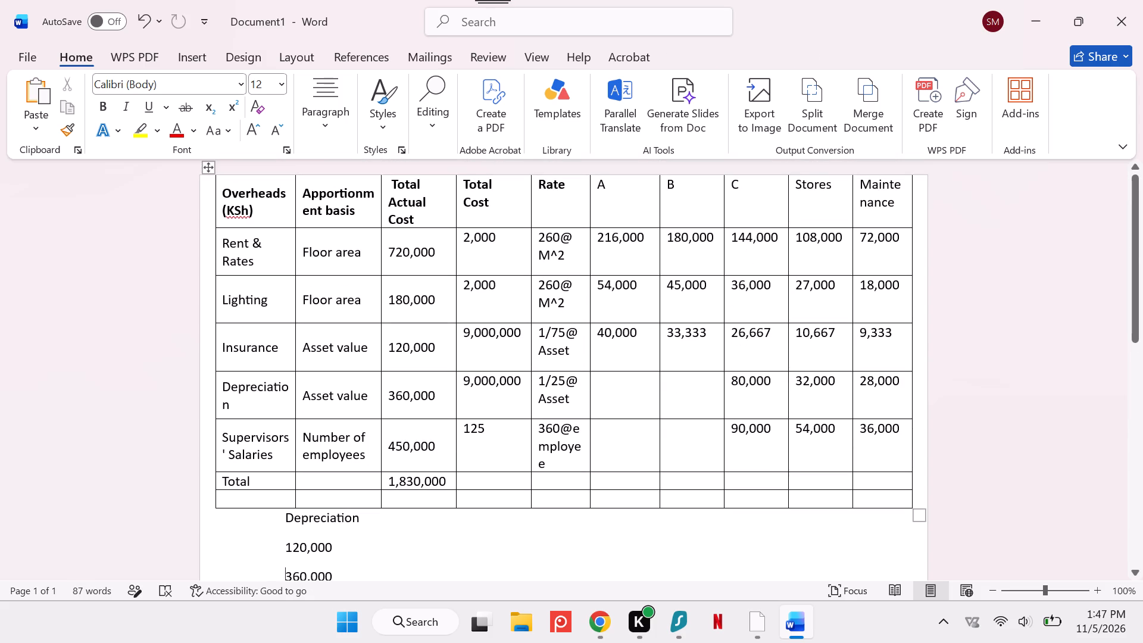
{"action": "left_click", "coordinate": [687, 386]}
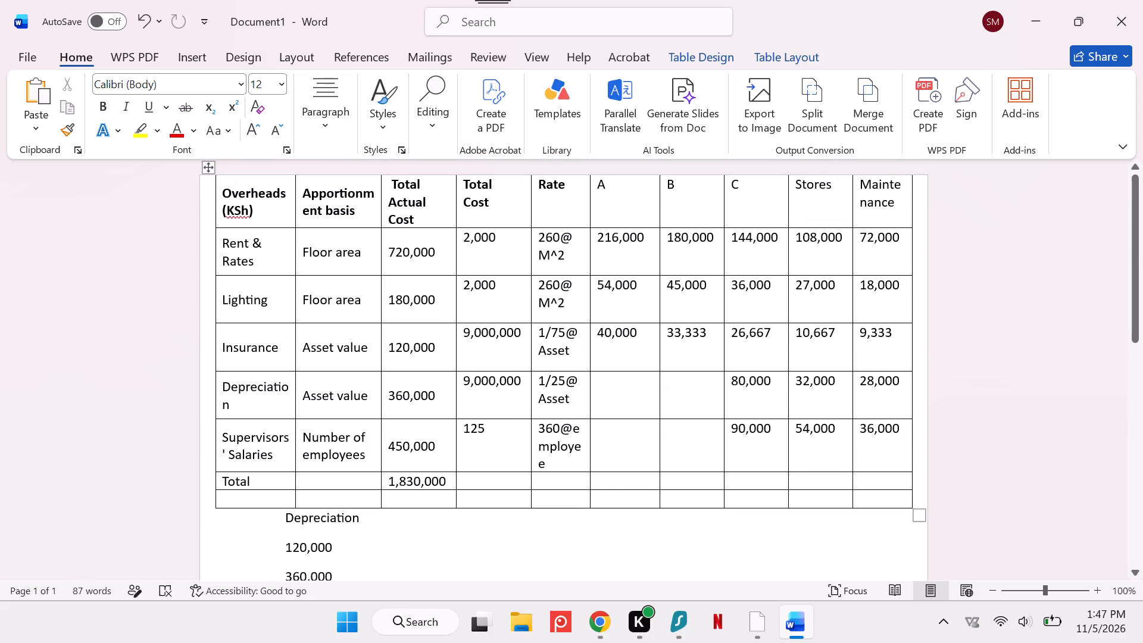
{"action": "key", "text": "ctrl+v"}
Move 120,000 from the loose Depreciation figures below the table into the Depreciation row's A cell.
{"action": "scroll", "coordinate": [687, 386], "scroll_direction": "down", "scroll_amount": 1}
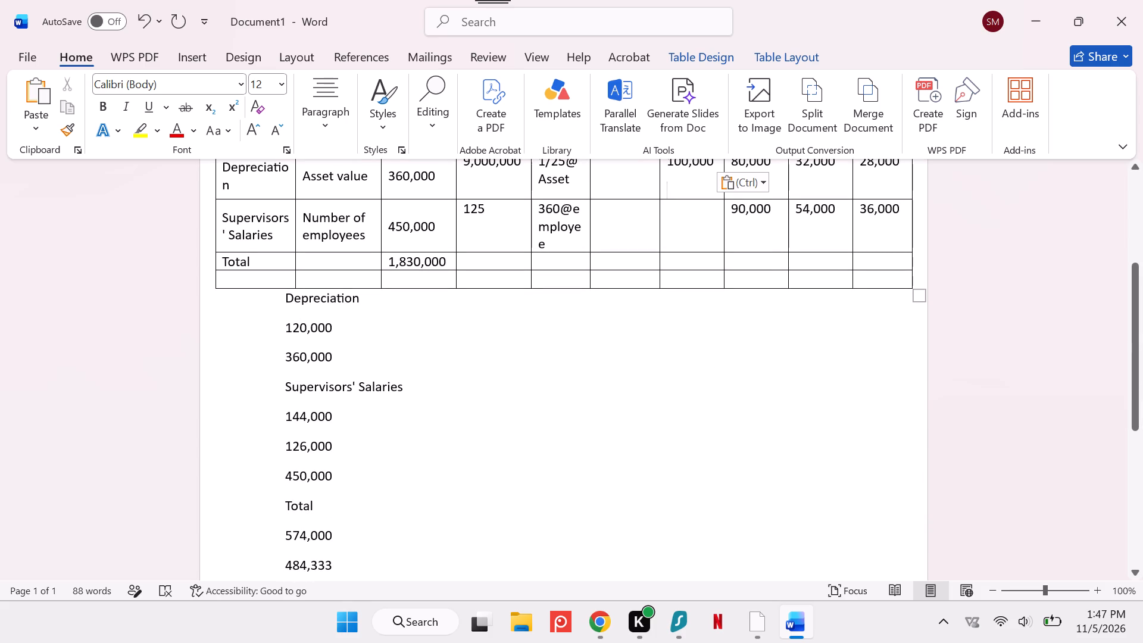
{"action": "left_click_drag", "start_coordinate": [341, 326], "coordinate": [286, 326]}
{"action": "key", "text": "ctrl+x"}
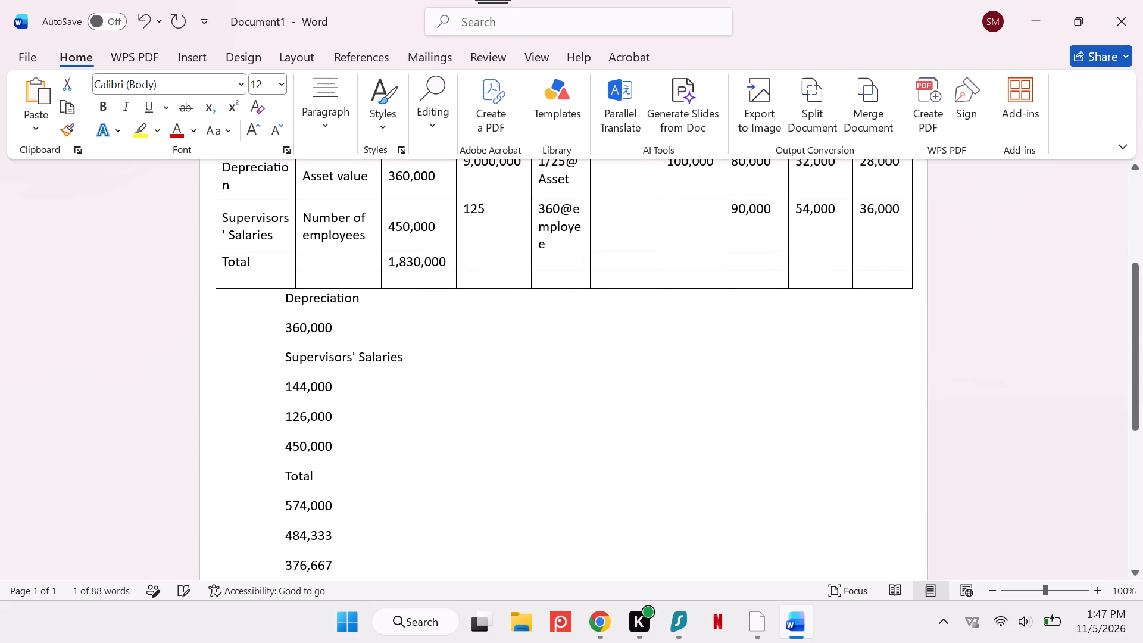
{"action": "scroll", "coordinate": [485, 334], "scroll_direction": "up", "scroll_amount": 1}
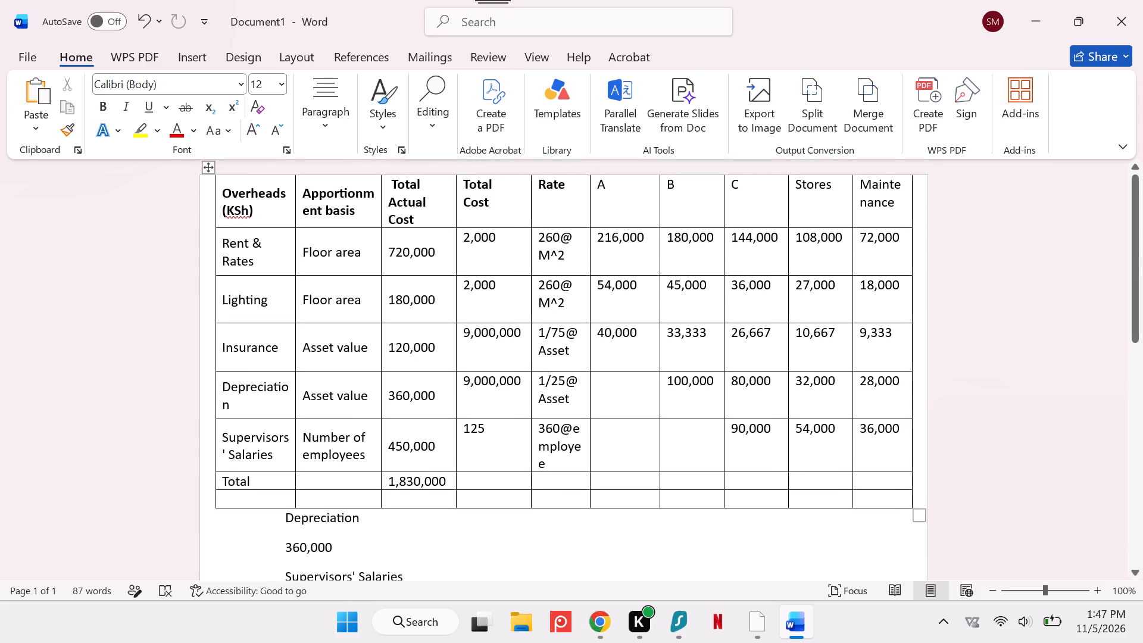
{"action": "left_click", "coordinate": [611, 388]}
{"action": "key", "text": "ctrl+v"}
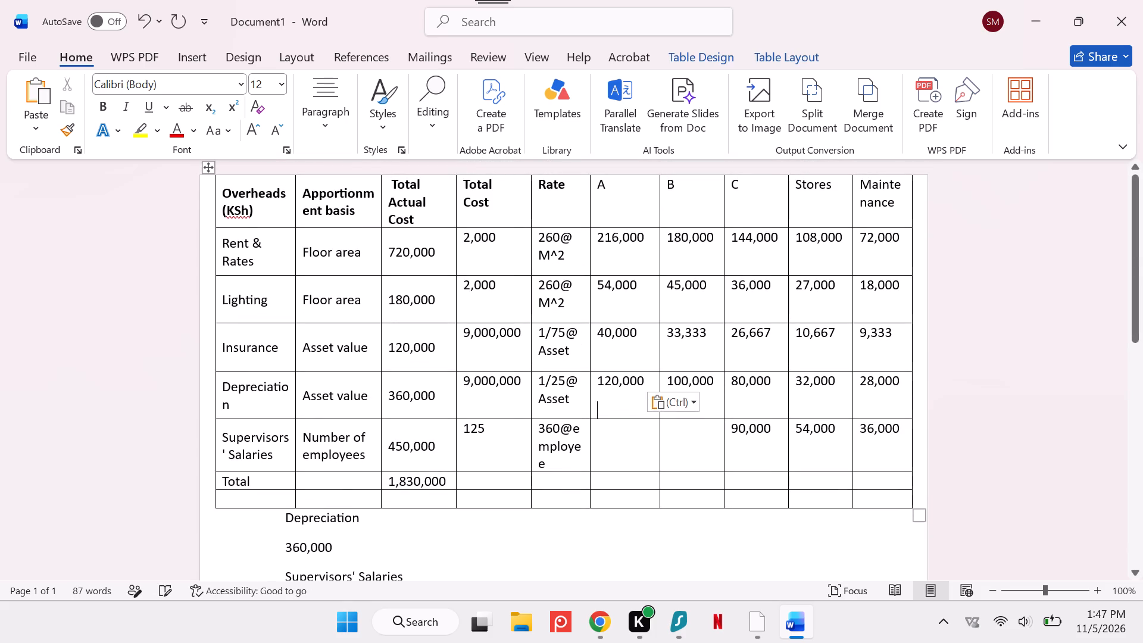
Delete the leftover loose Depreciation heading and its 360,000 figure below the table.
{"action": "scroll", "coordinate": [611, 388], "scroll_direction": "down", "scroll_amount": 2}
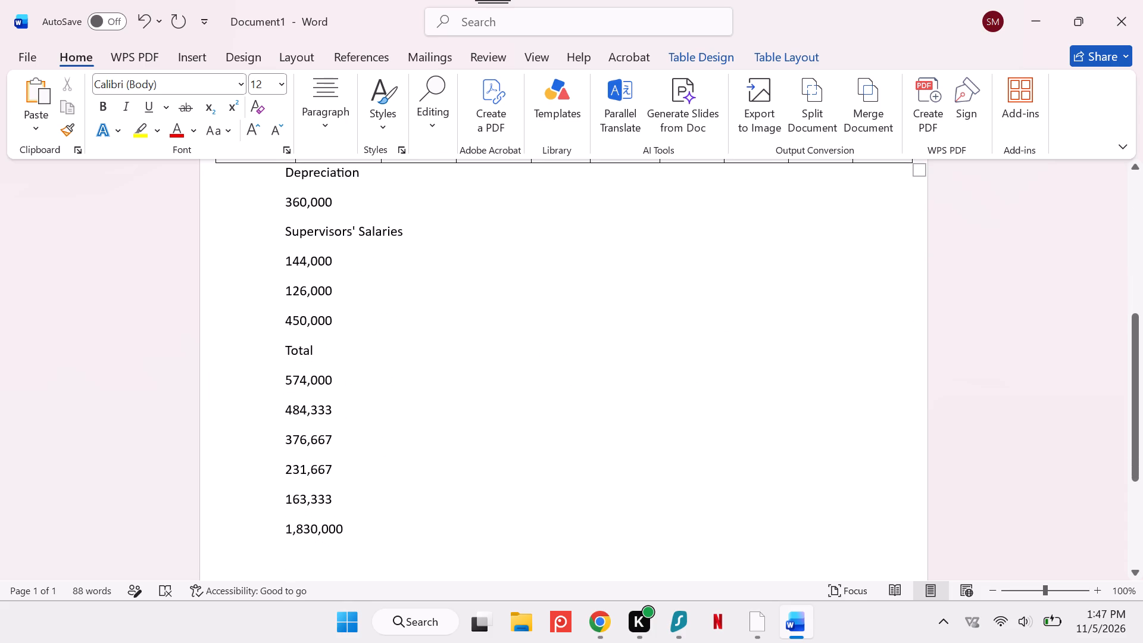
{"action": "scroll", "coordinate": [469, 377], "scroll_direction": "up", "scroll_amount": 1}
{"action": "scroll", "coordinate": [469, 377], "scroll_direction": "down", "scroll_amount": 1}
{"action": "scroll", "coordinate": [469, 377], "scroll_direction": "up", "scroll_amount": 1}
{"action": "scroll", "coordinate": [445, 391], "scroll_direction": "down", "scroll_amount": 1}
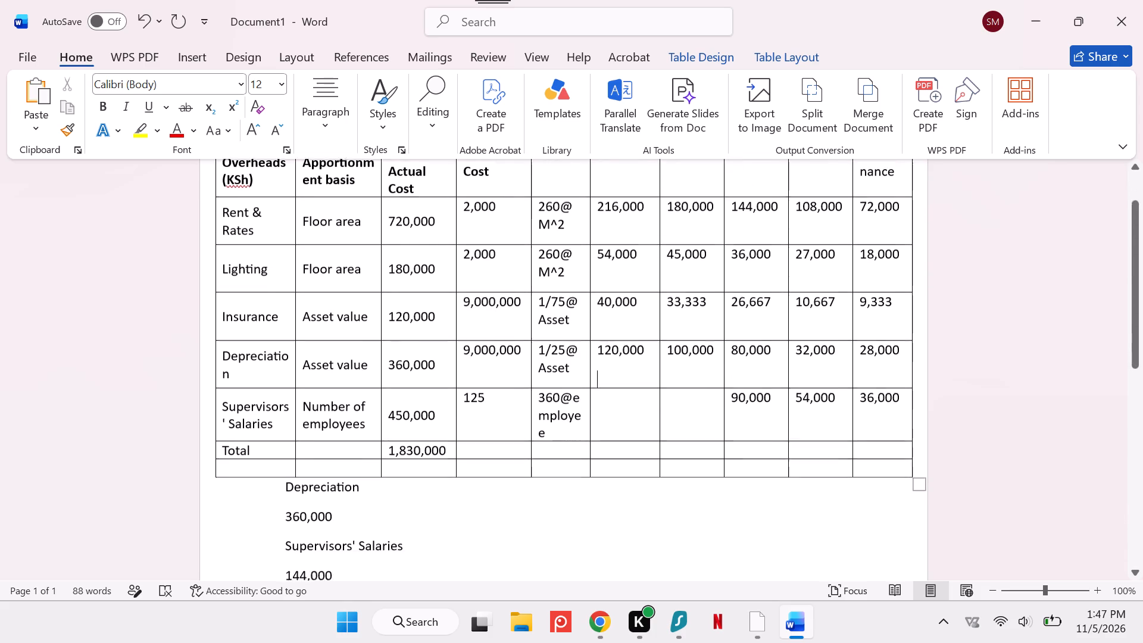
{"action": "scroll", "coordinate": [445, 391], "scroll_direction": "down", "scroll_amount": 1}
{"action": "left_click_drag", "start_coordinate": [348, 419], "coordinate": [349, 419]}
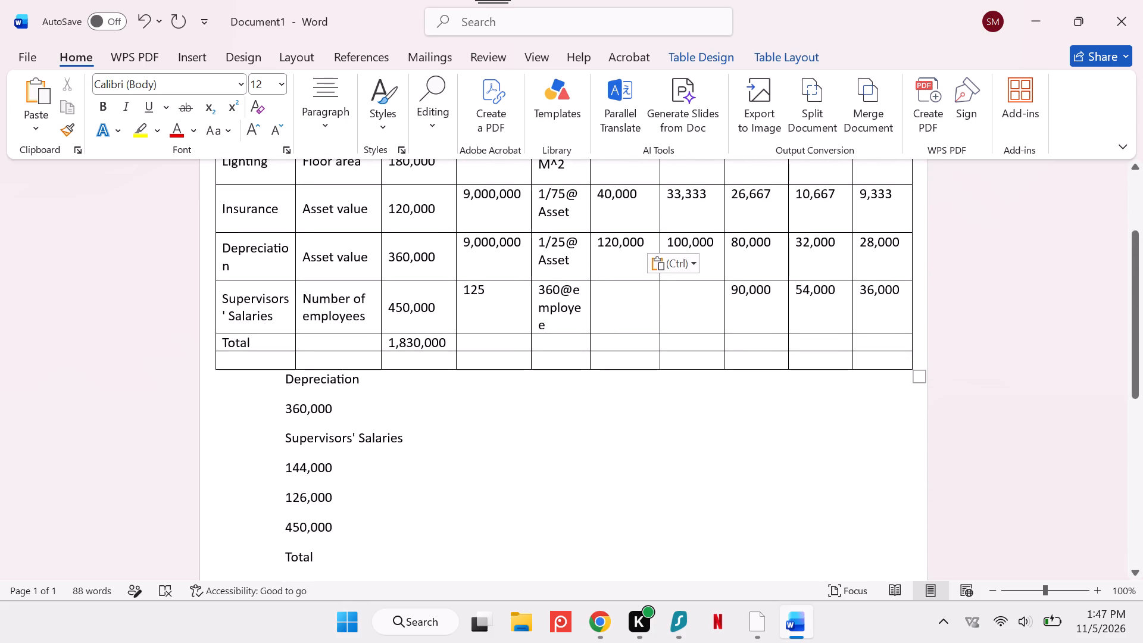
{"action": "left_click_drag", "start_coordinate": [349, 419], "coordinate": [282, 390]}
{"action": "key", "text": "BackSpace"}
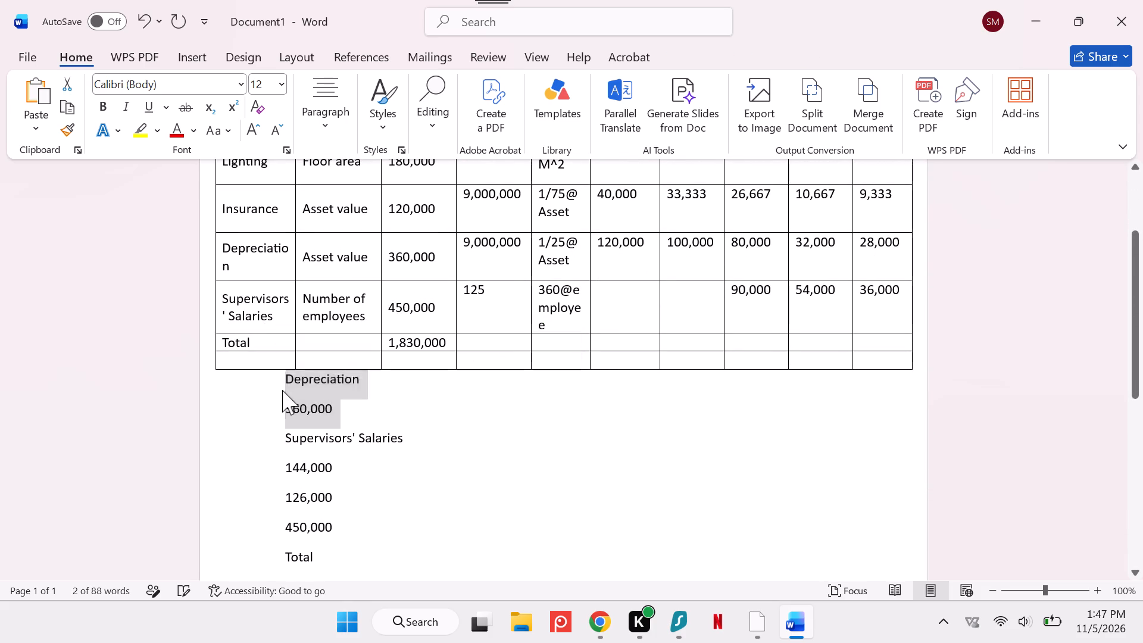
Move 126,000 from the loose Supervisors' Salaries figures below the table into the Supervisors' Salaries row's B cell.
{"action": "scroll", "coordinate": [350, 410], "scroll_direction": "down", "scroll_amount": 1}
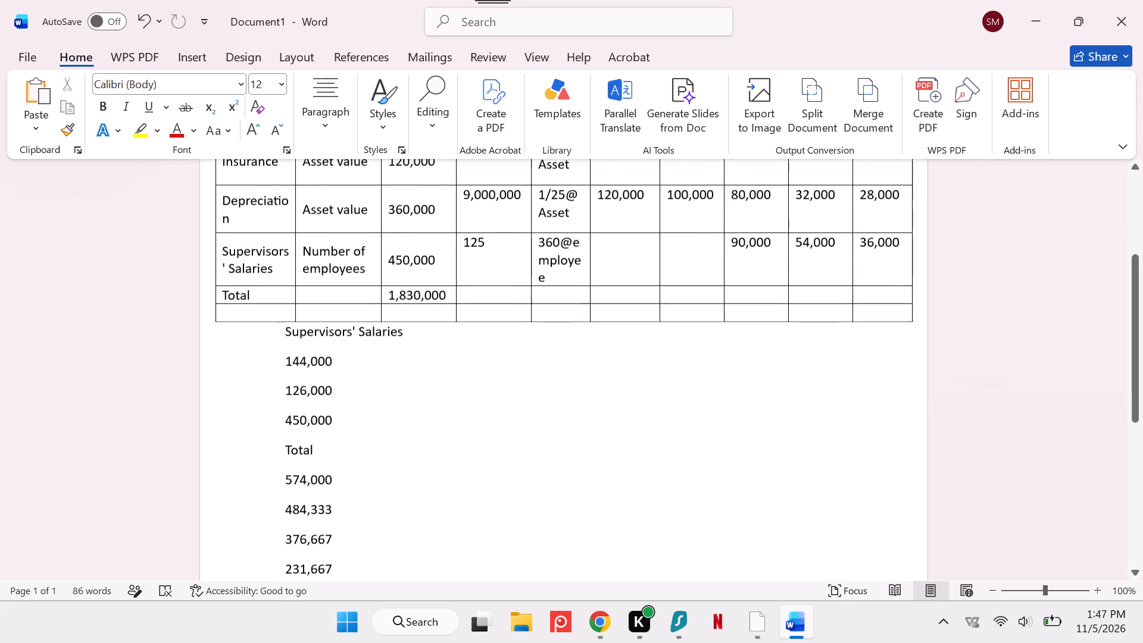
{"action": "scroll", "coordinate": [350, 410], "scroll_direction": "down", "scroll_amount": 1}
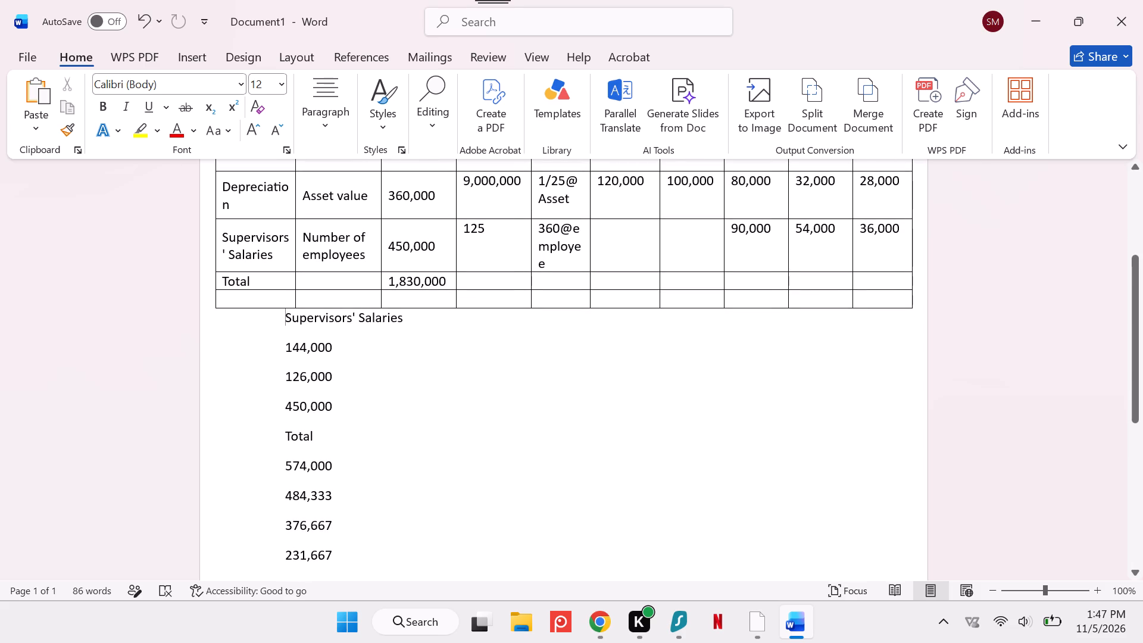
{"action": "left_click_drag", "start_coordinate": [338, 379], "coordinate": [280, 380]}
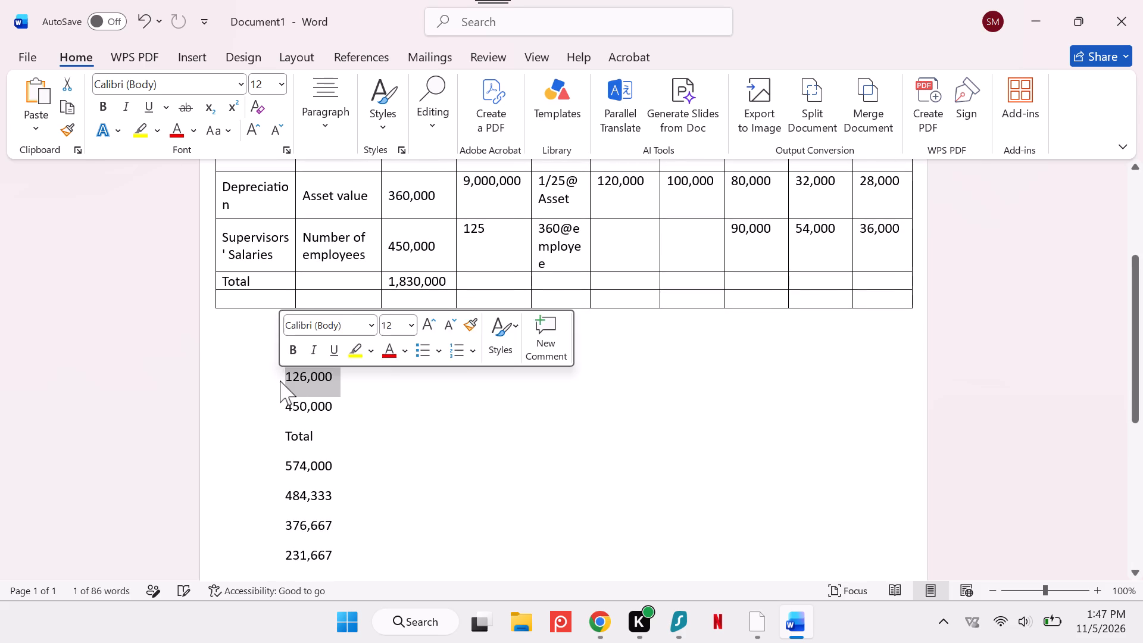
{"action": "key", "text": "ctrl+x"}
{"action": "scroll", "coordinate": [552, 339], "scroll_direction": "right", "scroll_amount": 1}
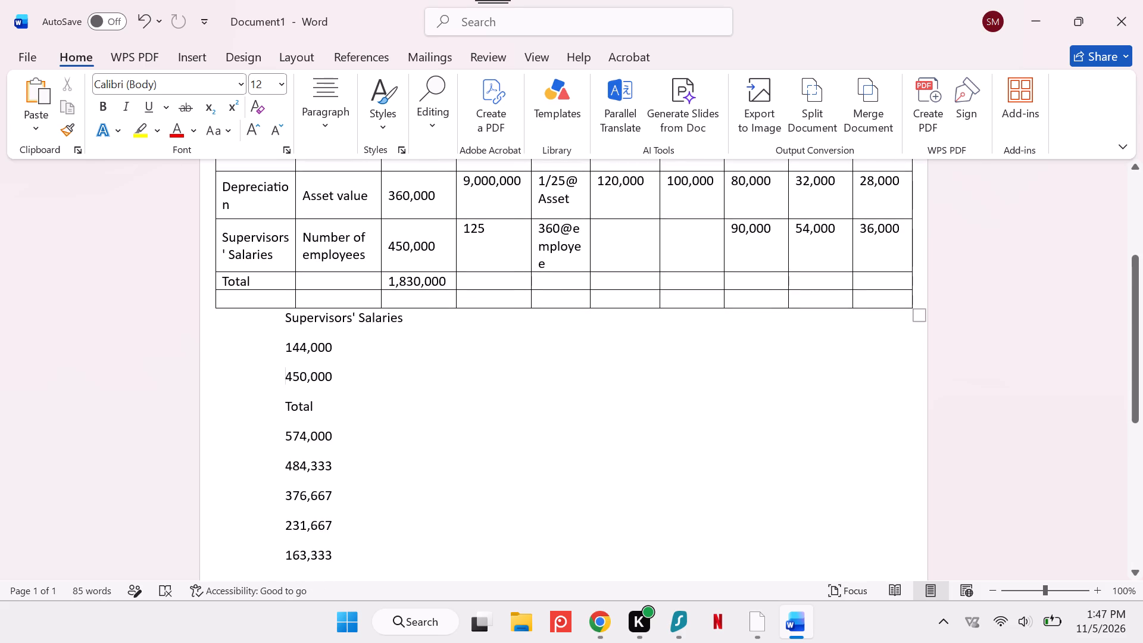
{"action": "left_click", "coordinate": [685, 239]}
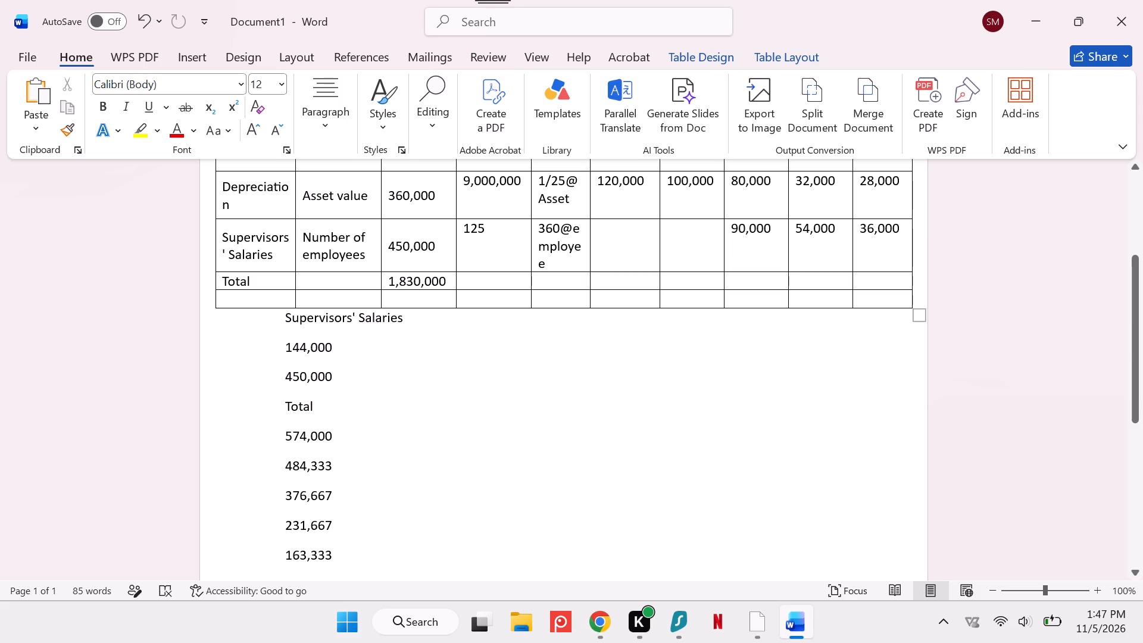
{"action": "key", "text": "ctrl+v"}
Move 144,000 from the loose Supervisors' Salaries figures below the table into the Supervisors' Salaries row's A cell.
{"action": "scroll", "coordinate": [685, 239], "scroll_direction": "up", "scroll_amount": 1}
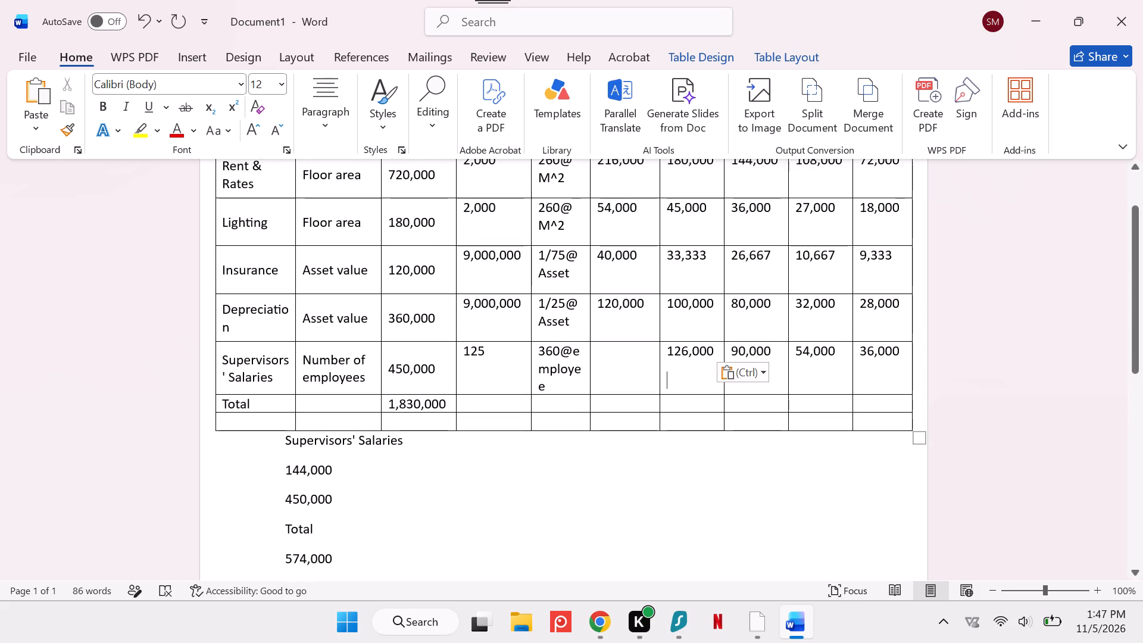
{"action": "left_click_drag", "start_coordinate": [348, 473], "coordinate": [270, 477]}
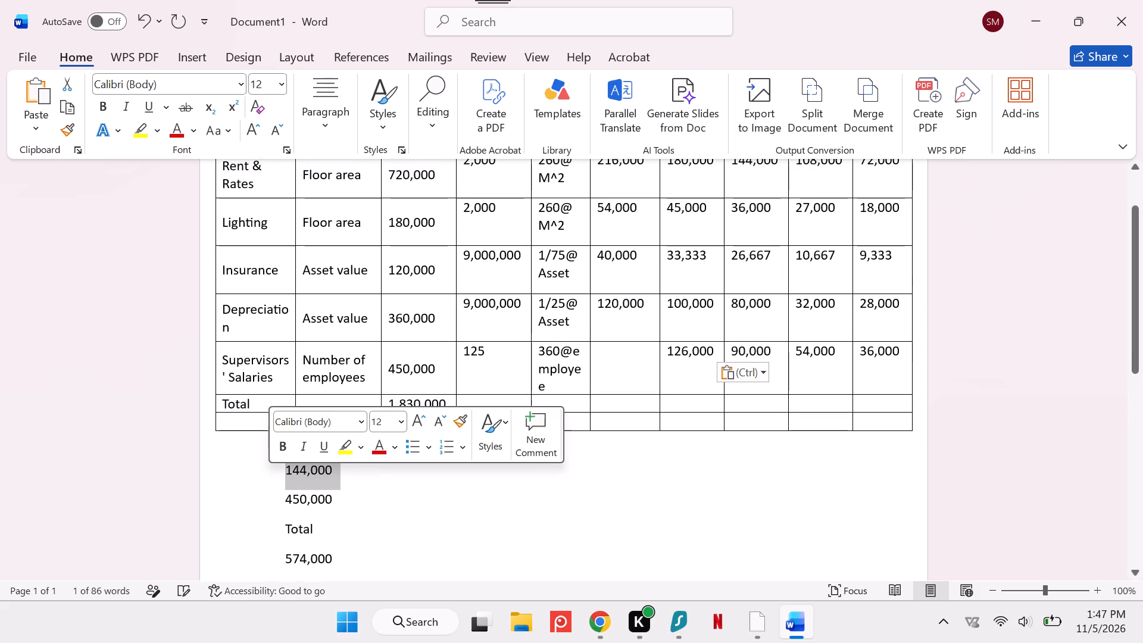
{"action": "key", "text": "ctrl+x"}
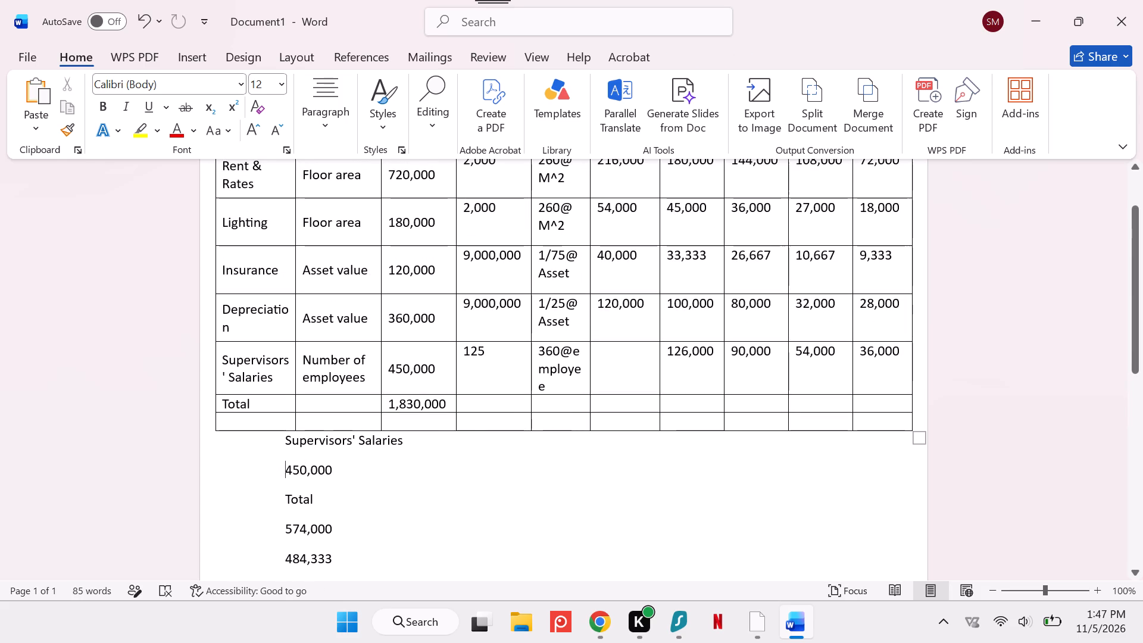
{"action": "left_click", "coordinate": [609, 369]}
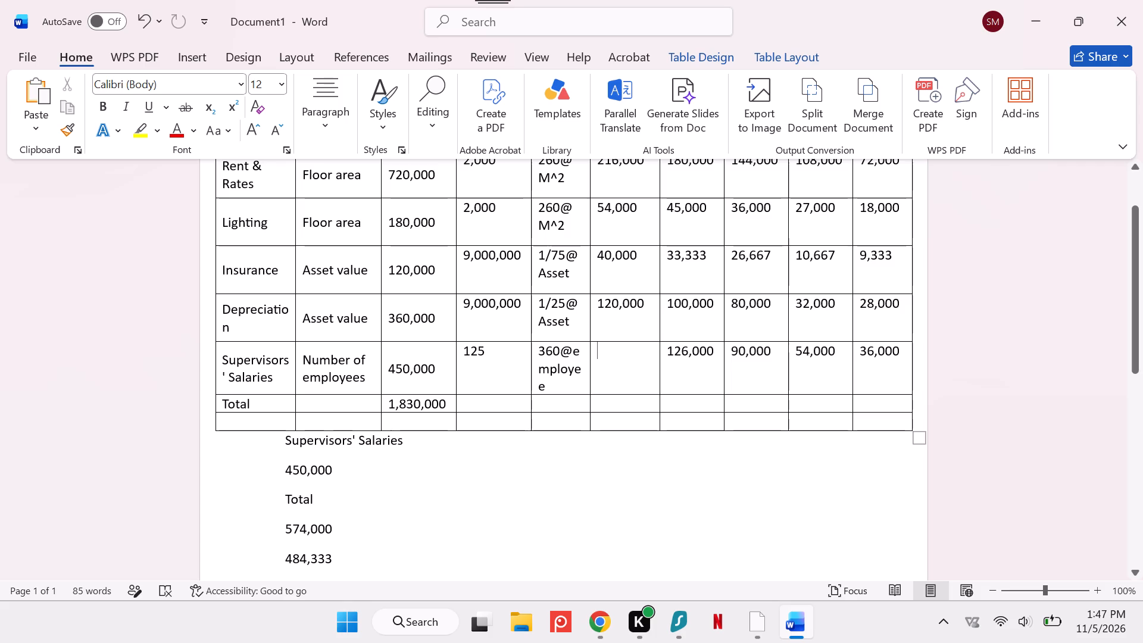
{"action": "key", "text": "ctrl+v"}
{"action": "left_click", "coordinate": [609, 369]}
Review the apportioned figures in the overhead table and the loose Supervisors' Salaries and Total figures left below it.
{"action": "scroll", "coordinate": [609, 369], "scroll_direction": "down", "scroll_amount": 1}
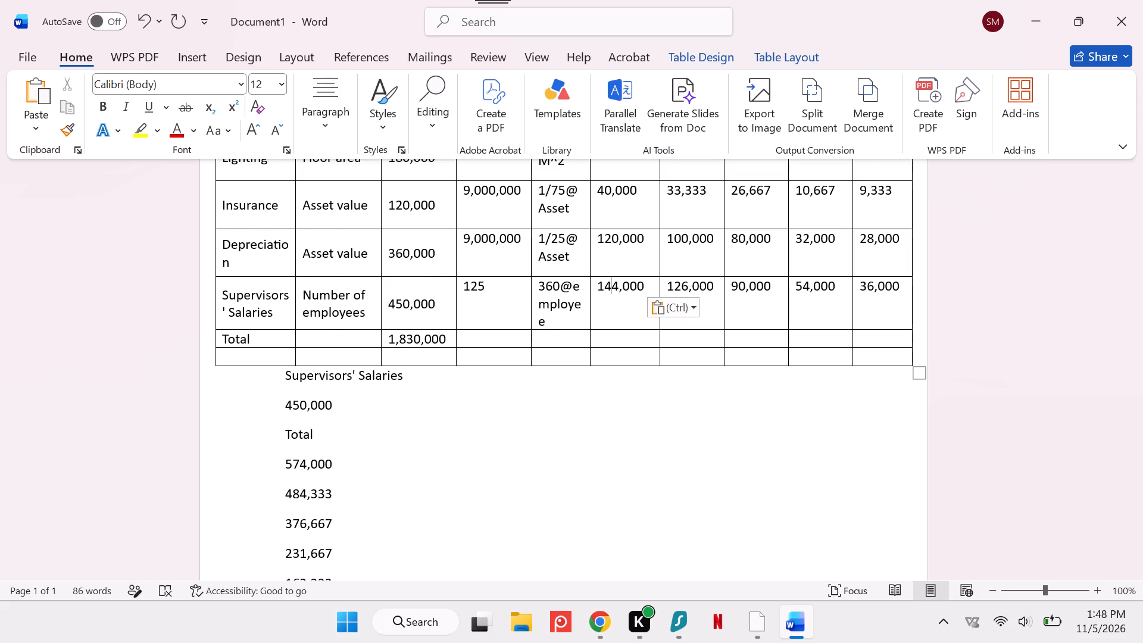
{"action": "scroll", "coordinate": [609, 369], "scroll_direction": "up", "scroll_amount": 1}
{"action": "scroll", "coordinate": [609, 369], "scroll_direction": "down", "scroll_amount": 1}
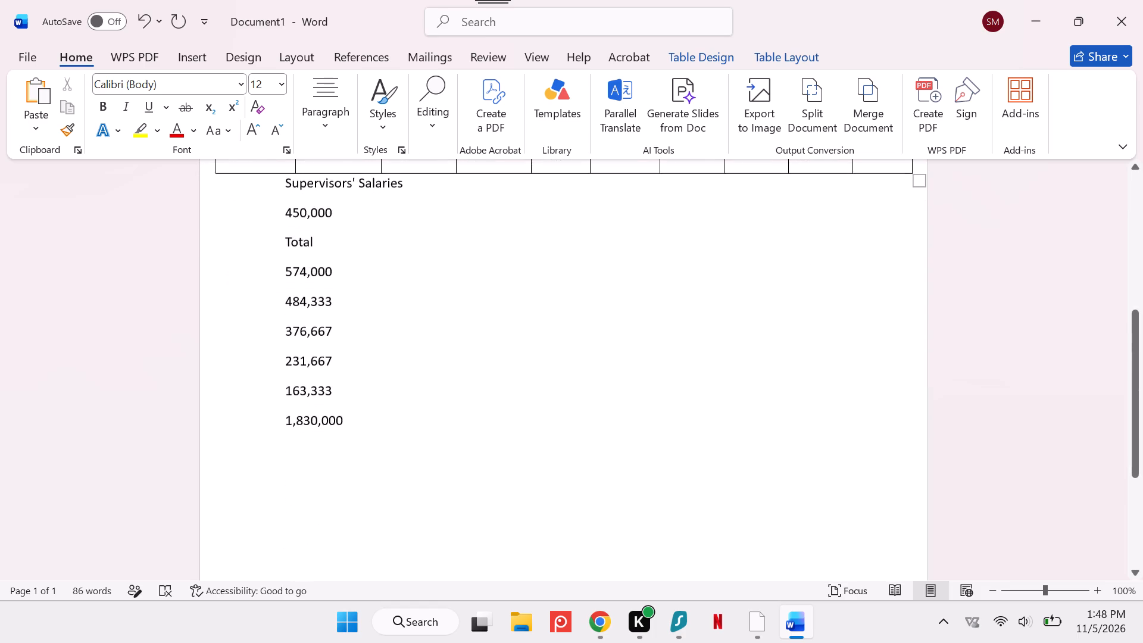
{"action": "scroll", "coordinate": [609, 369], "scroll_direction": "up", "scroll_amount": 1}
{"action": "scroll", "coordinate": [609, 369], "scroll_direction": "down", "scroll_amount": 1}
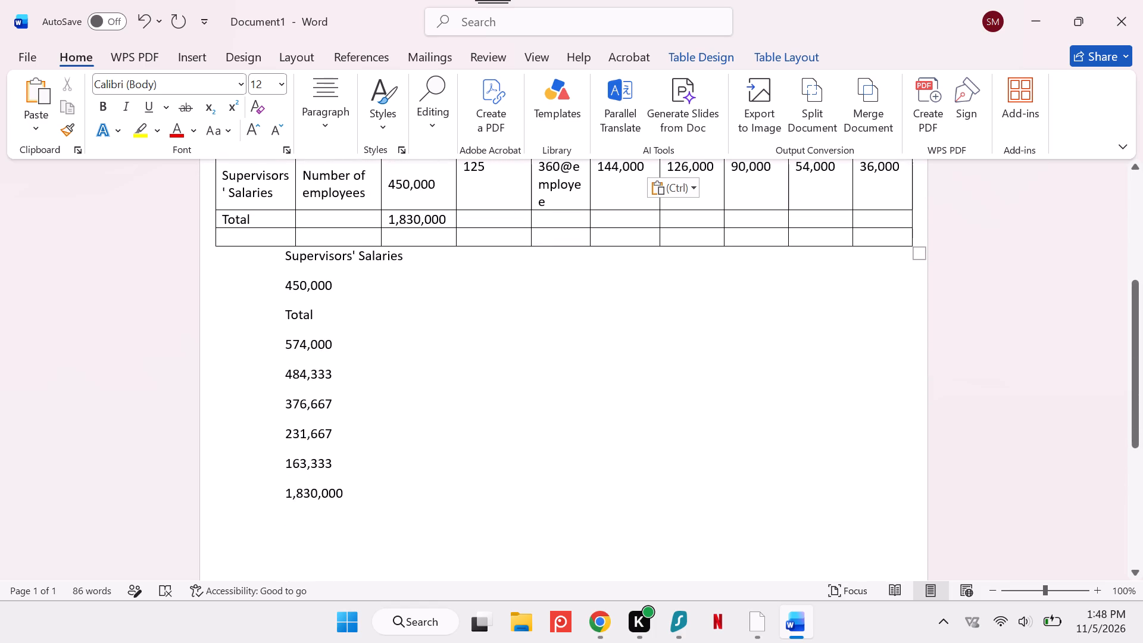
{"action": "scroll", "coordinate": [396, 439], "scroll_direction": "down", "scroll_amount": 1}
{"action": "scroll", "coordinate": [396, 439], "scroll_direction": "up", "scroll_amount": 2}
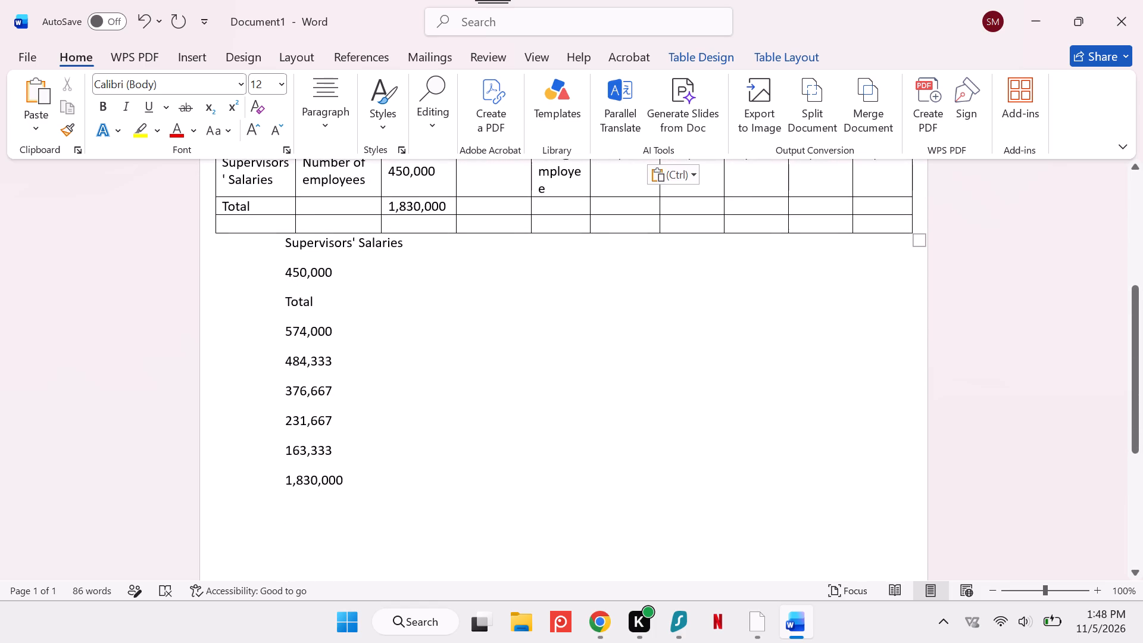
{"action": "scroll", "coordinate": [396, 439], "scroll_direction": "up", "scroll_amount": 2}
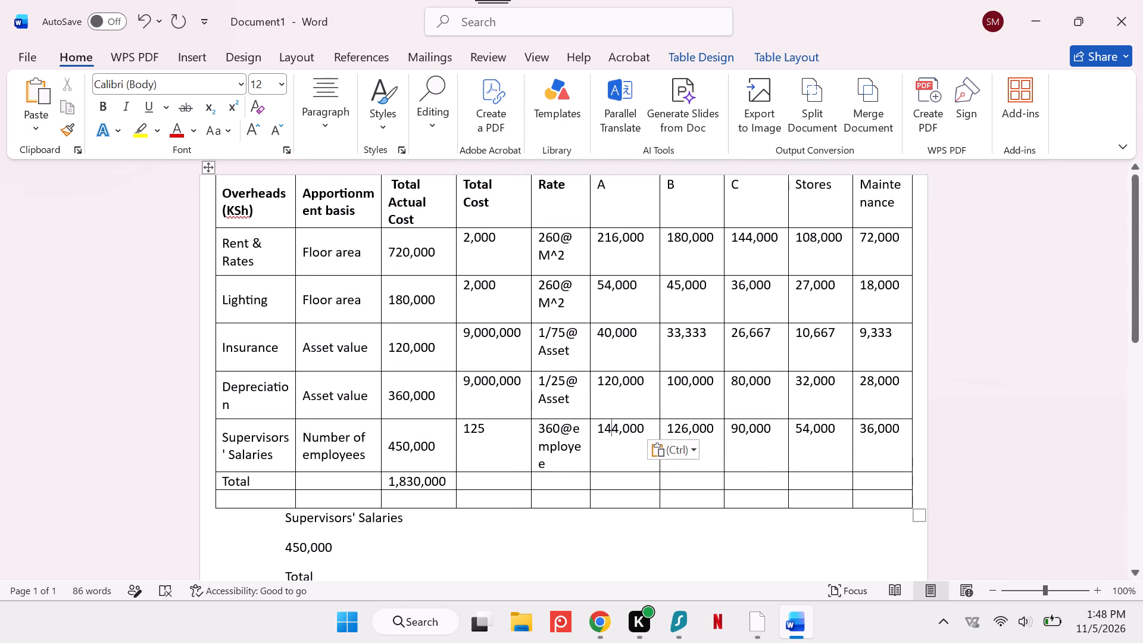
{"action": "scroll", "coordinate": [396, 439], "scroll_direction": "down", "scroll_amount": 1}
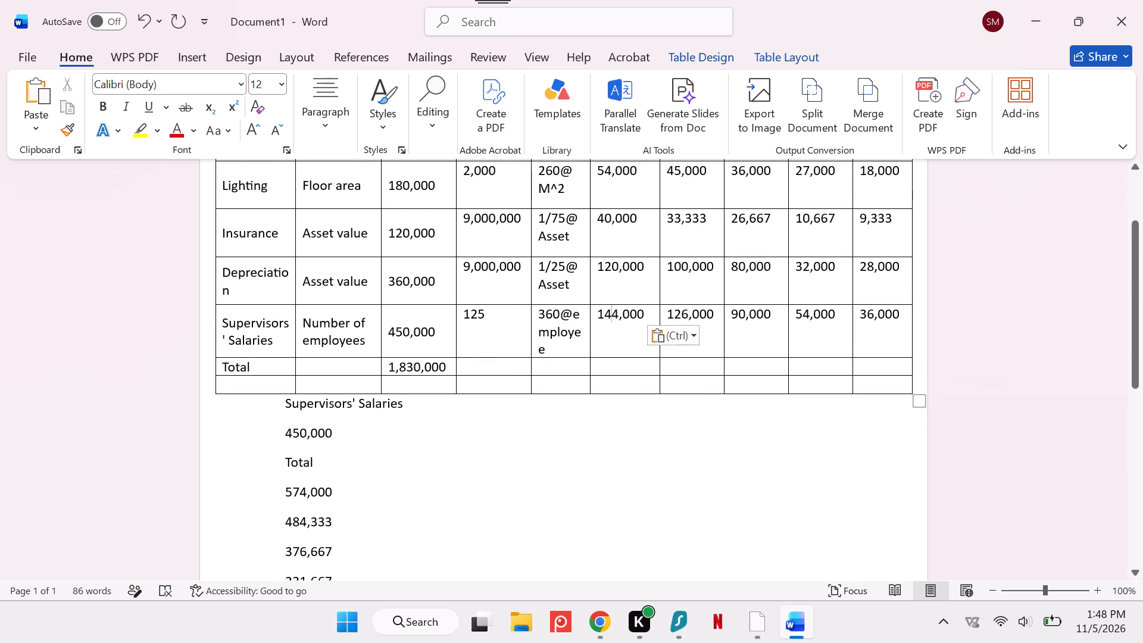
{"action": "scroll", "coordinate": [396, 439], "scroll_direction": "up", "scroll_amount": 1}
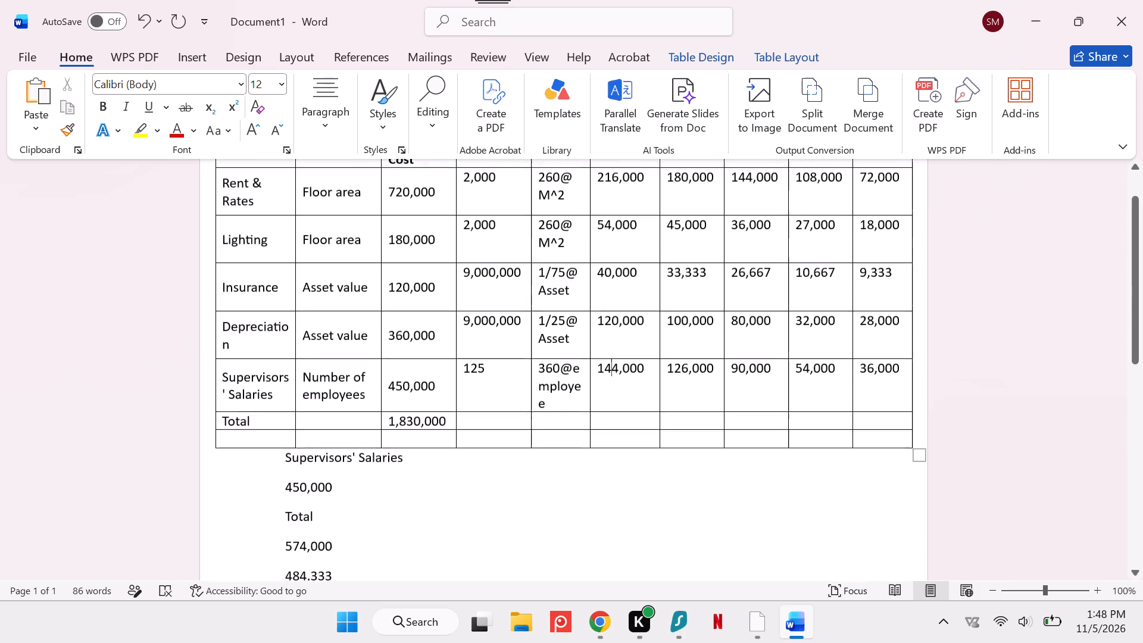
{"action": "scroll", "coordinate": [396, 439], "scroll_direction": "up", "scroll_amount": 2}
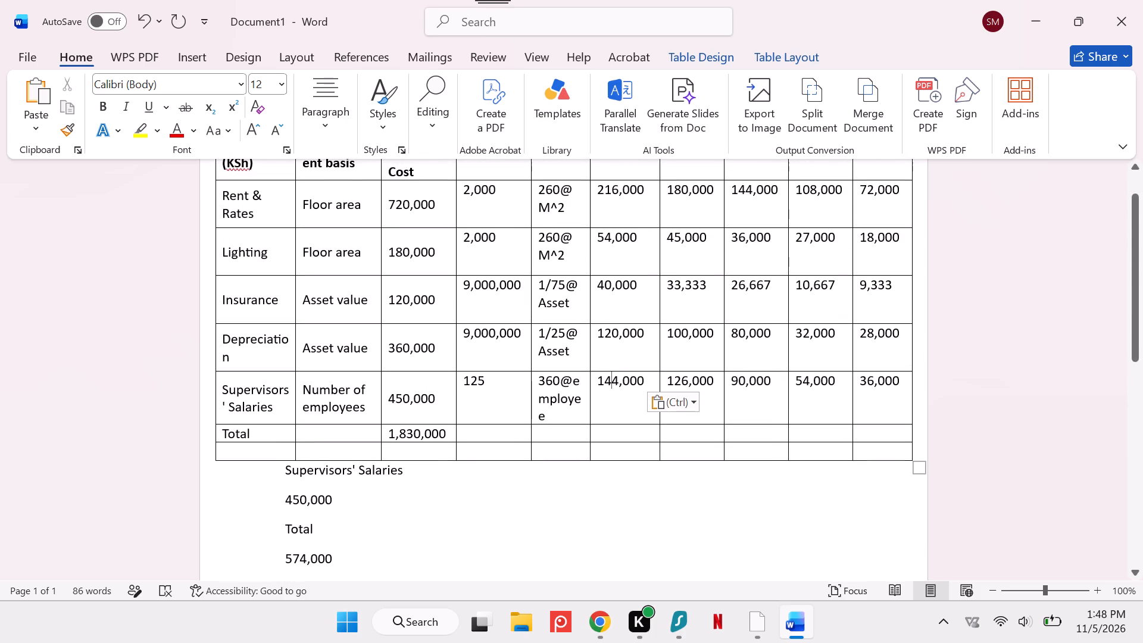
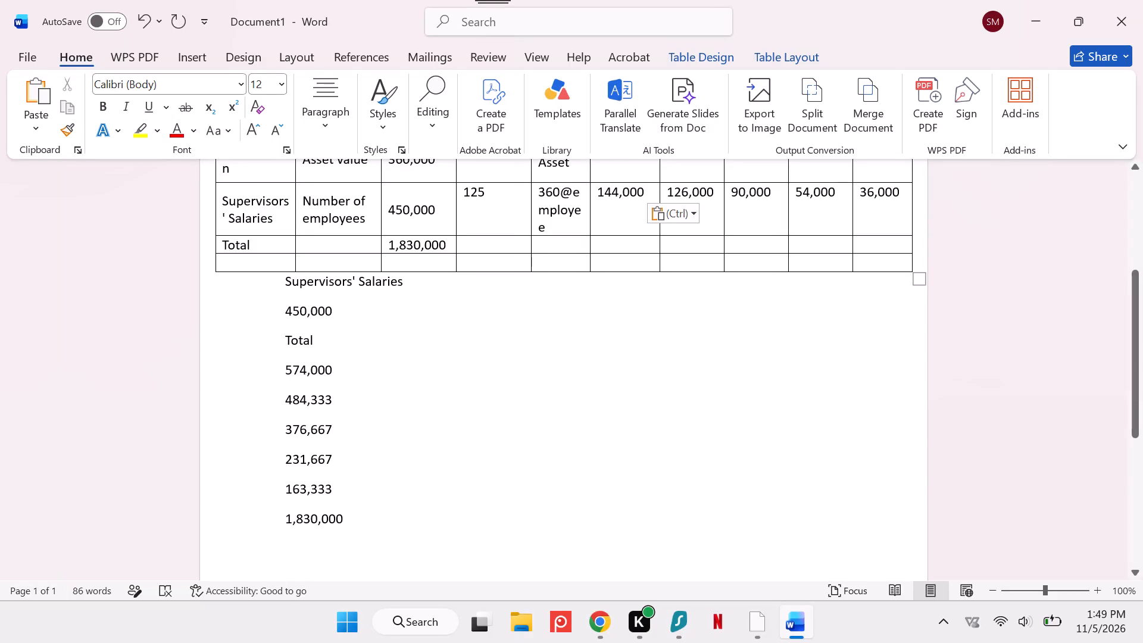
Move the 1,830,000 figure from the end of the list below the table into the bottom row's last cell, widening that cell first.
{"action": "left_click", "coordinate": [356, 511]}
{"action": "left_click_drag", "start_coordinate": [356, 511], "coordinate": [336, 508]}
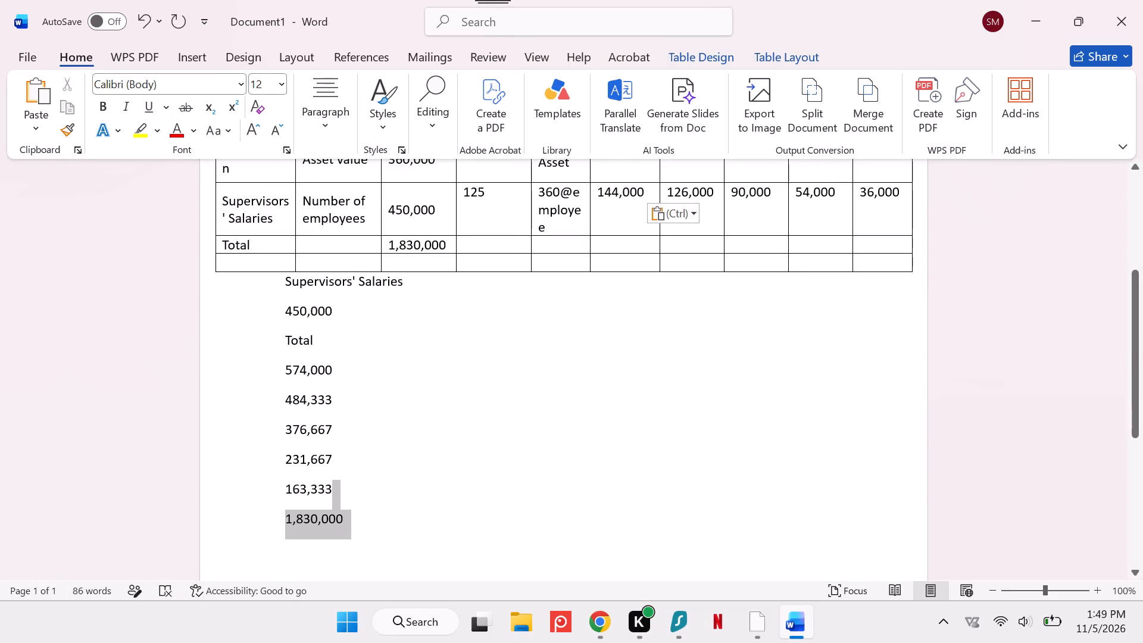
{"action": "left_click_drag", "start_coordinate": [336, 508], "coordinate": [283, 526]}
{"action": "left_click_drag", "start_coordinate": [283, 526], "coordinate": [282, 526]}
{"action": "key", "text": "ctrl+x"}
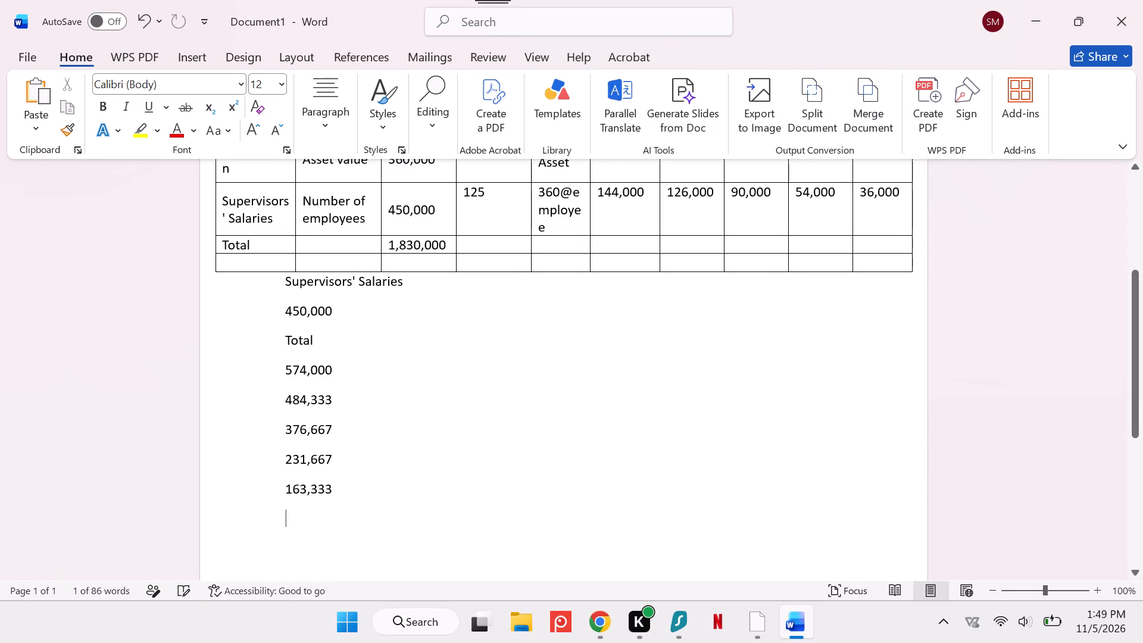
{"action": "left_click", "coordinate": [856, 260]}
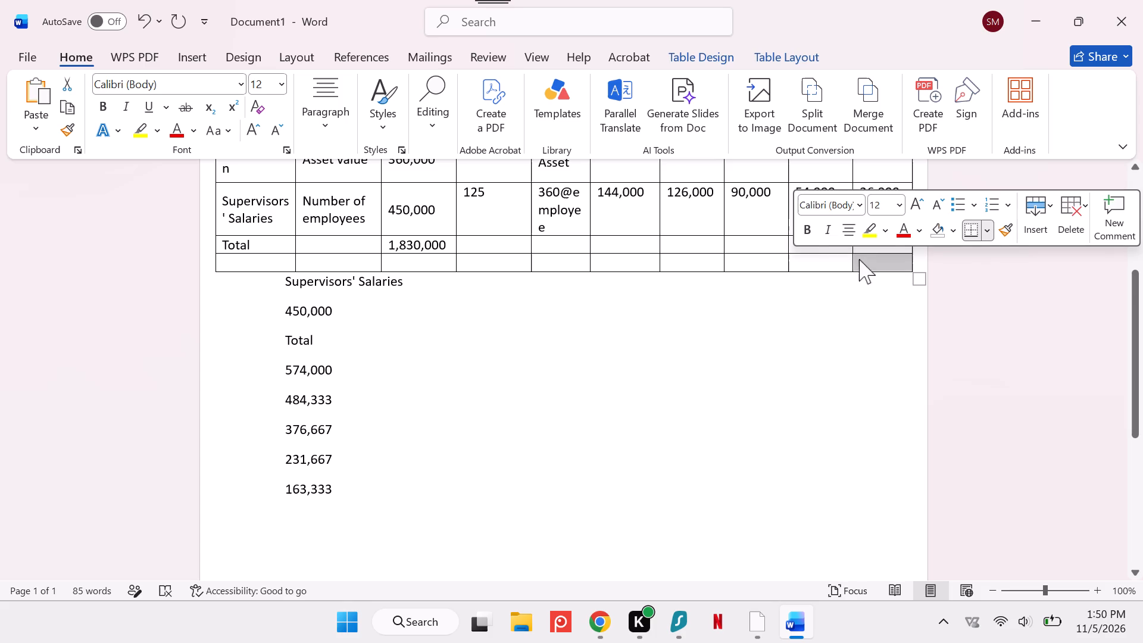
{"action": "left_click_drag", "start_coordinate": [852, 257], "coordinate": [833, 263]}
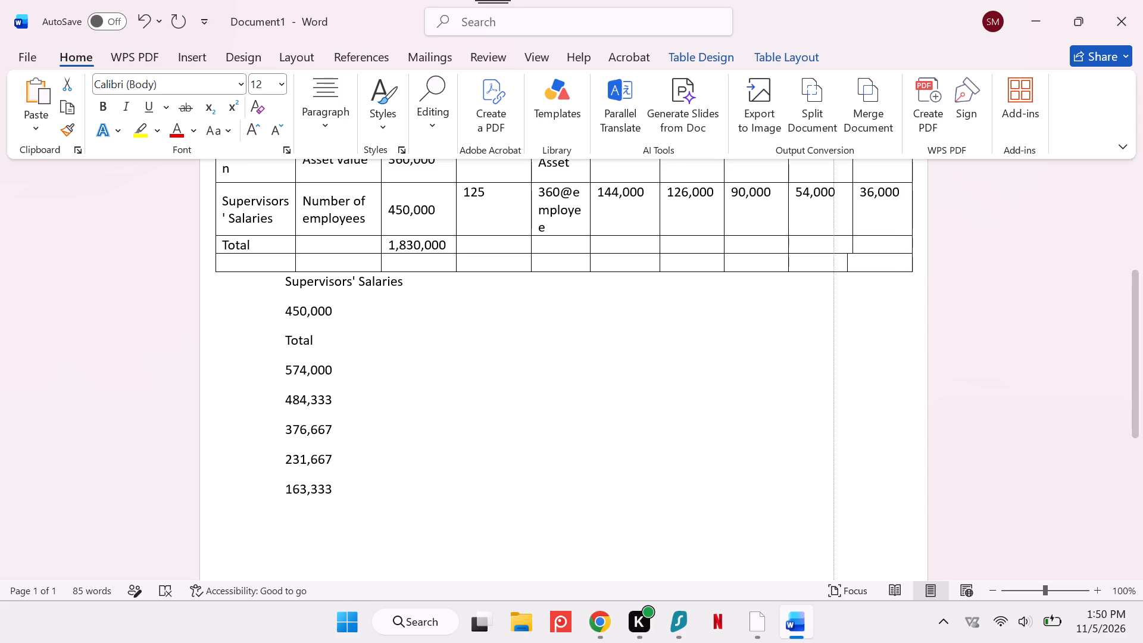
{"action": "left_click_drag", "start_coordinate": [833, 263], "coordinate": [694, 258]}
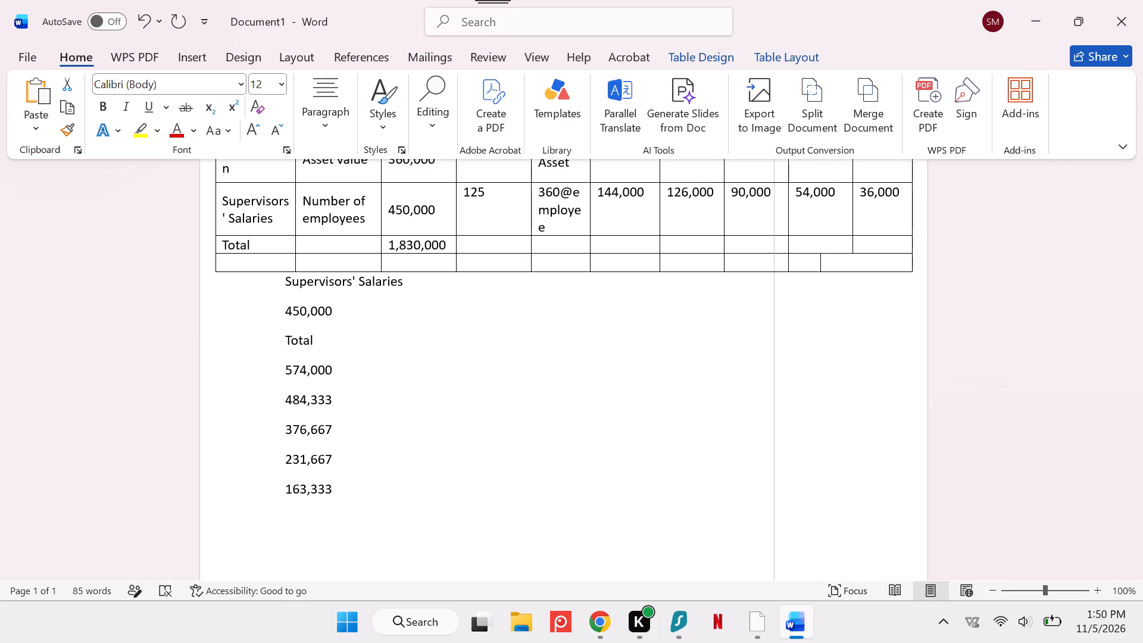
{"action": "left_click_drag", "start_coordinate": [694, 258], "coordinate": [436, 258]}
{"action": "left_click_drag", "start_coordinate": [436, 258], "coordinate": [285, 263]}
{"action": "left_click_drag", "start_coordinate": [285, 263], "coordinate": [298, 264]}
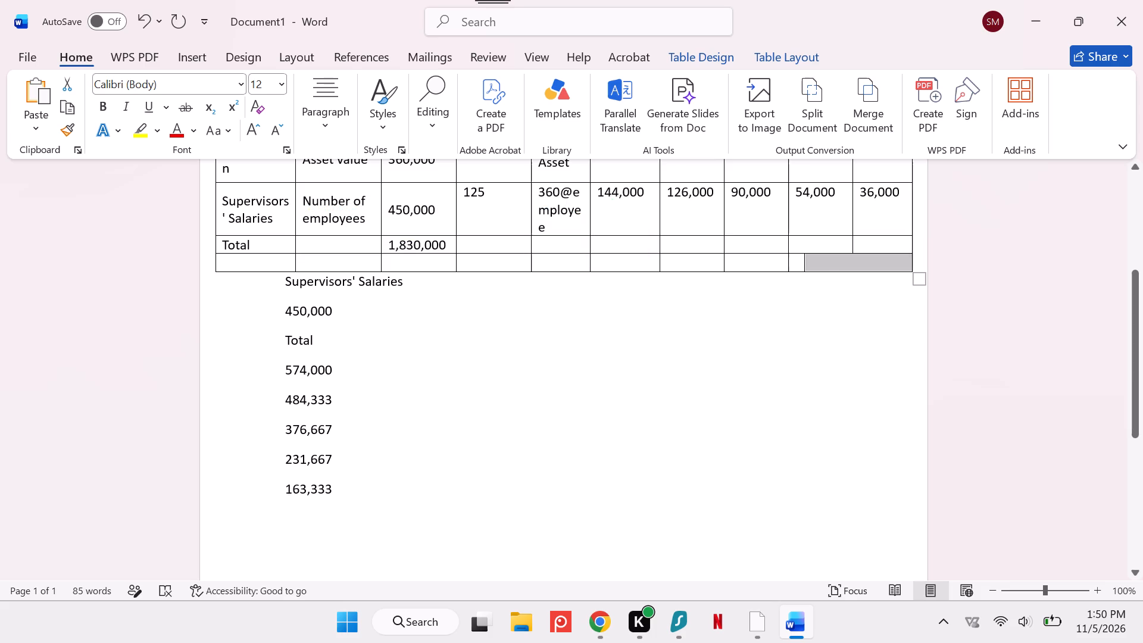
{"action": "left_click", "coordinate": [813, 261]}
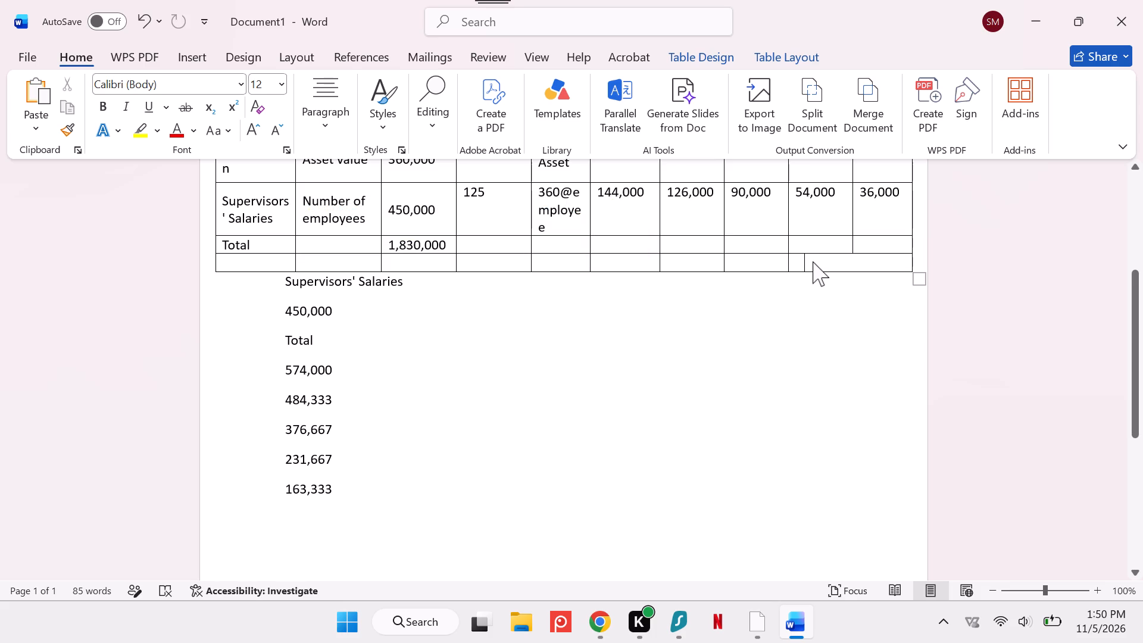
{"action": "key", "text": "ctrl+v"}
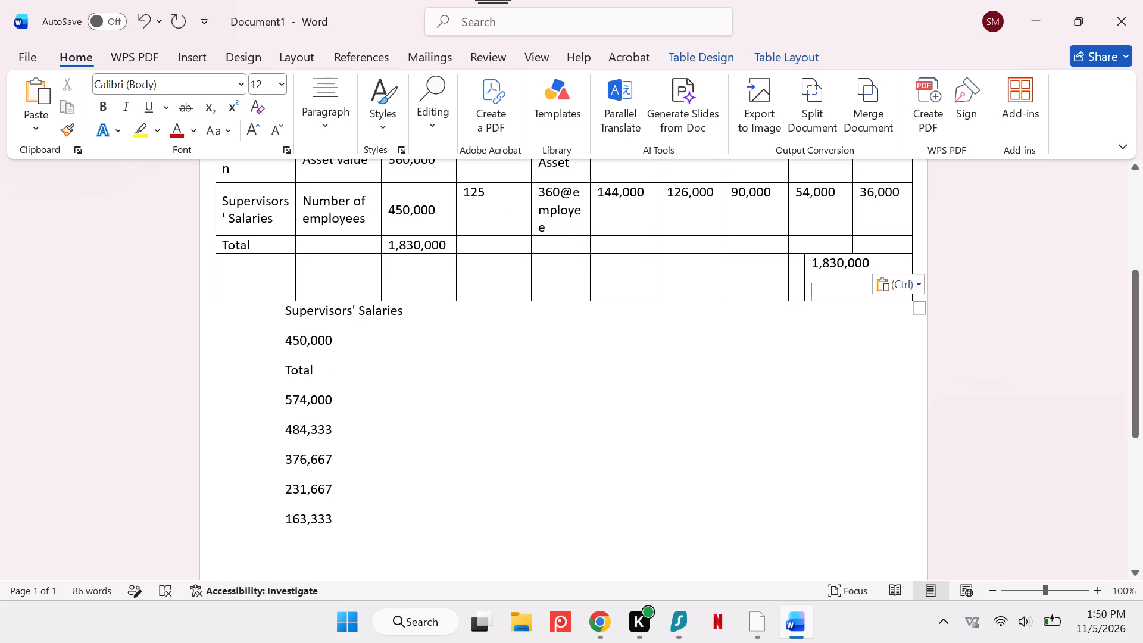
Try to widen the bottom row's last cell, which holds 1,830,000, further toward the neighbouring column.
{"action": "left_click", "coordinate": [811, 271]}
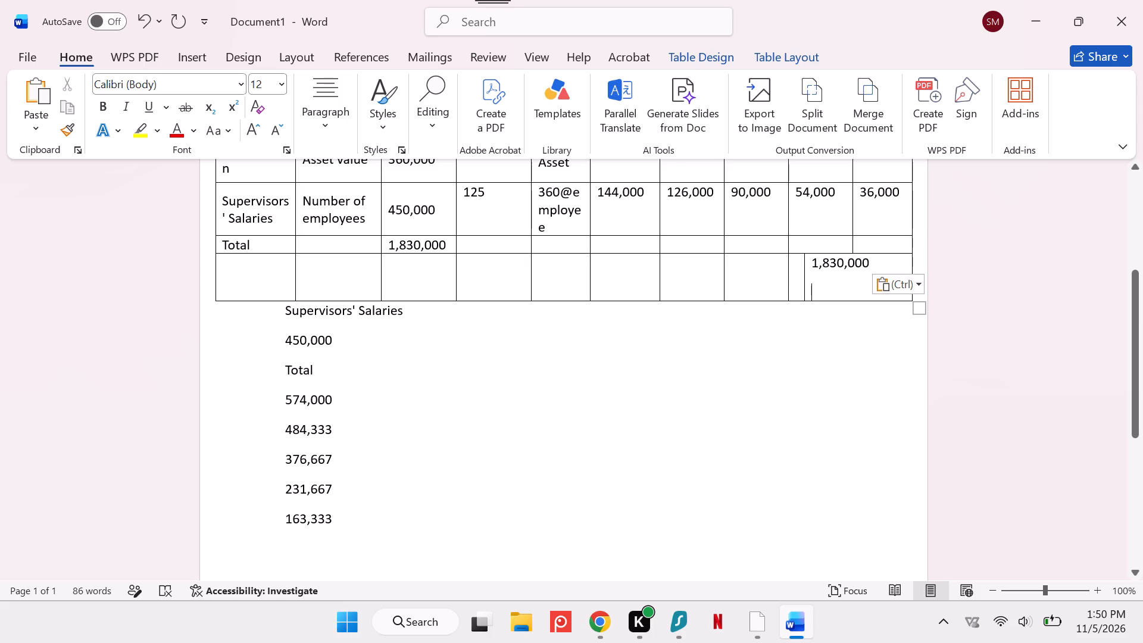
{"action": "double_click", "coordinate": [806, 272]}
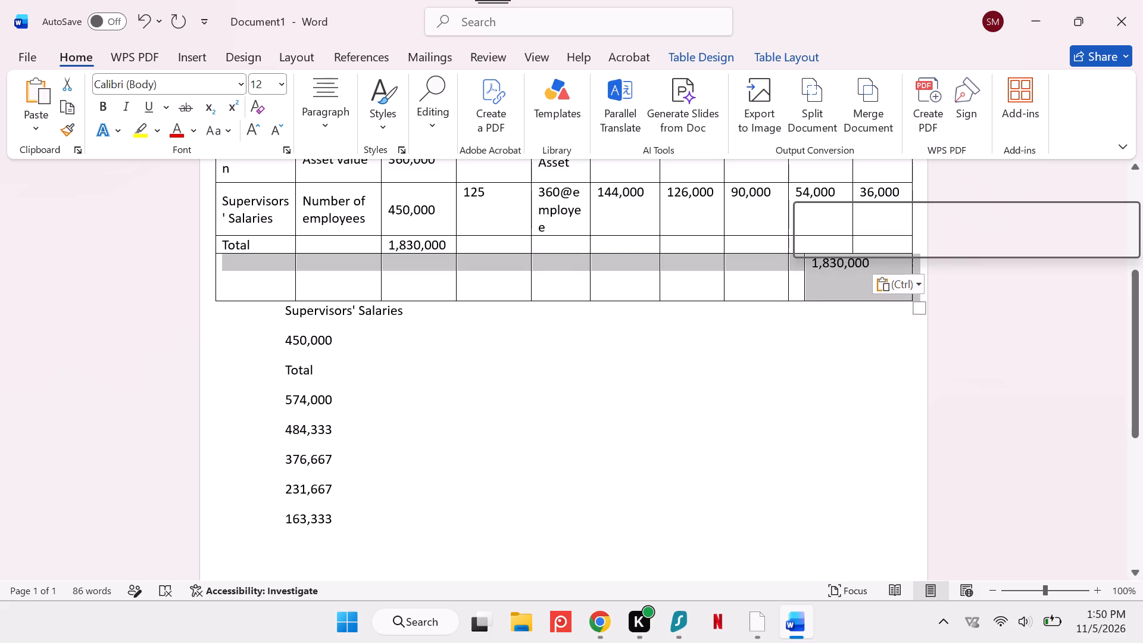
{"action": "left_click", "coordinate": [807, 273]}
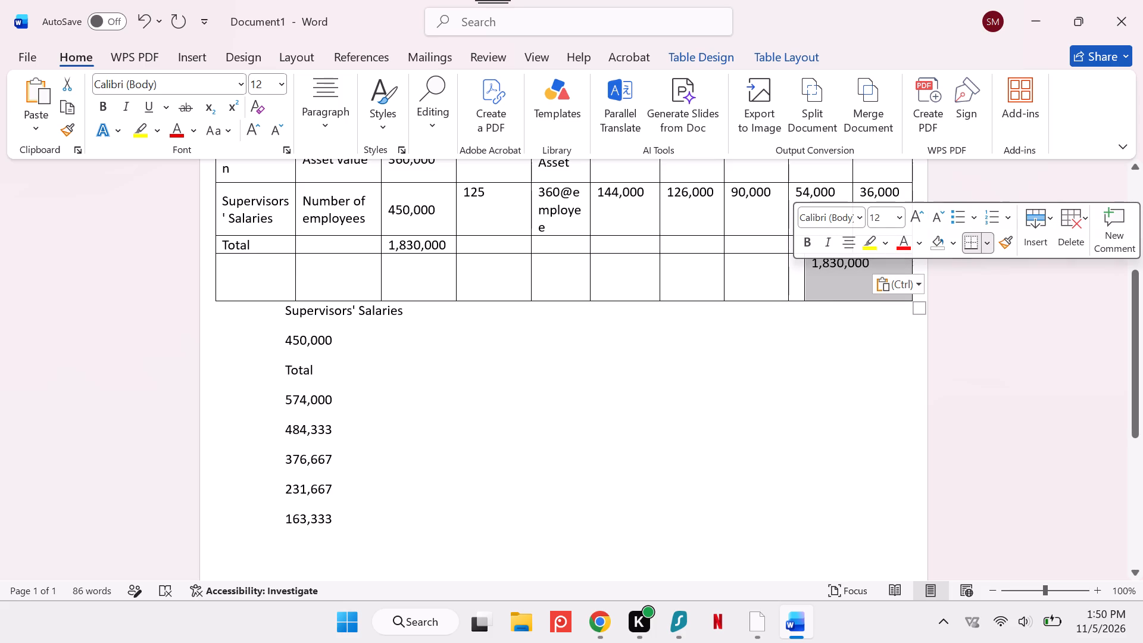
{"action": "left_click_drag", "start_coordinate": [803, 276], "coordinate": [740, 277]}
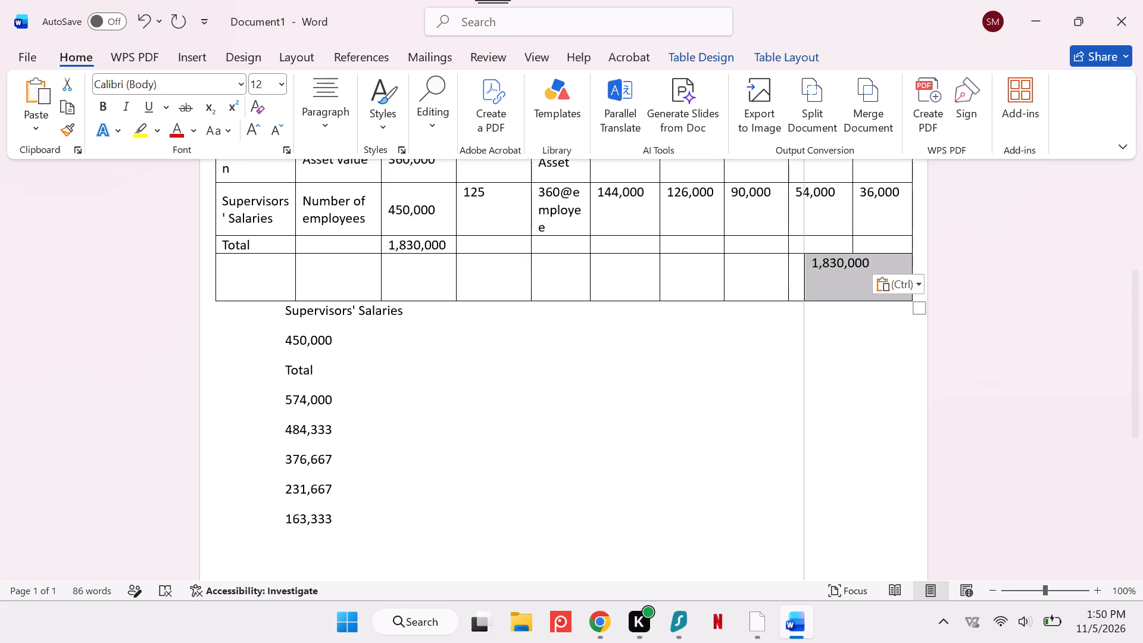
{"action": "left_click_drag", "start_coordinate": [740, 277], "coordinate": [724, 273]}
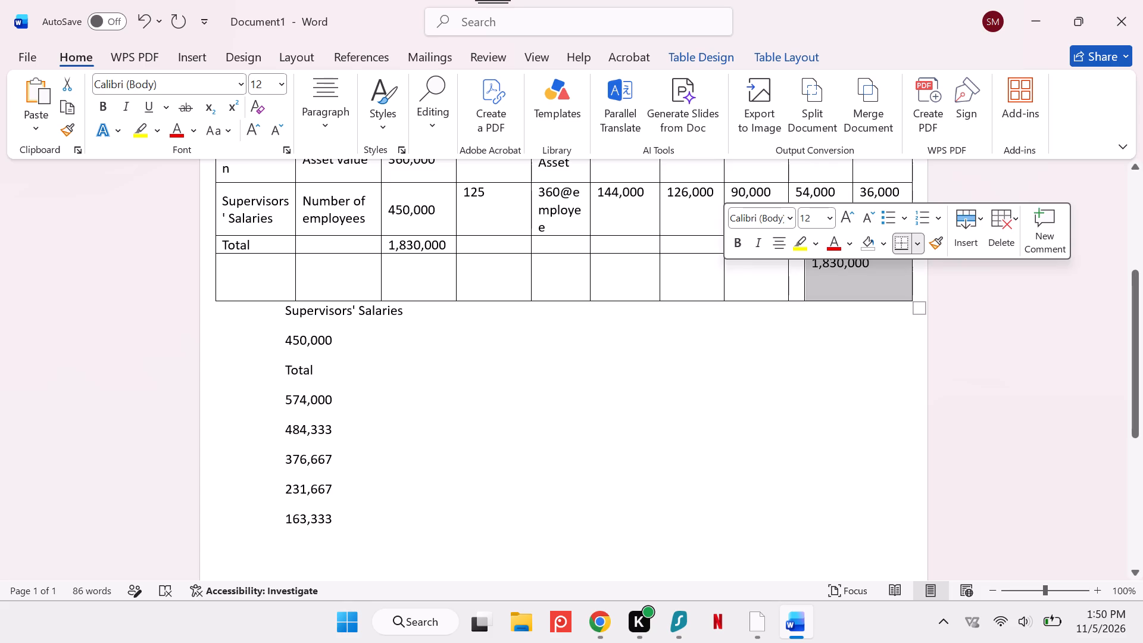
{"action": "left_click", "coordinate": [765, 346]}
Increase the height of the table's Total row.
{"action": "scroll", "coordinate": [765, 346], "scroll_direction": "down", "scroll_amount": 1}
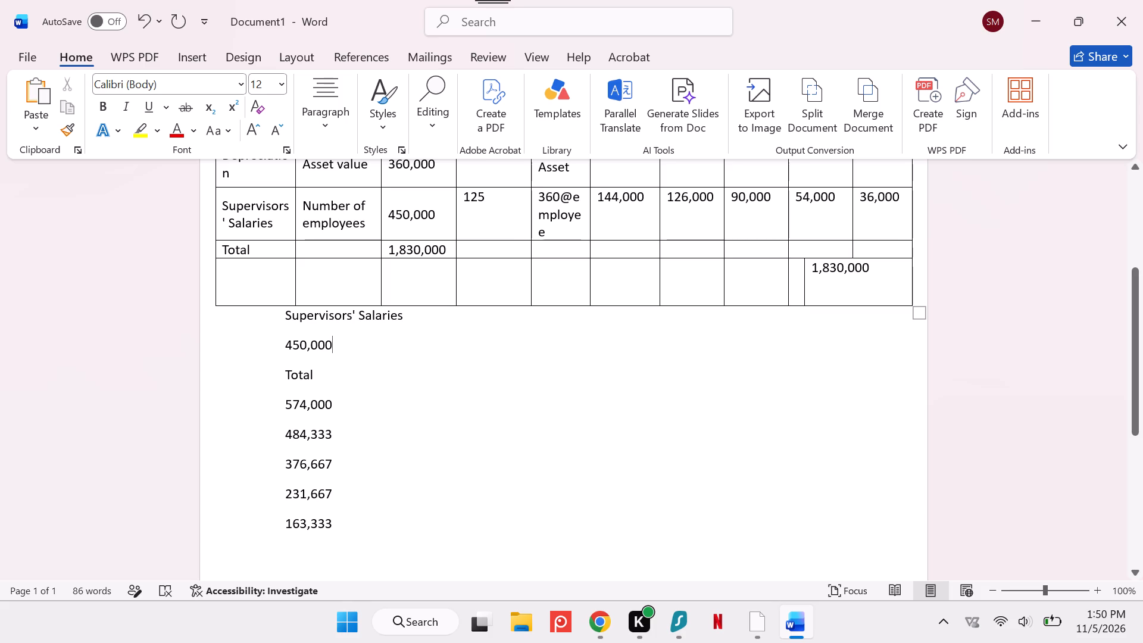
{"action": "left_click_drag", "start_coordinate": [696, 260], "coordinate": [692, 275]}
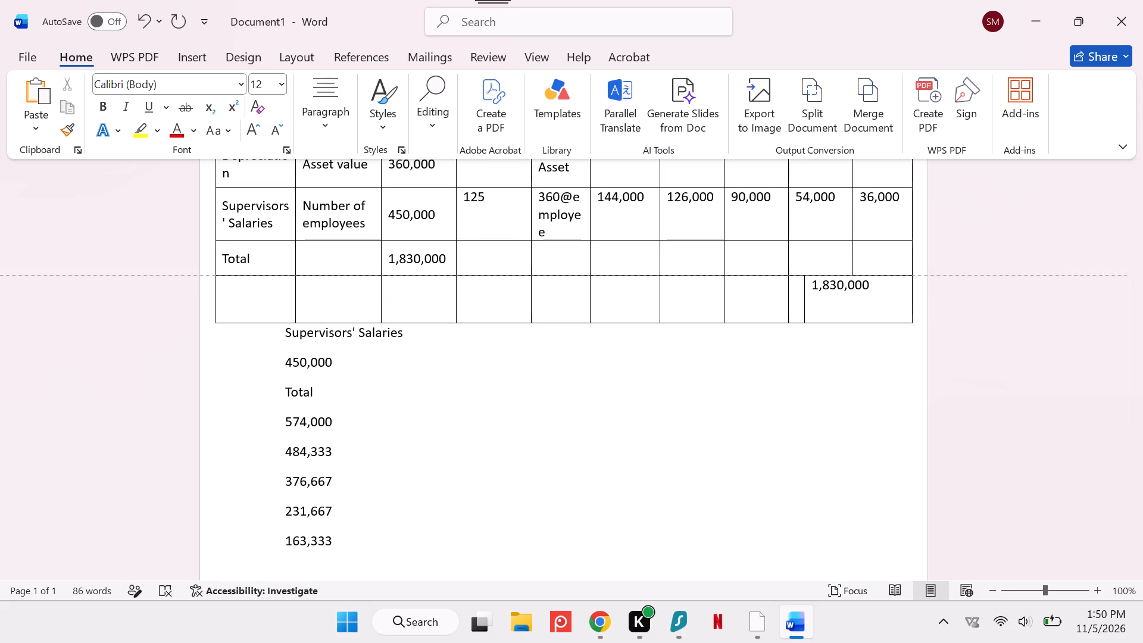
{"action": "left_click_drag", "start_coordinate": [692, 275], "coordinate": [692, 278]}
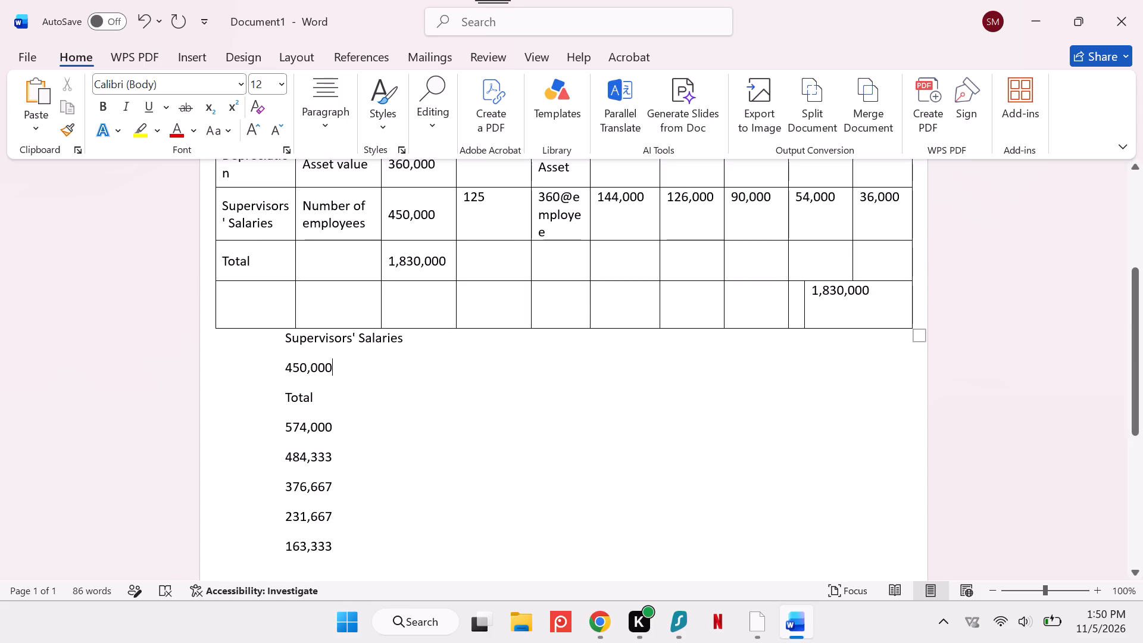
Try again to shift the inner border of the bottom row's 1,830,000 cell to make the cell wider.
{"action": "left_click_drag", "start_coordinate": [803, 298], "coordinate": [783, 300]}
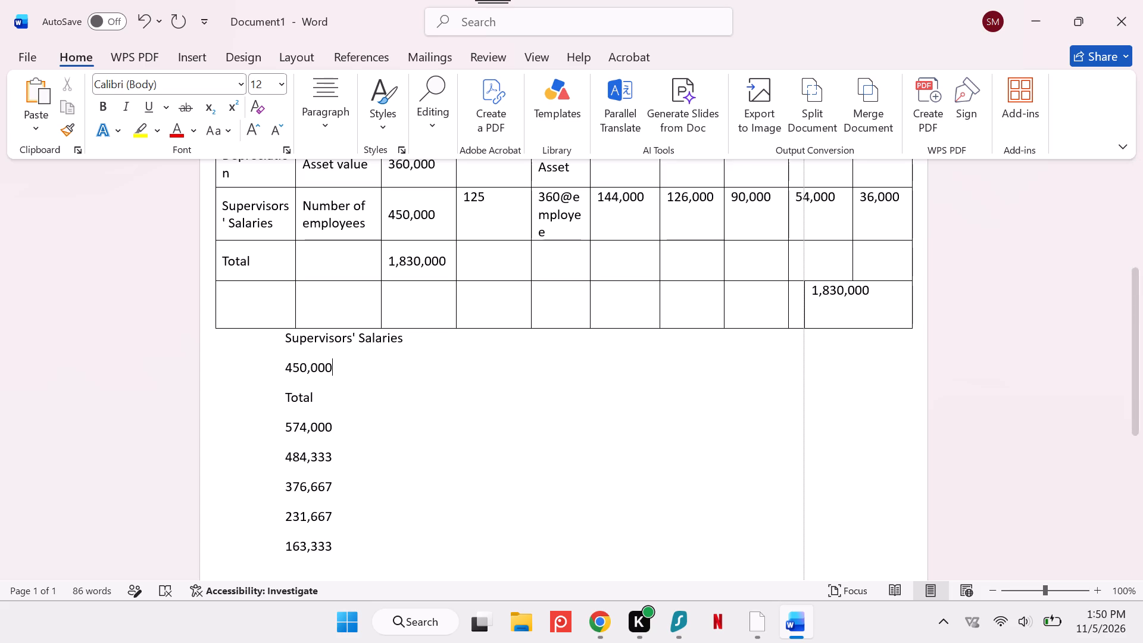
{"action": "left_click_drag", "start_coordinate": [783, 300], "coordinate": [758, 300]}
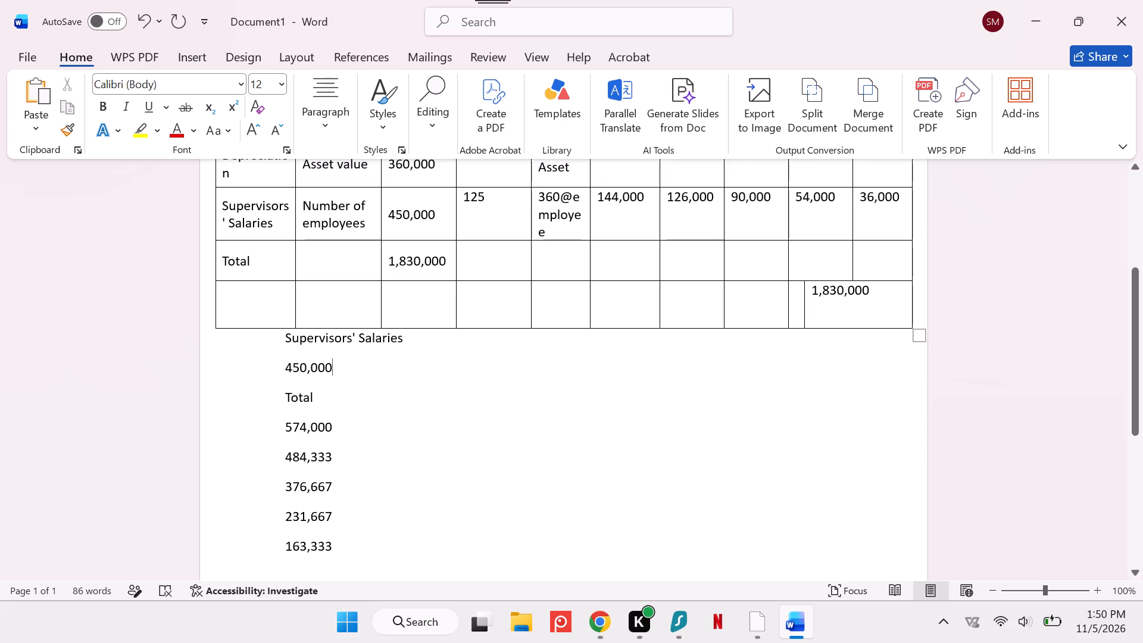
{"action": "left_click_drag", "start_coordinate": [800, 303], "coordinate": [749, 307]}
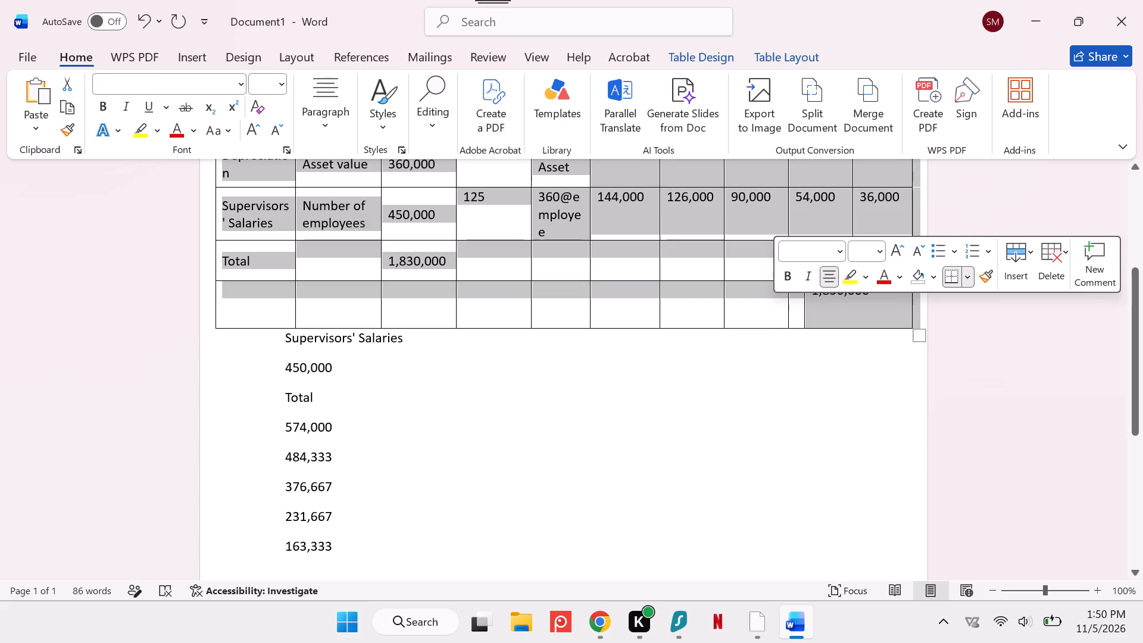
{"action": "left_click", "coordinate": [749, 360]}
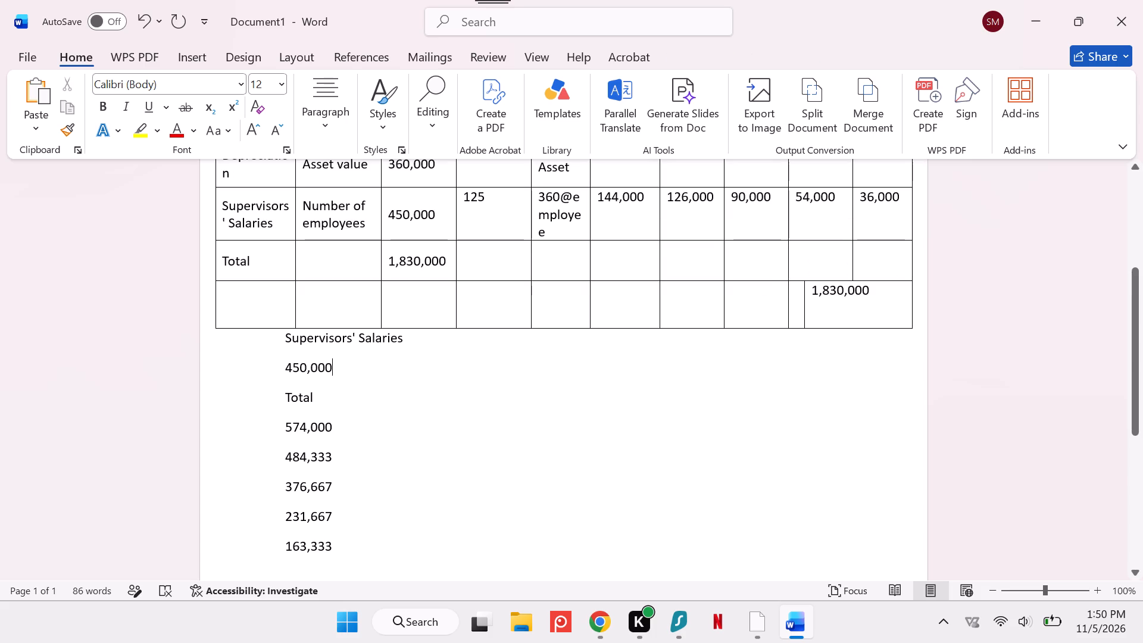
Move the 163,333 figure from the list below the table into the last cell of the Total row.
{"action": "scroll", "coordinate": [408, 505], "scroll_direction": "down", "scroll_amount": 1}
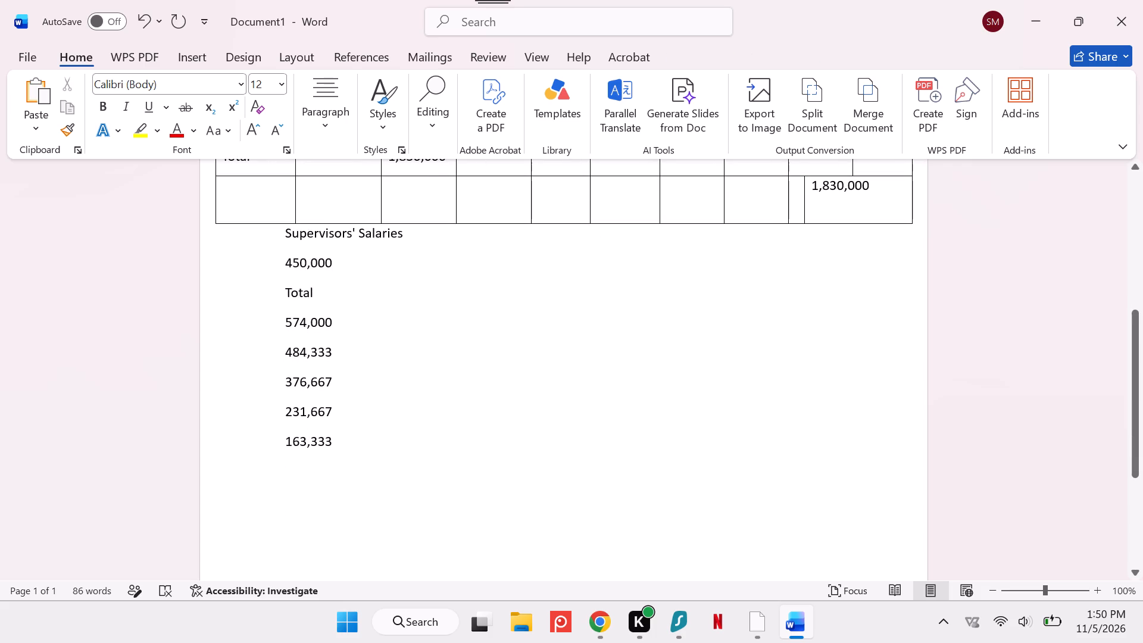
{"action": "left_click_drag", "start_coordinate": [333, 441], "coordinate": [287, 434]}
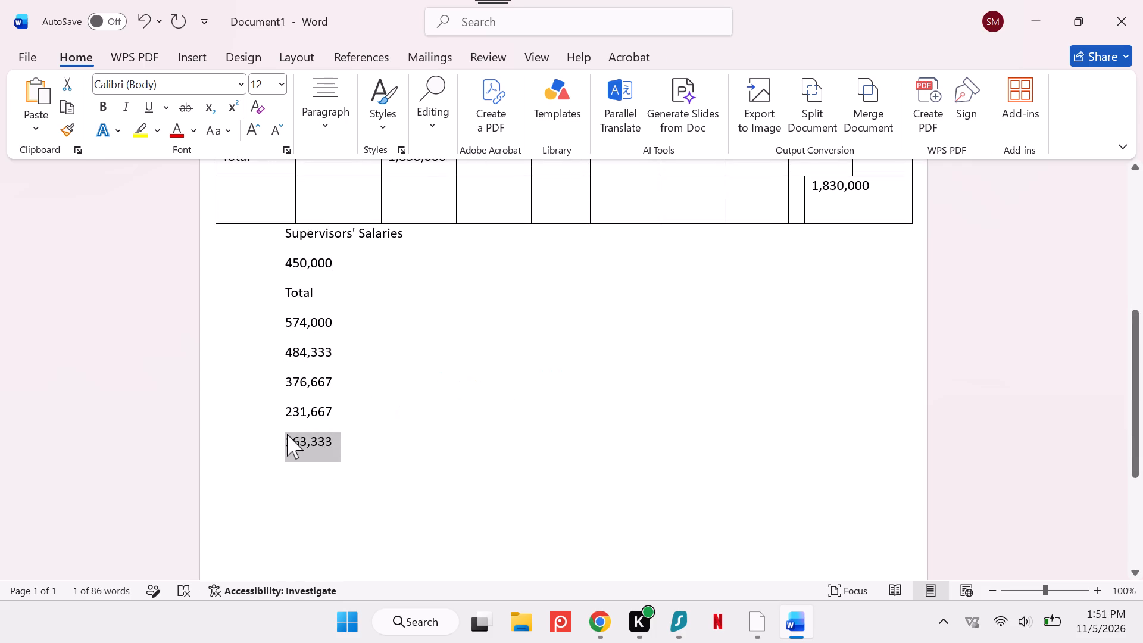
{"action": "key", "text": "ctrl+x"}
{"action": "scroll", "coordinate": [287, 434], "scroll_direction": "up", "scroll_amount": 2}
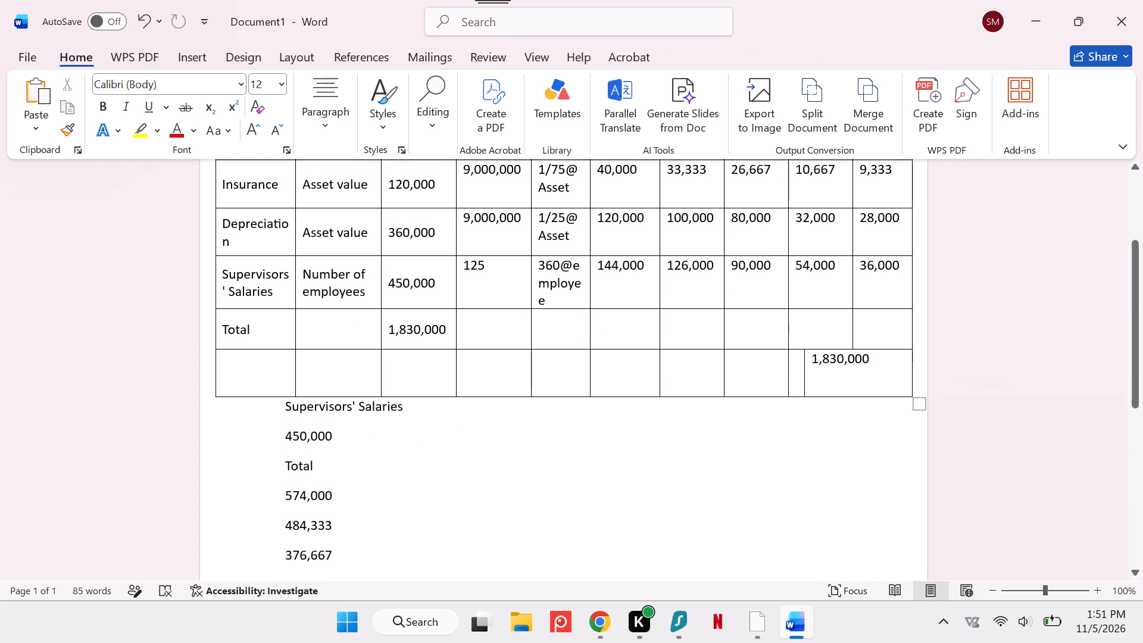
{"action": "left_click", "coordinate": [875, 329]}
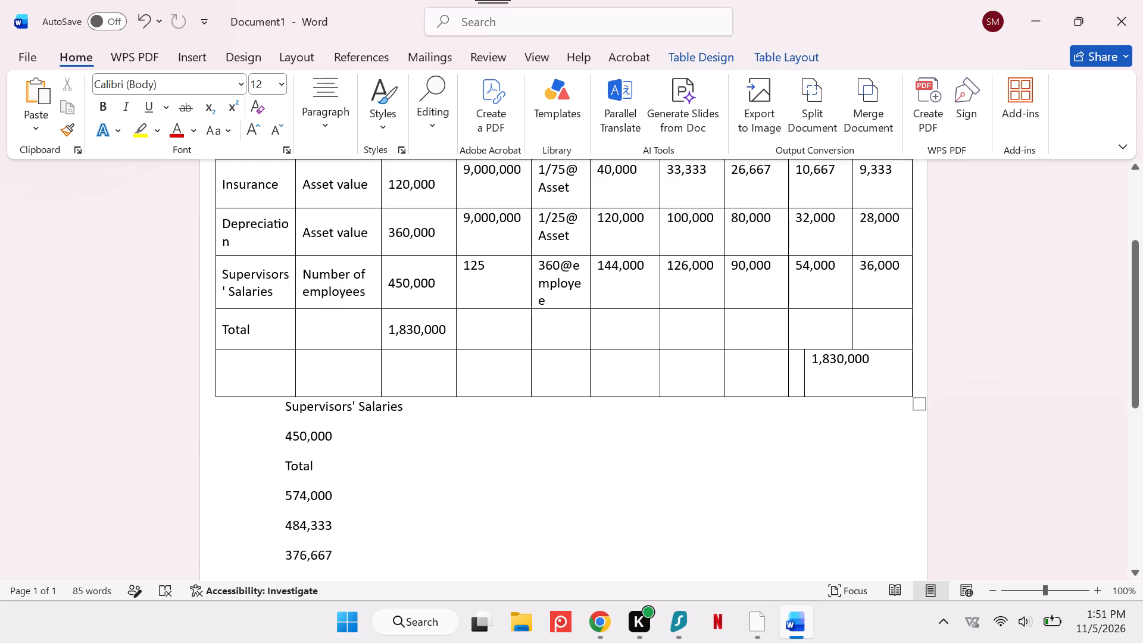
{"action": "key", "text": "ctrl+v"}
Move the 231,667 figure from the list below the table into the Total row's second-to-last cell, under 54,000.
{"action": "scroll", "coordinate": [688, 401], "scroll_direction": "down", "scroll_amount": 1}
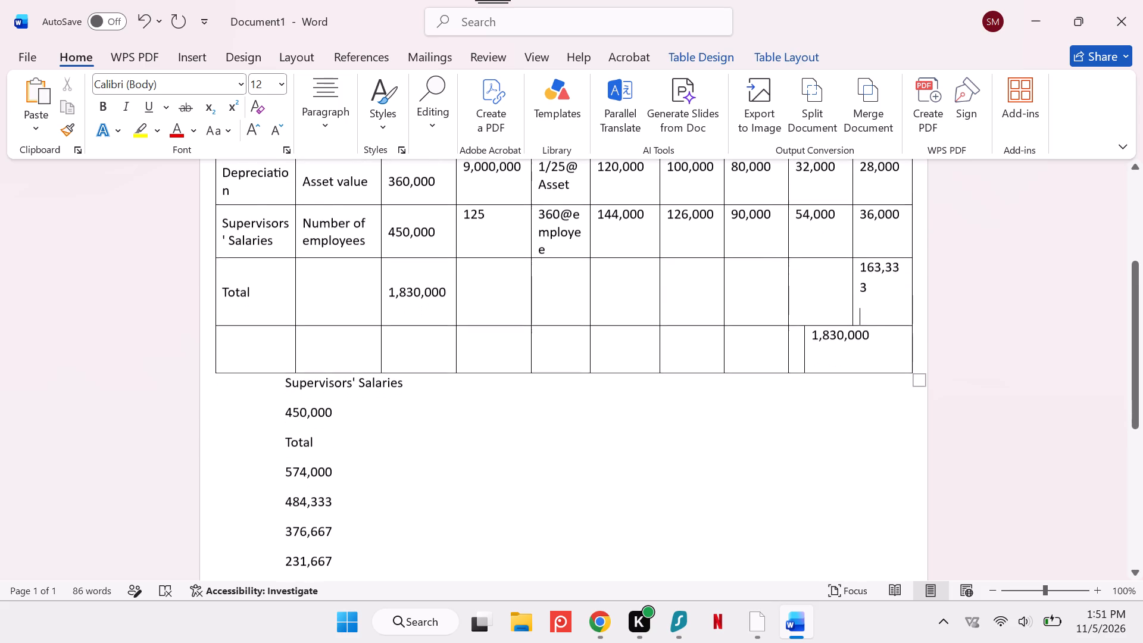
{"action": "scroll", "coordinate": [431, 448], "scroll_direction": "down", "scroll_amount": 1}
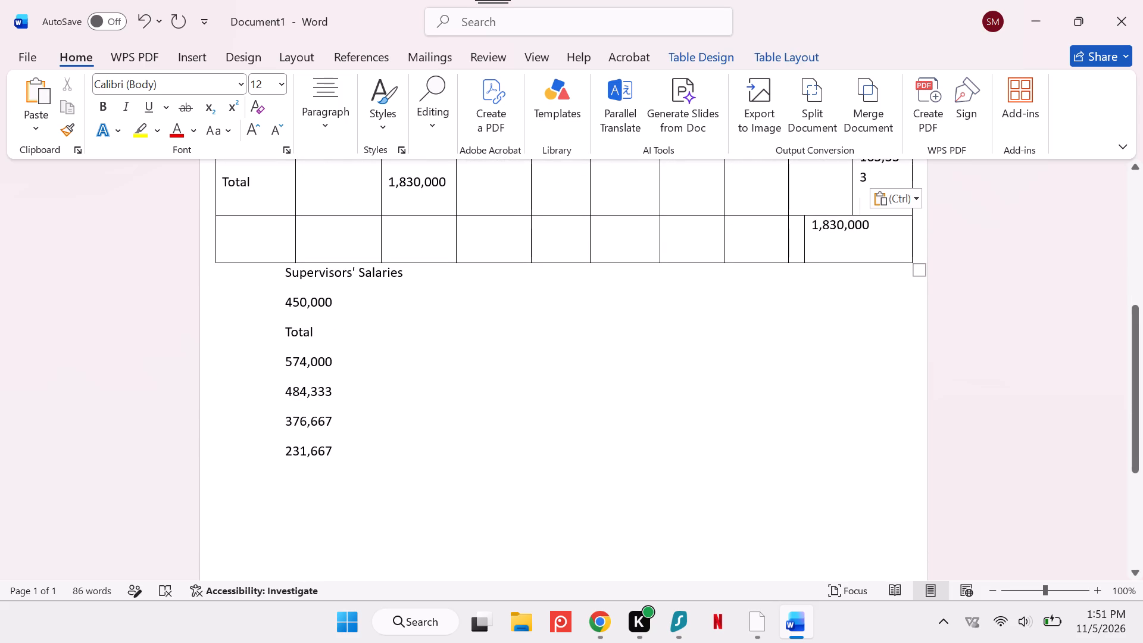
{"action": "left_click_drag", "start_coordinate": [343, 447], "coordinate": [246, 450]}
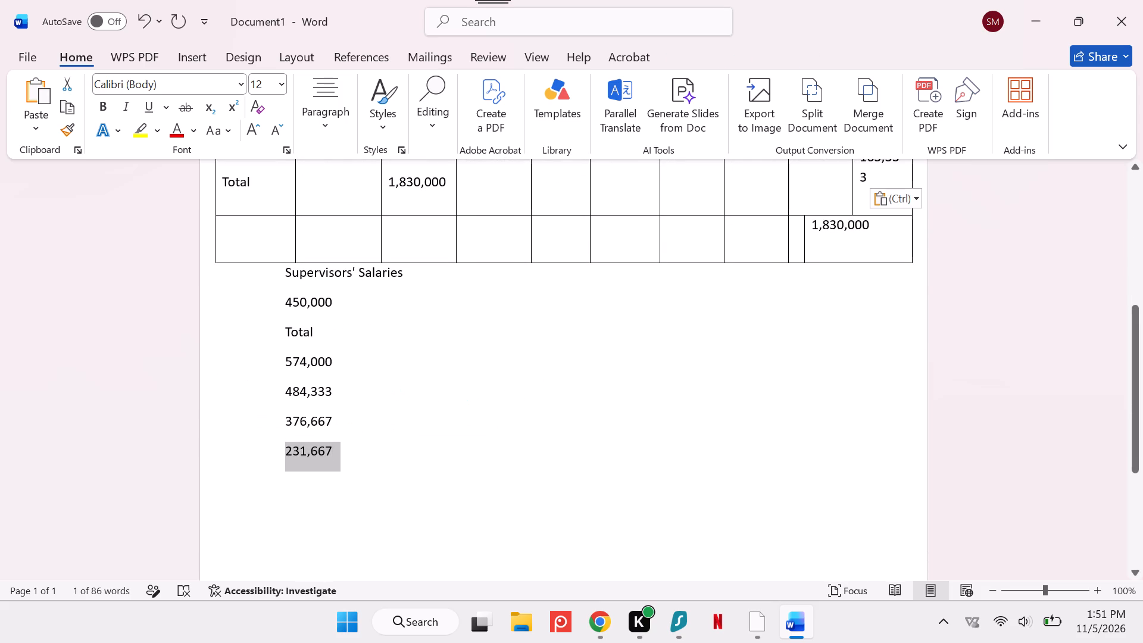
{"action": "key", "text": "ctrl+x"}
{"action": "scroll", "coordinate": [246, 450], "scroll_direction": "up", "scroll_amount": 2}
{"action": "left_click", "coordinate": [811, 399]}
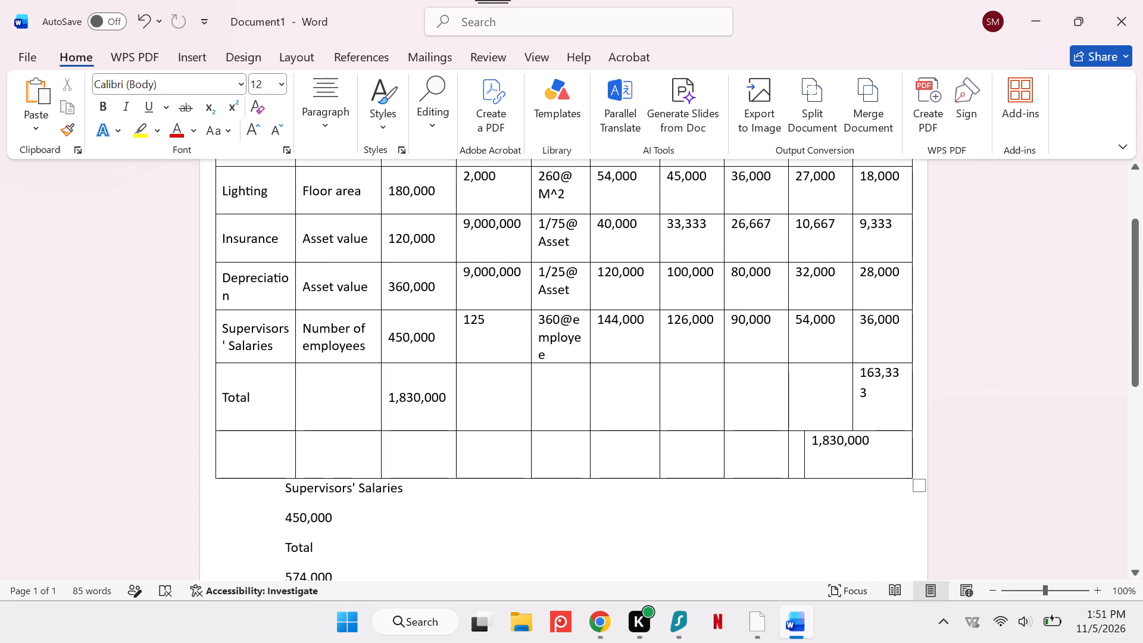
{"action": "key", "text": "ctrl+v"}
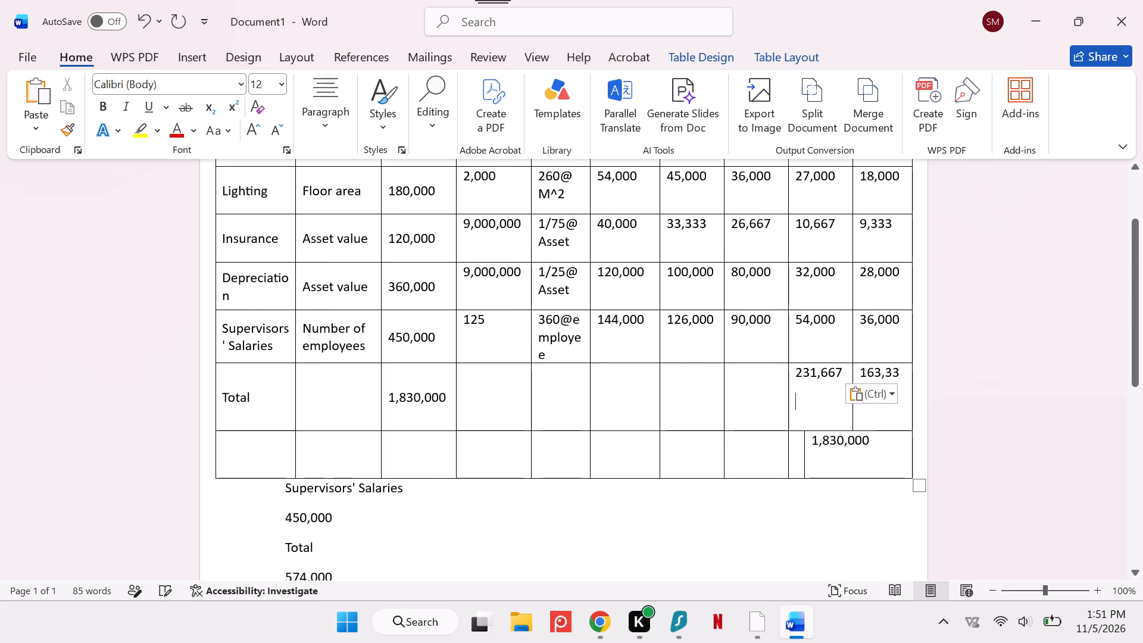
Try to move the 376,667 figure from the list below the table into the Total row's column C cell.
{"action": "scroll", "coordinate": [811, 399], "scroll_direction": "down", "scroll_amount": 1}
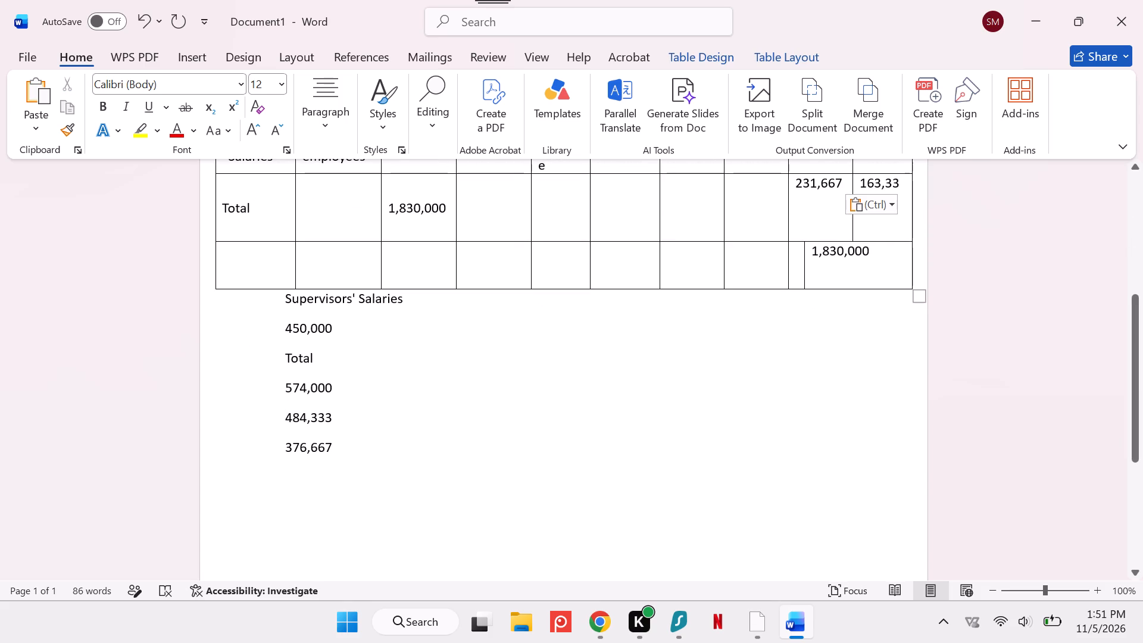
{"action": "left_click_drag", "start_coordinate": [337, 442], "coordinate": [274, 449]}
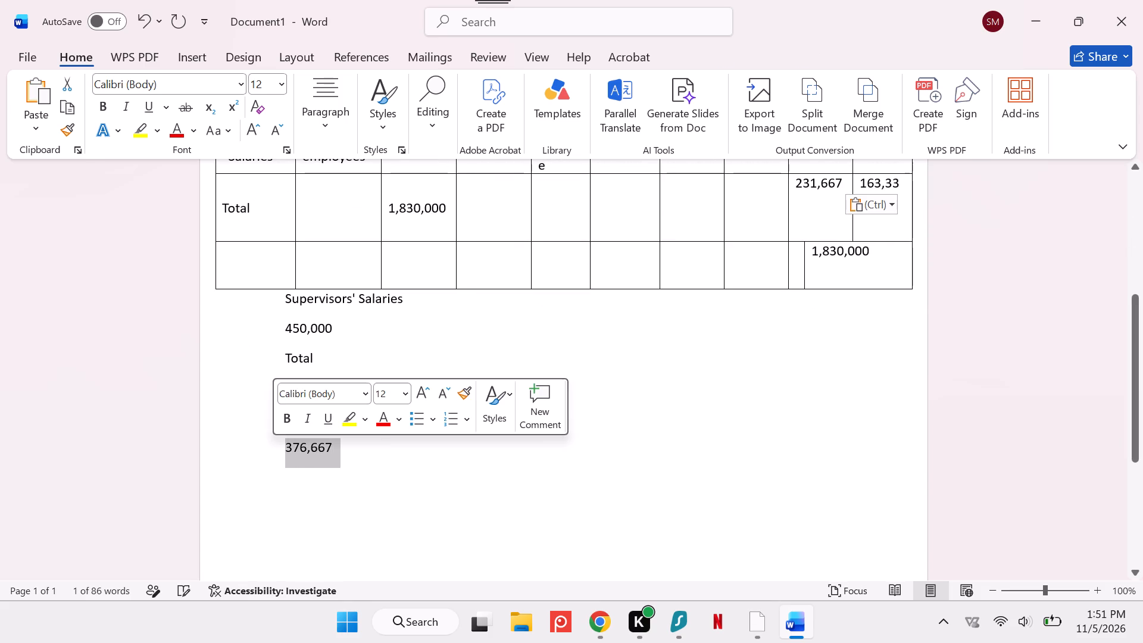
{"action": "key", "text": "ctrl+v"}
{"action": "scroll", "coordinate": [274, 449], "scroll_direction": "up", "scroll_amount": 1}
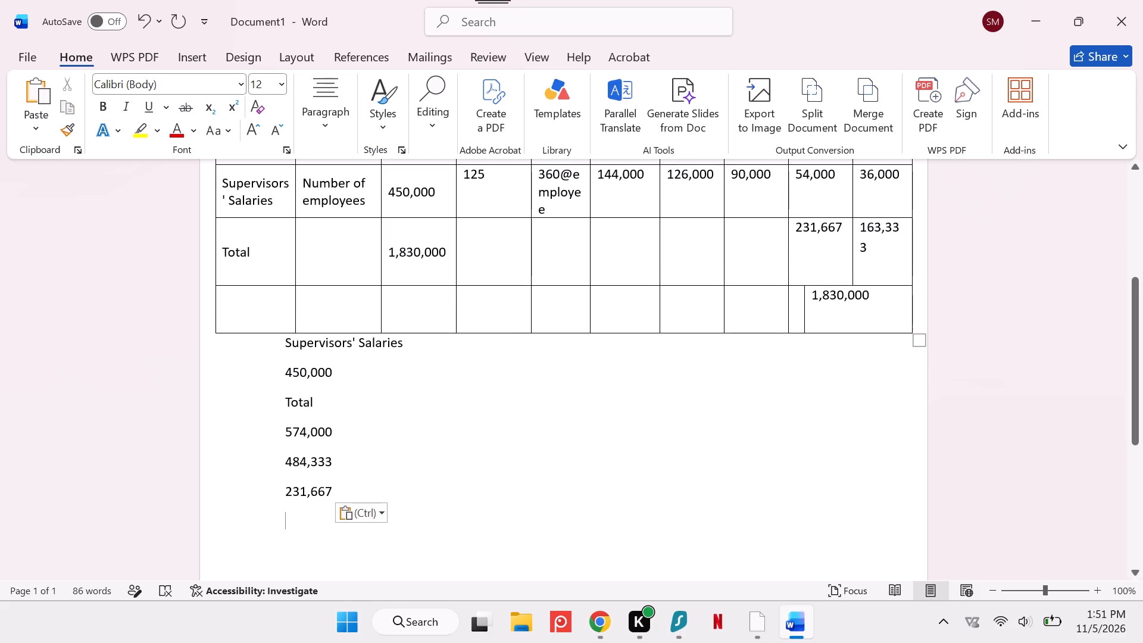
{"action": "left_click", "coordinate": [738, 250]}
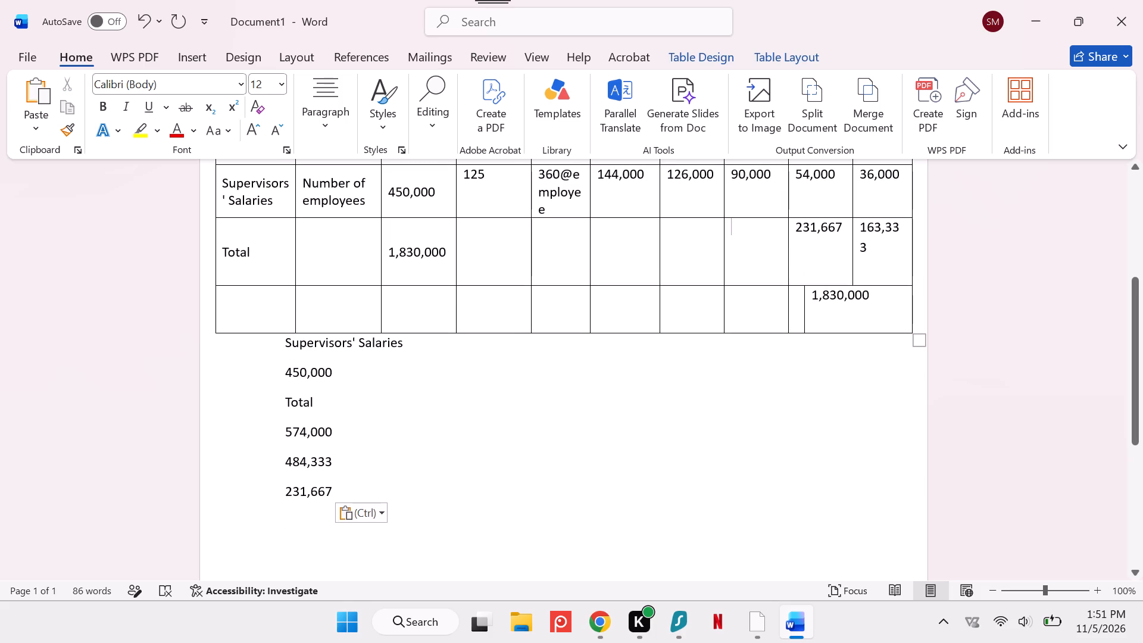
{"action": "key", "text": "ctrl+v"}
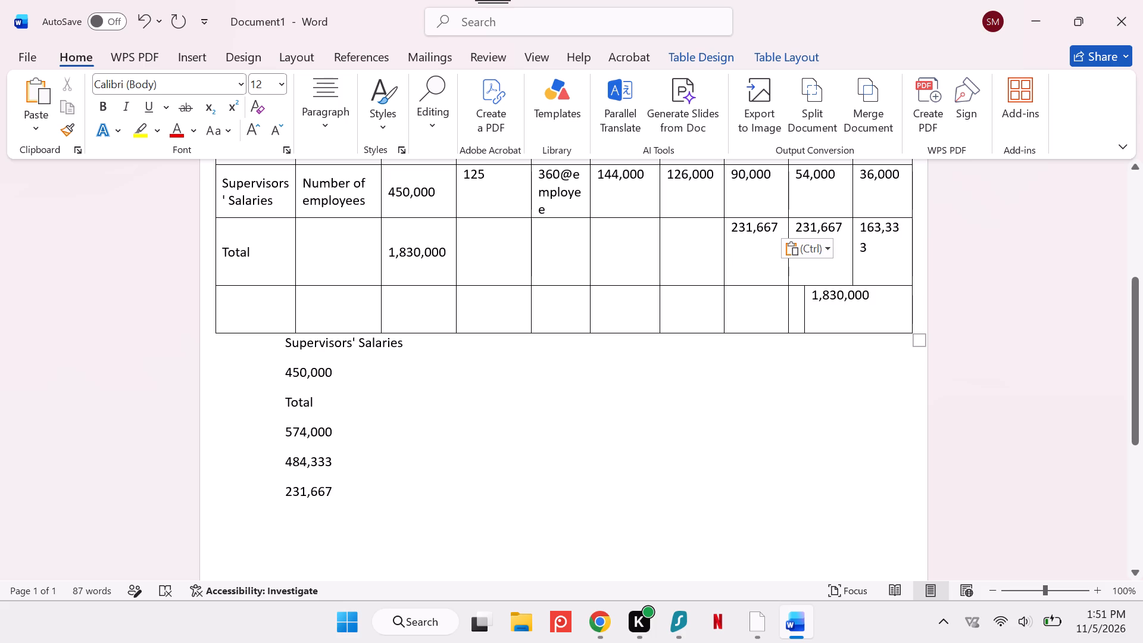
Move the 574,000 figure from the list below the table into the Total row's column A cell, under 144,000.
{"action": "left_click_drag", "start_coordinate": [349, 433], "coordinate": [277, 434]}
{"action": "key", "text": "ctrl+x"}
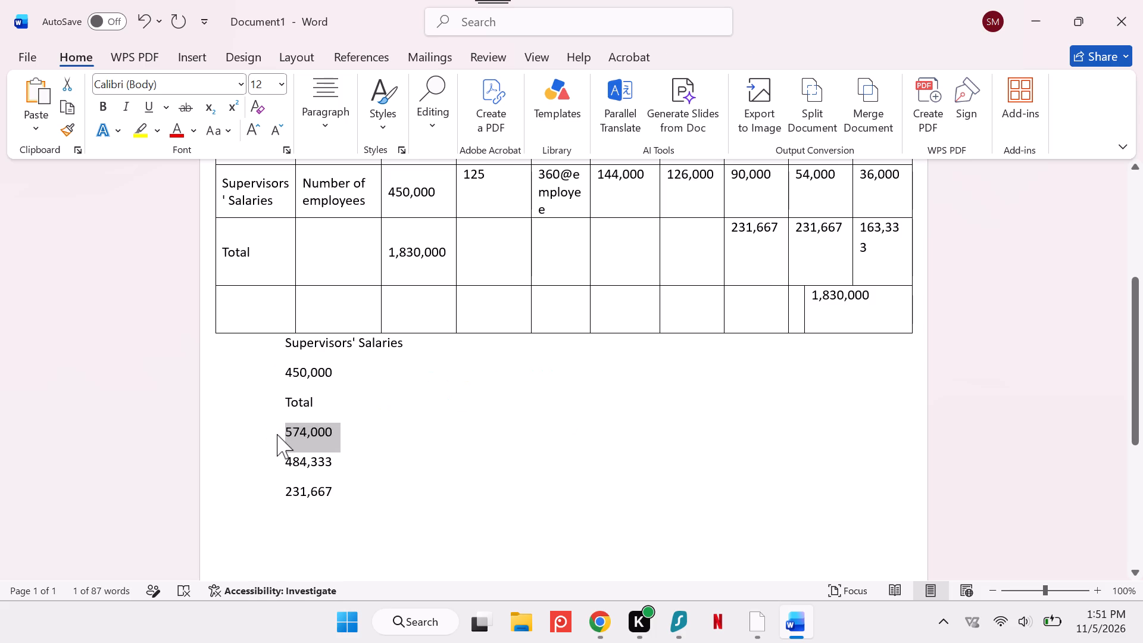
{"action": "scroll", "coordinate": [580, 276], "scroll_direction": "up", "scroll_amount": 1}
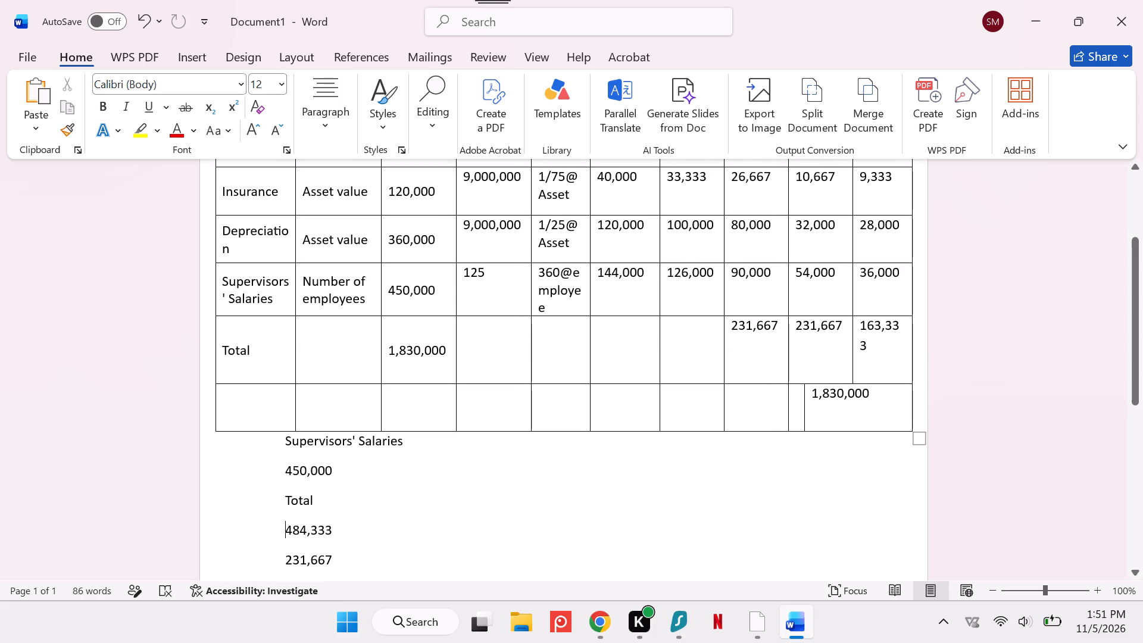
{"action": "left_click", "coordinate": [607, 345]}
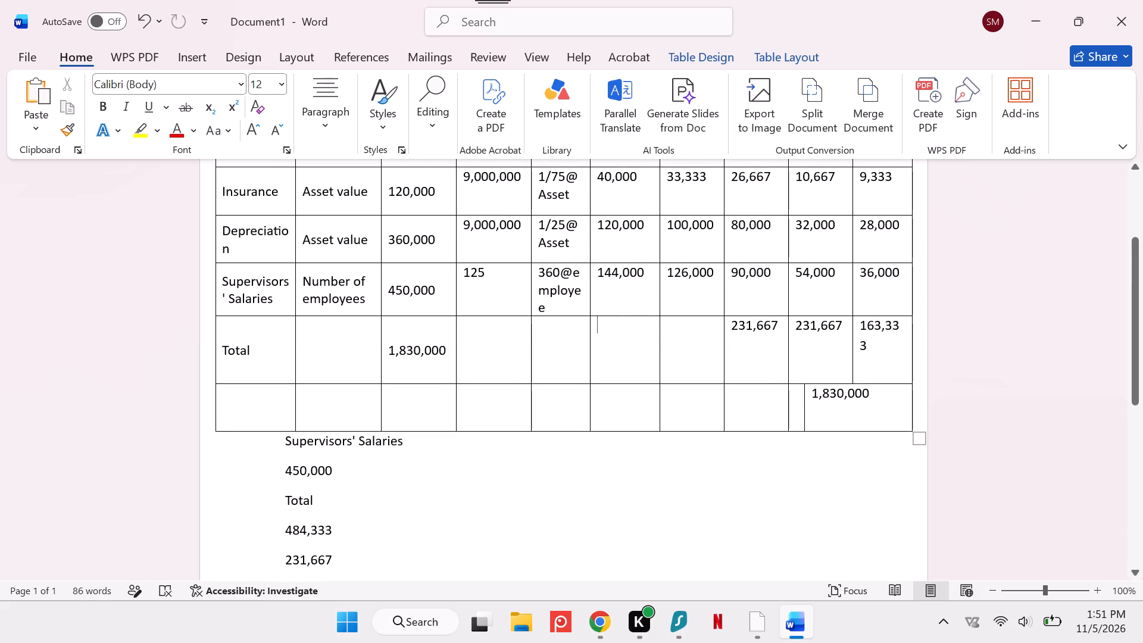
{"action": "key", "text": "ctrl+v"}
Move the 484,333 figure from the list below the table into the Total row's column B cell, under 126,000.
{"action": "scroll", "coordinate": [607, 345], "scroll_direction": "down", "scroll_amount": 1}
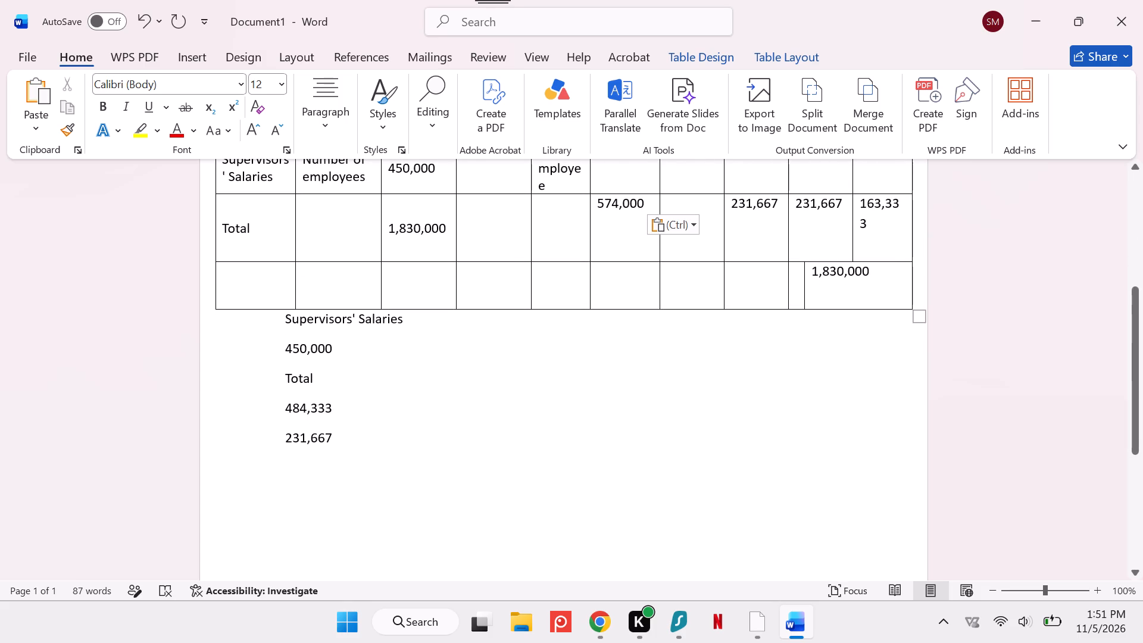
{"action": "left_click_drag", "start_coordinate": [335, 410], "coordinate": [235, 430]}
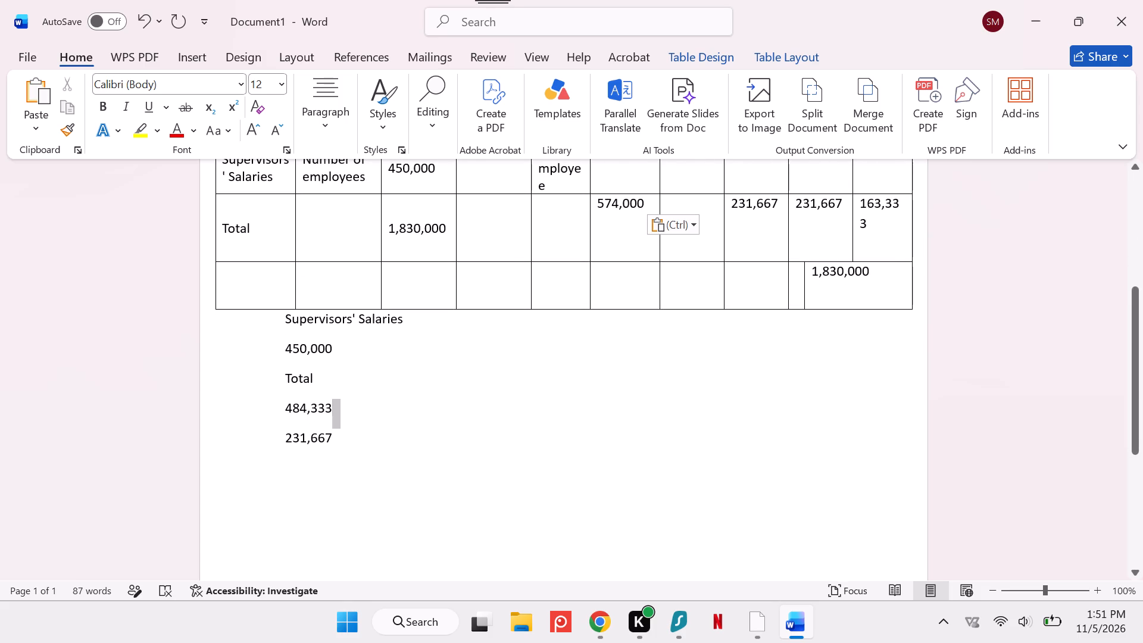
{"action": "left_click_drag", "start_coordinate": [235, 430], "coordinate": [264, 402]}
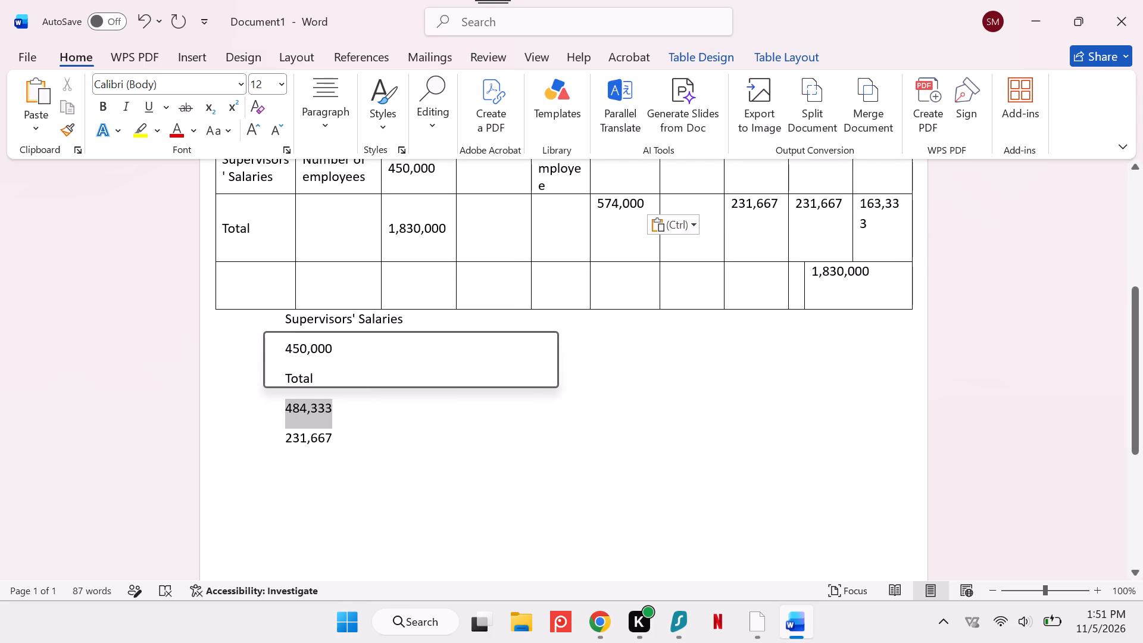
{"action": "key", "text": "ctrl+x"}
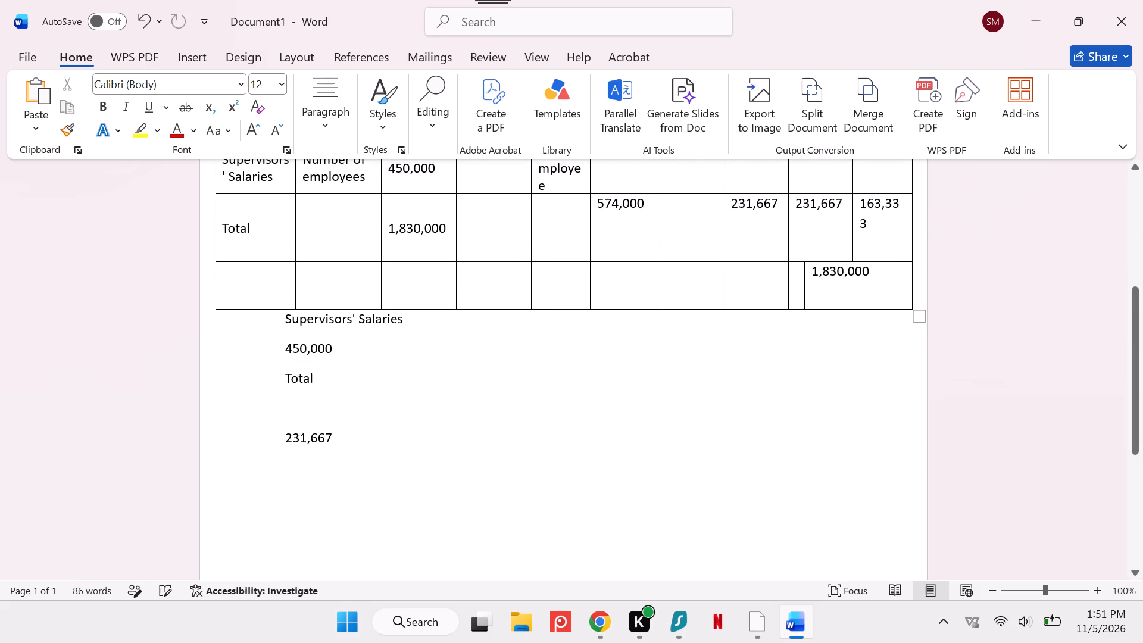
{"action": "left_click", "coordinate": [686, 217]}
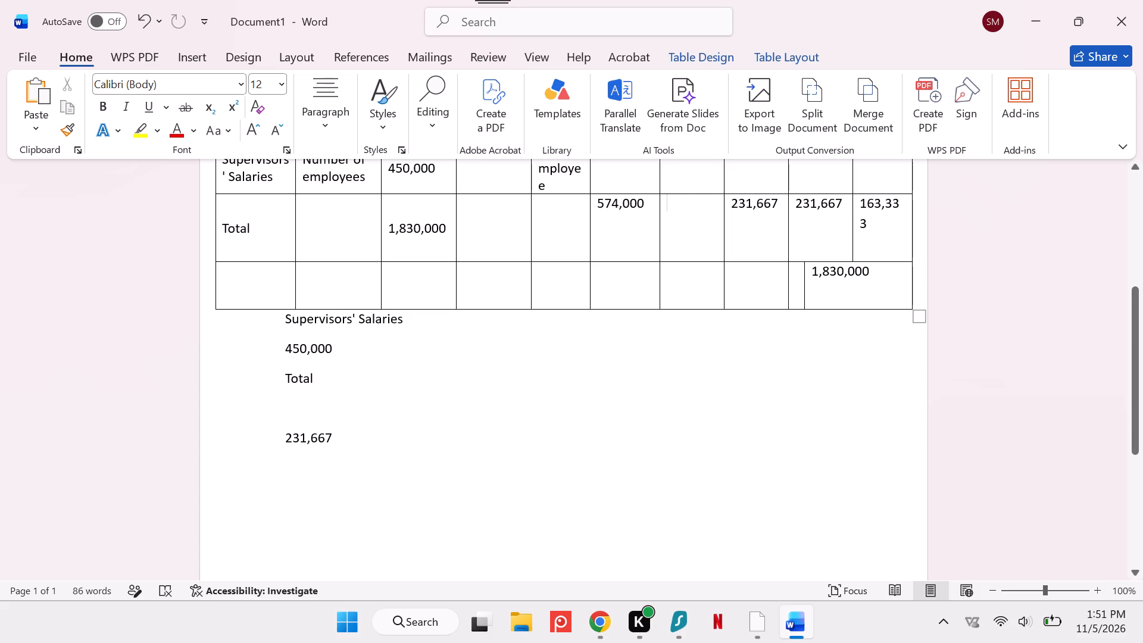
{"action": "key", "text": "ctrl+v"}
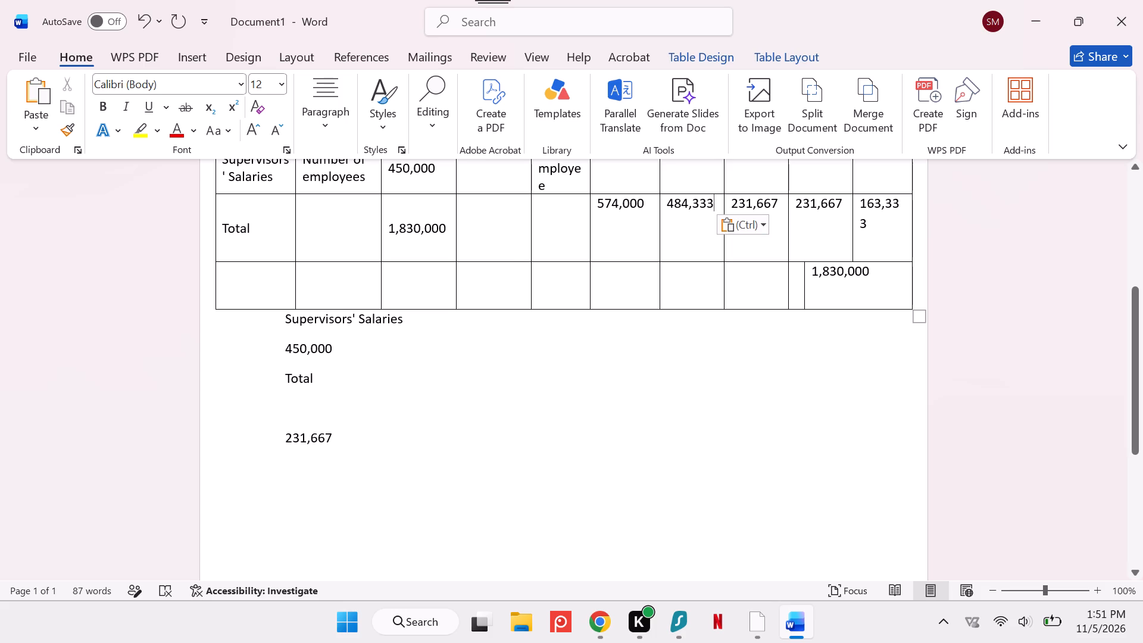
Replace the figure in the Total row's column C cell with 376,667.
{"action": "scroll", "coordinate": [719, 380], "scroll_direction": "left", "scroll_amount": 1}
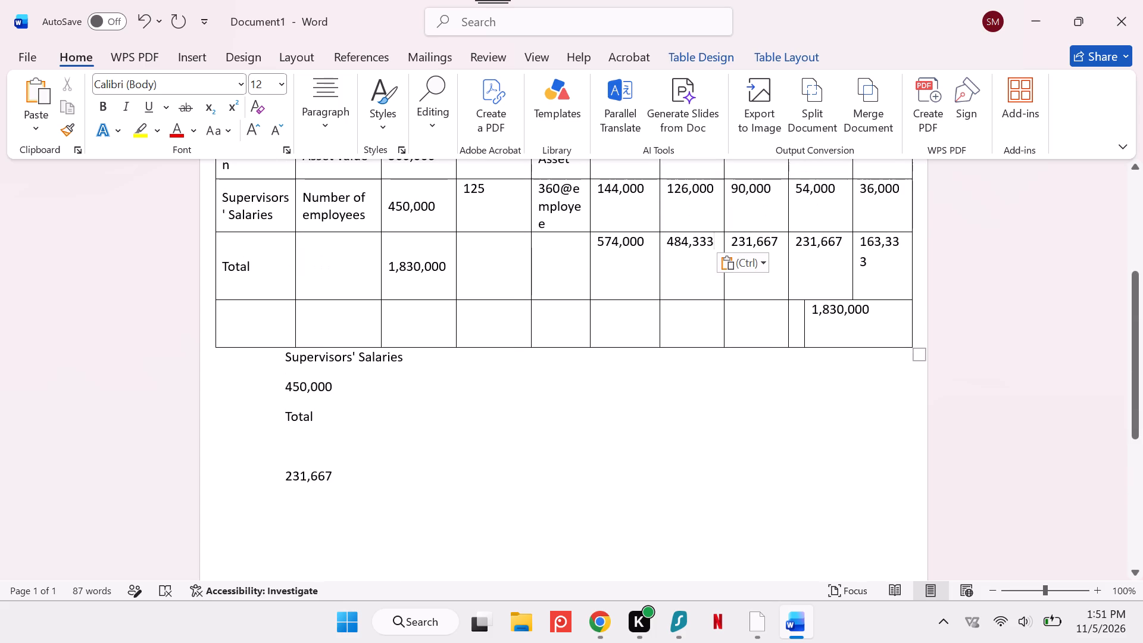
{"action": "left_click", "coordinate": [784, 244]}
{"action": "key", "text": "BackSpace"}
{"action": "key", "text": "BackSpace"}
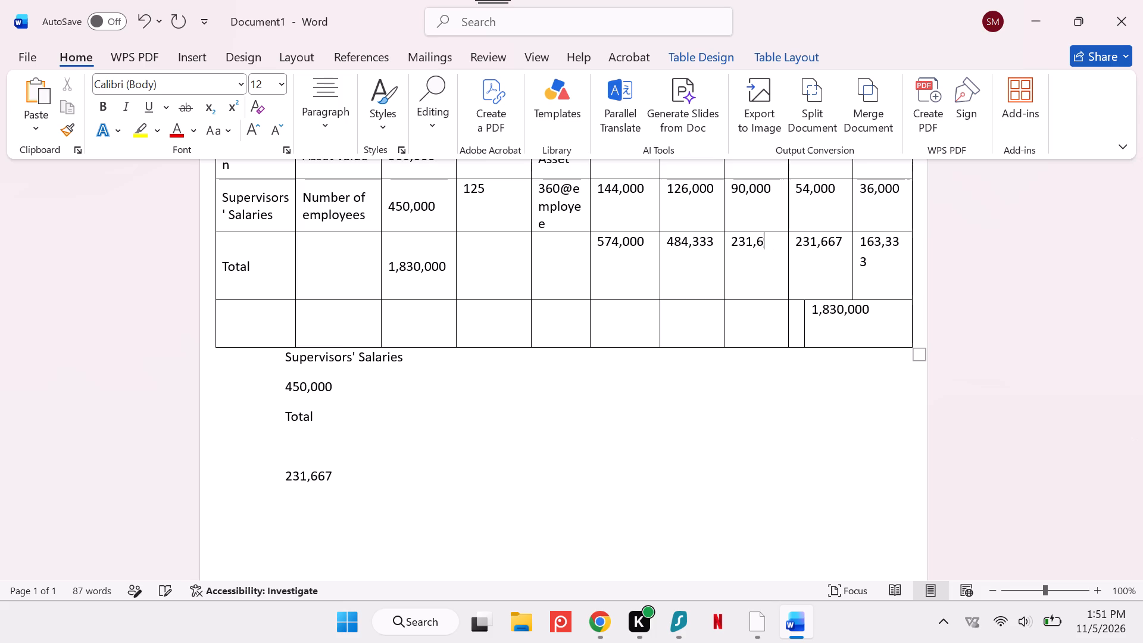
{"action": "key", "text": "BackSpace"}
{"action": "key", "text": "BackSpace"}
{"action": "key", "text": "BackSpace"}
{"action": "key", "text": "BackSpace"}
{"action": "key", "text": "BackSpace"}
{"action": "key", "text": "3"}
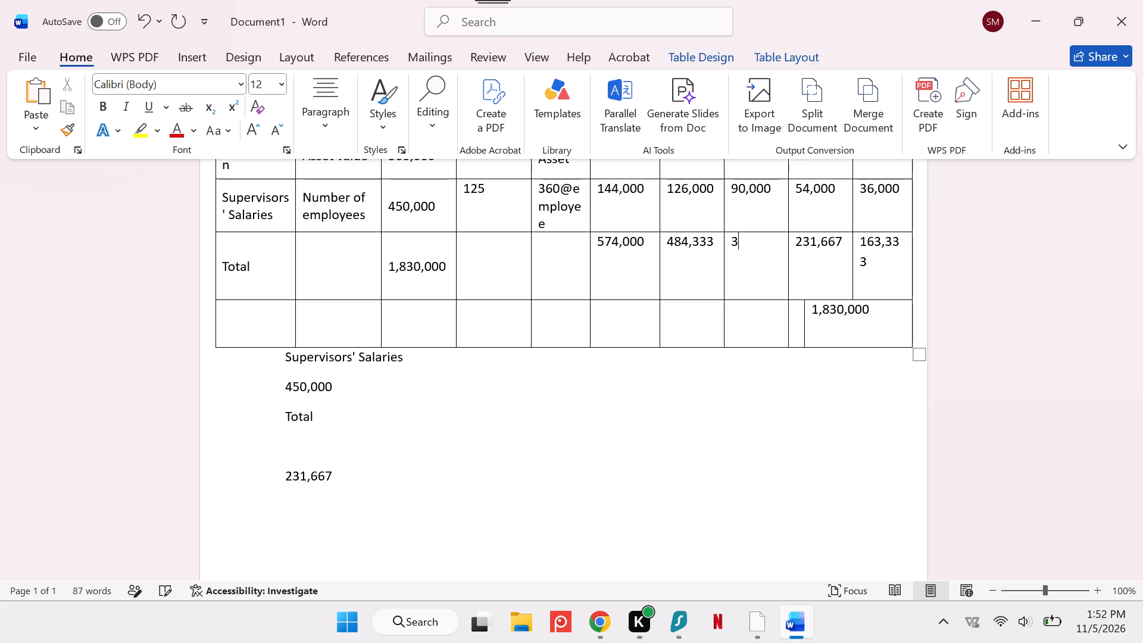
{"action": "type", "text": "76"}
{"action": "key", "text": "comma"}
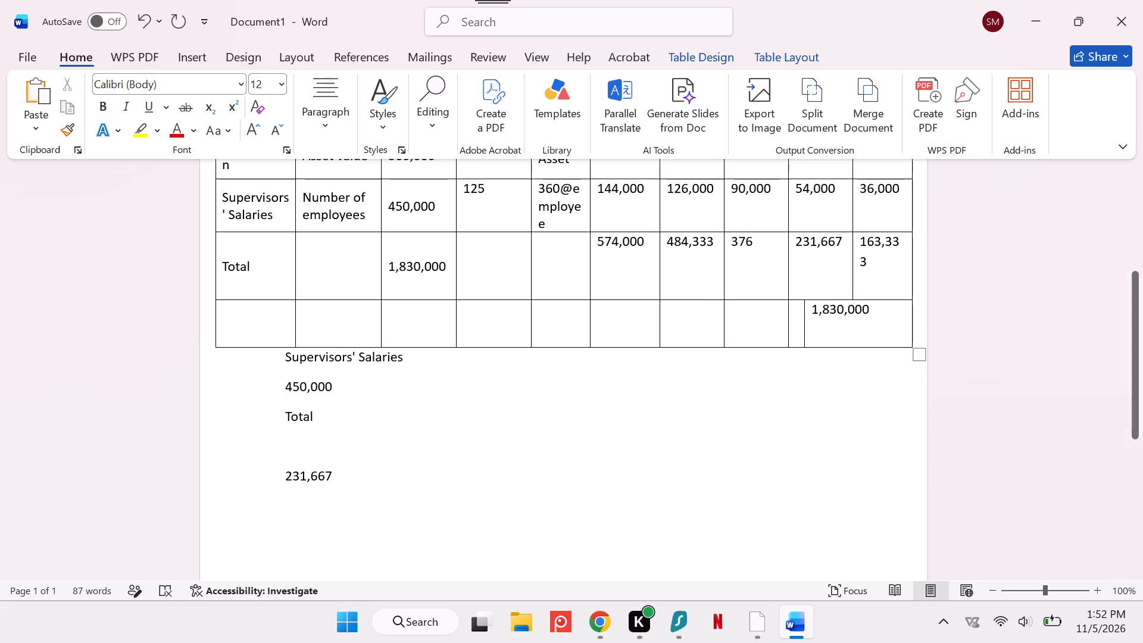
{"action": "type", "text": "667"}
Widen the Maintenance column slightly by shifting the table's outer right border outward.
{"action": "scroll", "coordinate": [836, 304], "scroll_direction": "up", "scroll_amount": 2}
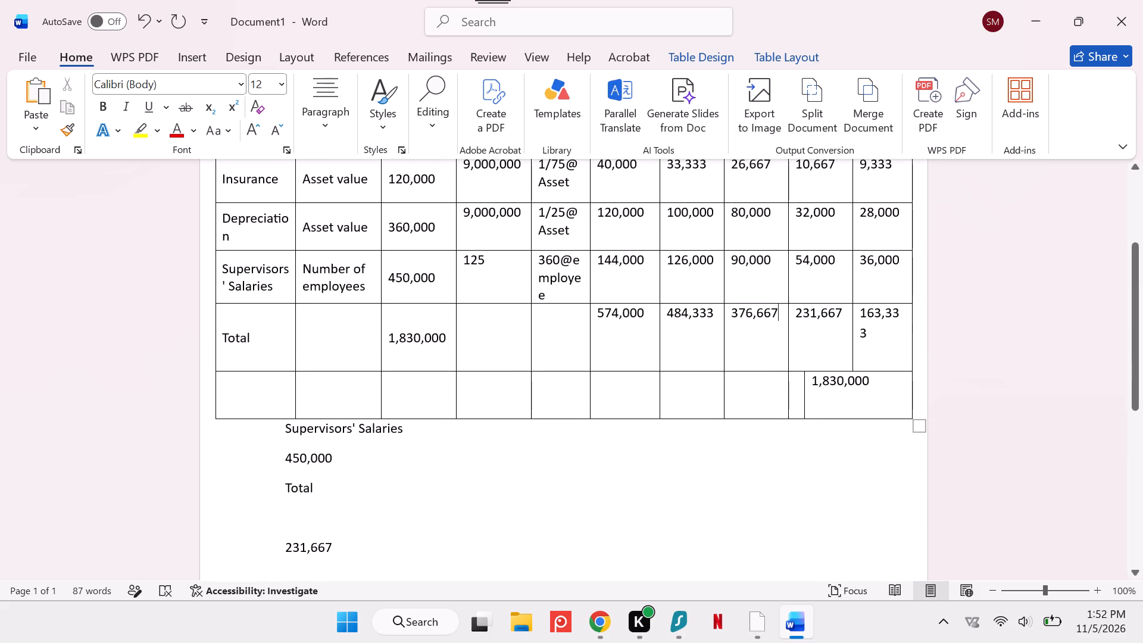
{"action": "left_click_drag", "start_coordinate": [912, 293], "coordinate": [918, 293]}
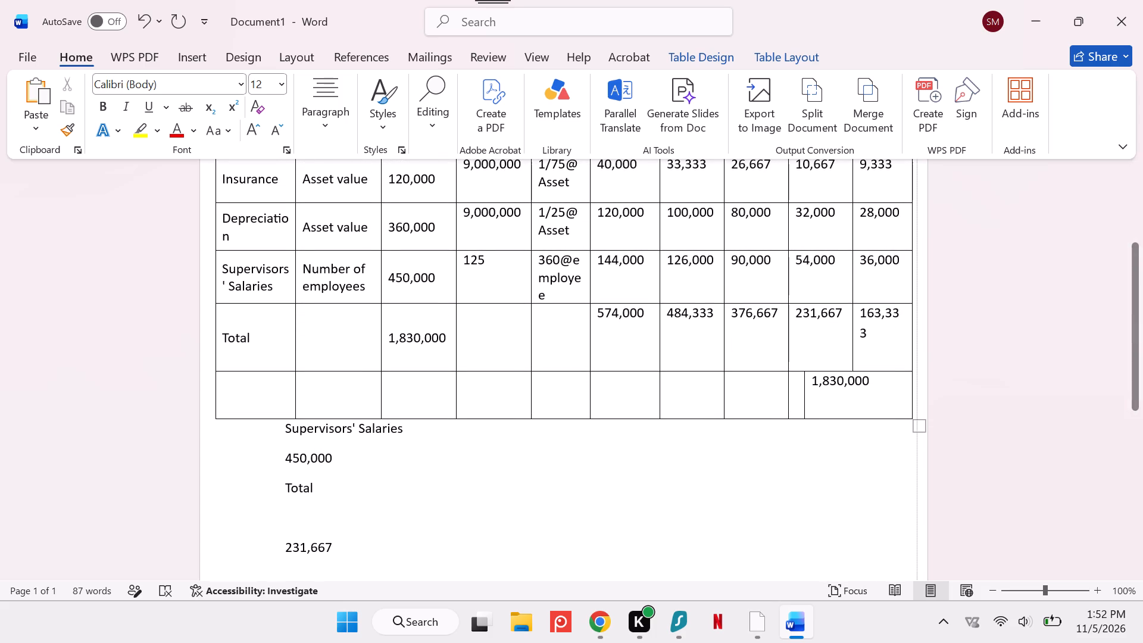
{"action": "left_click_drag", "start_coordinate": [918, 293], "coordinate": [919, 292]}
Review the apportionment table from the header row down to the Total row.
{"action": "scroll", "coordinate": [919, 292], "scroll_direction": "up", "scroll_amount": 1}
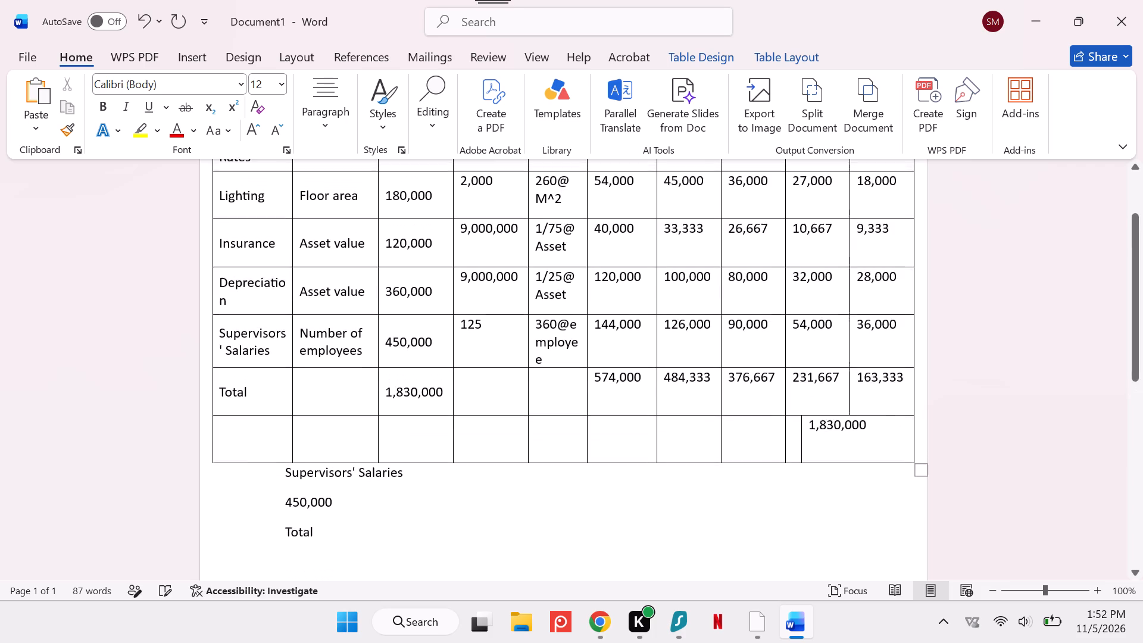
{"action": "scroll", "coordinate": [919, 292], "scroll_direction": "up", "scroll_amount": 1}
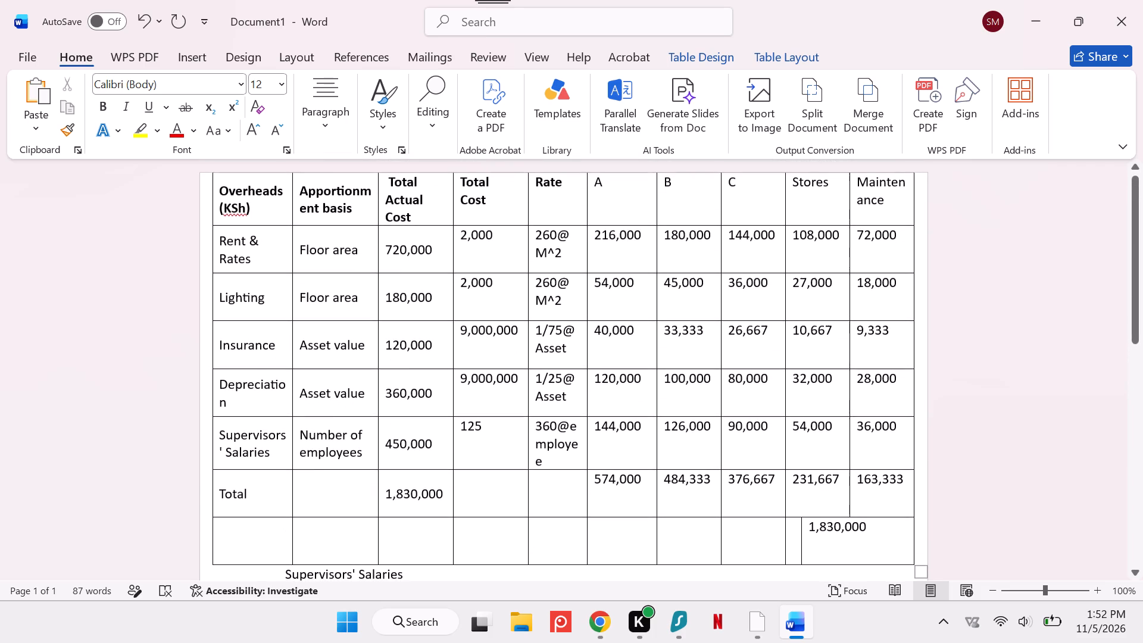
{"action": "scroll", "coordinate": [919, 292], "scroll_direction": "up", "scroll_amount": 2}
{"action": "scroll", "coordinate": [919, 292], "scroll_direction": "down", "scroll_amount": 1}
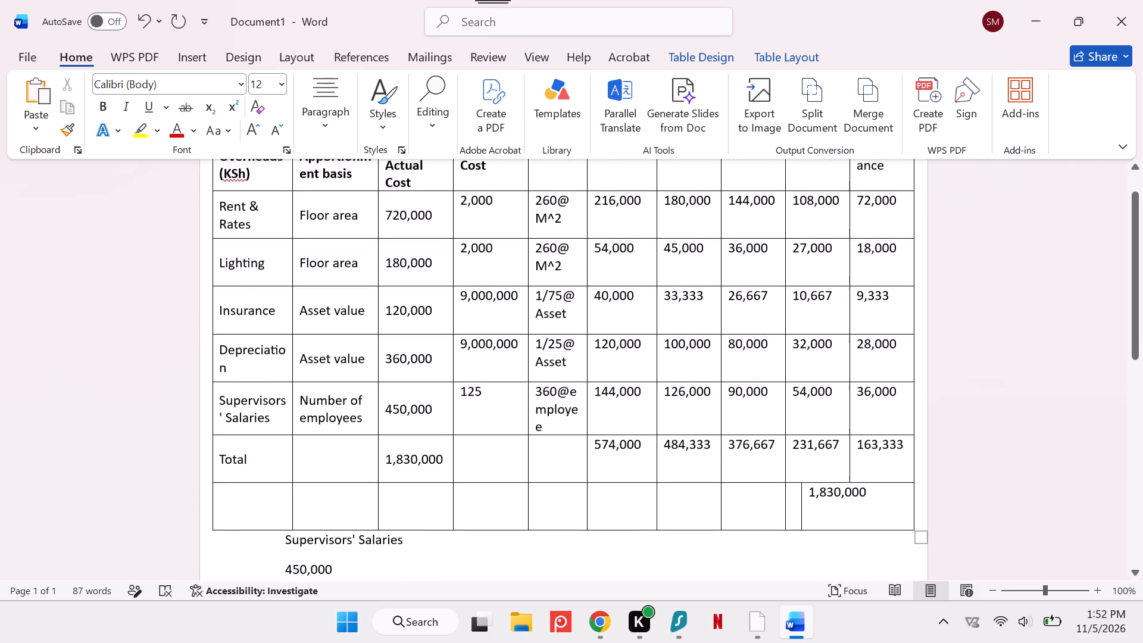
{"action": "scroll", "coordinate": [919, 292], "scroll_direction": "down", "scroll_amount": 1}
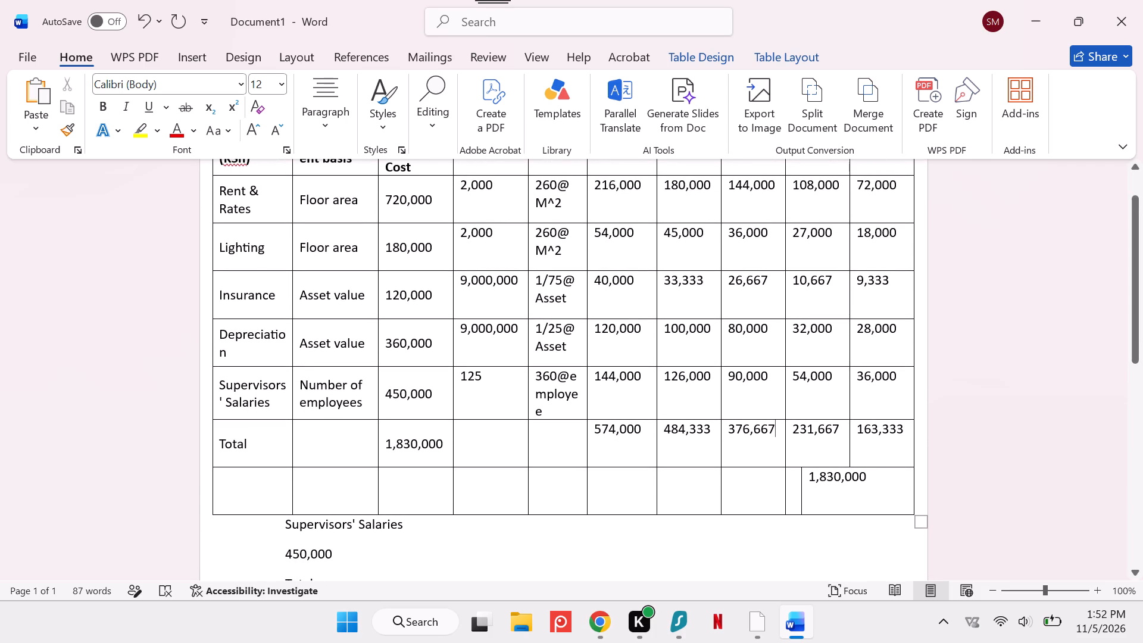
{"action": "scroll", "coordinate": [919, 292], "scroll_direction": "down", "scroll_amount": 1}
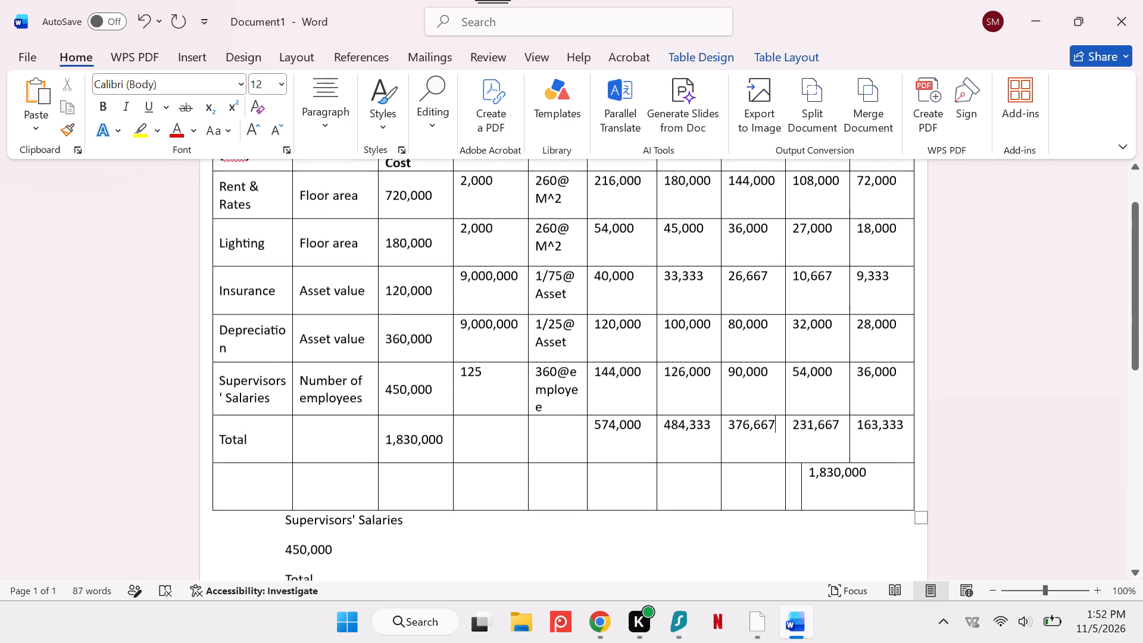
{"action": "scroll", "coordinate": [919, 292], "scroll_direction": "down", "scroll_amount": 2}
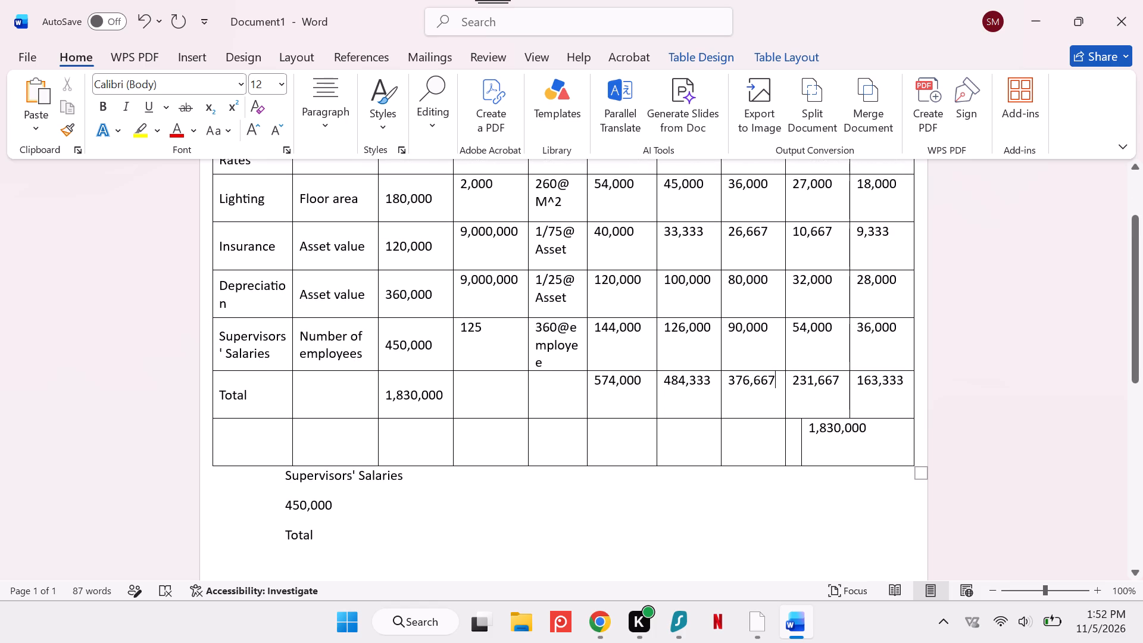
Delete the 1,830,000 figure from the Total row's Total Actual Cost cell.
{"action": "scroll", "coordinate": [553, 445], "scroll_direction": "down", "scroll_amount": 1}
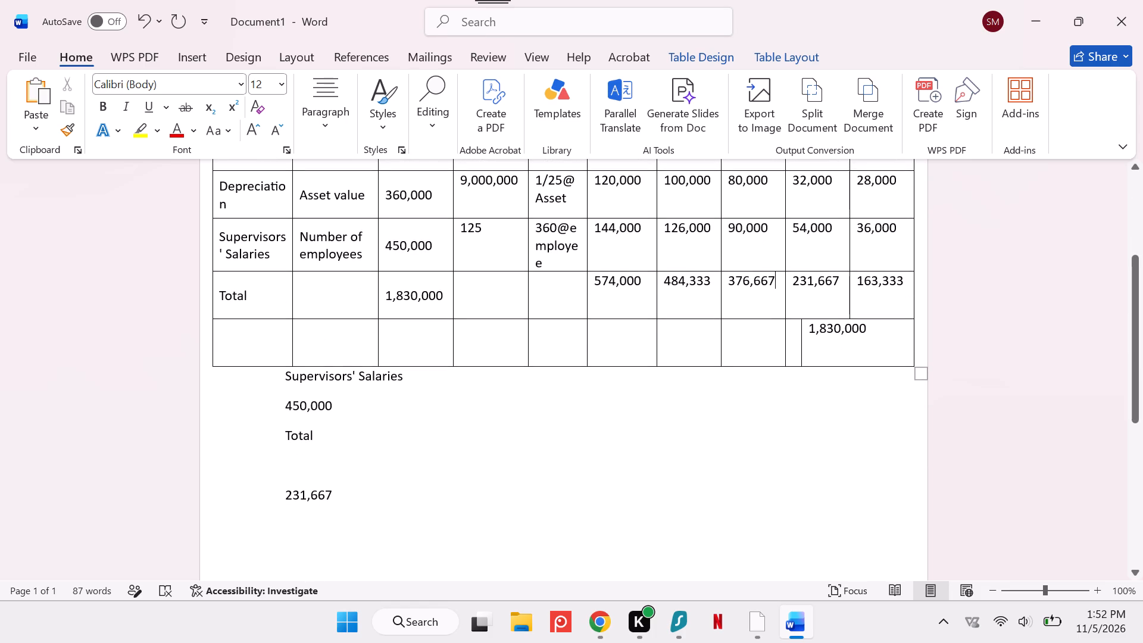
{"action": "left_click_drag", "start_coordinate": [444, 291], "coordinate": [385, 297]}
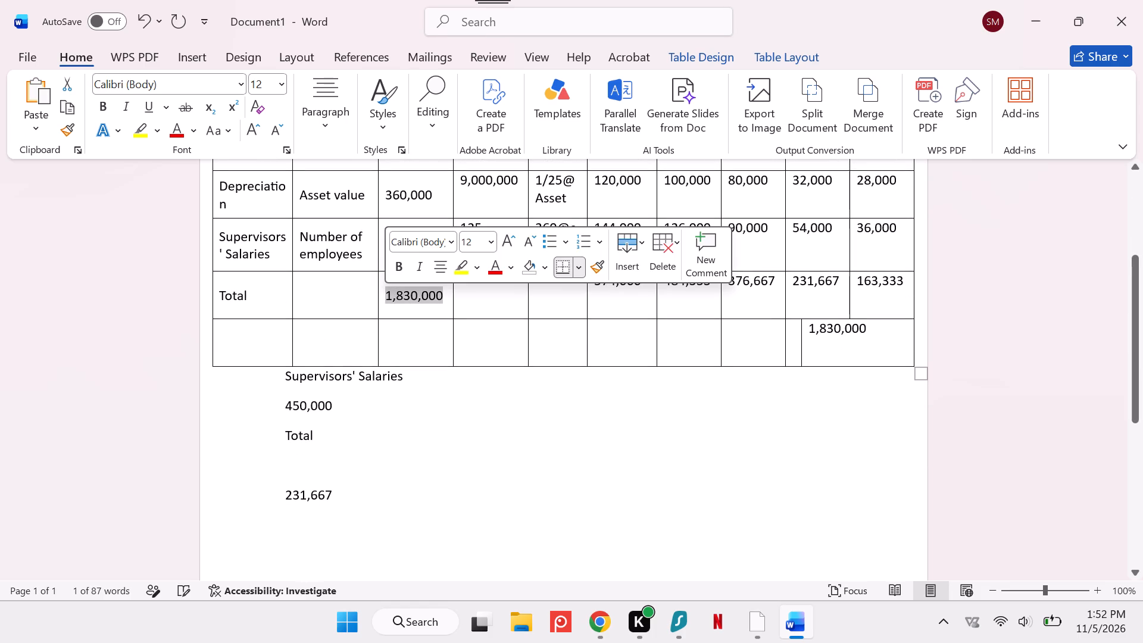
{"action": "key", "text": "BackSpace"}
Delete the leftover lines below the table, from Supervisors' Salaries through 231,667.
{"action": "scroll", "coordinate": [385, 297], "scroll_direction": "down", "scroll_amount": 1}
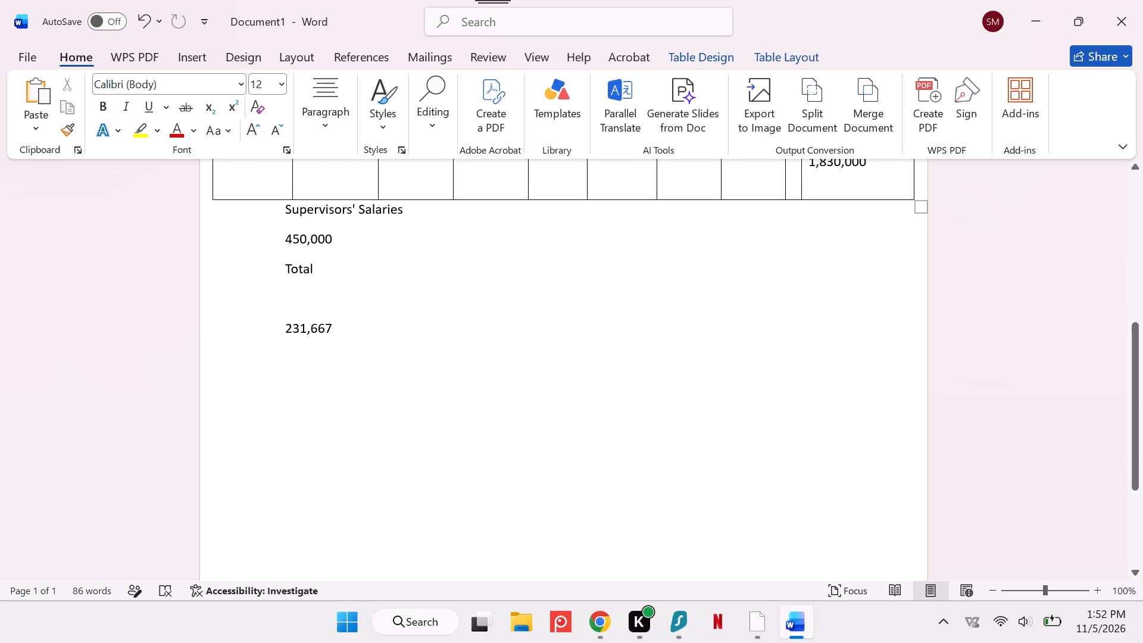
{"action": "left_click_drag", "start_coordinate": [355, 336], "coordinate": [268, 234]}
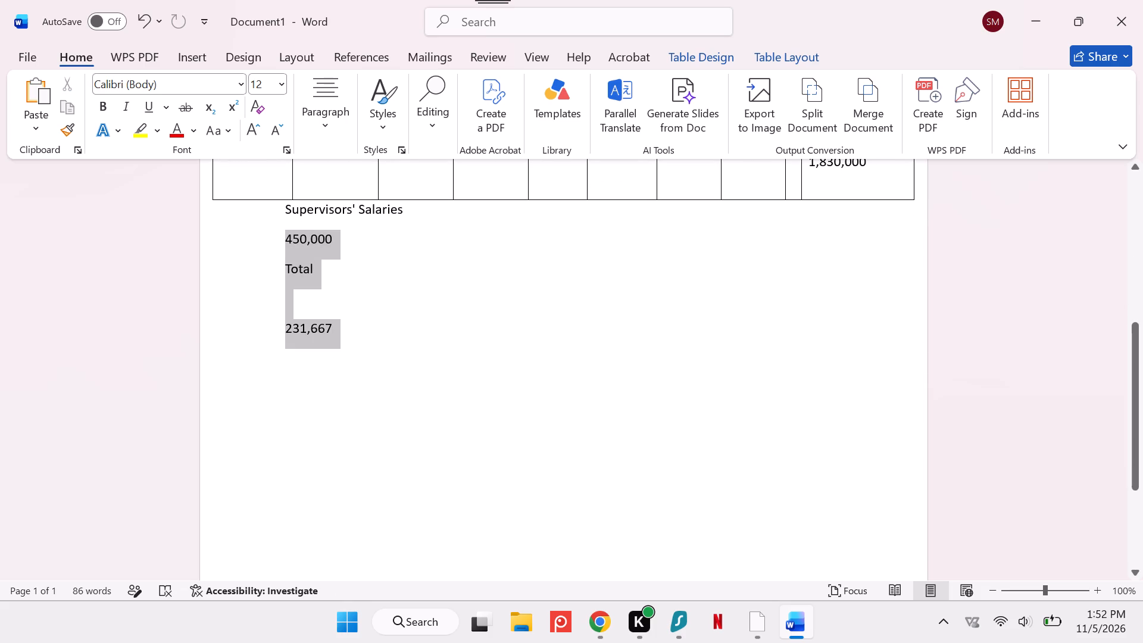
{"action": "left_click_drag", "start_coordinate": [268, 234], "coordinate": [274, 223]}
{"action": "key", "text": "BackSpace"}
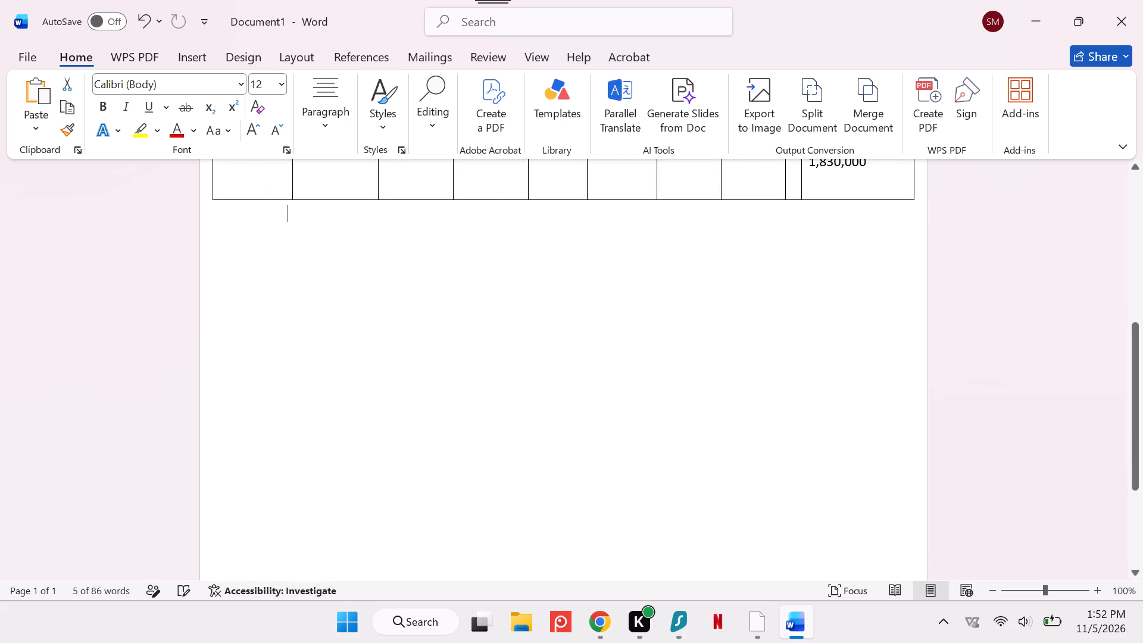
{"action": "scroll", "coordinate": [274, 223], "scroll_direction": "down", "scroll_amount": 1}
{"action": "scroll", "coordinate": [274, 223], "scroll_direction": "up", "scroll_amount": 4}
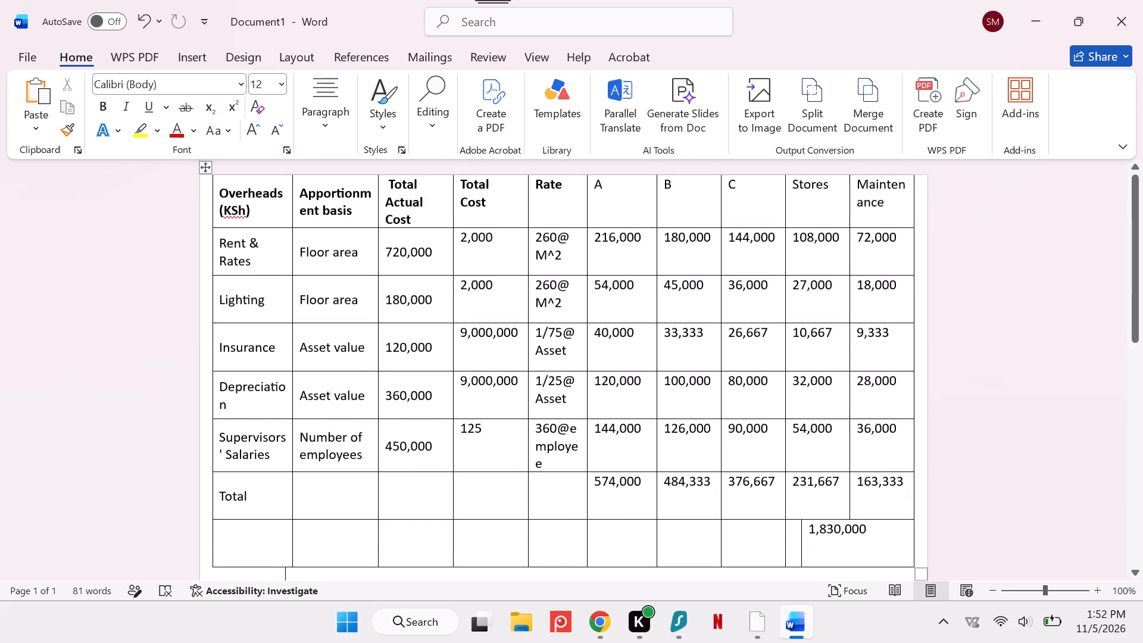
Switch to ASSIGNMENT 2 cost.docx in WPS Office and copy everything from the QUESTION ONE heading through the Required apportionment line.
{"action": "scroll", "coordinate": [274, 223], "scroll_direction": "up", "scroll_amount": 1}
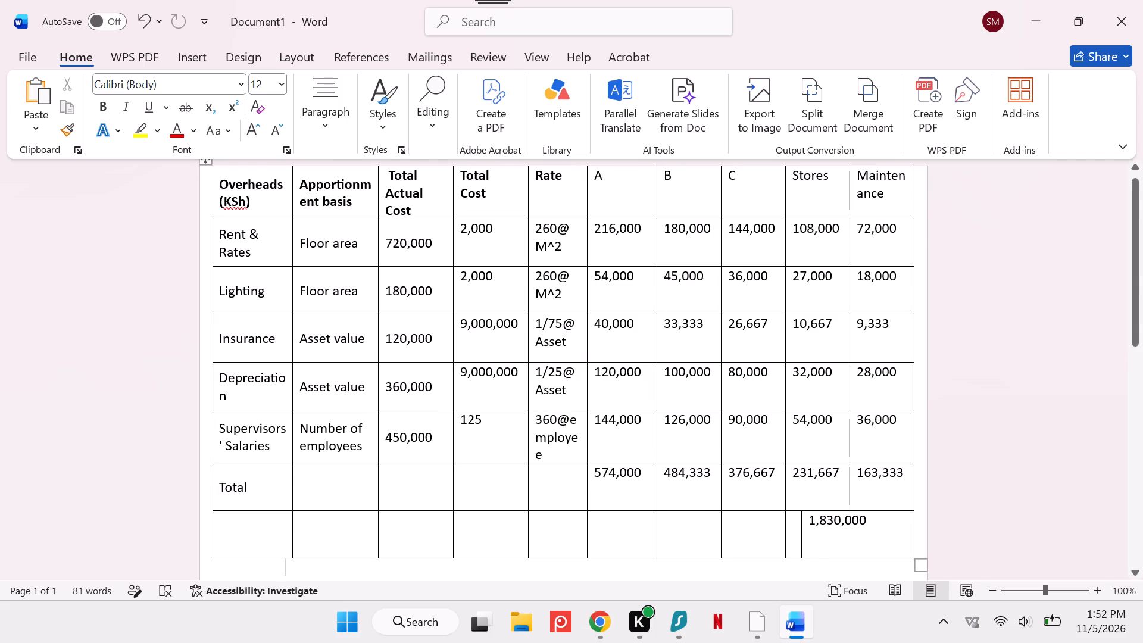
{"action": "left_click", "coordinate": [763, 620]}
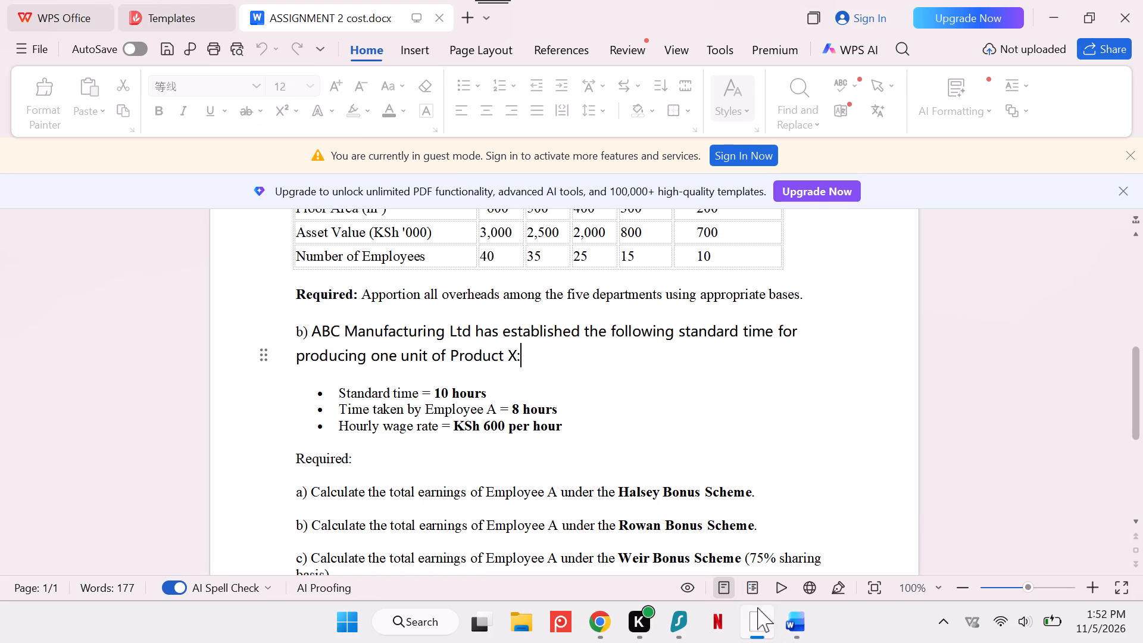
{"action": "scroll", "coordinate": [682, 488], "scroll_direction": "down", "scroll_amount": 1}
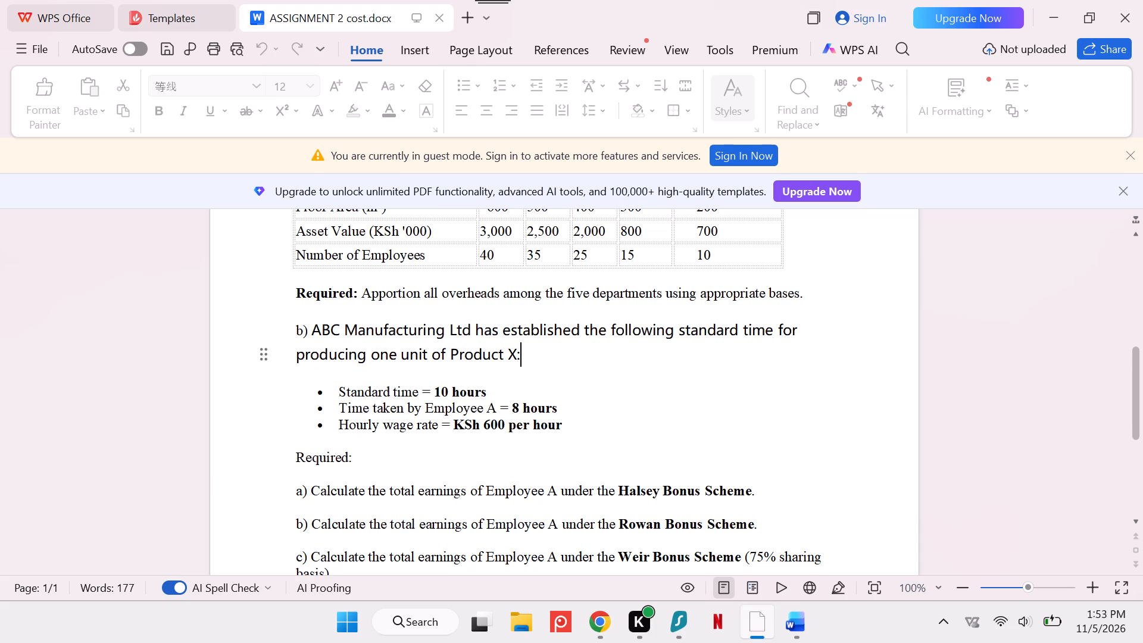
{"action": "scroll", "coordinate": [682, 488], "scroll_direction": "down", "scroll_amount": 1}
{"action": "scroll", "coordinate": [682, 488], "scroll_direction": "up", "scroll_amount": 6}
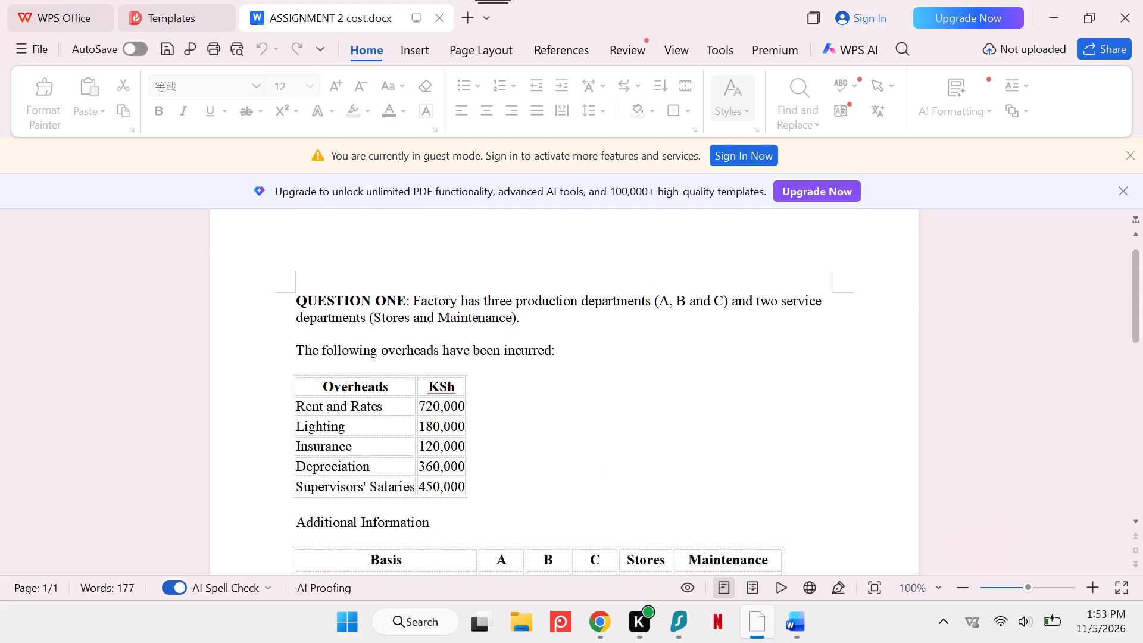
{"action": "scroll", "coordinate": [762, 470], "scroll_direction": "down", "scroll_amount": 3}
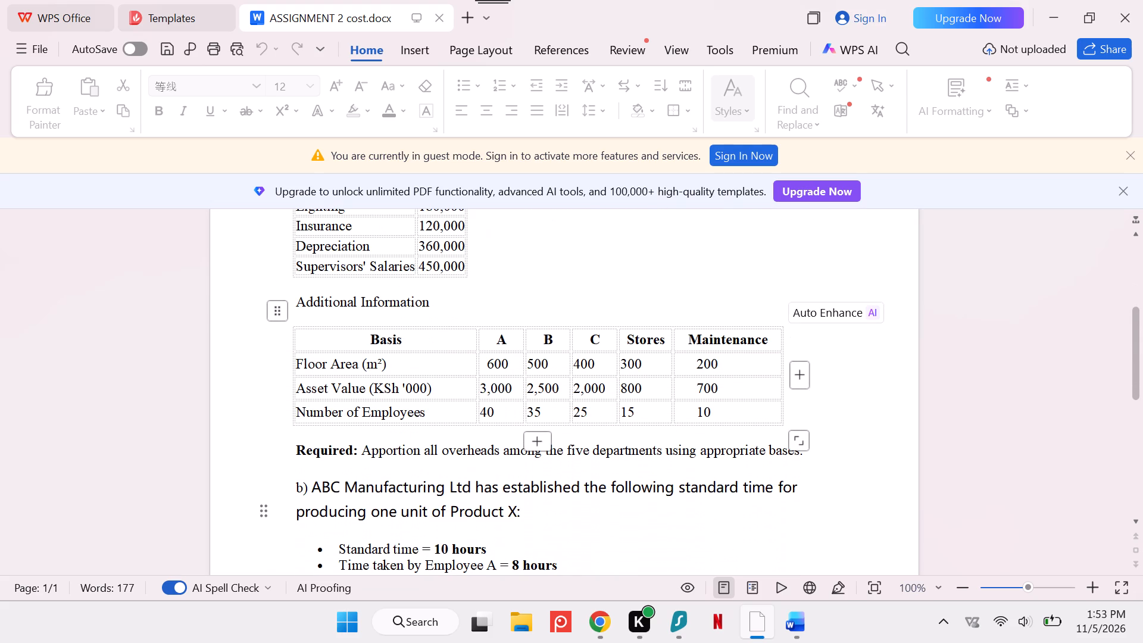
{"action": "left_click_drag", "start_coordinate": [820, 444], "coordinate": [541, 437]}
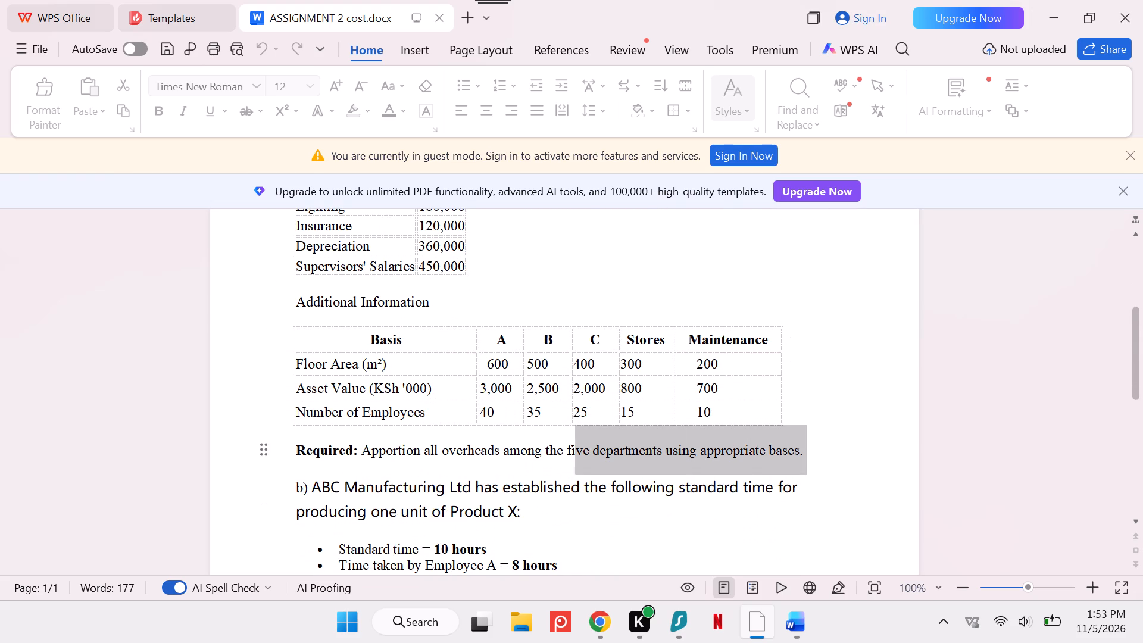
{"action": "left_click_drag", "start_coordinate": [541, 437], "coordinate": [185, 263]}
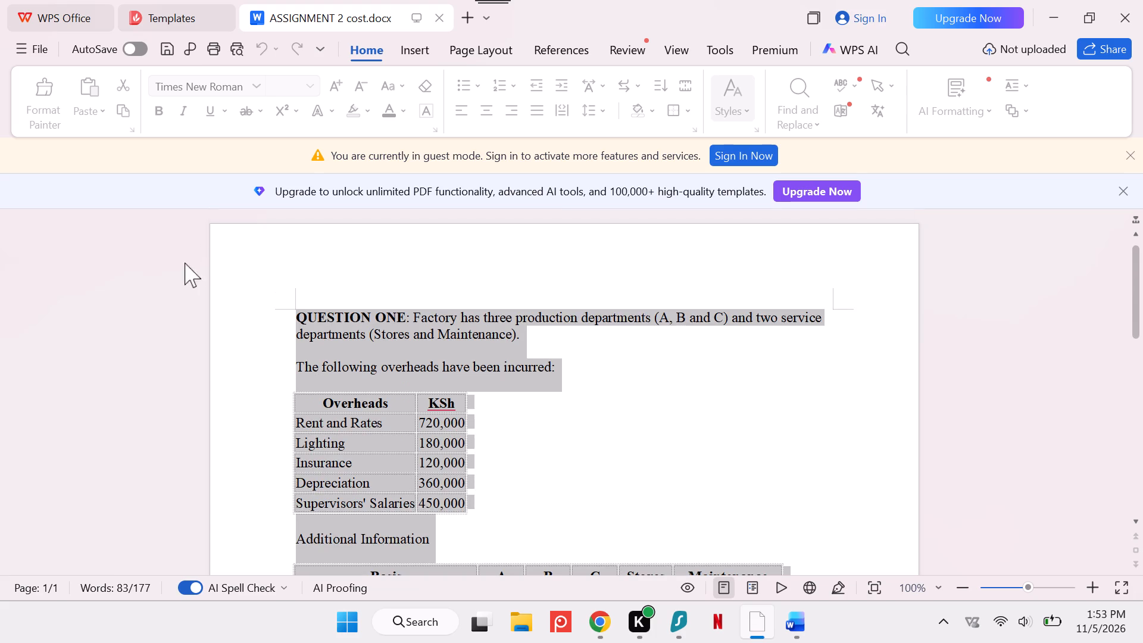
{"action": "left_click_drag", "start_coordinate": [185, 263], "coordinate": [228, 276]}
{"action": "key", "text": "ctrl+c"}
Switch back to Document1 in Word and look around the apportionment table for a place for the copied question.
{"action": "left_click", "coordinate": [798, 625]}
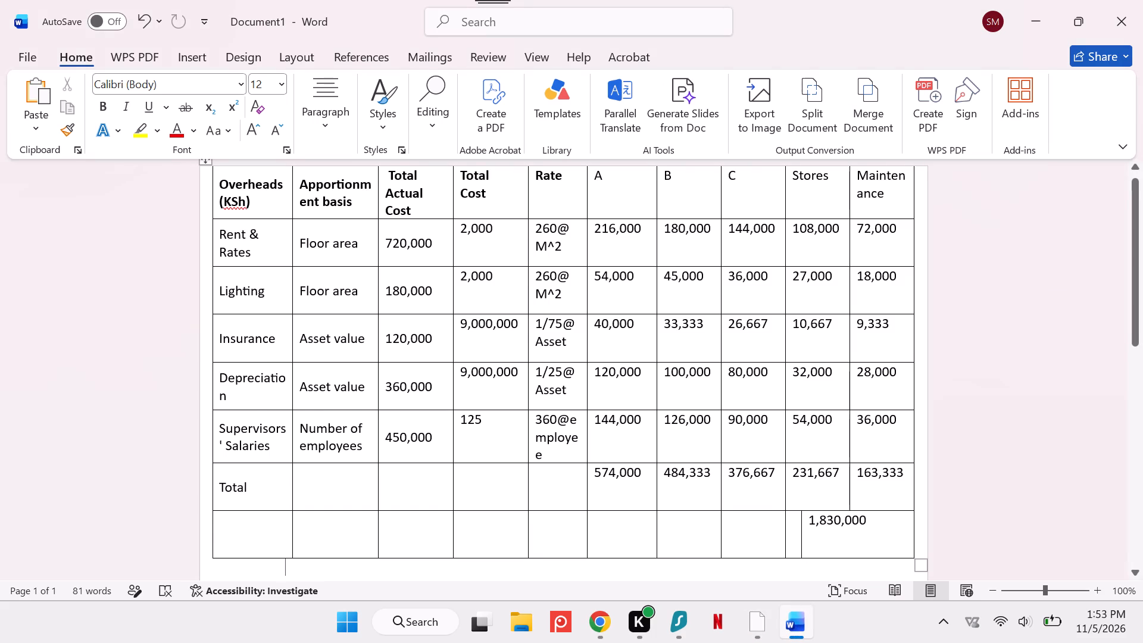
{"action": "scroll", "coordinate": [460, 385], "scroll_direction": "up", "scroll_amount": 4}
{"action": "scroll", "coordinate": [338, 273], "scroll_direction": "up", "scroll_amount": 5}
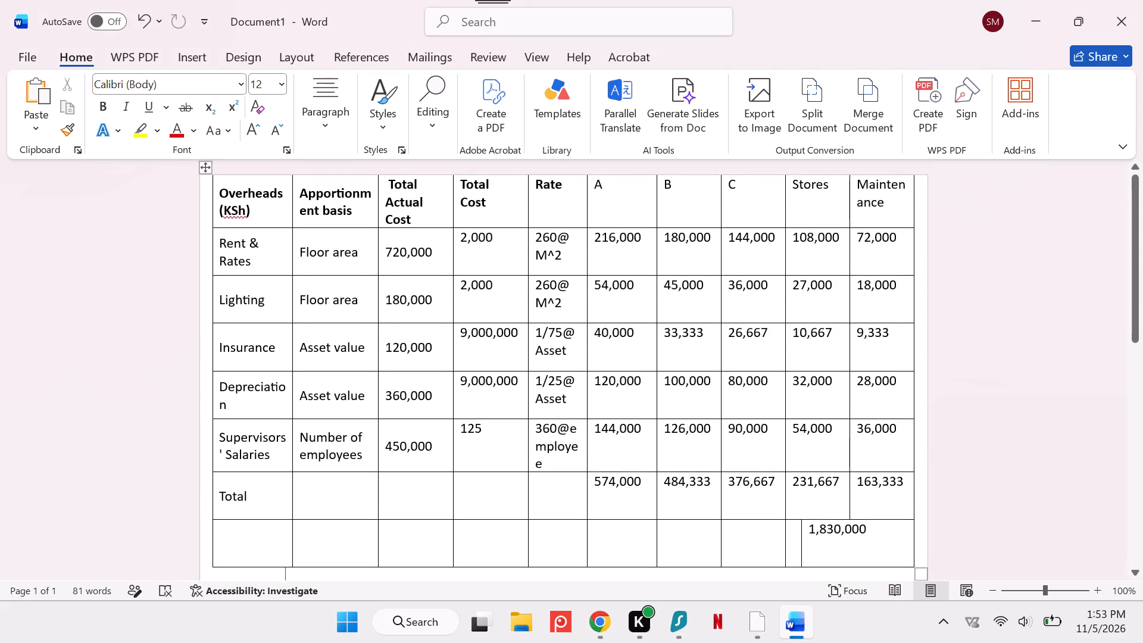
{"action": "scroll", "coordinate": [338, 273], "scroll_direction": "up", "scroll_amount": 6}
{"action": "scroll", "coordinate": [438, 306], "scroll_direction": "down", "scroll_amount": 2}
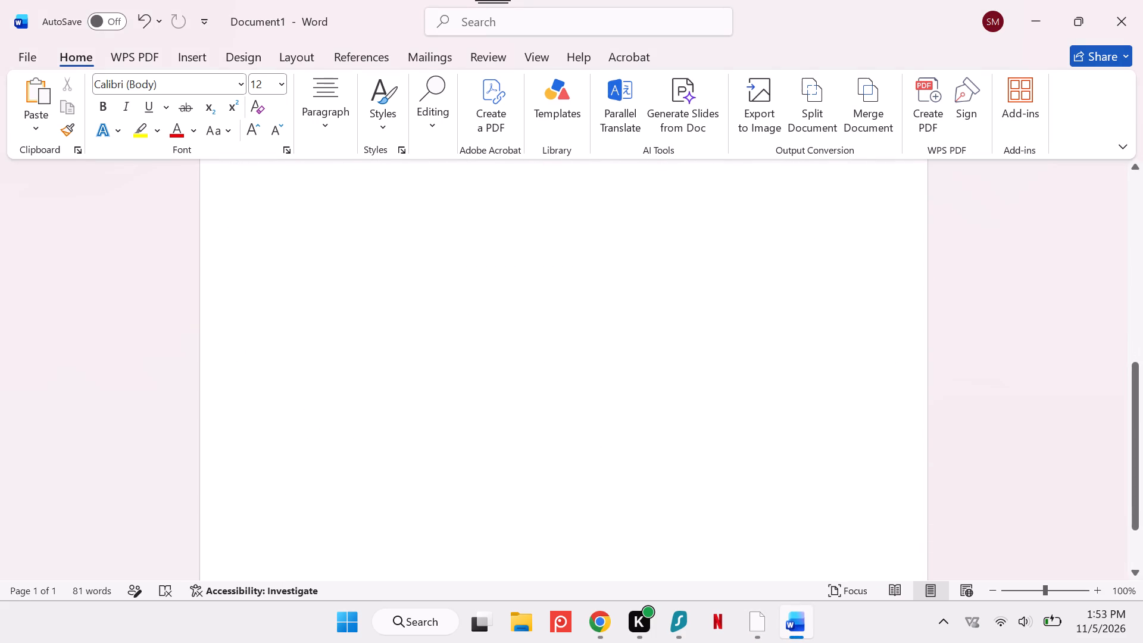
{"action": "scroll", "coordinate": [438, 306], "scroll_direction": "up", "scroll_amount": 9}
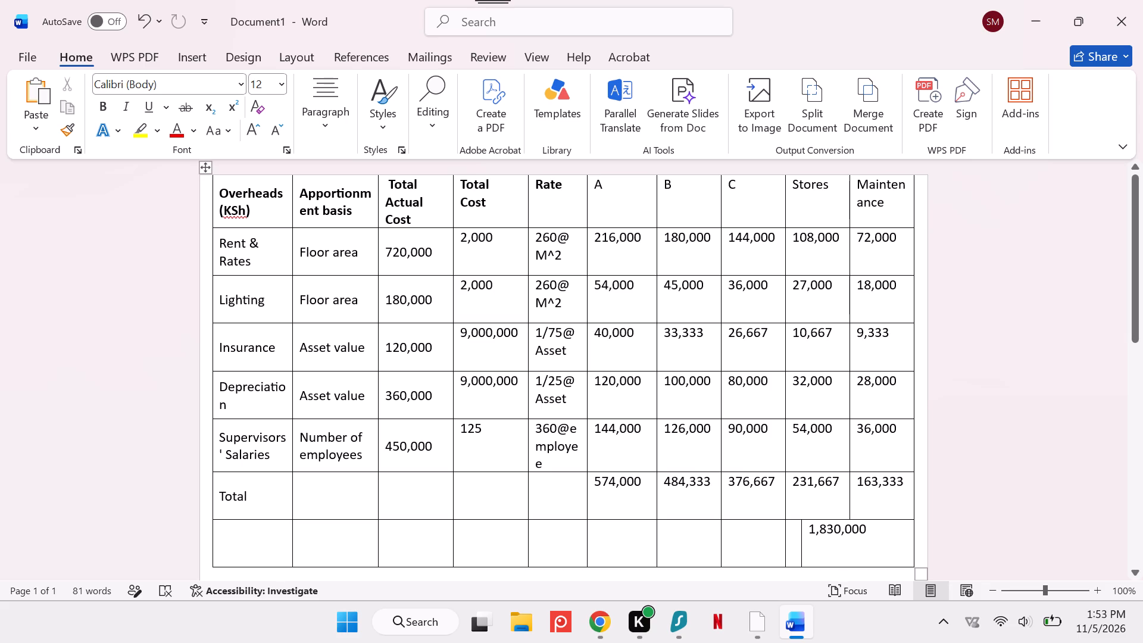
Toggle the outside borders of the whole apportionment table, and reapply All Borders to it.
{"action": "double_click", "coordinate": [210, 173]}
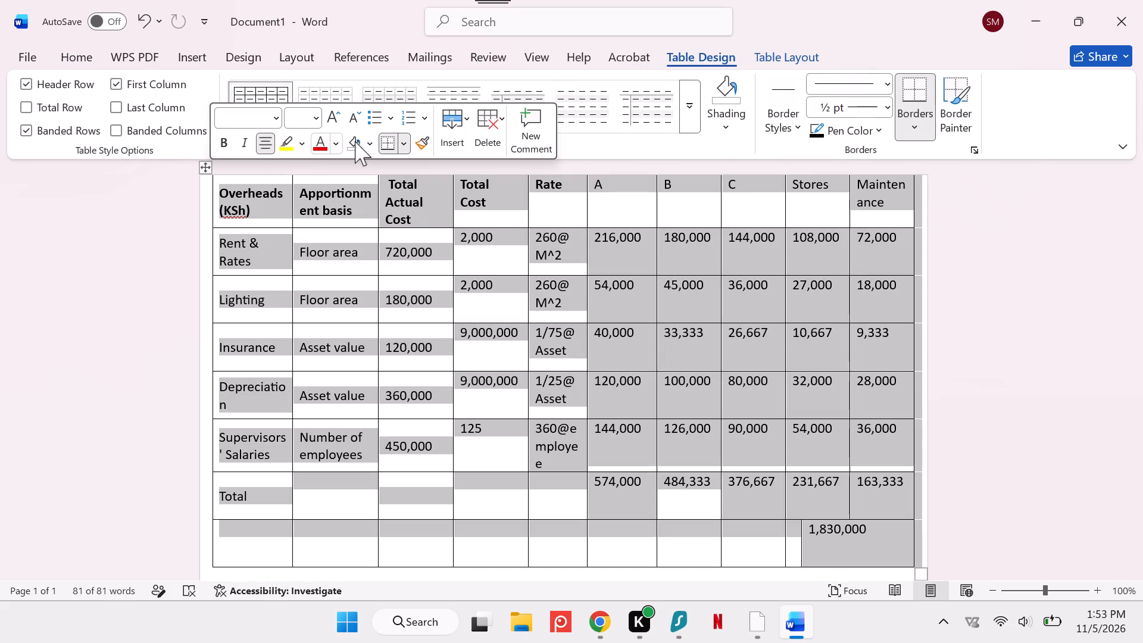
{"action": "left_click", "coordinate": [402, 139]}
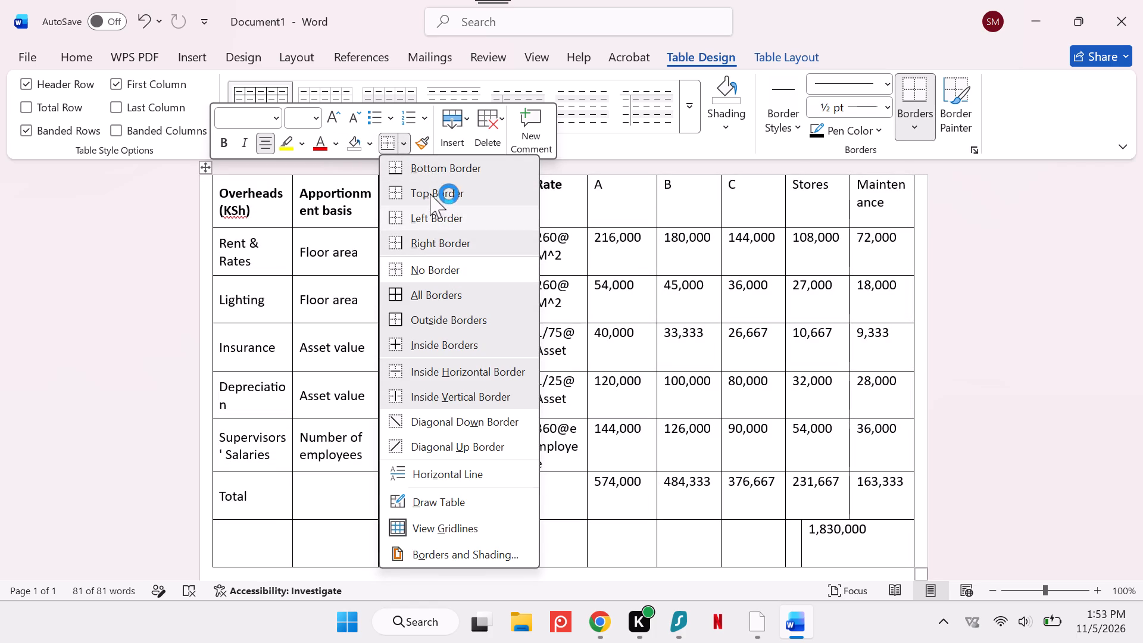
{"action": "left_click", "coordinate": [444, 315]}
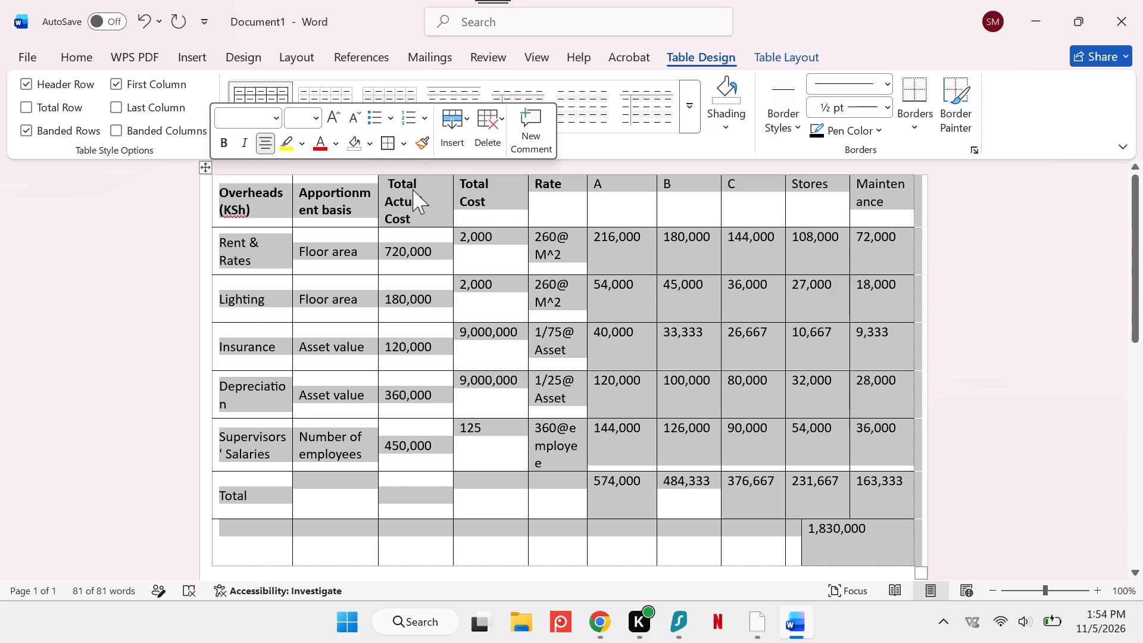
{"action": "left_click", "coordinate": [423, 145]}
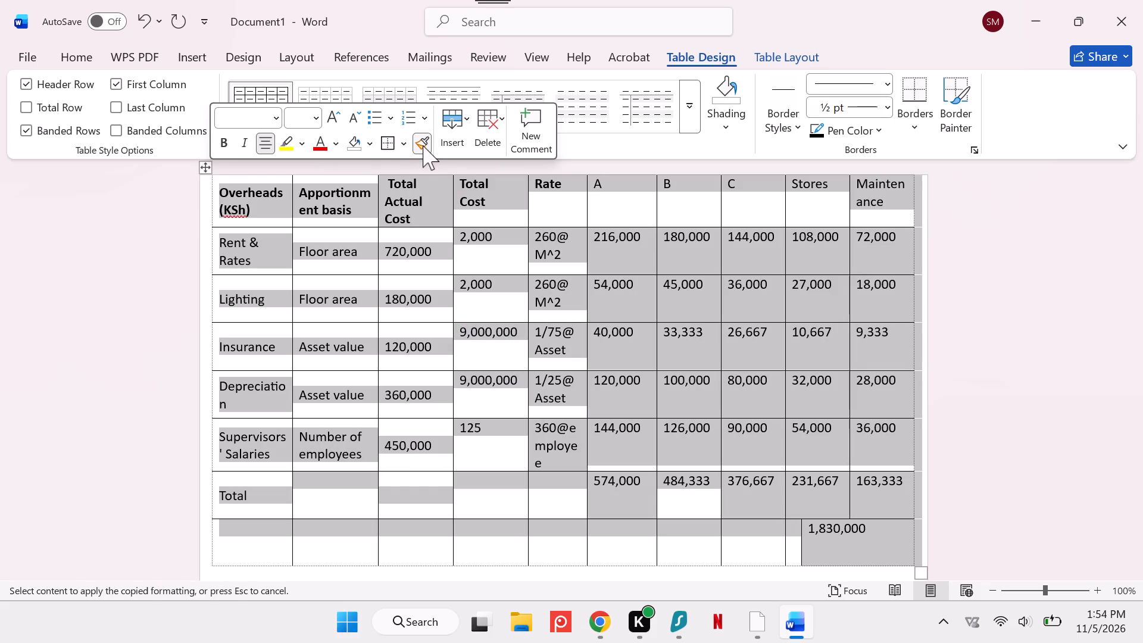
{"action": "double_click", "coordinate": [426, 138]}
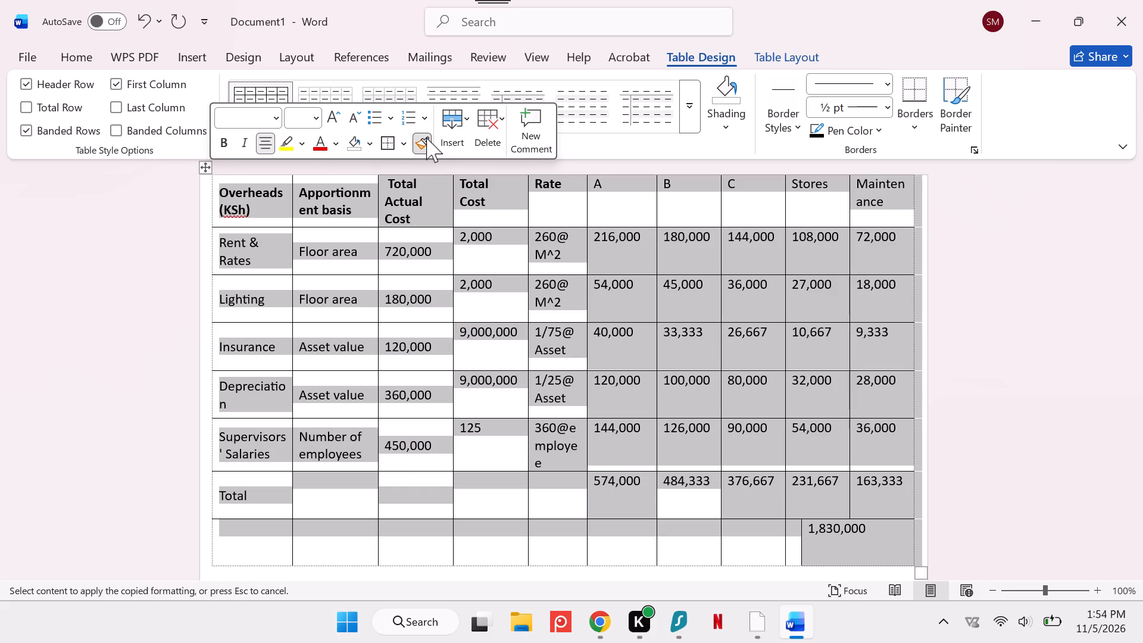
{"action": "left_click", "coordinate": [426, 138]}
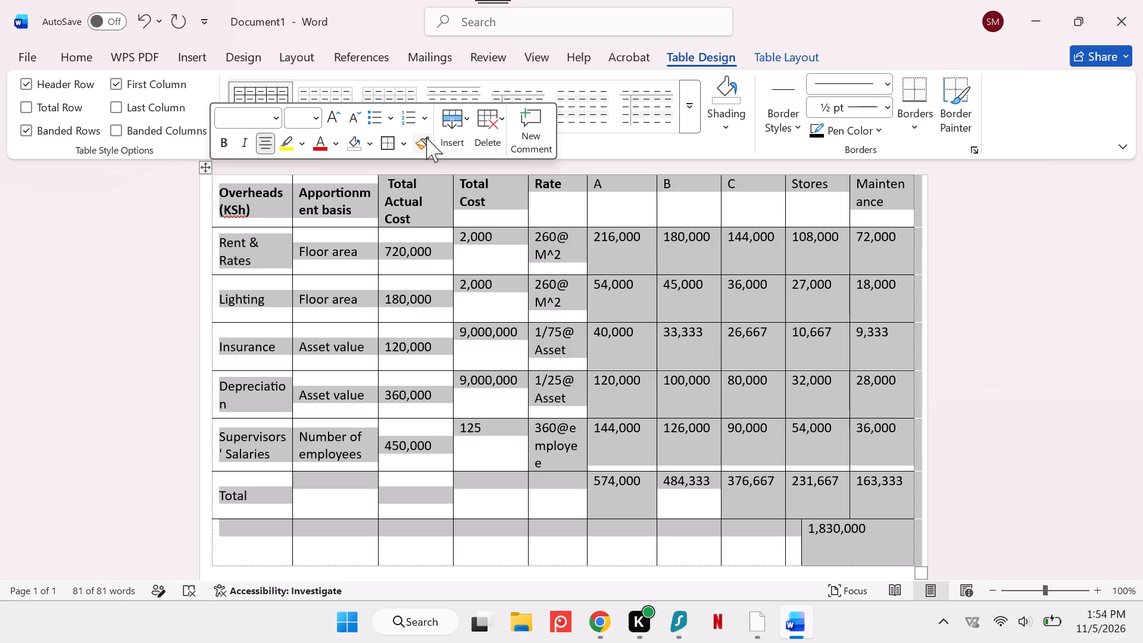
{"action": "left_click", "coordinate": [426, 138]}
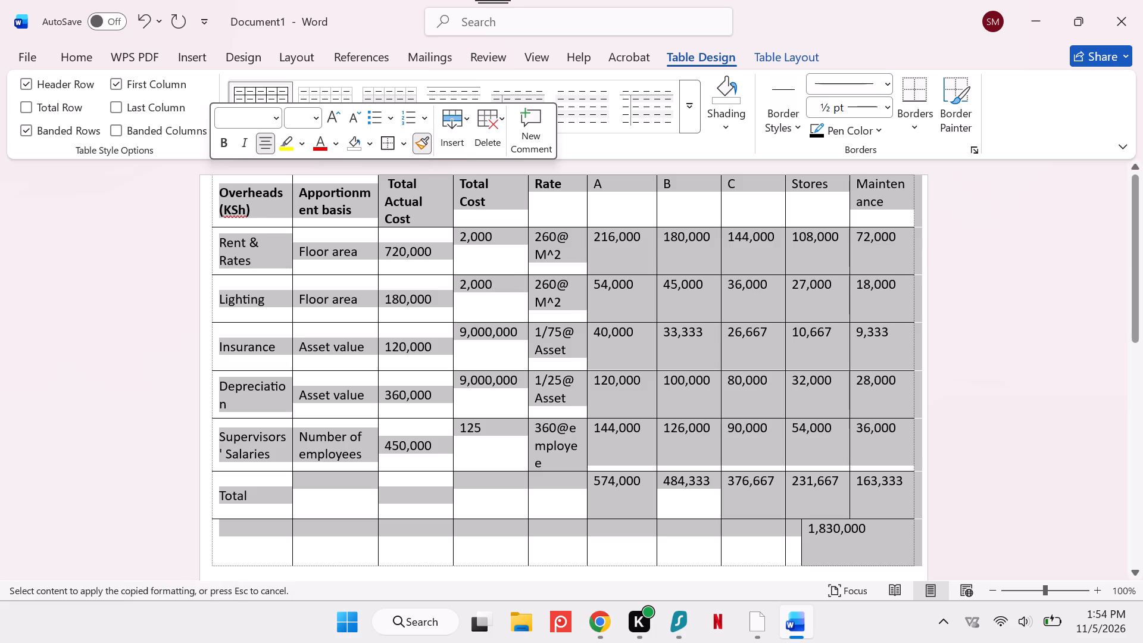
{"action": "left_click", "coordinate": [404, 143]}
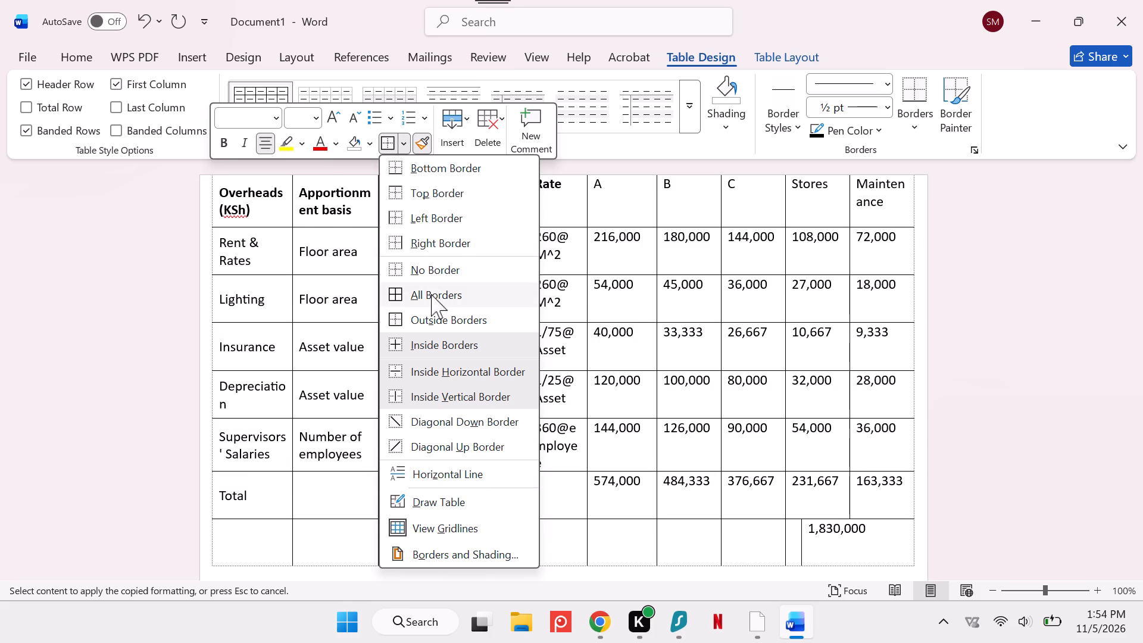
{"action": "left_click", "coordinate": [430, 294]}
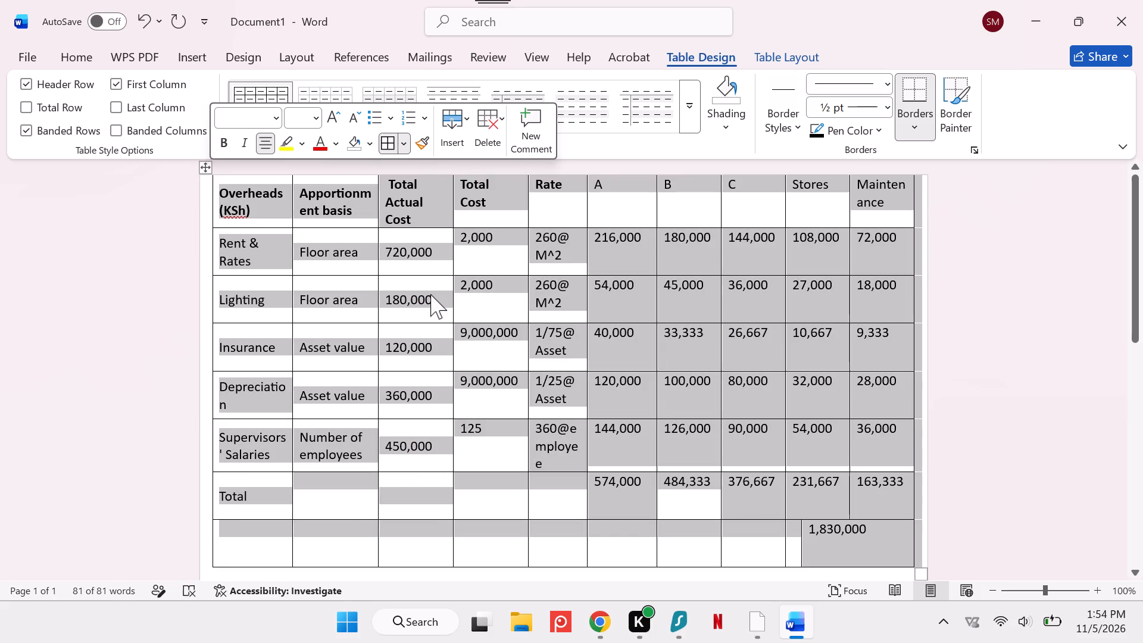
Shade the whole apportionment table with the pale grey theme colour.
{"action": "left_click", "coordinate": [418, 145]}
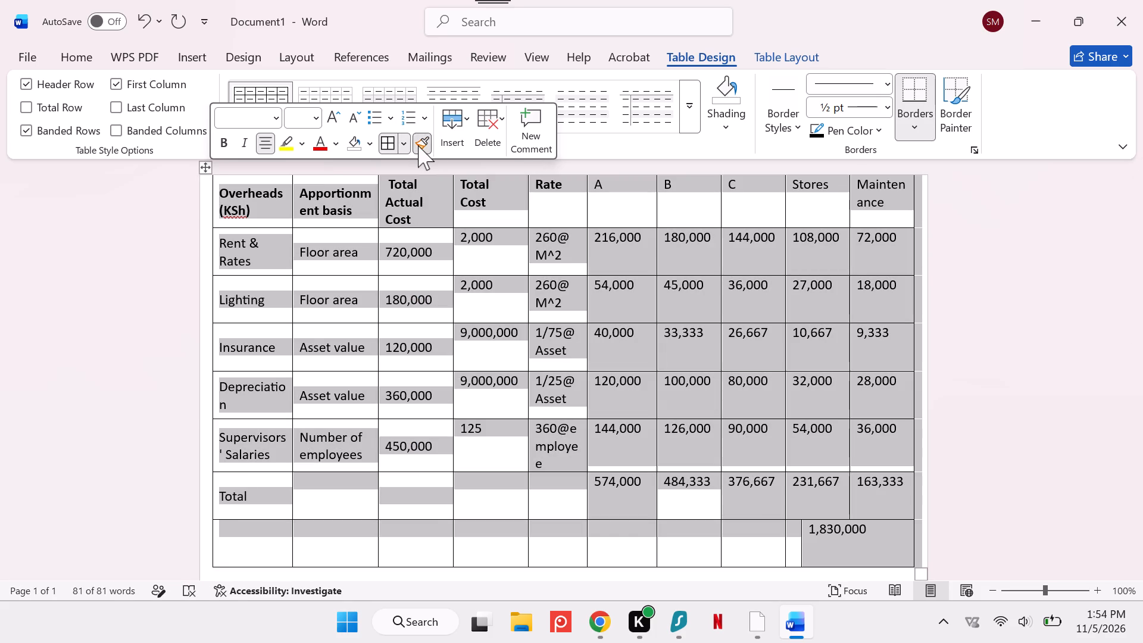
{"action": "left_click", "coordinate": [366, 144]}
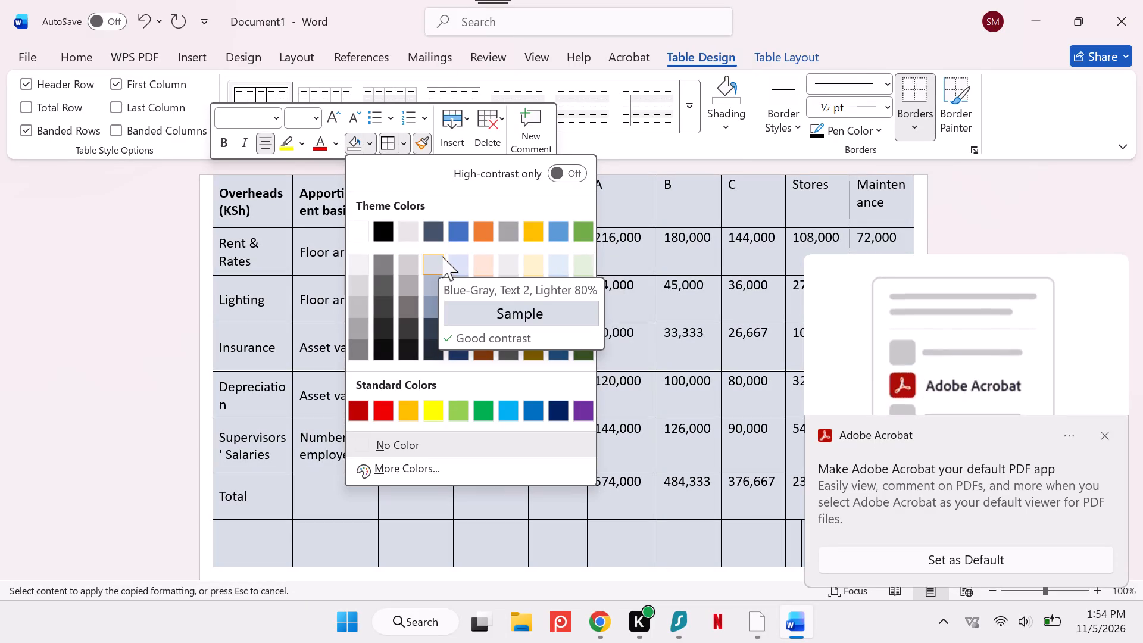
{"action": "left_click", "coordinate": [405, 231]}
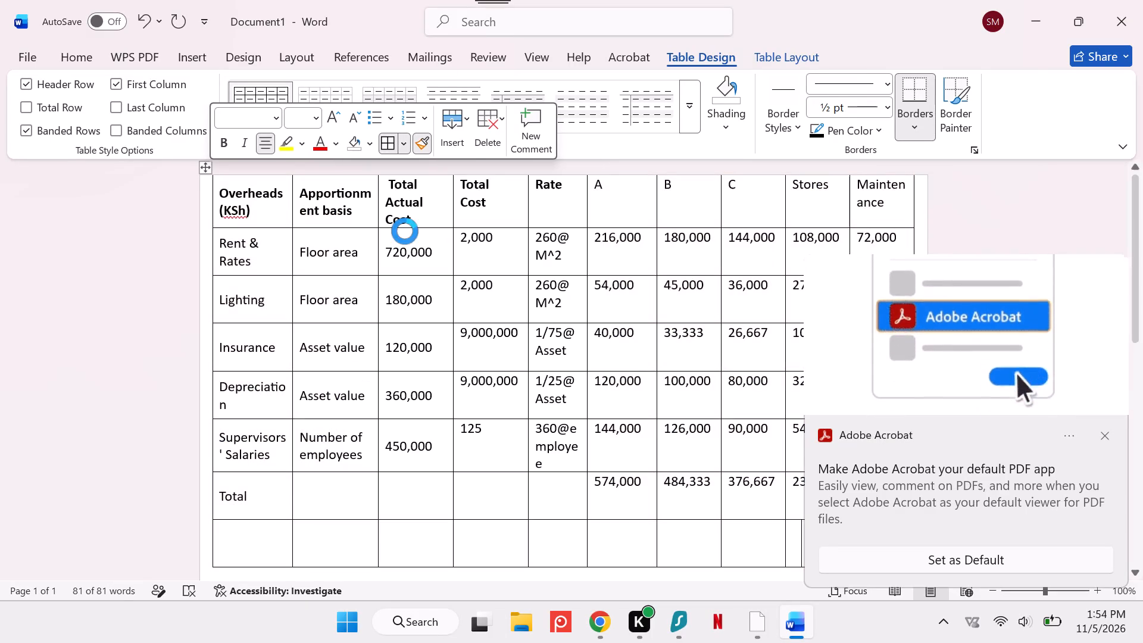
{"action": "scroll", "coordinate": [363, 342], "scroll_direction": "down", "scroll_amount": 1}
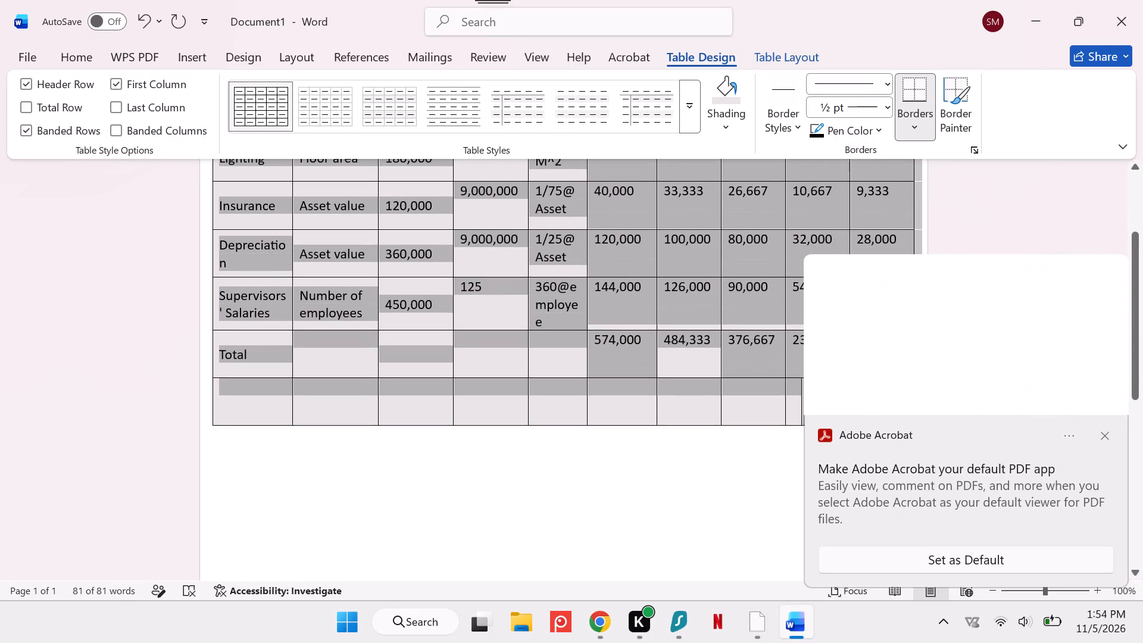
{"action": "left_click", "coordinate": [381, 496]}
{"action": "scroll", "coordinate": [381, 496], "scroll_direction": "up", "scroll_amount": 3}
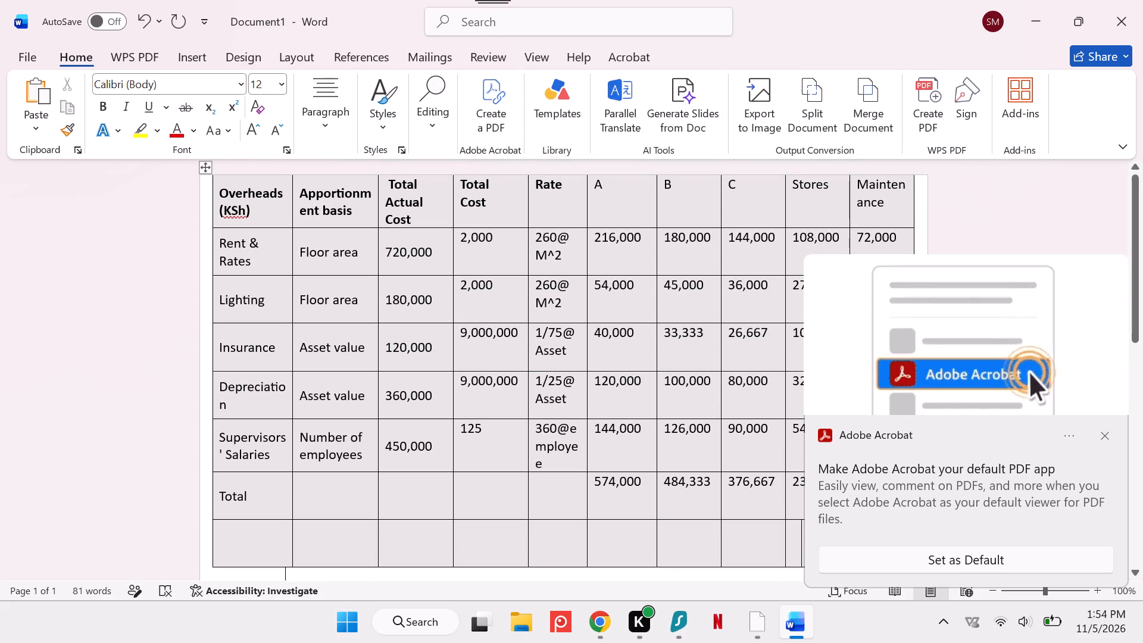
Try to add two empty lines at the start of the apportionment table.
{"action": "left_click", "coordinate": [211, 192]}
{"action": "key", "text": "Return"}
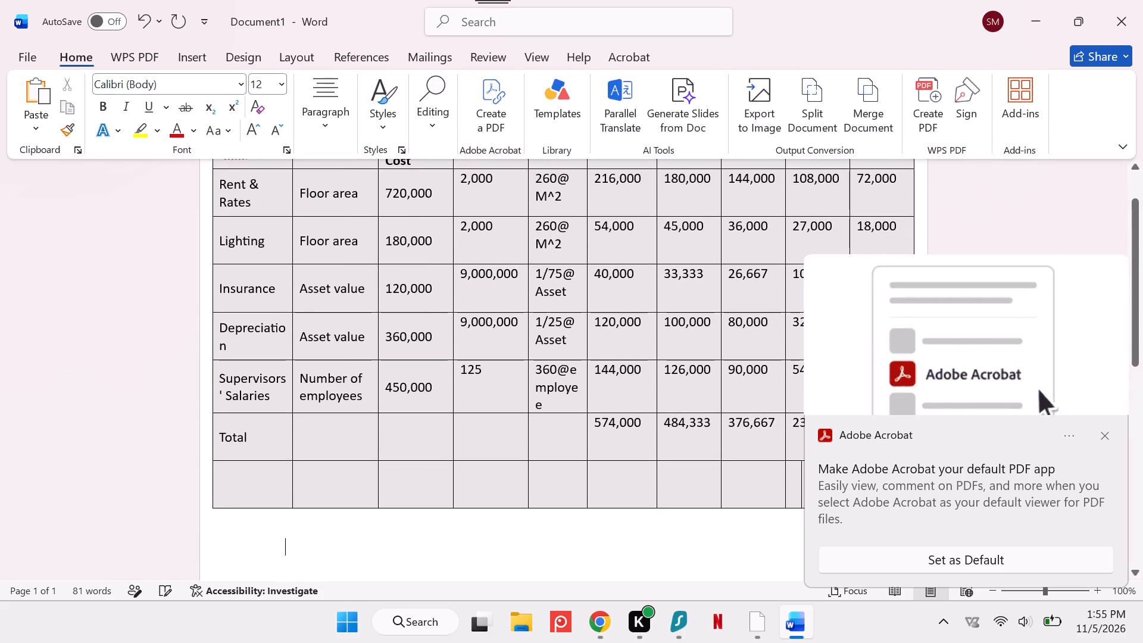
{"action": "key", "text": "Return"}
{"action": "scroll", "coordinate": [211, 192], "scroll_direction": "up", "scroll_amount": 2}
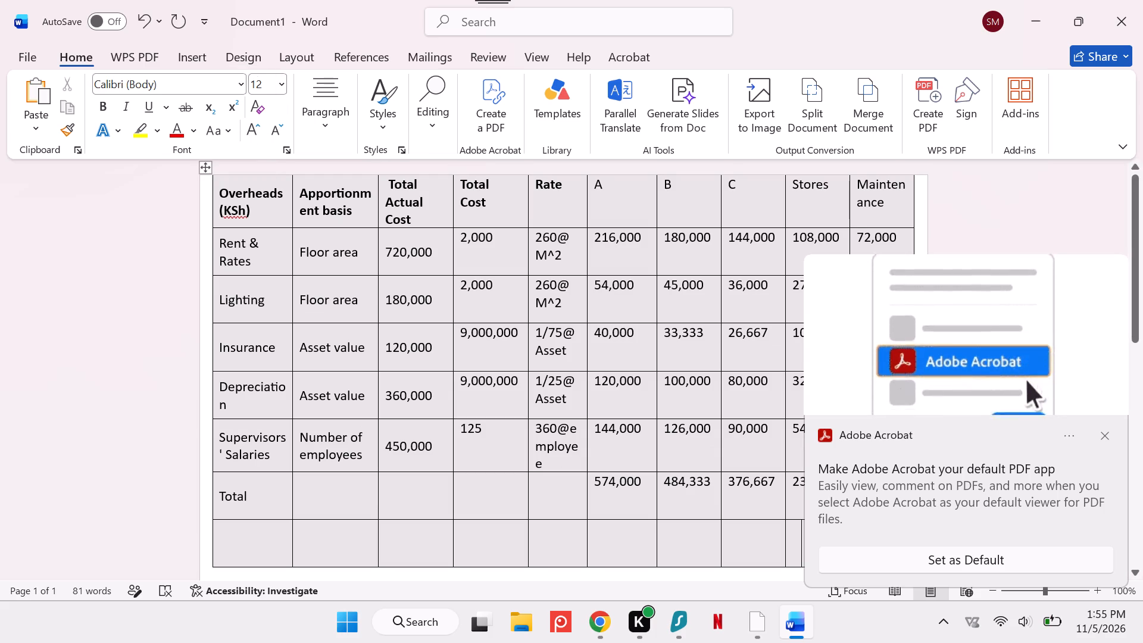
Try to insert a blank page before the apportionment table and check where it lands.
{"action": "left_click", "coordinate": [218, 172]}
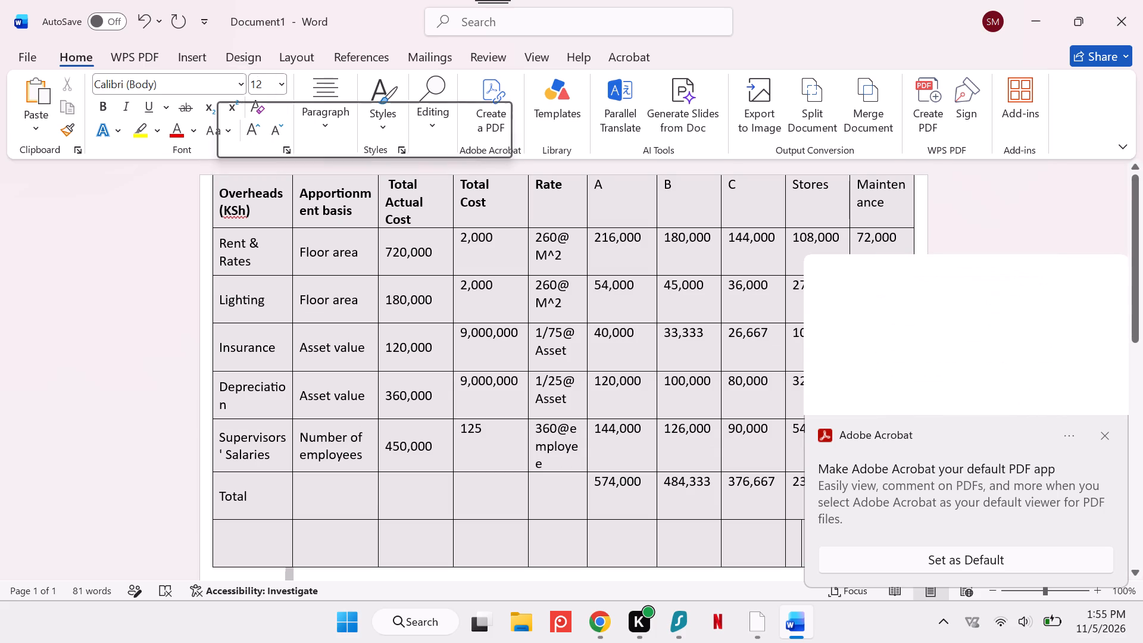
{"action": "left_click", "coordinate": [44, 56]}
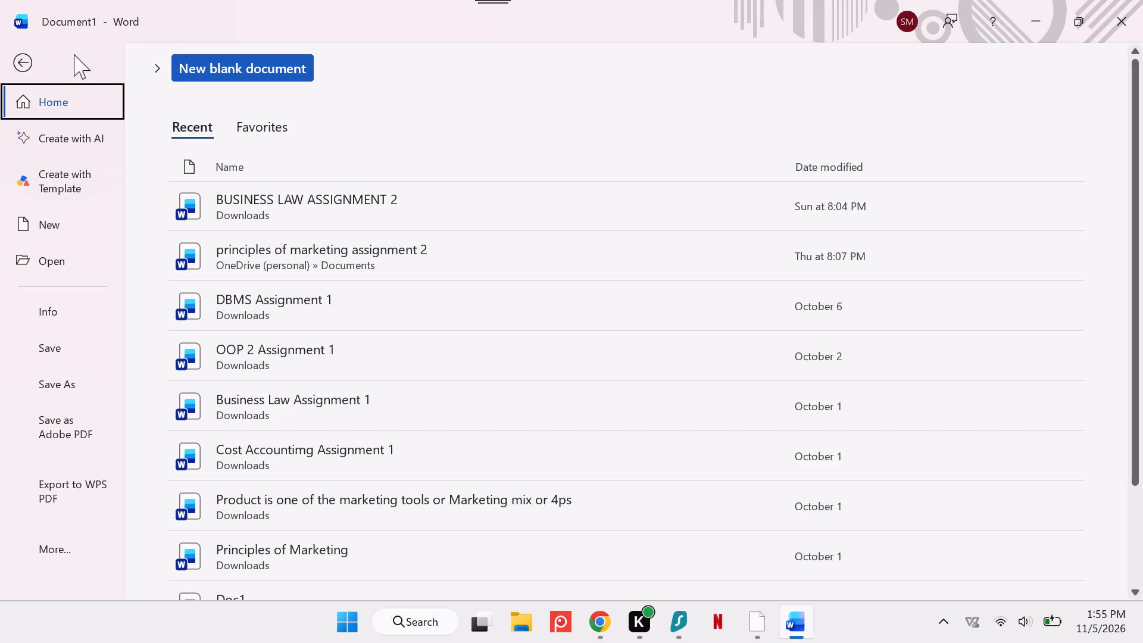
{"action": "left_click", "coordinate": [17, 63]}
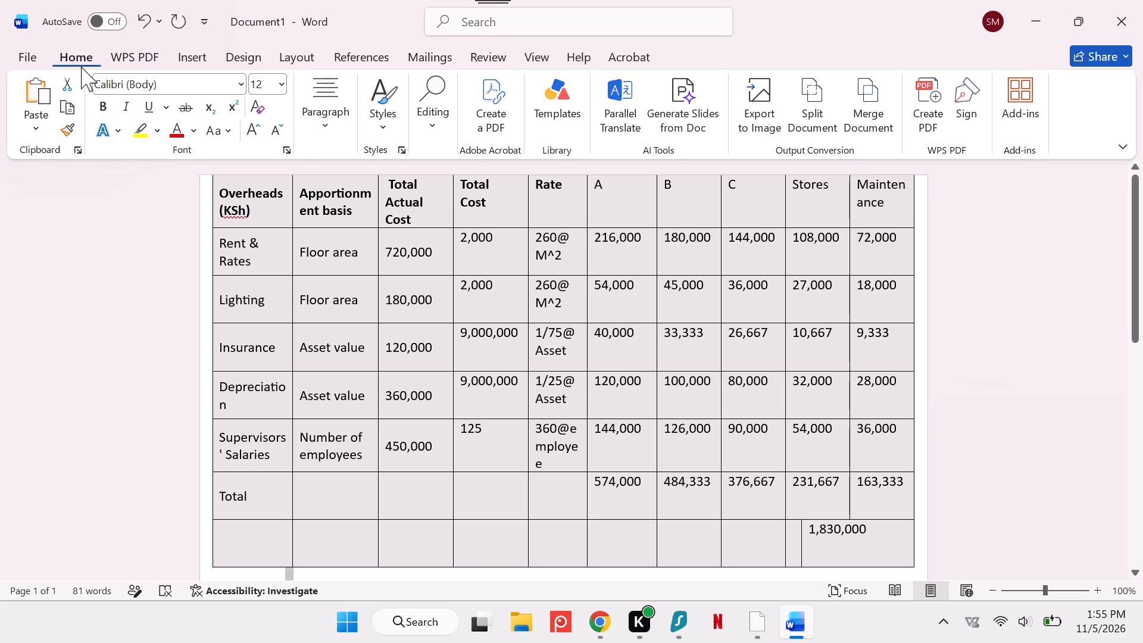
{"action": "left_click", "coordinate": [187, 59]}
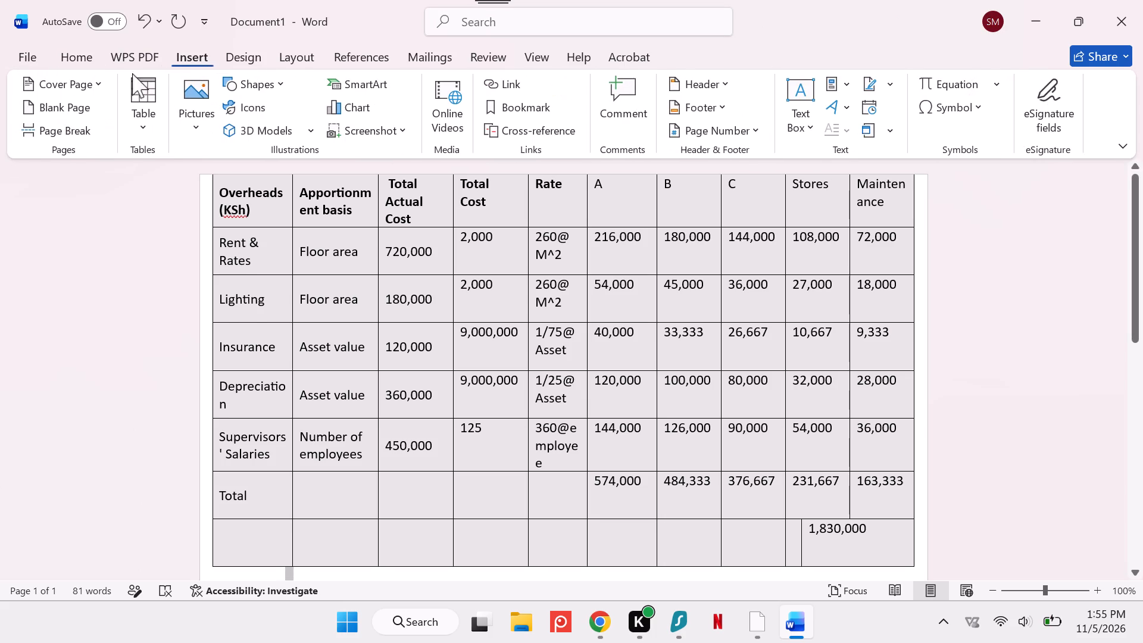
{"action": "left_click", "coordinate": [80, 105]}
{"action": "scroll", "coordinate": [405, 277], "scroll_direction": "down", "scroll_amount": 1}
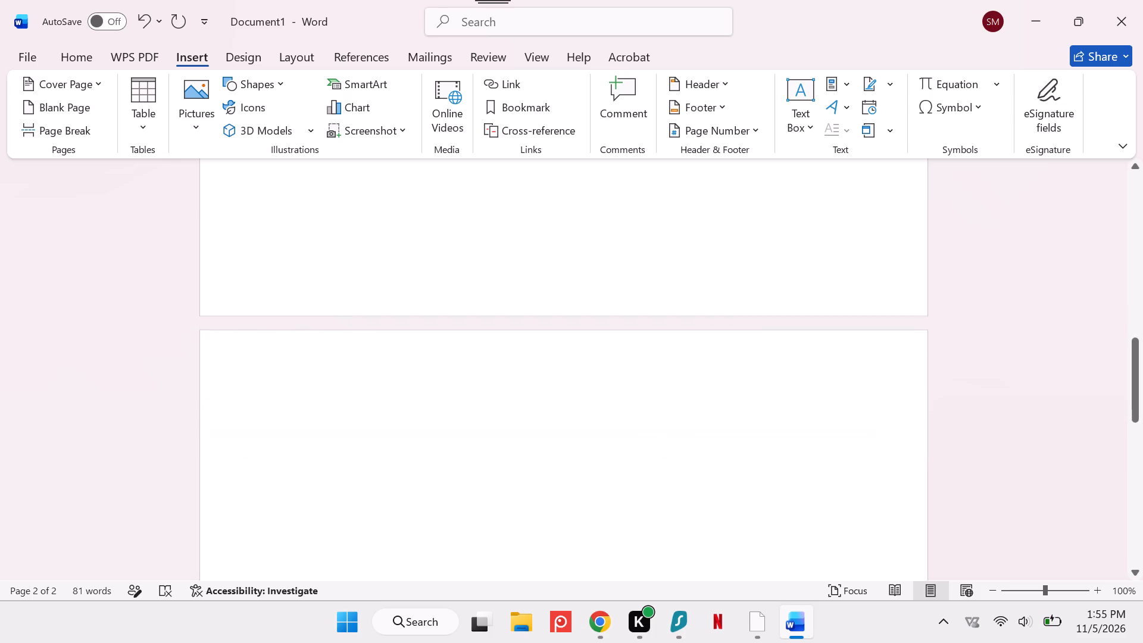
{"action": "scroll", "coordinate": [405, 277], "scroll_direction": "up", "scroll_amount": 6}
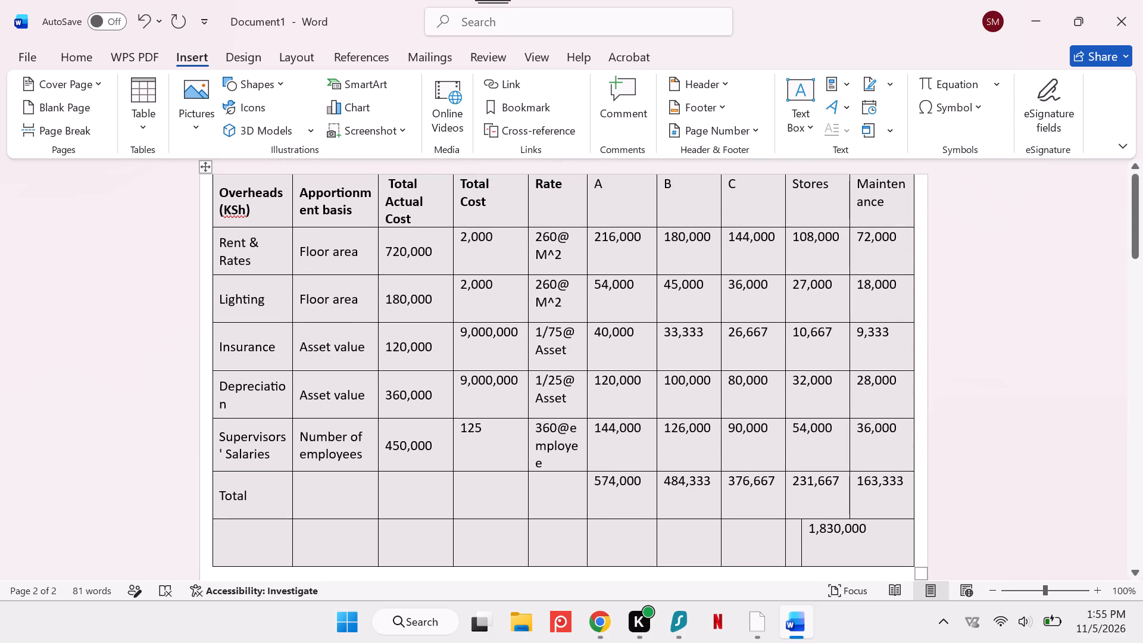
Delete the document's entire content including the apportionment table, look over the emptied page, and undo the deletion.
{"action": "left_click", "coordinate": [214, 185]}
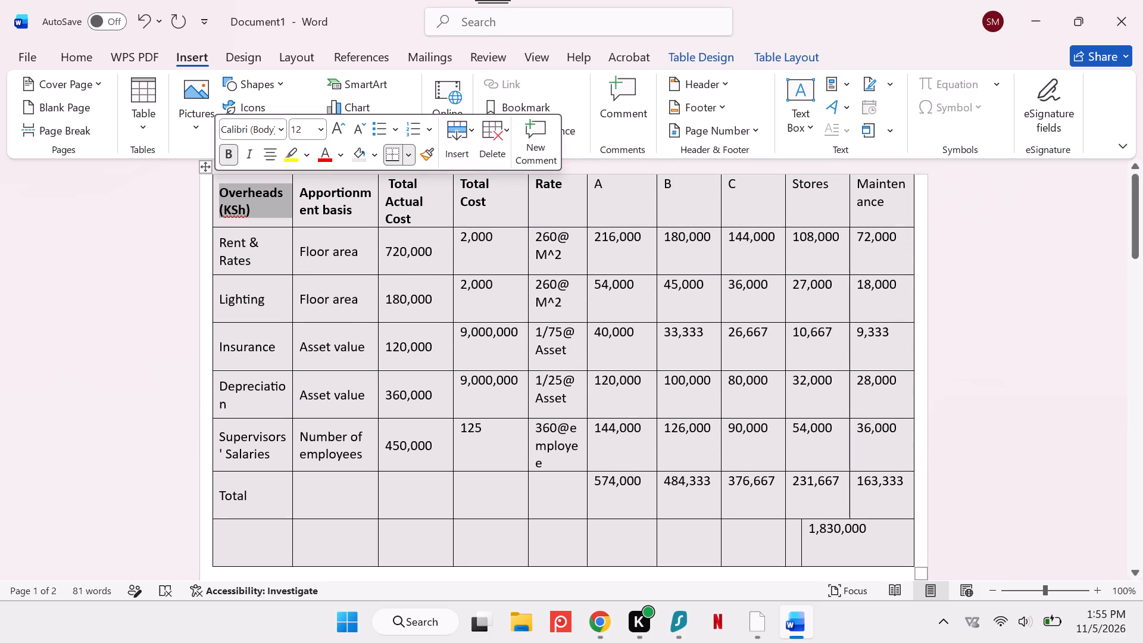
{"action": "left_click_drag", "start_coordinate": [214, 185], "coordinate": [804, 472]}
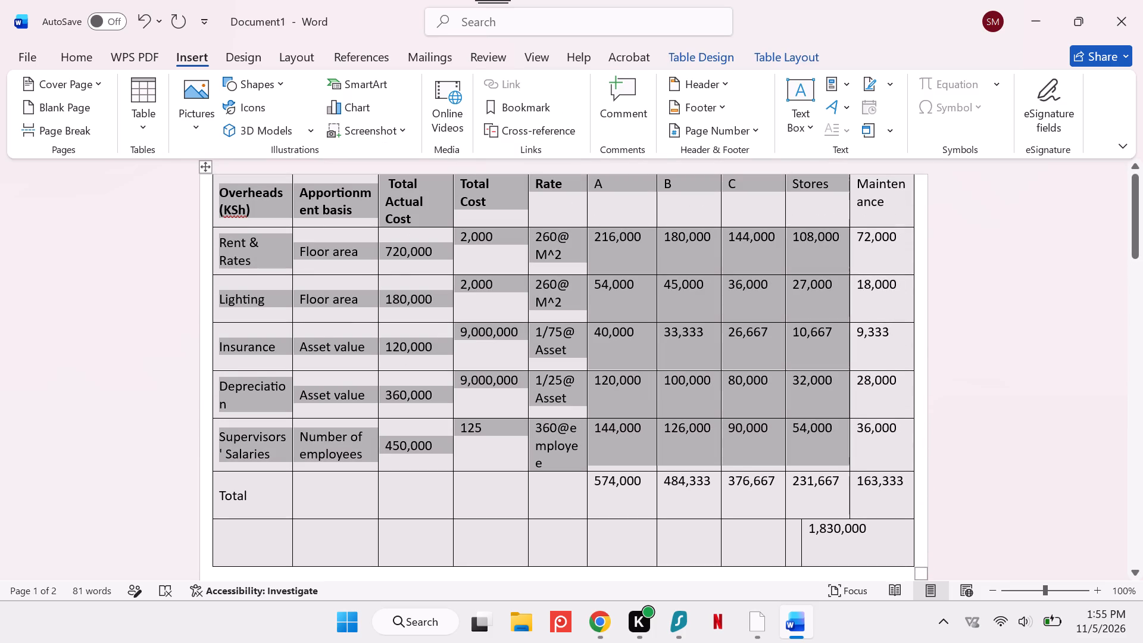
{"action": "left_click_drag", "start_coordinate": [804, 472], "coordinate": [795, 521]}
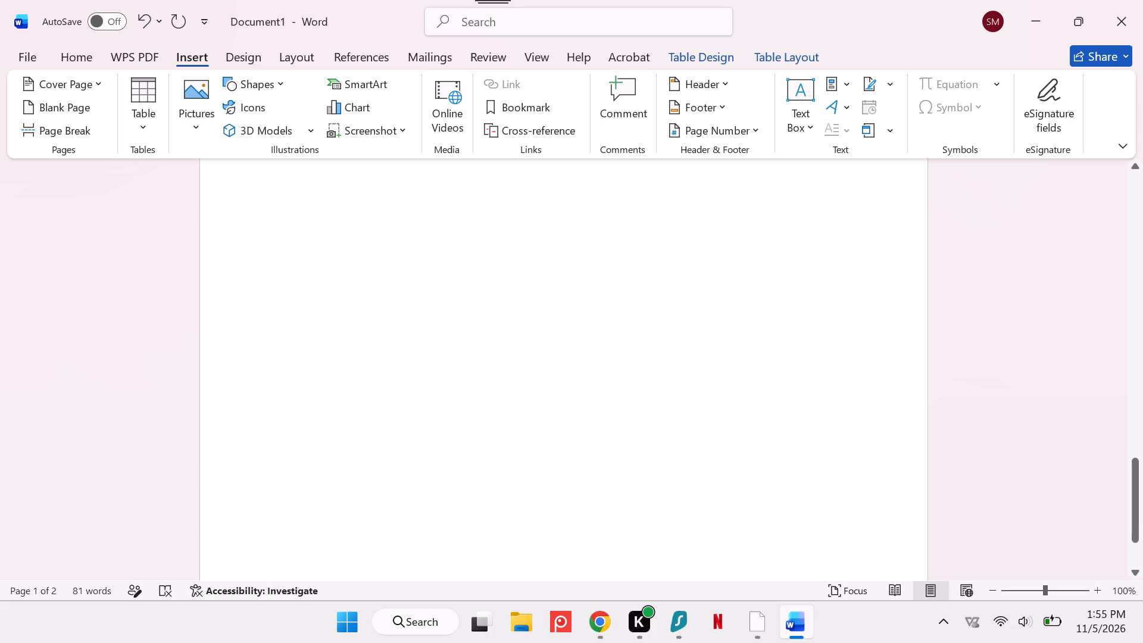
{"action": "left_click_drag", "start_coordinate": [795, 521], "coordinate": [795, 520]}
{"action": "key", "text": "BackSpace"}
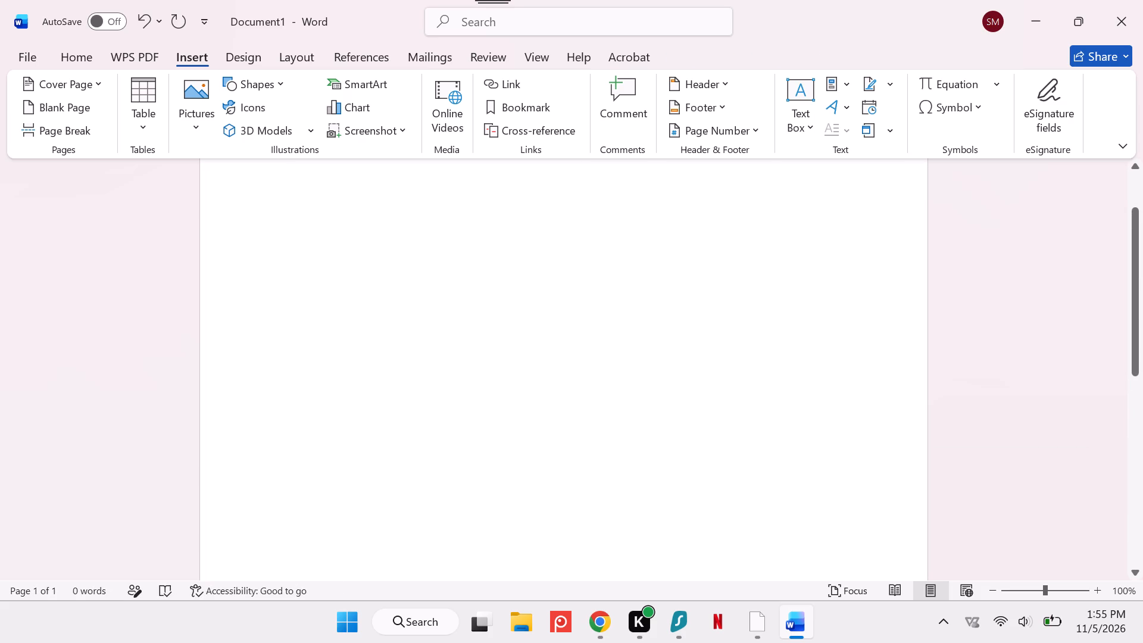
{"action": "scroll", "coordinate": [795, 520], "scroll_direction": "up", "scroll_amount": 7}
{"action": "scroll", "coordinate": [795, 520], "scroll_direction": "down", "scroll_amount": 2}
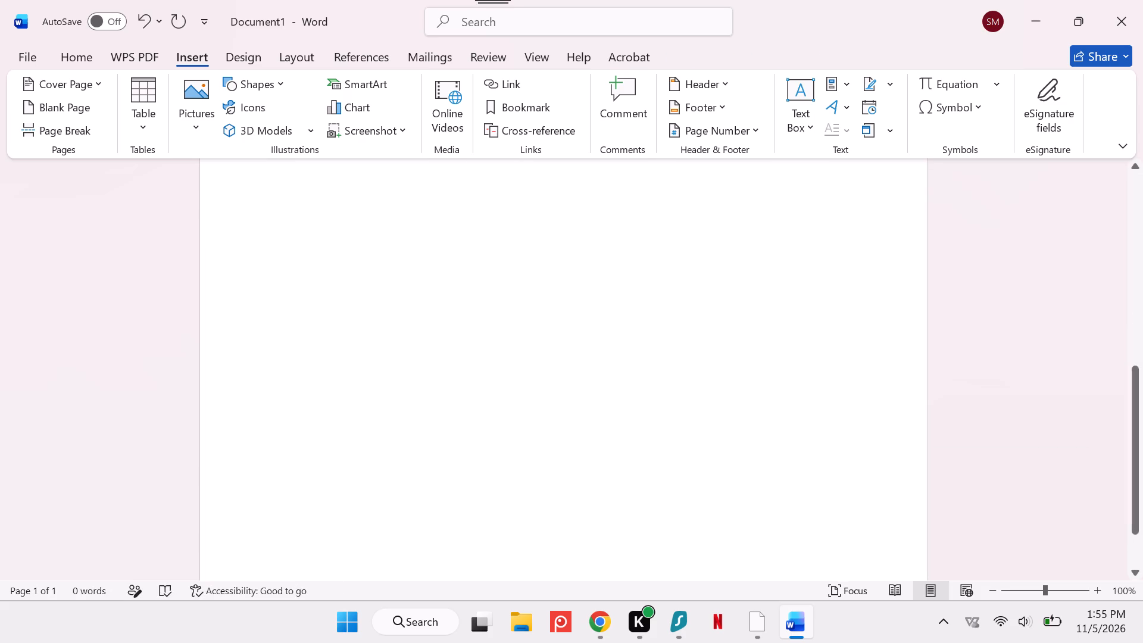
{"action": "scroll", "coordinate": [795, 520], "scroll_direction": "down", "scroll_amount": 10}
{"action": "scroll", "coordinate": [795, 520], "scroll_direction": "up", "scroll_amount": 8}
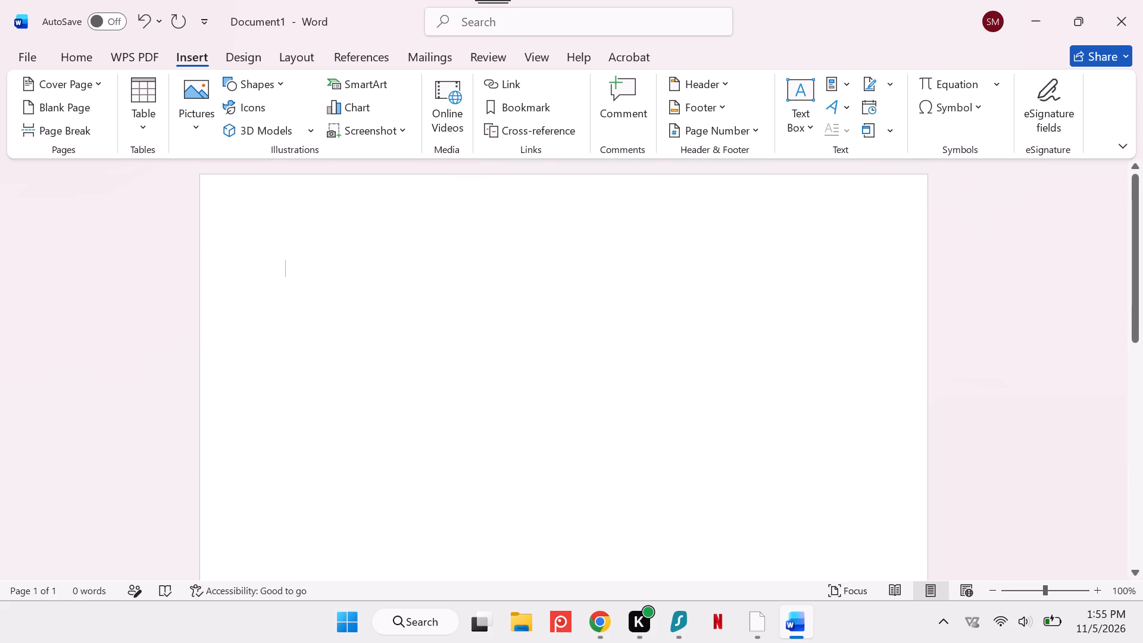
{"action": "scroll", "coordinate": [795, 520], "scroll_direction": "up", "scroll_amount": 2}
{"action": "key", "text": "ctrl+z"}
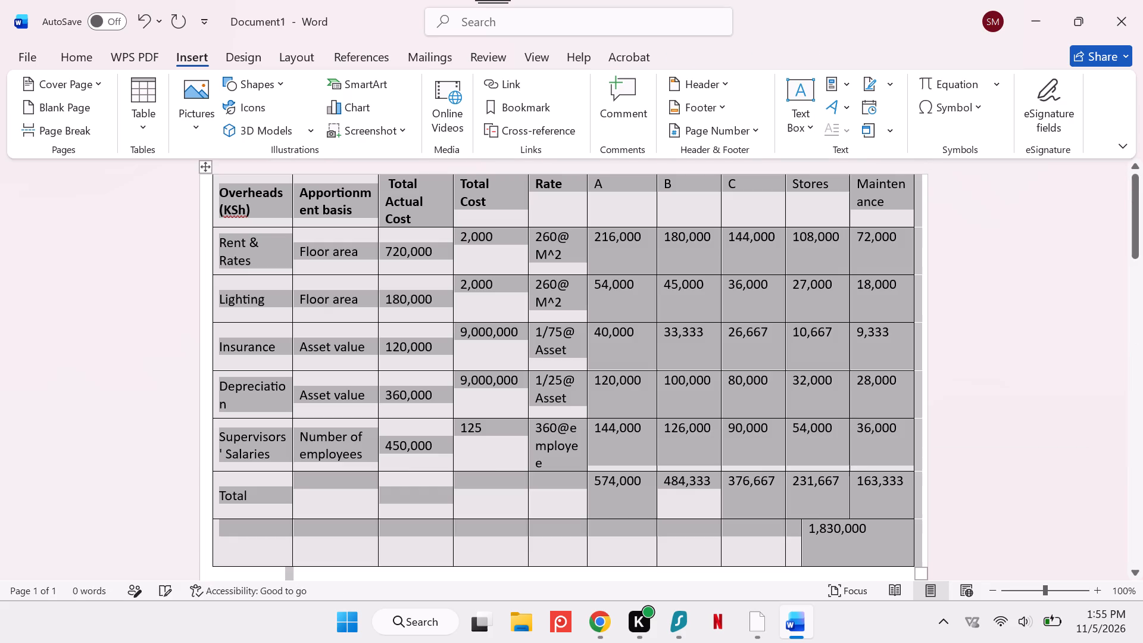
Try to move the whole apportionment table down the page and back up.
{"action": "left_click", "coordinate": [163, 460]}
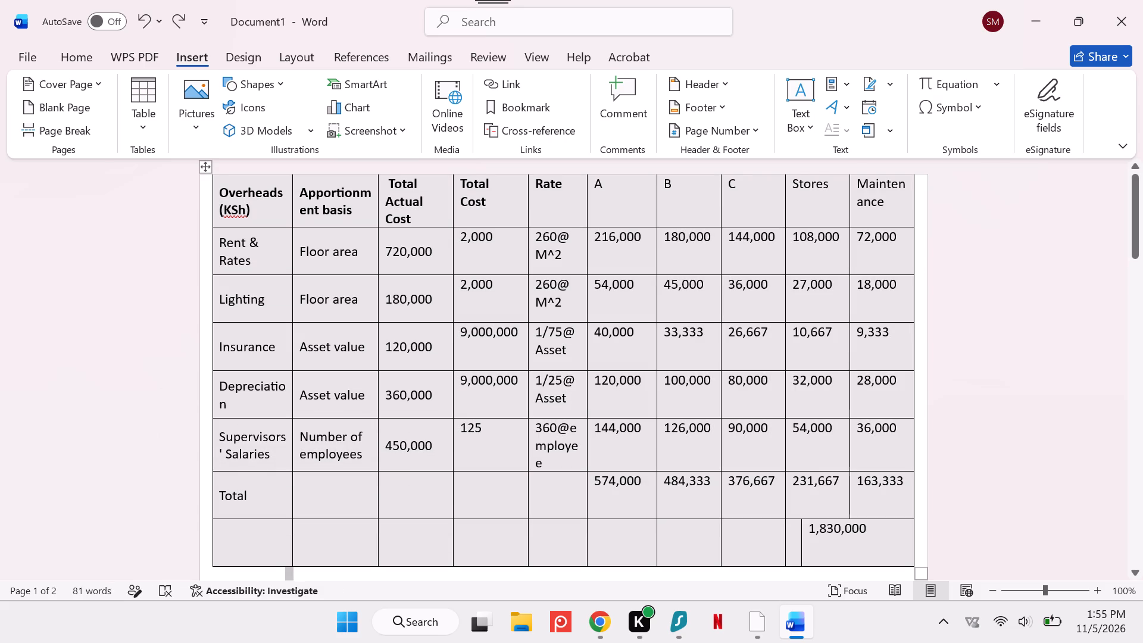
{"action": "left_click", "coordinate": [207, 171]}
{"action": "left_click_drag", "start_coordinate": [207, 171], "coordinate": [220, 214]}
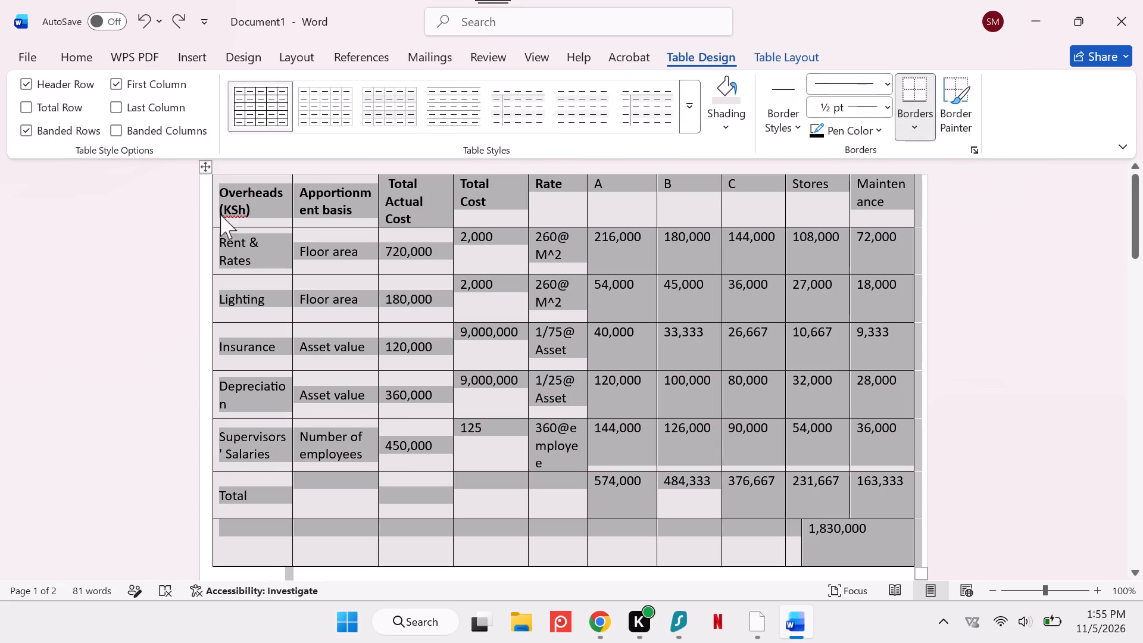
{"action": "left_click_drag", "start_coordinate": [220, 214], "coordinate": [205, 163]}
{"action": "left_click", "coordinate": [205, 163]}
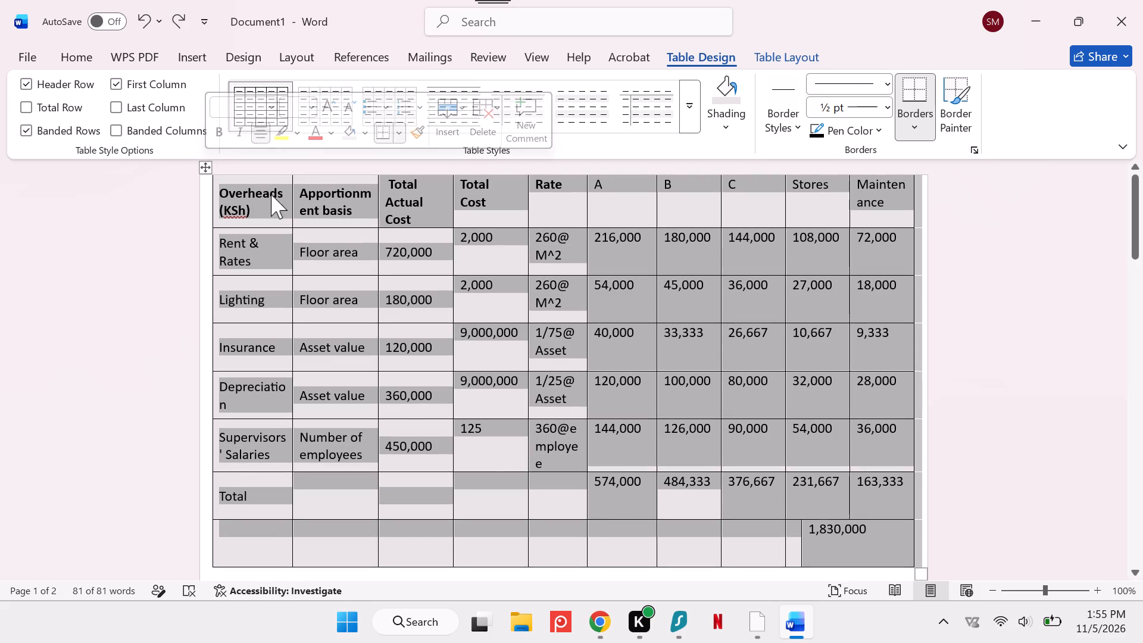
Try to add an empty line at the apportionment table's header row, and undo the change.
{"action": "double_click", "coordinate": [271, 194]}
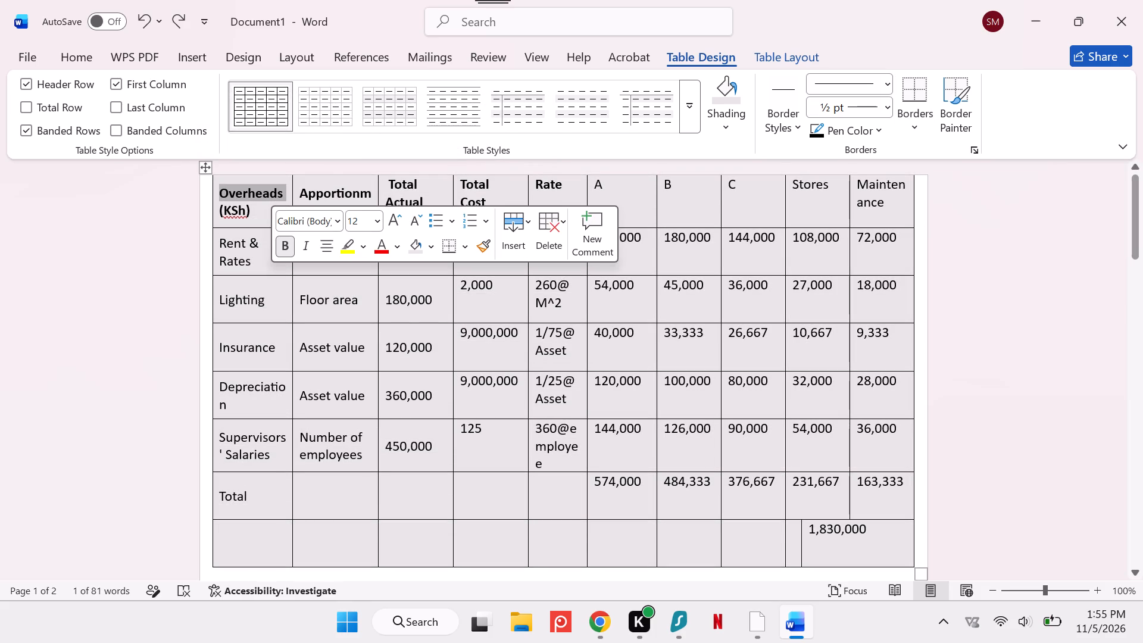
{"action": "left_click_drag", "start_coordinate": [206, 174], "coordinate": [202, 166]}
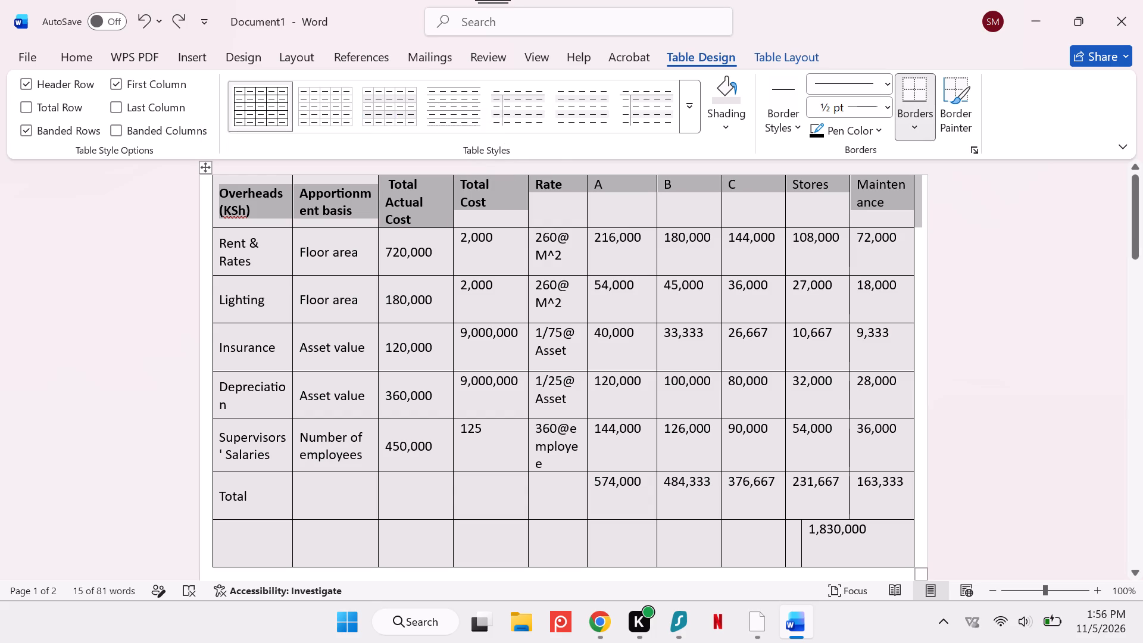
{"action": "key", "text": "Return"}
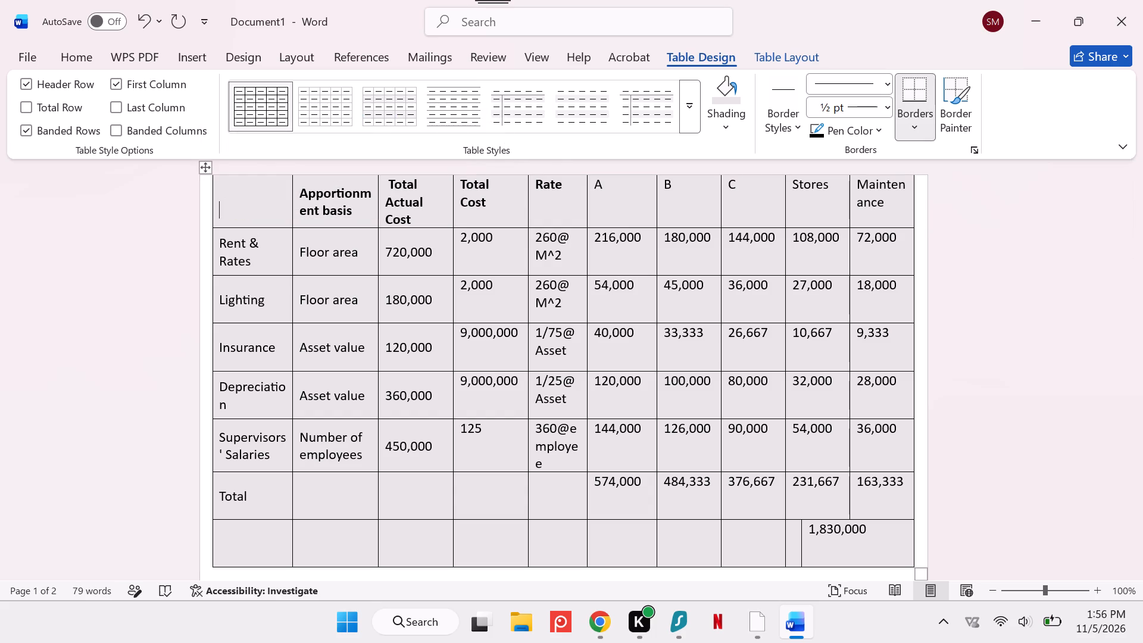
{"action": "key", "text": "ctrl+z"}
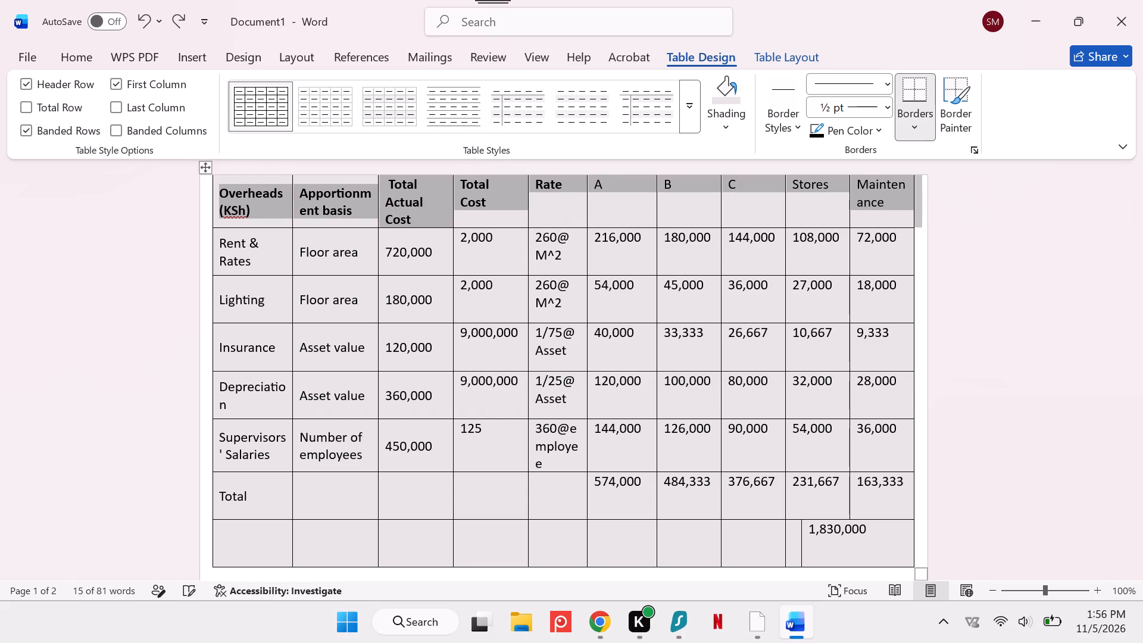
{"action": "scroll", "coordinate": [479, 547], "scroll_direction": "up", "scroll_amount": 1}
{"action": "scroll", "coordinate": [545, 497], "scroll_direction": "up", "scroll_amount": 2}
Make the column headings Maintenance, Stores, C, B and A bold in the apportionment table's header row.
{"action": "left_click", "coordinate": [879, 215]}
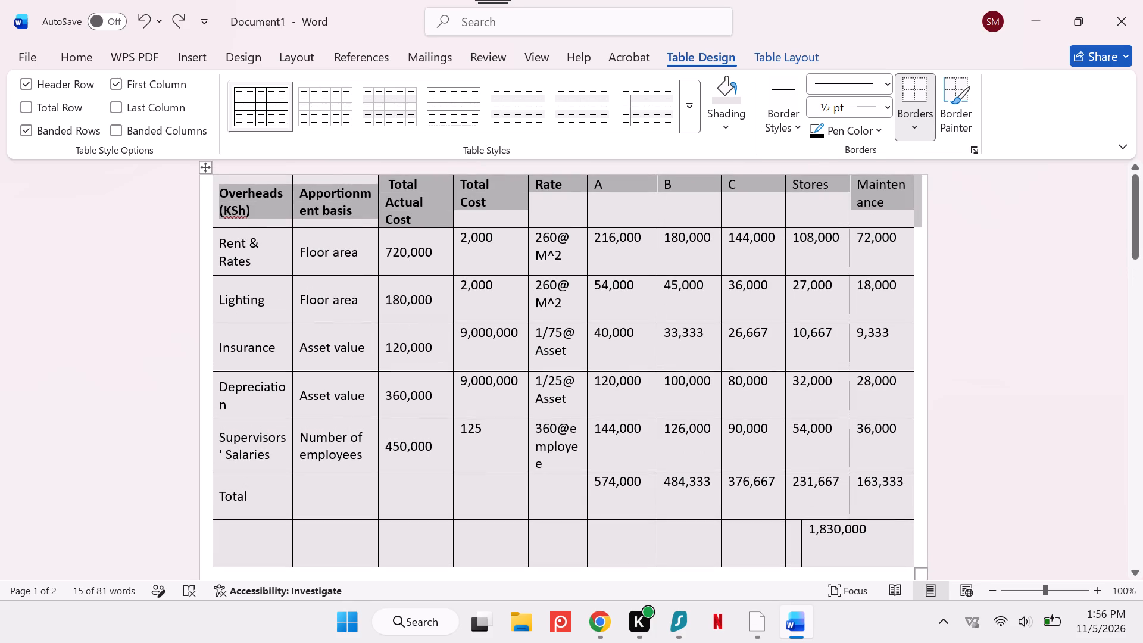
{"action": "double_click", "coordinate": [882, 188]}
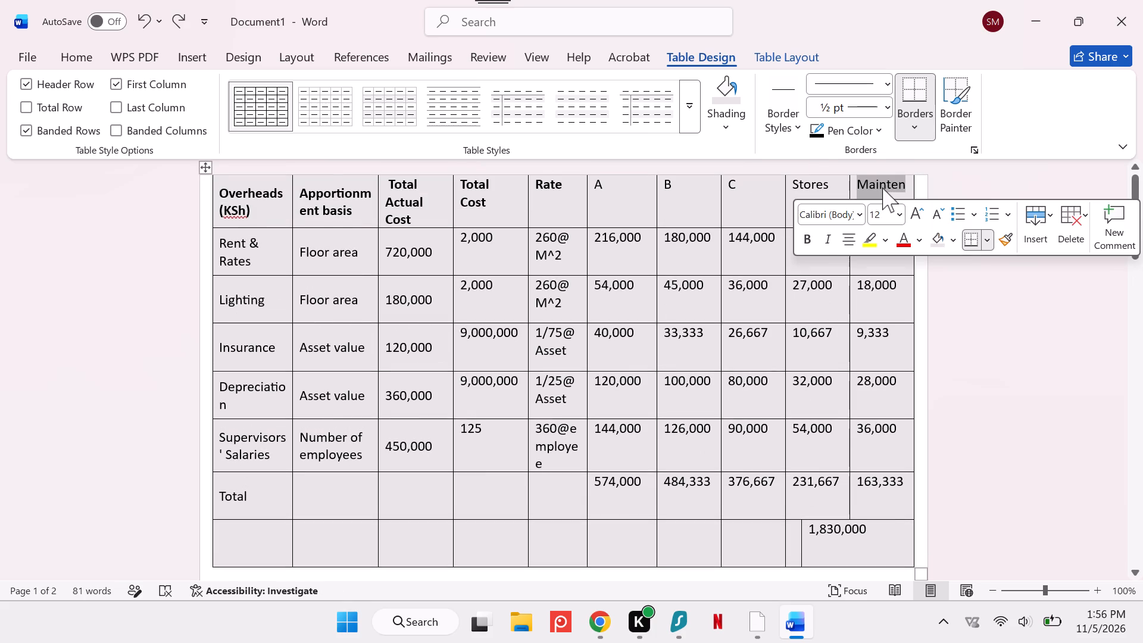
{"action": "left_click", "coordinate": [807, 239]}
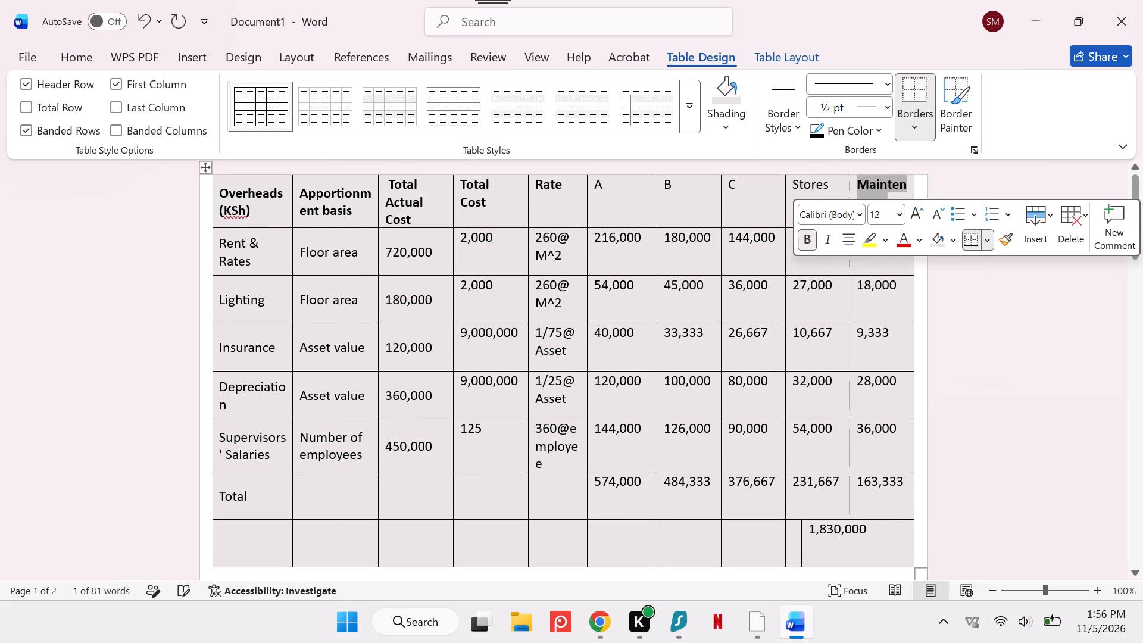
{"action": "double_click", "coordinate": [819, 182]}
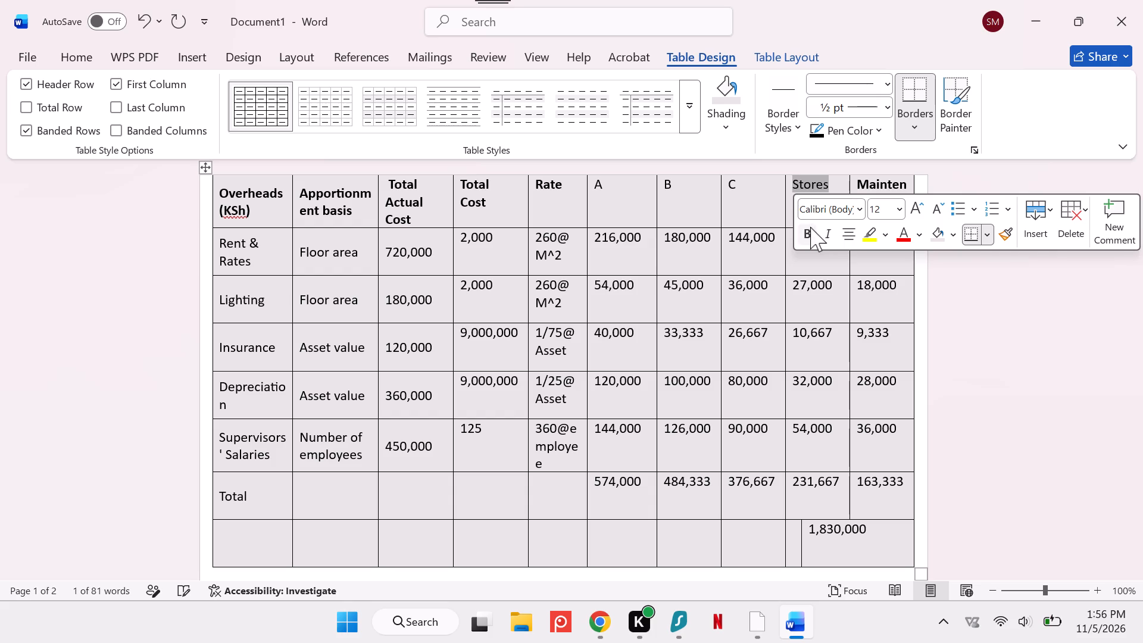
{"action": "left_click", "coordinate": [810, 227]}
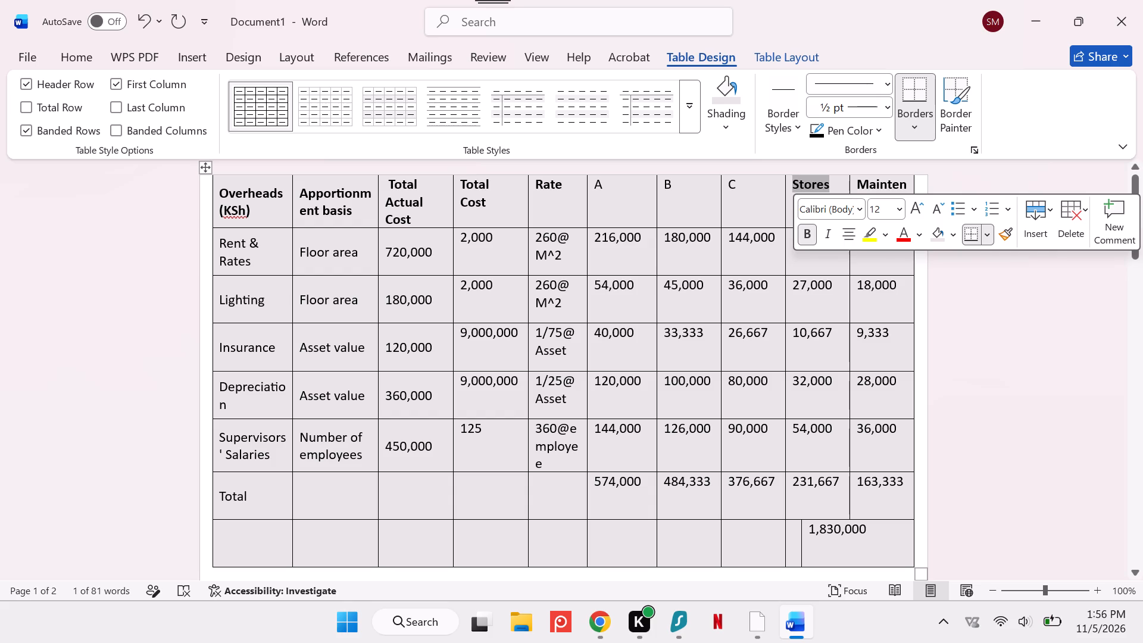
{"action": "double_click", "coordinate": [730, 183]}
{"action": "left_click", "coordinate": [751, 230]}
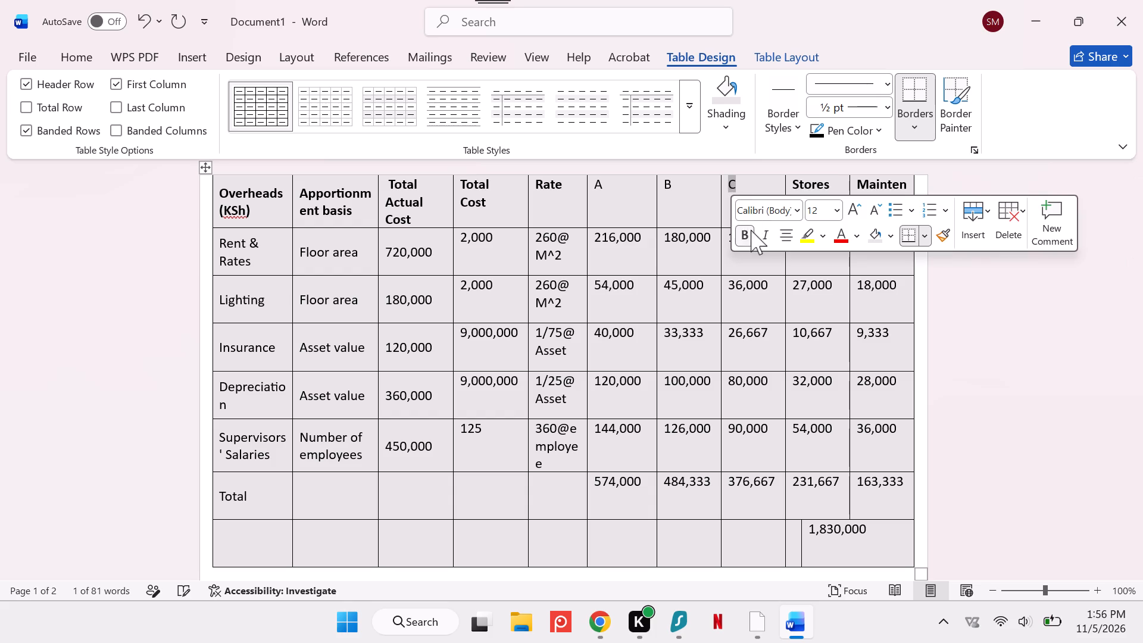
{"action": "double_click", "coordinate": [668, 185]}
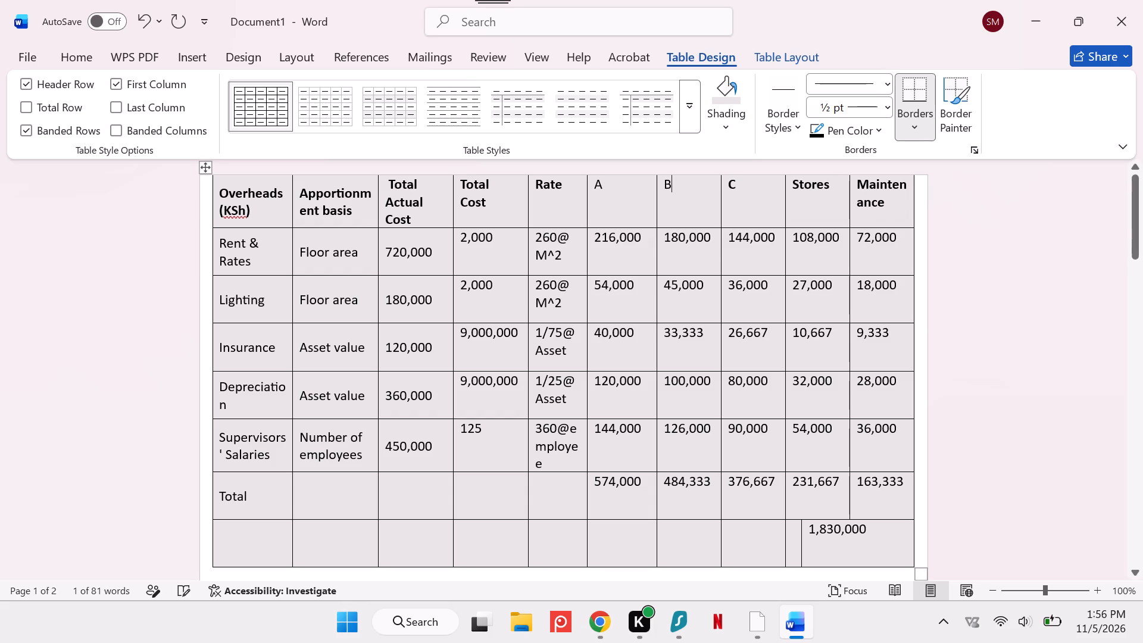
{"action": "double_click", "coordinate": [667, 183]}
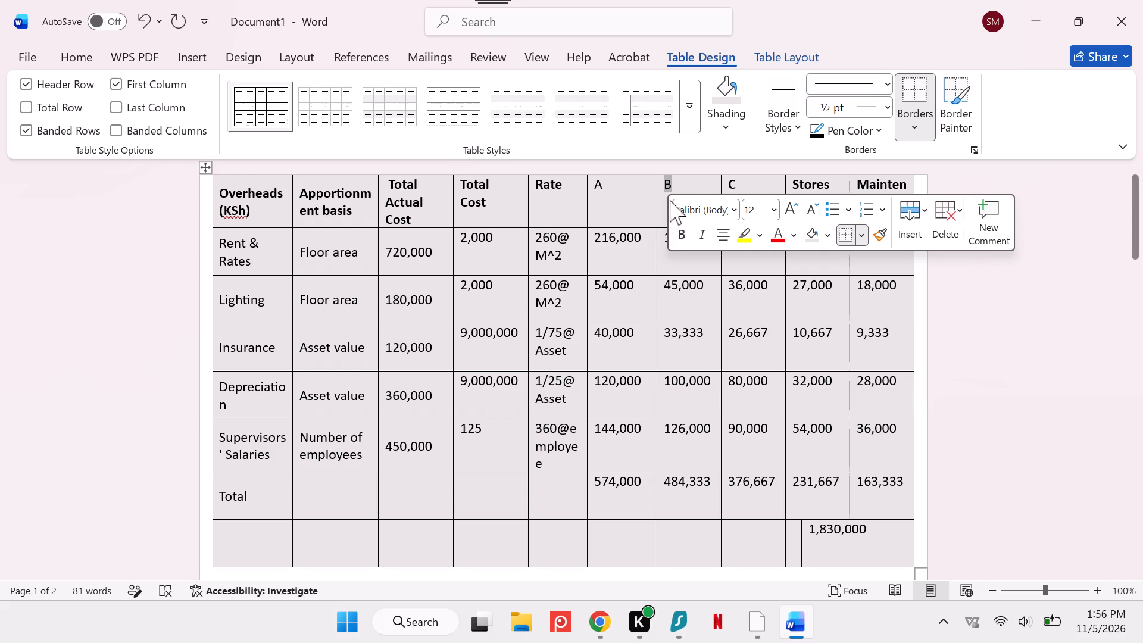
{"action": "left_click", "coordinate": [678, 228]}
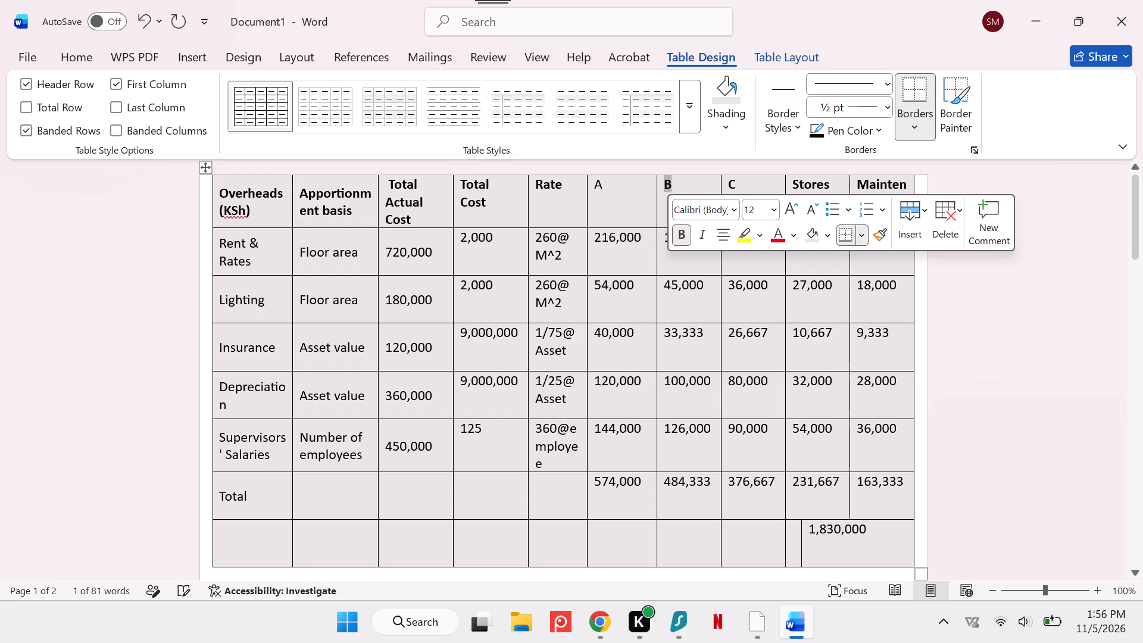
{"action": "double_click", "coordinate": [595, 186]}
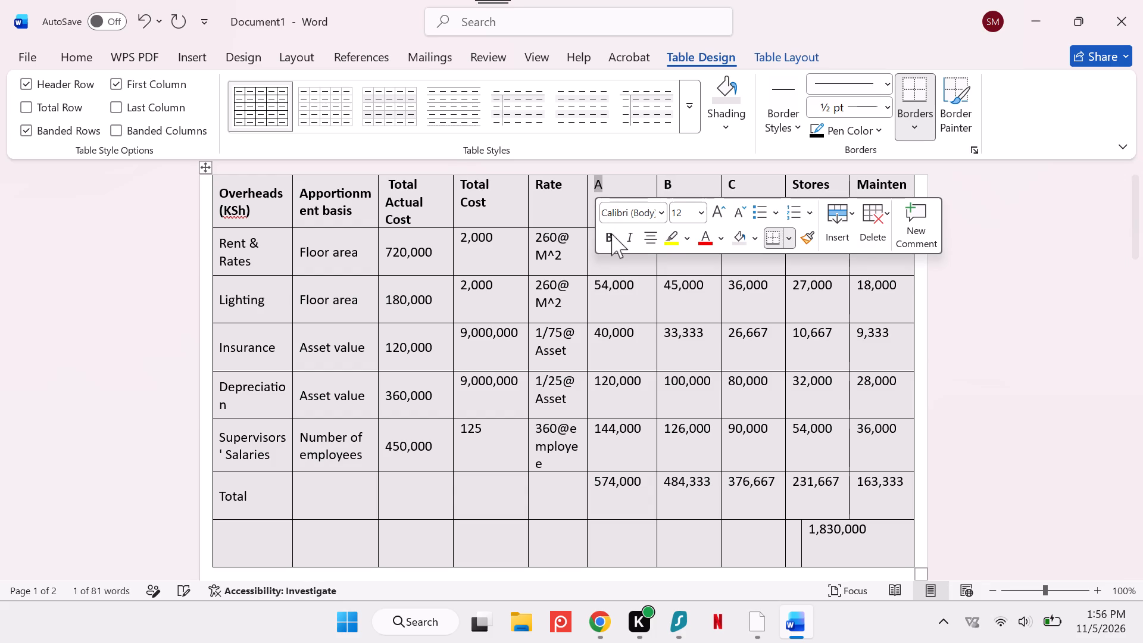
{"action": "left_click", "coordinate": [611, 232]}
Enter Total in bold in the first cell of the apportionment table's last row.
{"action": "scroll", "coordinate": [493, 401], "scroll_direction": "down", "scroll_amount": 1}
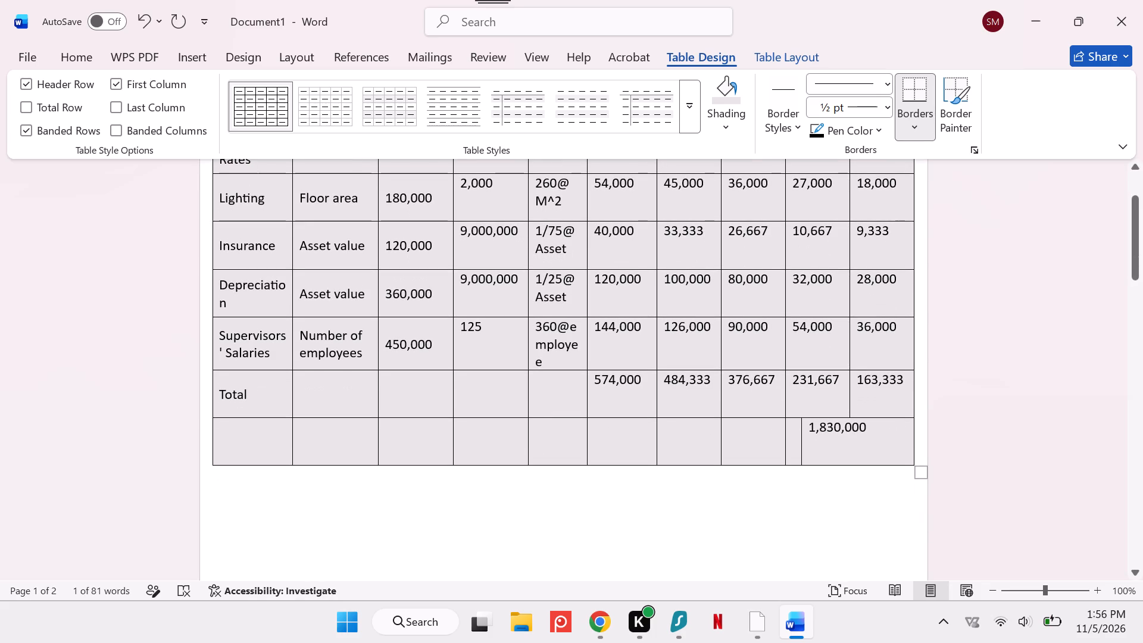
{"action": "scroll", "coordinate": [493, 401], "scroll_direction": "down", "scroll_amount": 1}
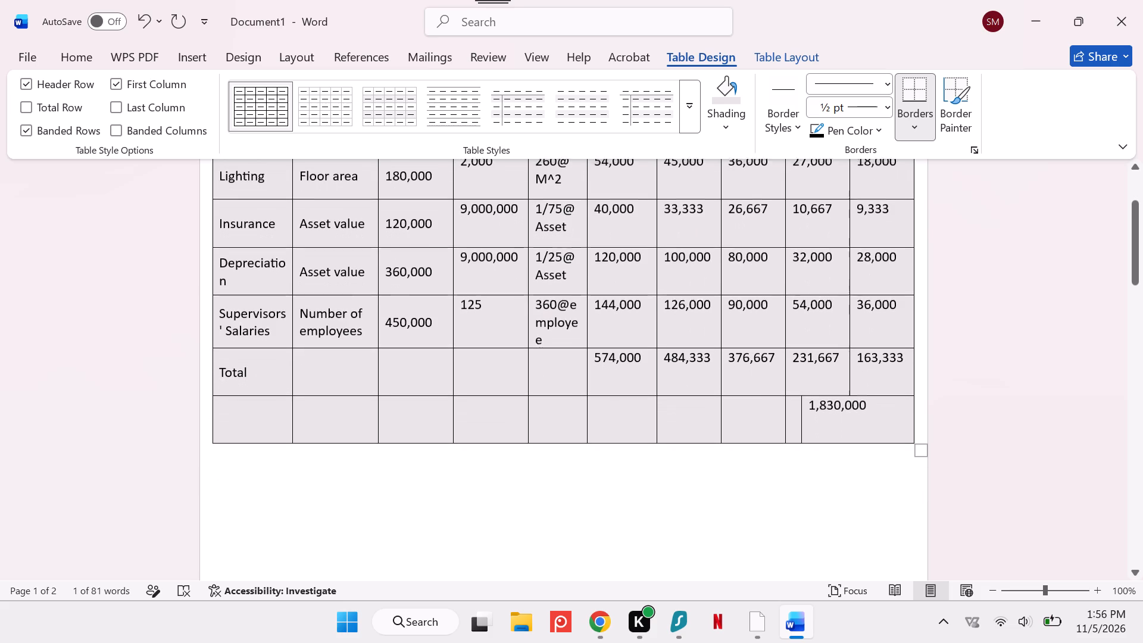
{"action": "scroll", "coordinate": [493, 401], "scroll_direction": "down", "scroll_amount": 1}
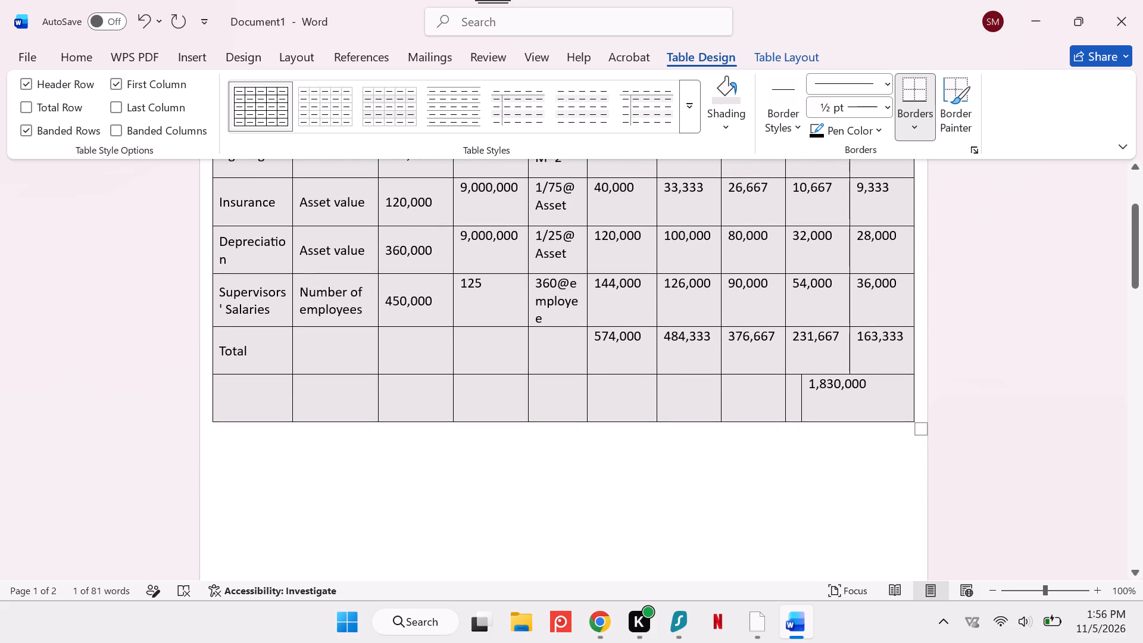
{"action": "left_click", "coordinate": [238, 392]}
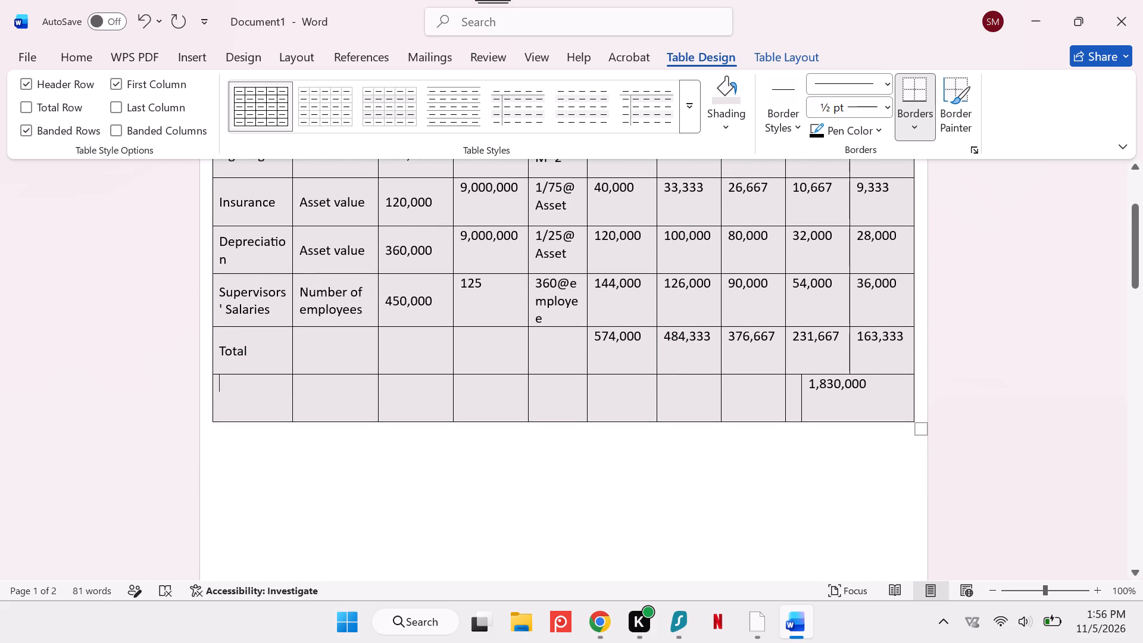
{"action": "type", "text": "toa"}
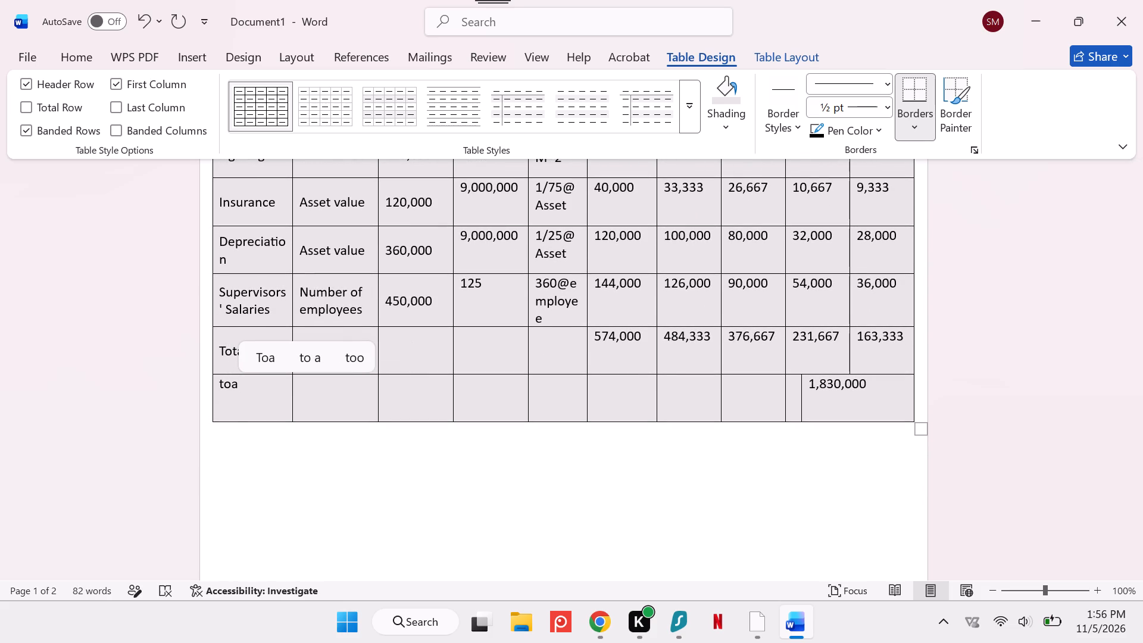
{"action": "key", "text": "BackSpace"}
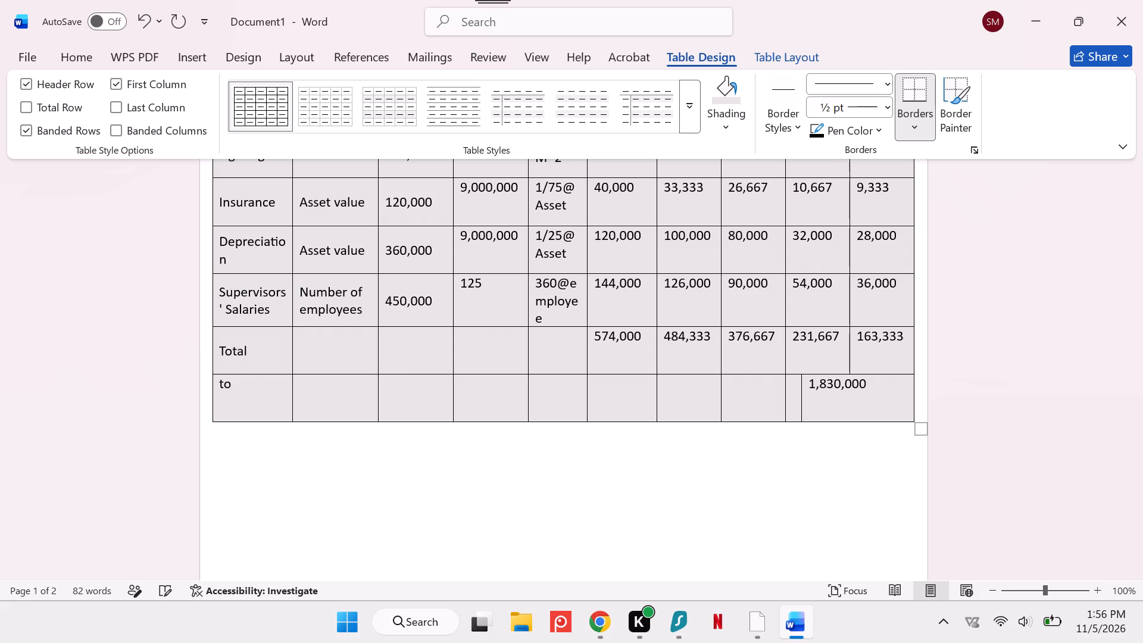
{"action": "type", "text": "tal"}
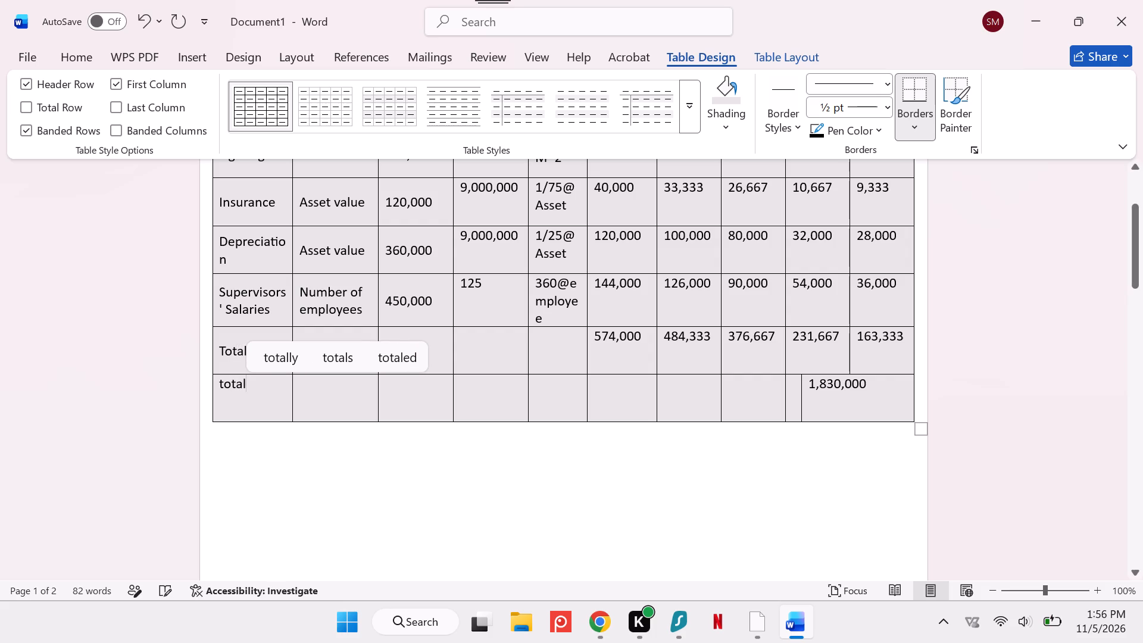
{"action": "double_click", "coordinate": [232, 378]}
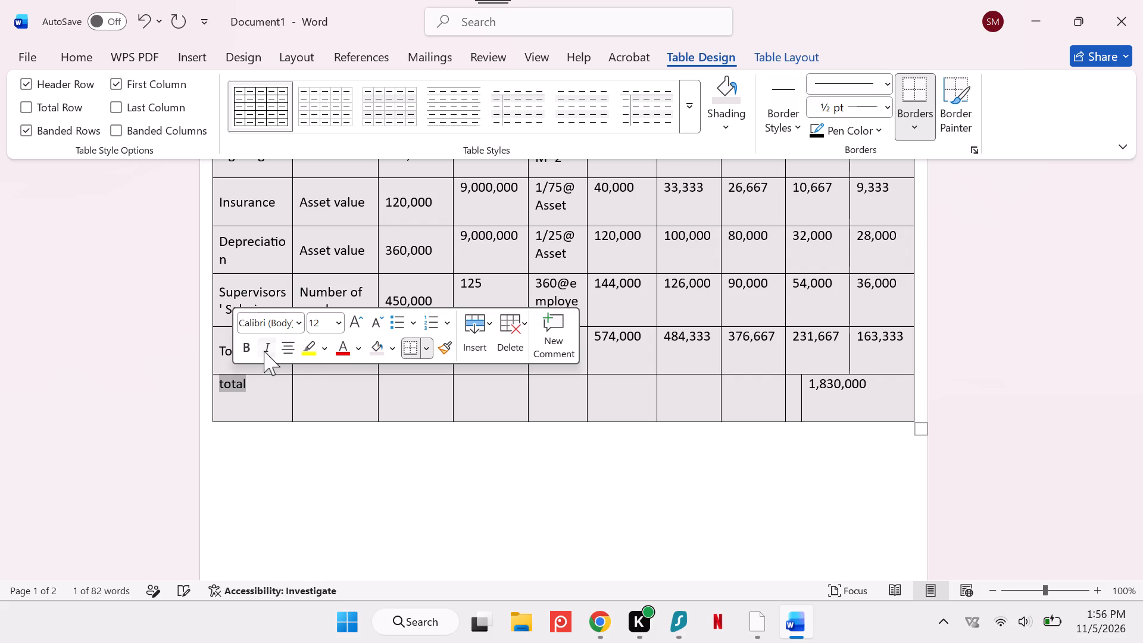
{"action": "left_click", "coordinate": [245, 349]}
{"action": "left_click", "coordinate": [358, 516]}
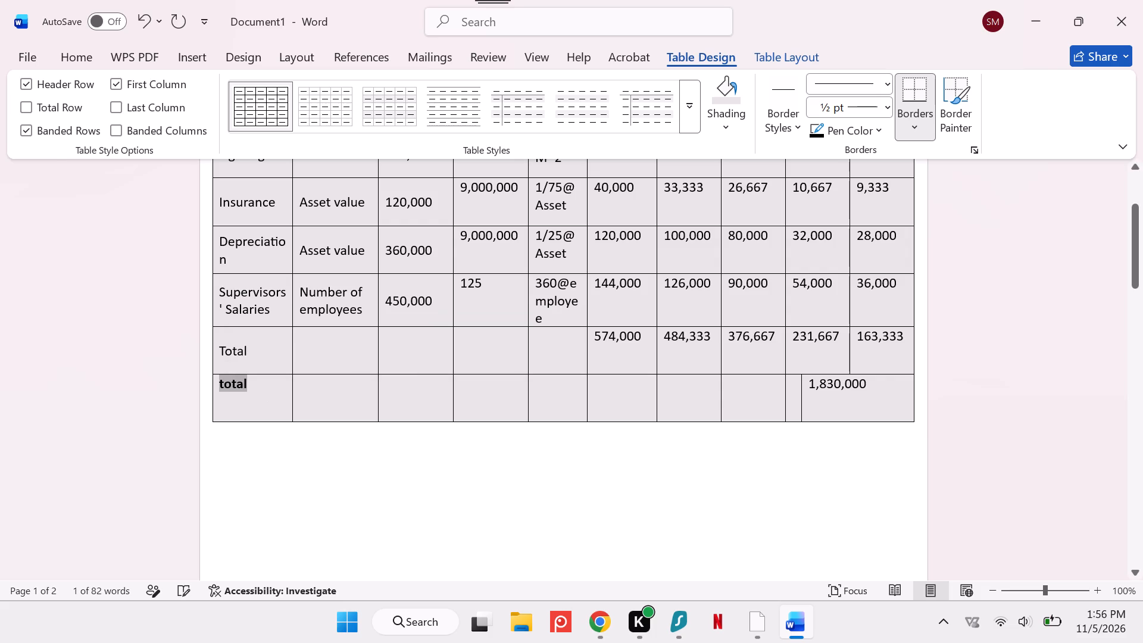
{"action": "left_click", "coordinate": [221, 379]}
{"action": "key", "text": "BackSpace"}
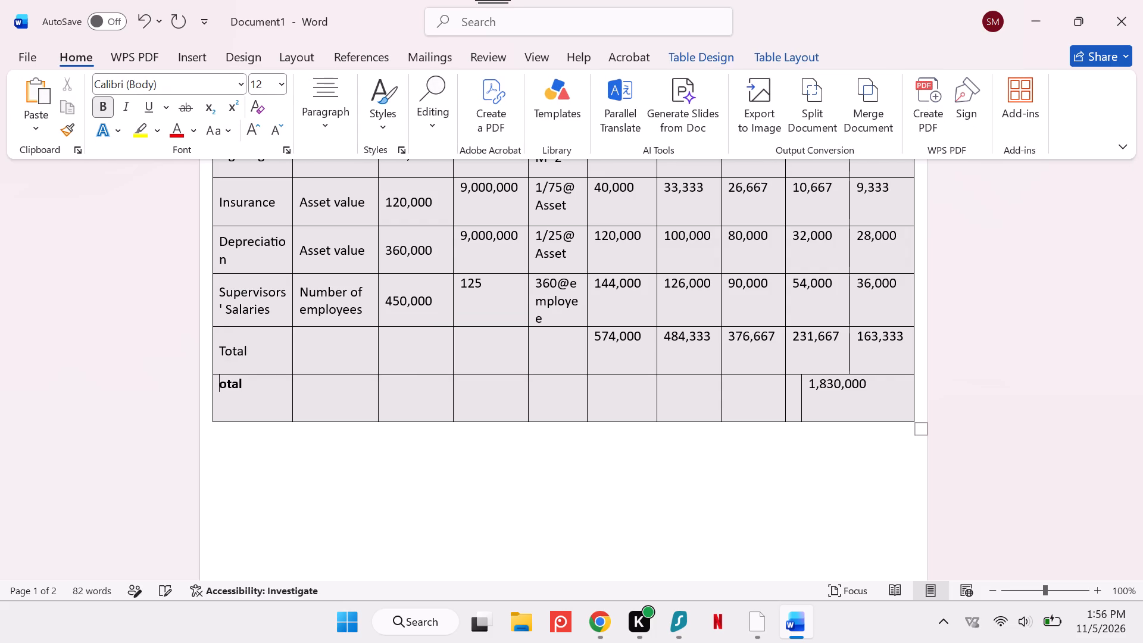
{"action": "key", "text": "t"}
Switch to the assignment document in WPS Office and review Question One's basis table and part b on Employee A's bonus schemes.
{"action": "scroll", "coordinate": [481, 529], "scroll_direction": "down", "scroll_amount": 1}
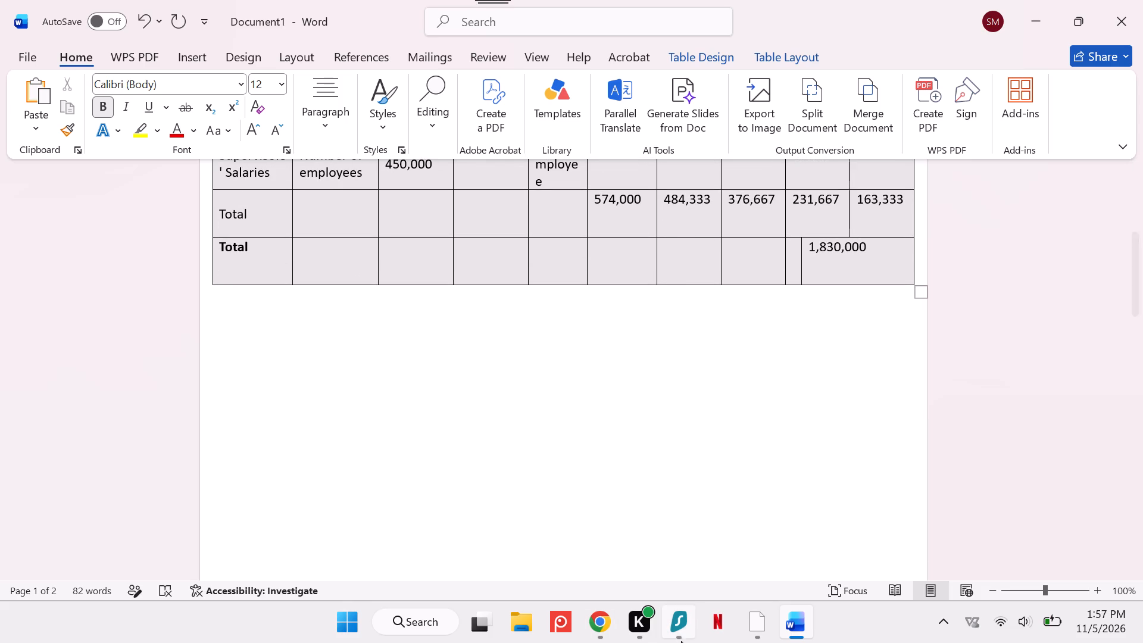
{"action": "left_click", "coordinate": [758, 613]}
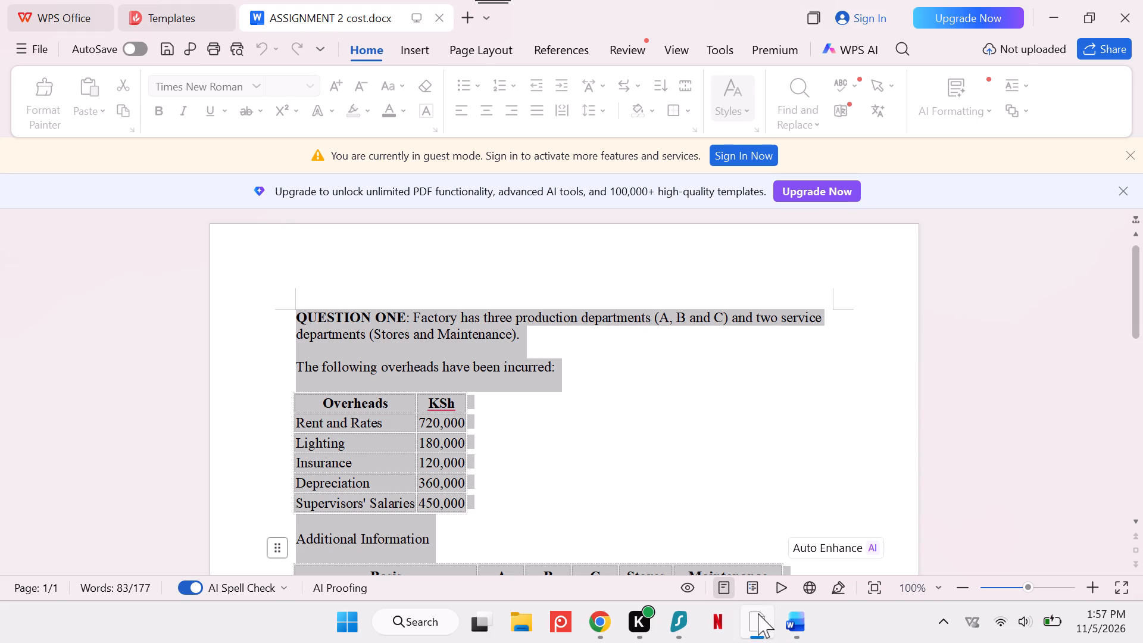
{"action": "scroll", "coordinate": [583, 483], "scroll_direction": "down", "scroll_amount": 3}
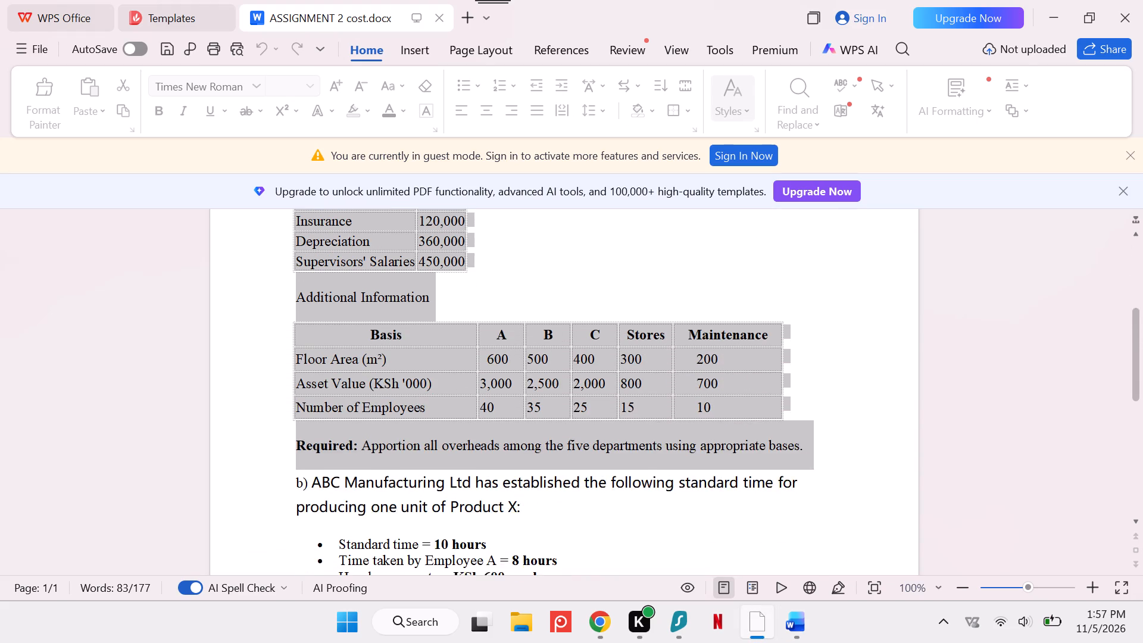
{"action": "scroll", "coordinate": [583, 483], "scroll_direction": "down", "scroll_amount": 1}
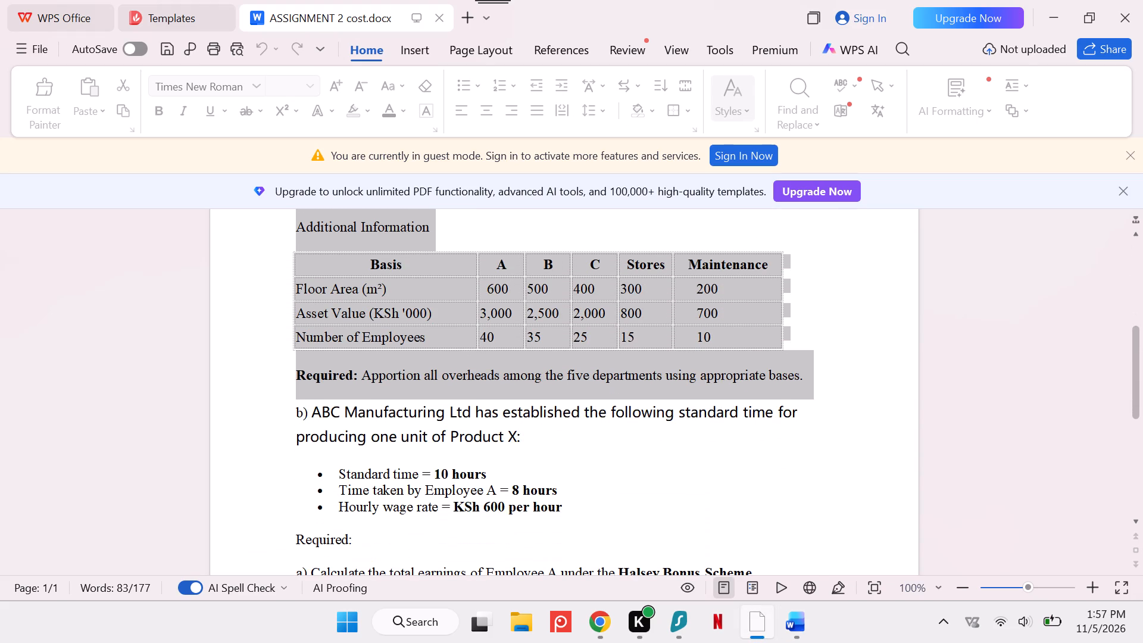
{"action": "left_click", "coordinate": [583, 483]}
{"action": "scroll", "coordinate": [583, 483], "scroll_direction": "down", "scroll_amount": 2}
{"action": "scroll", "coordinate": [583, 483], "scroll_direction": "up", "scroll_amount": 1}
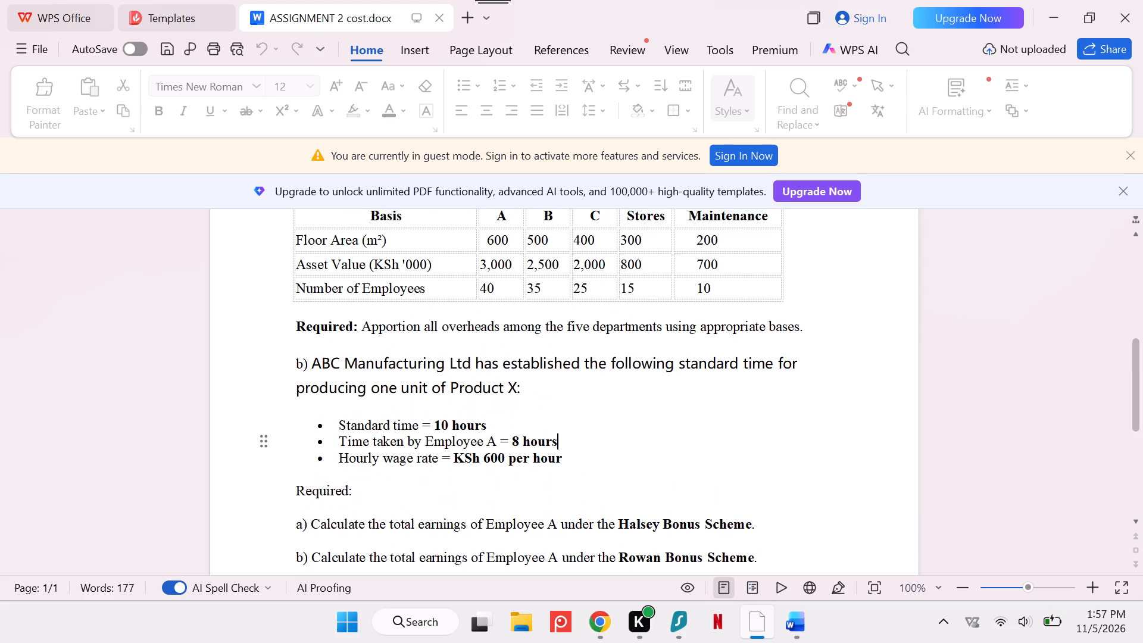
{"action": "scroll", "coordinate": [583, 483], "scroll_direction": "up", "scroll_amount": 3}
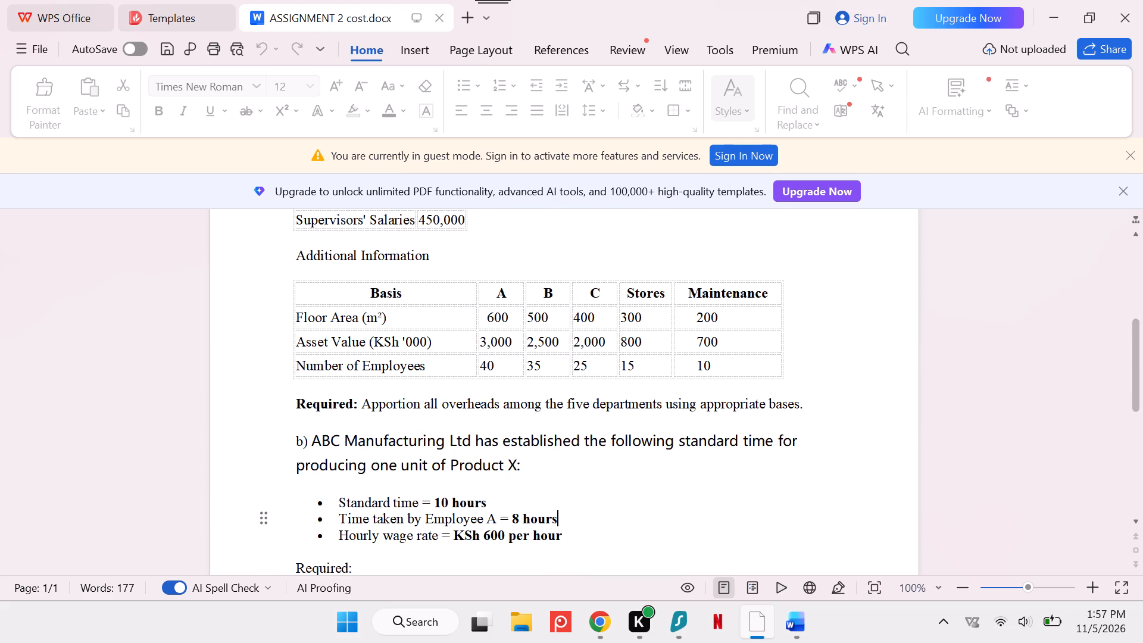
{"action": "scroll", "coordinate": [583, 483], "scroll_direction": "up", "scroll_amount": 3}
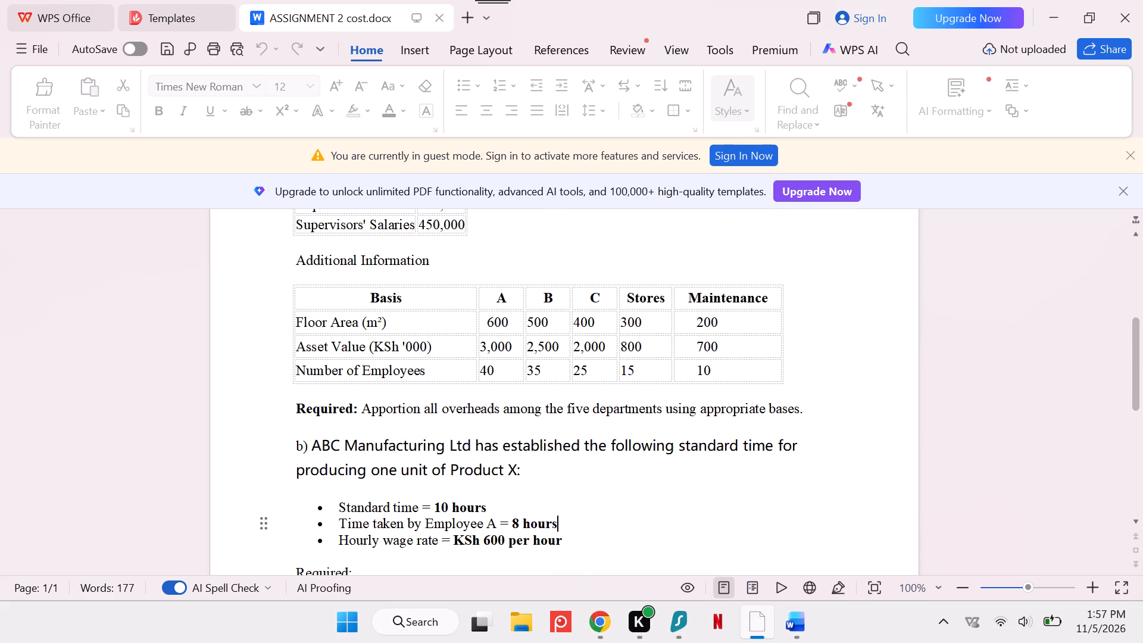
{"action": "scroll", "coordinate": [583, 483], "scroll_direction": "up", "scroll_amount": 4}
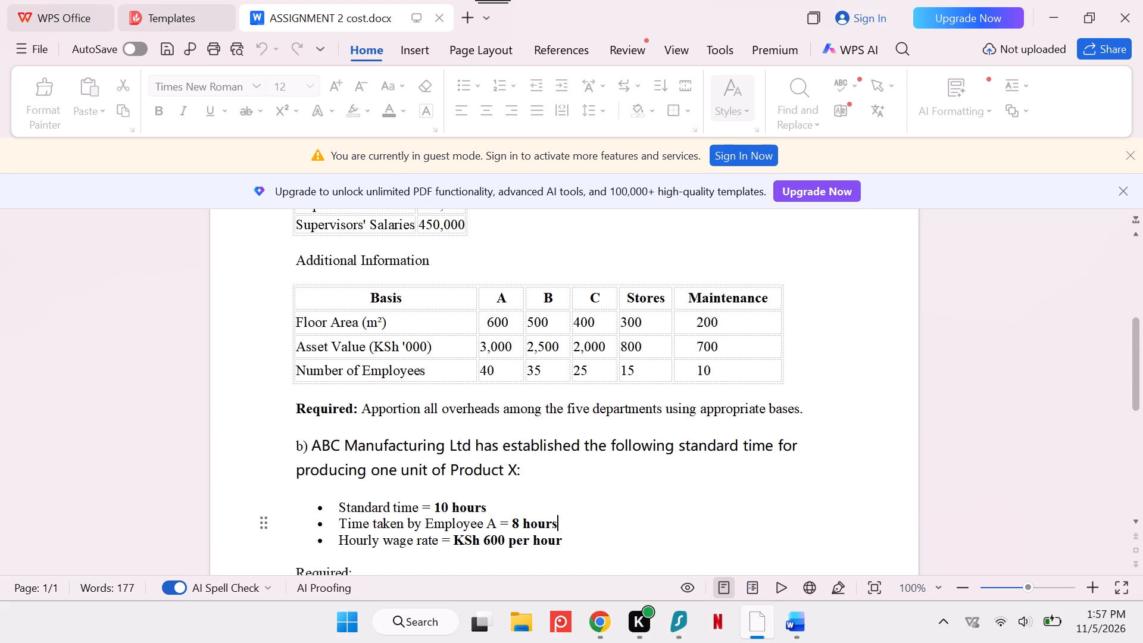
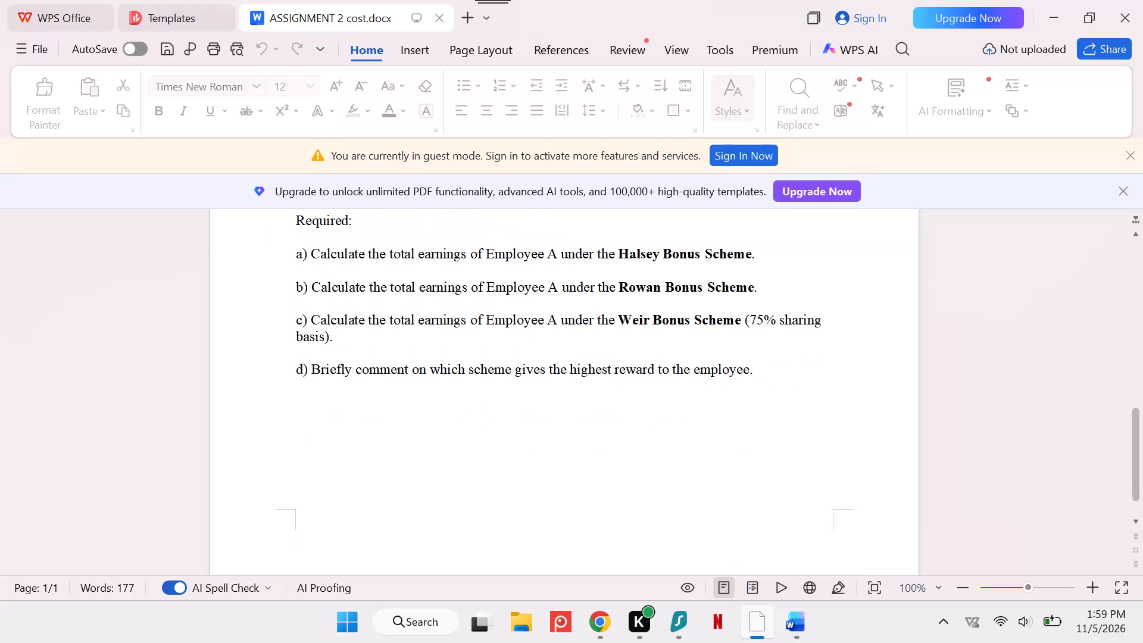
Review the standard time, time taken and hourly wage rate given for Employee A in part b of the assignment.
{"action": "scroll", "coordinate": [583, 483], "scroll_direction": "up", "scroll_amount": 5}
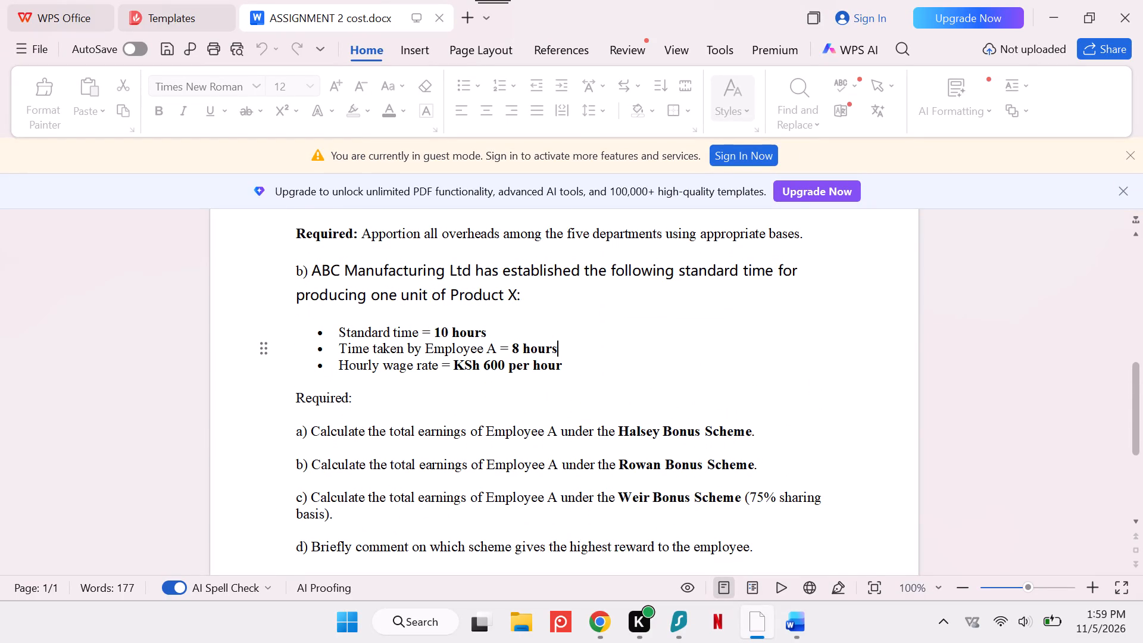
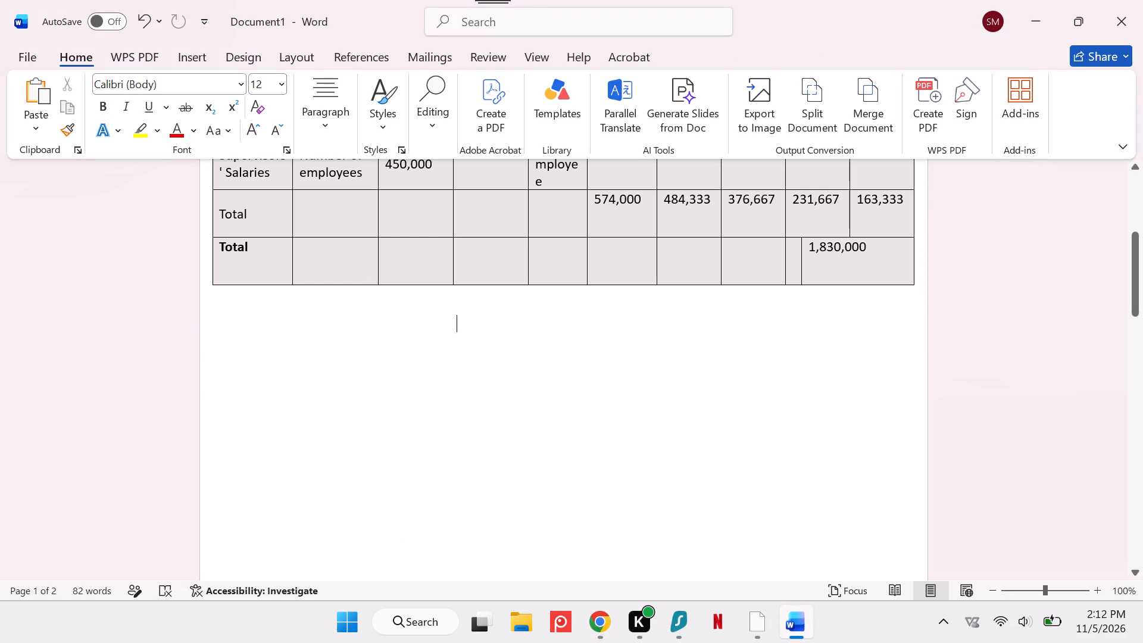
{"action": "key", "text": "ctrl+v"}
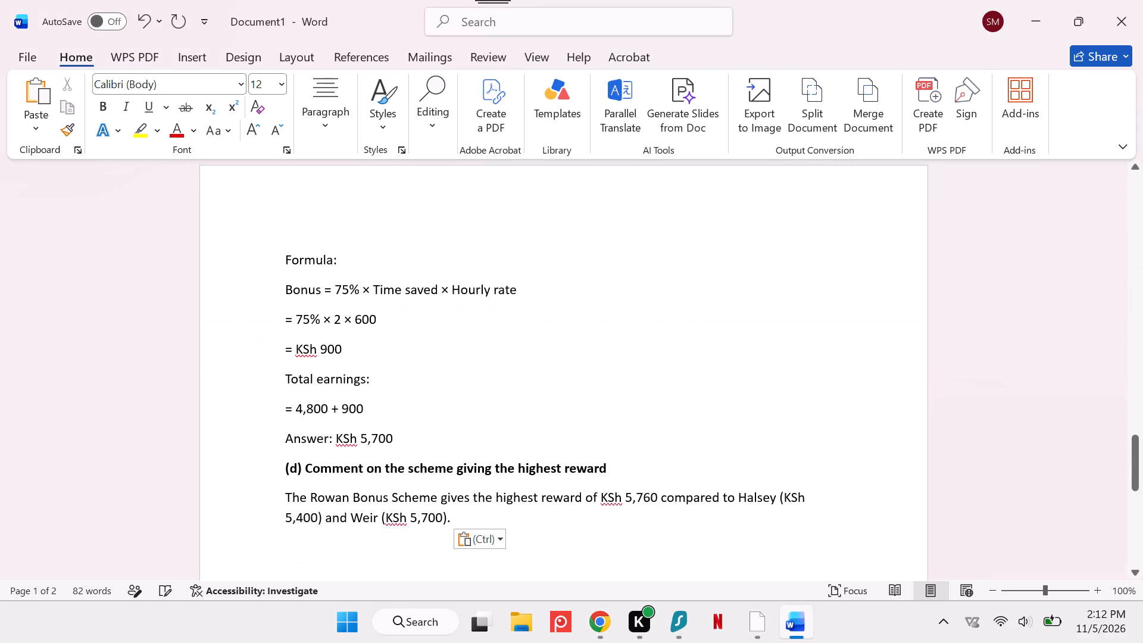
Copy the part b) question from "ABC Manufacturing Ltd" through "Required:" in the WPS assignment and paste it above "Given information:" in Word.
{"action": "scroll", "coordinate": [392, 329], "scroll_direction": "up", "scroll_amount": 6}
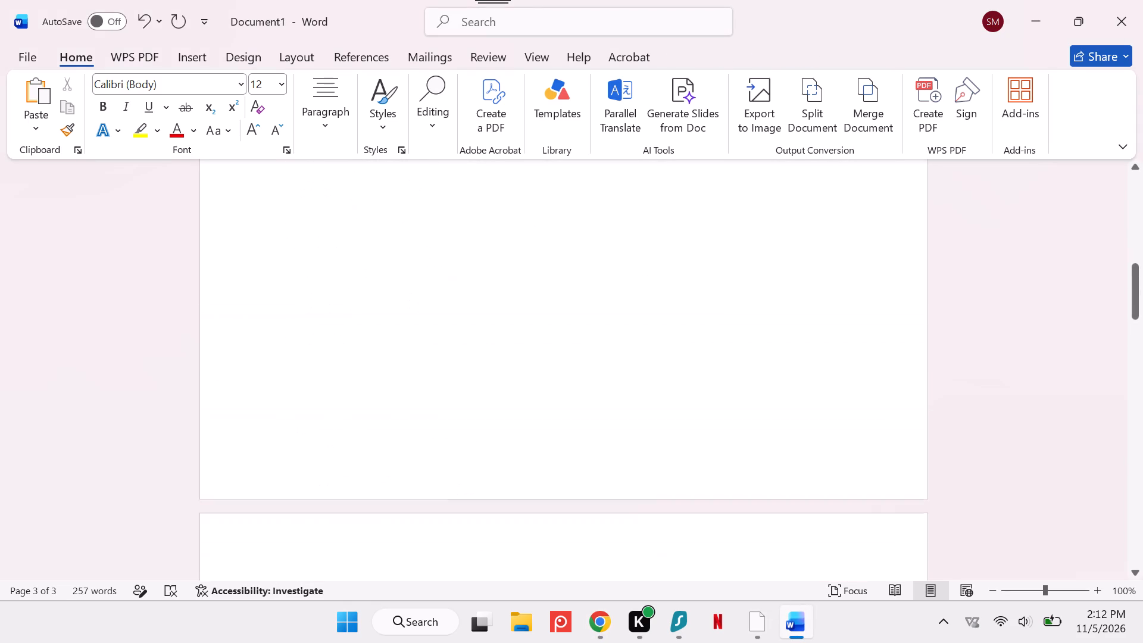
{"action": "scroll", "coordinate": [392, 329], "scroll_direction": "up", "scroll_amount": 1}
{"action": "scroll", "coordinate": [392, 329], "scroll_direction": "down", "scroll_amount": 1}
{"action": "scroll", "coordinate": [392, 329], "scroll_direction": "up", "scroll_amount": 1}
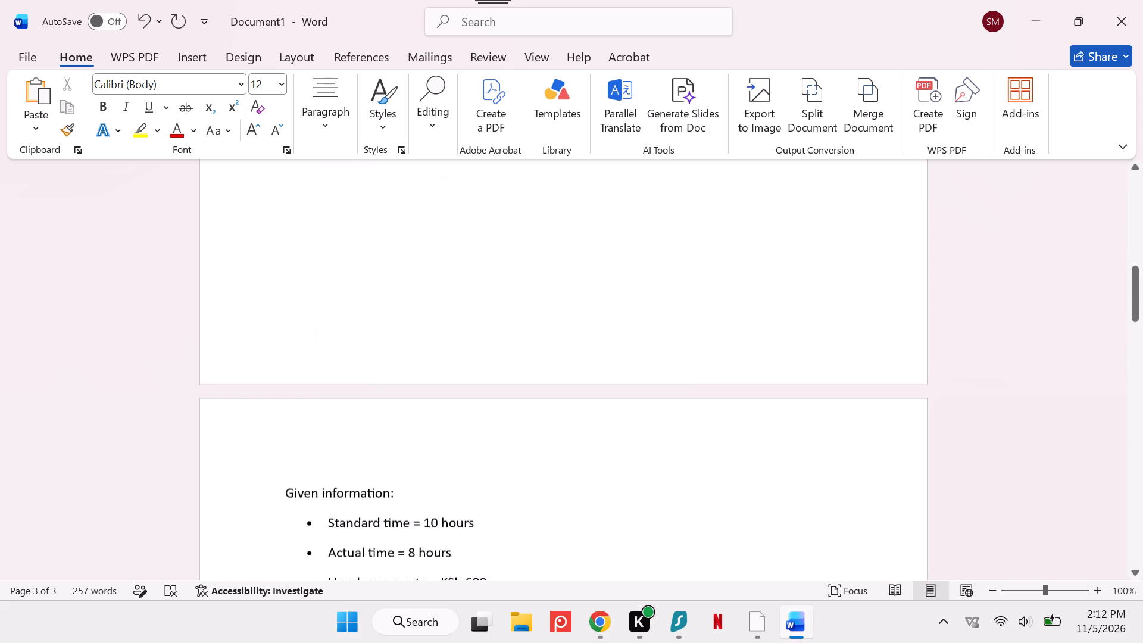
{"action": "scroll", "coordinate": [392, 329], "scroll_direction": "down", "scroll_amount": 1}
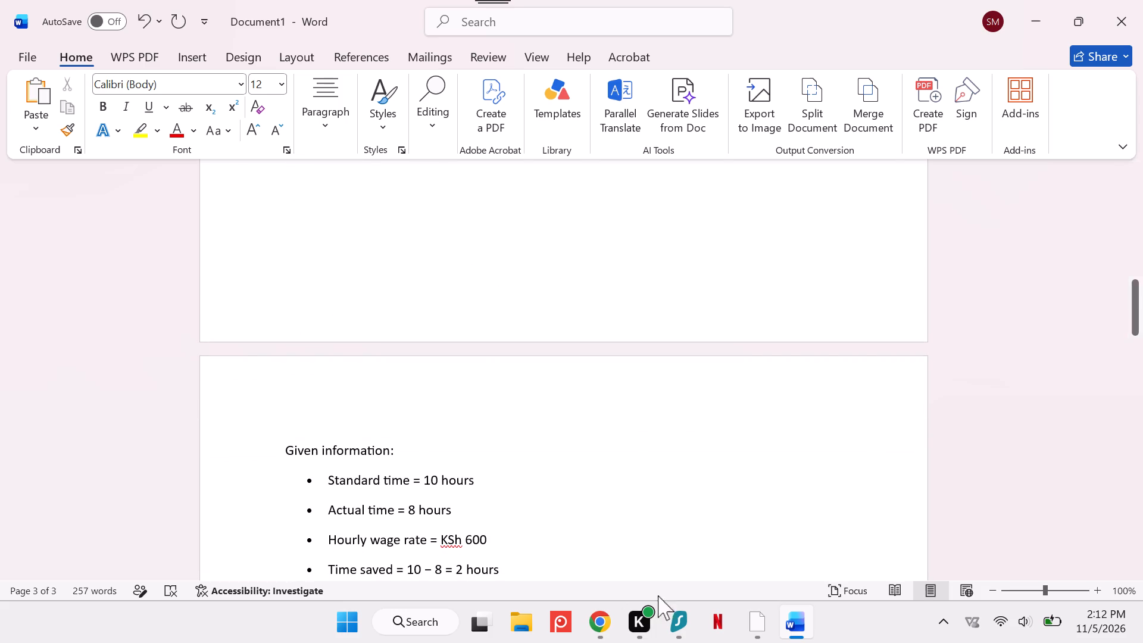
{"action": "left_click", "coordinate": [595, 625]}
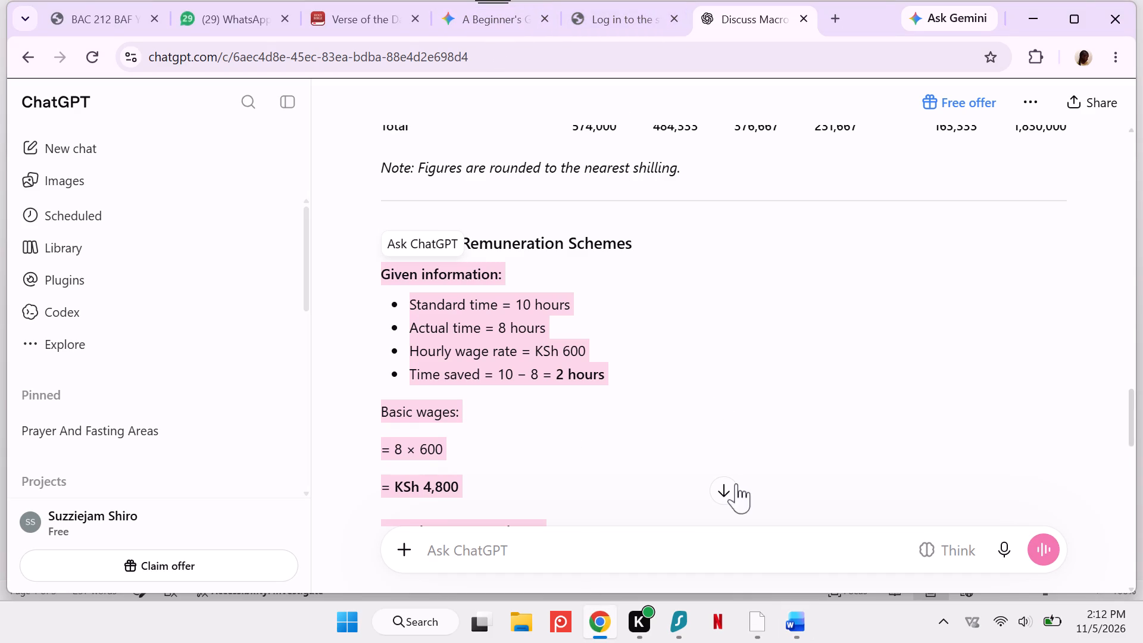
{"action": "left_click", "coordinate": [765, 626]}
{"action": "scroll", "coordinate": [683, 501], "scroll_direction": "down", "scroll_amount": 1}
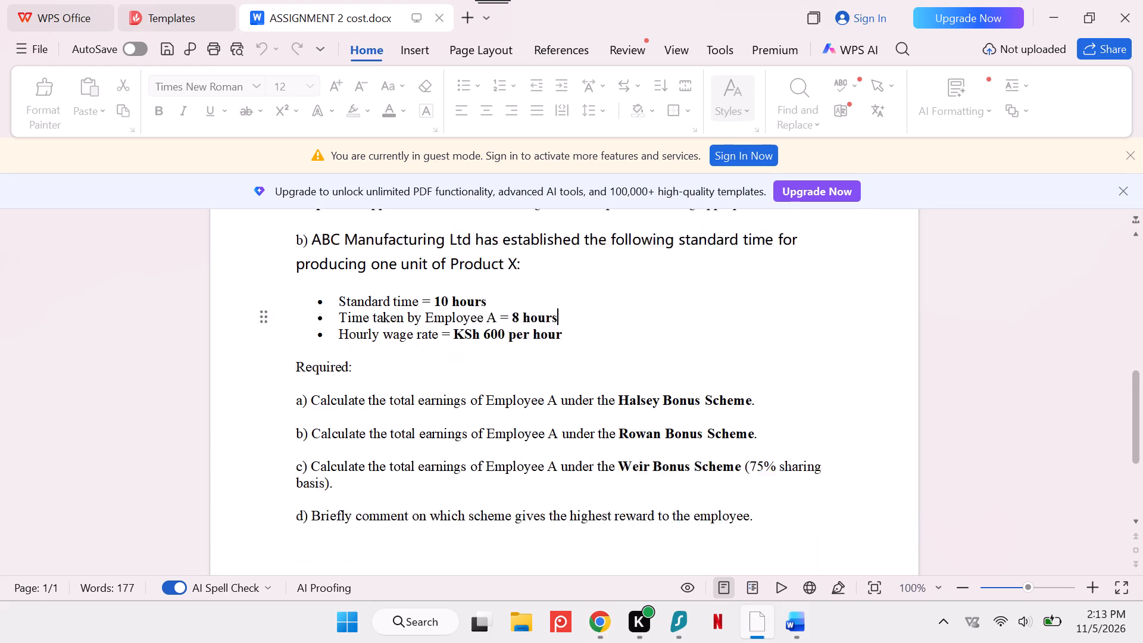
{"action": "scroll", "coordinate": [683, 501], "scroll_direction": "down", "scroll_amount": 1}
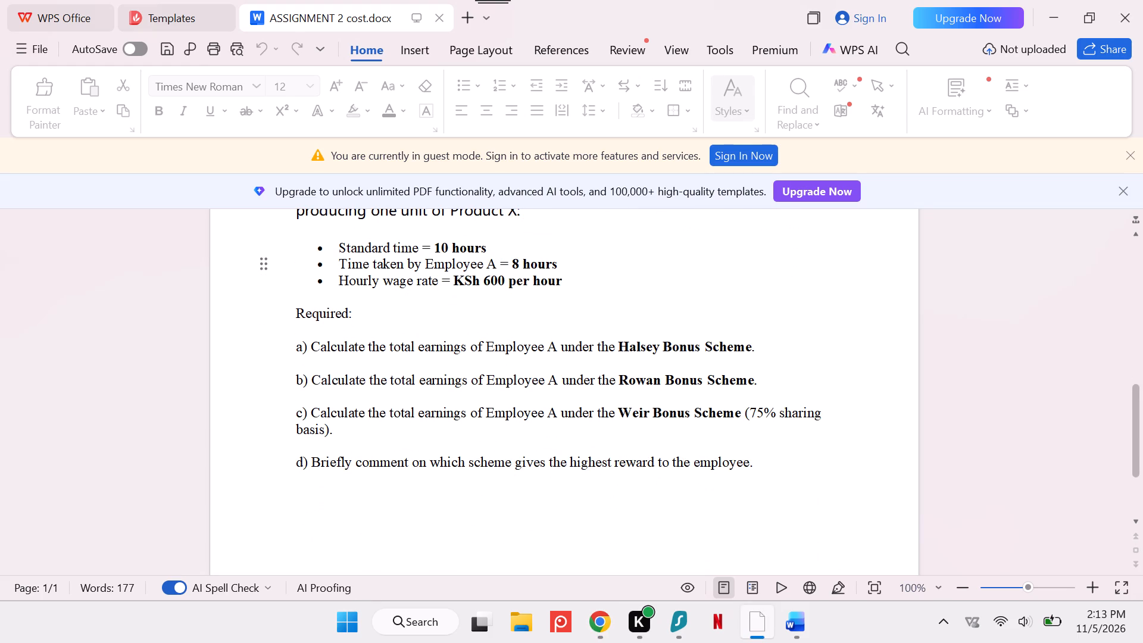
{"action": "scroll", "coordinate": [620, 366], "scroll_direction": "up", "scroll_amount": 1}
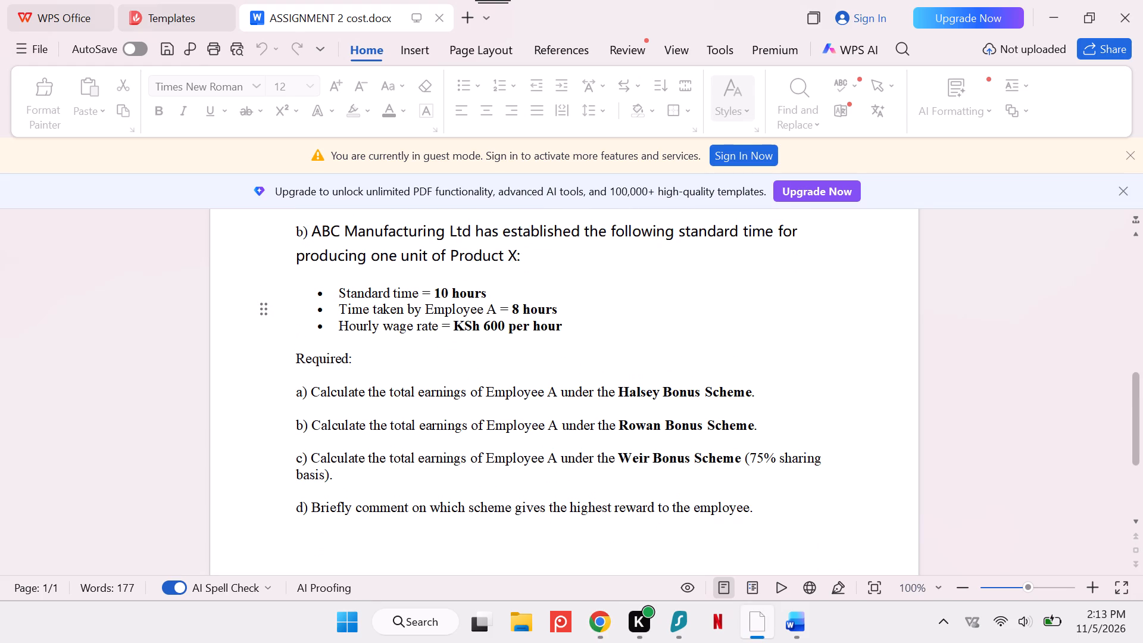
{"action": "scroll", "coordinate": [357, 358], "scroll_direction": "up", "scroll_amount": 1}
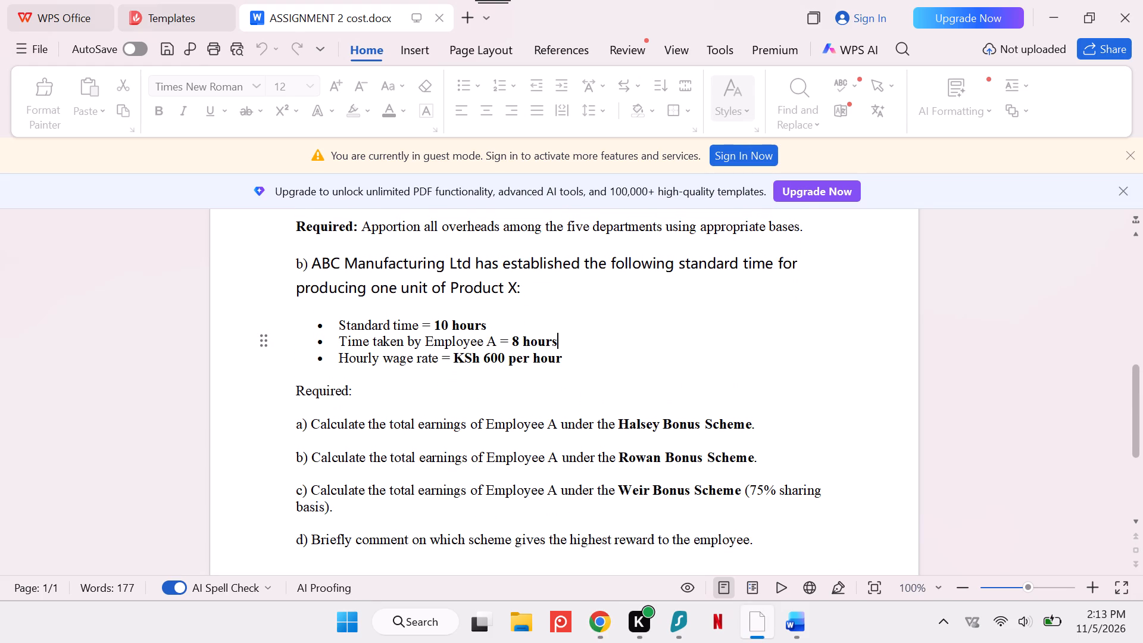
{"action": "scroll", "coordinate": [357, 358], "scroll_direction": "up", "scroll_amount": 1}
{"action": "left_click_drag", "start_coordinate": [359, 393], "coordinate": [298, 274]}
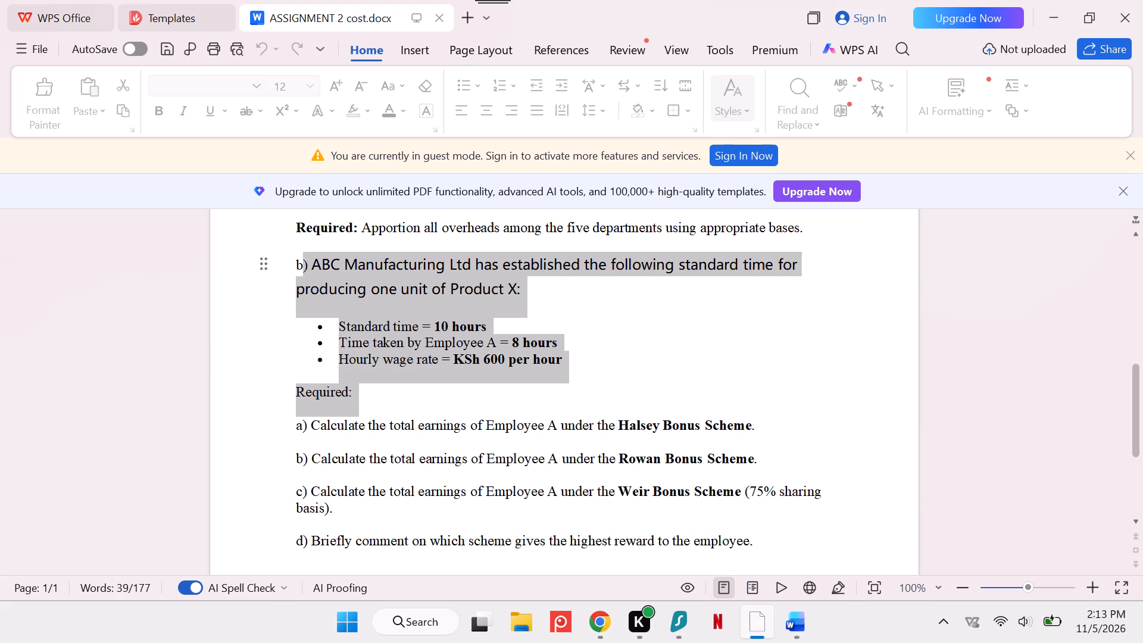
{"action": "left_click_drag", "start_coordinate": [298, 274], "coordinate": [285, 270]}
{"action": "key", "text": "ctrl+c"}
{"action": "left_click", "coordinate": [800, 614]}
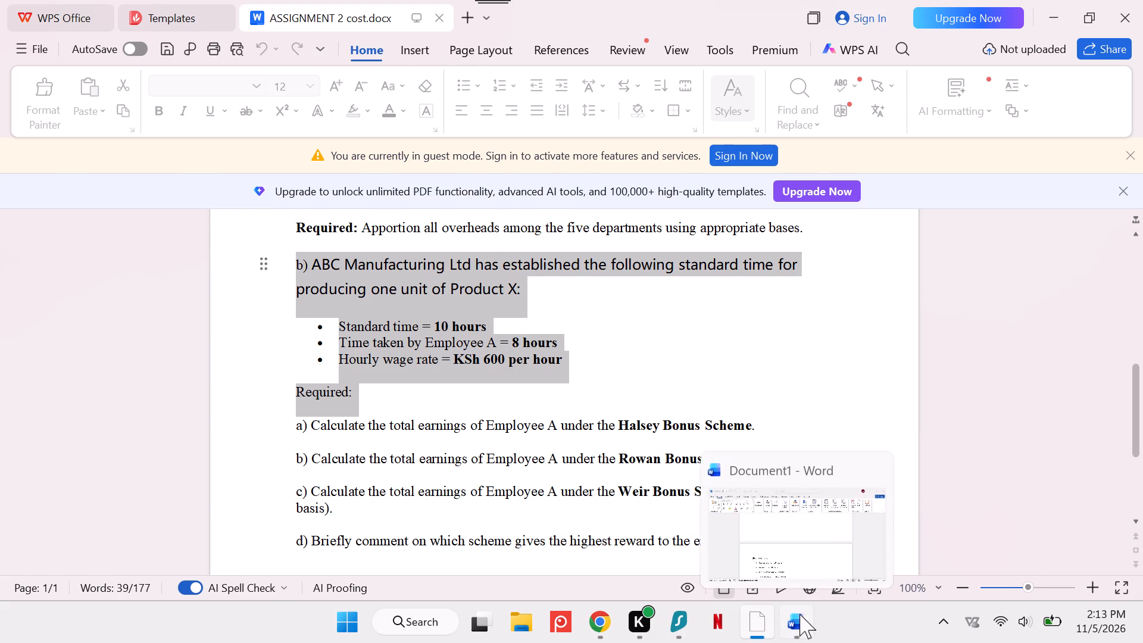
{"action": "left_click", "coordinate": [343, 398]}
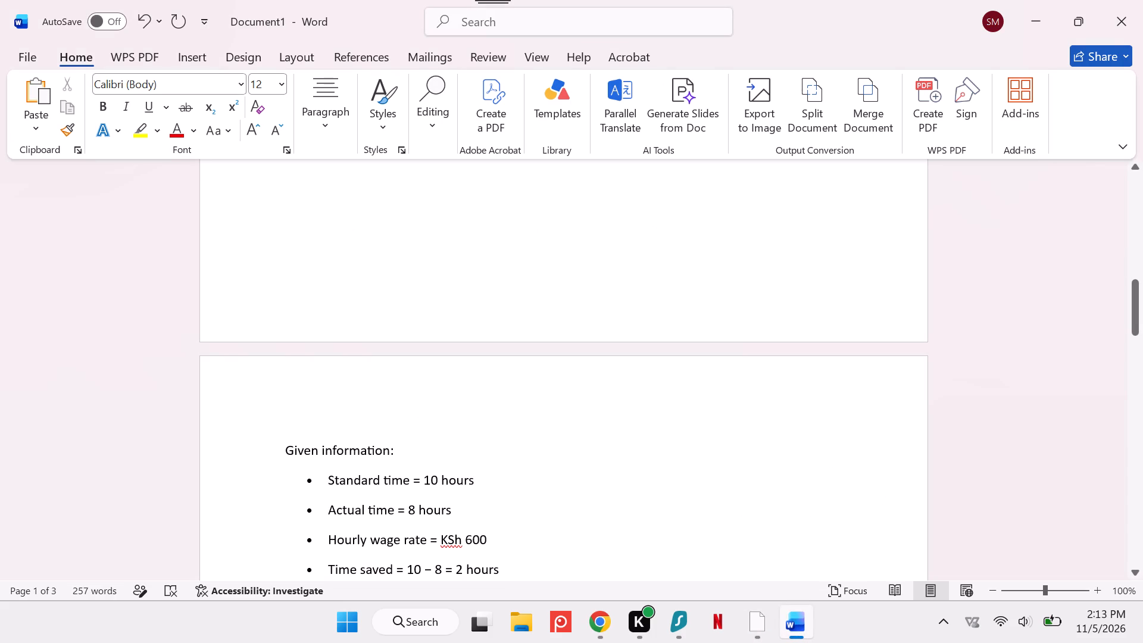
{"action": "left_click", "coordinate": [280, 439]}
{"action": "key", "text": "ctrl+v"}
Delete the "Required:" line beneath the pasted part b) question's bullet list.
{"action": "scroll", "coordinate": [463, 438], "scroll_direction": "down", "scroll_amount": 1}
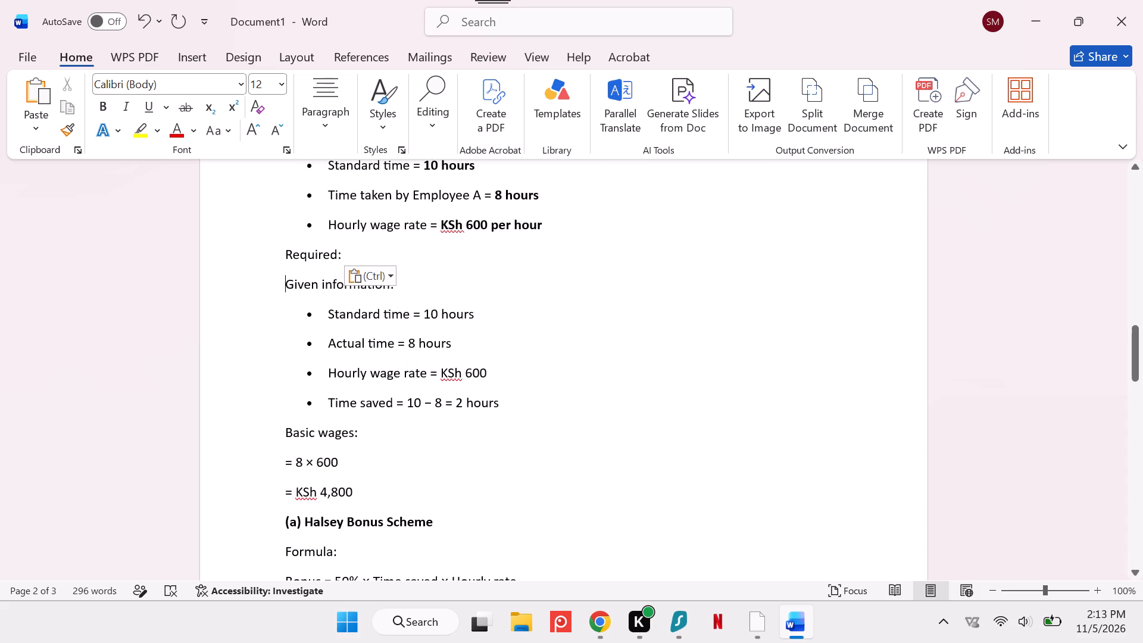
{"action": "scroll", "coordinate": [466, 385], "scroll_direction": "up", "scroll_amount": 1}
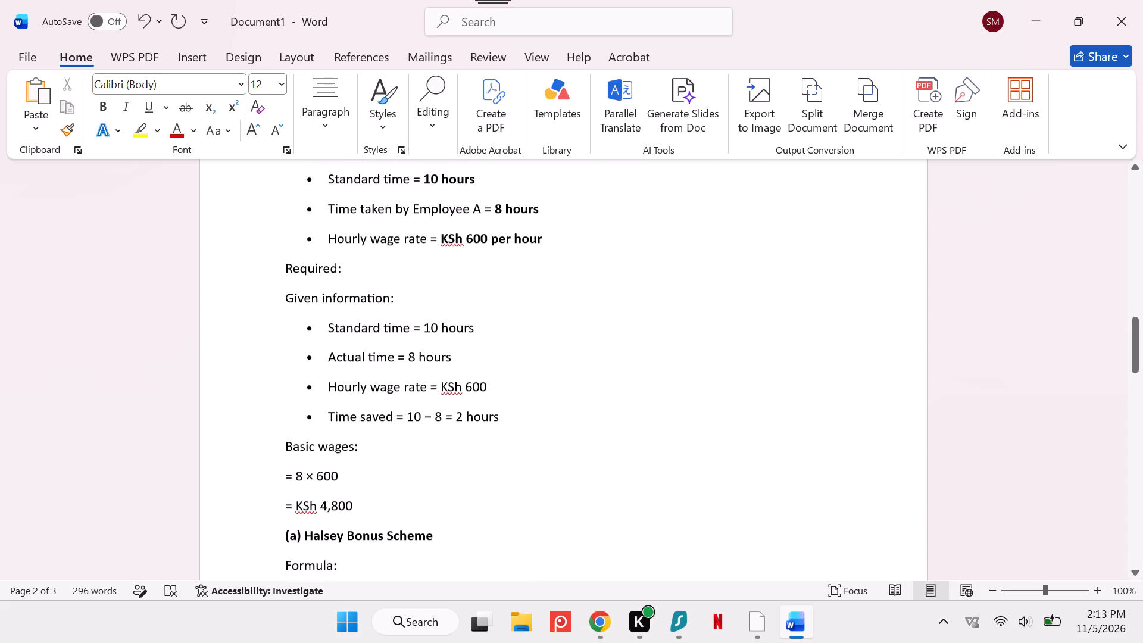
{"action": "scroll", "coordinate": [466, 385], "scroll_direction": "up", "scroll_amount": 3}
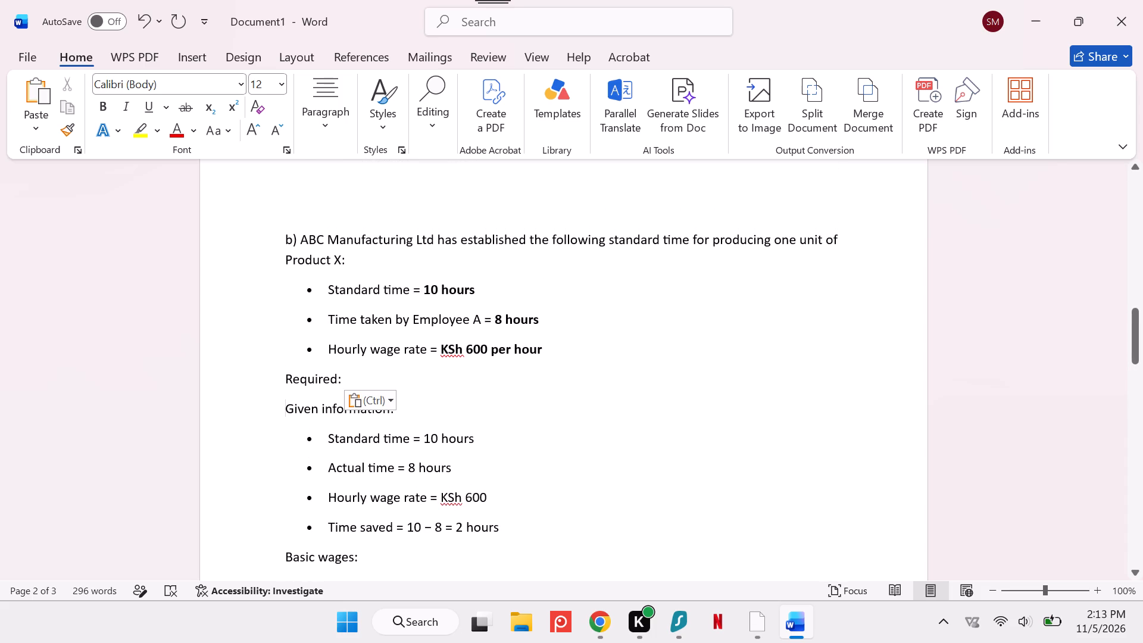
{"action": "left_click", "coordinate": [366, 374]}
{"action": "key", "text": "BackSpace"}
{"action": "key", "text": "BackSpace"}
{"action": "key", "text": "BackSpace"}
{"action": "key", "text": "BackSpace"}
{"action": "key", "text": "BackSpace"}
{"action": "key", "text": "BackSpace"}
{"action": "key", "text": "BackSpace"}
{"action": "key", "text": "BackSpace"}
{"action": "key", "text": "BackSpace"}
{"action": "key", "text": "BackSpace"}
{"action": "key", "text": "BackSpace"}
{"action": "key", "text": "BackSpace"}
{"action": "key", "text": "BackSpace"}
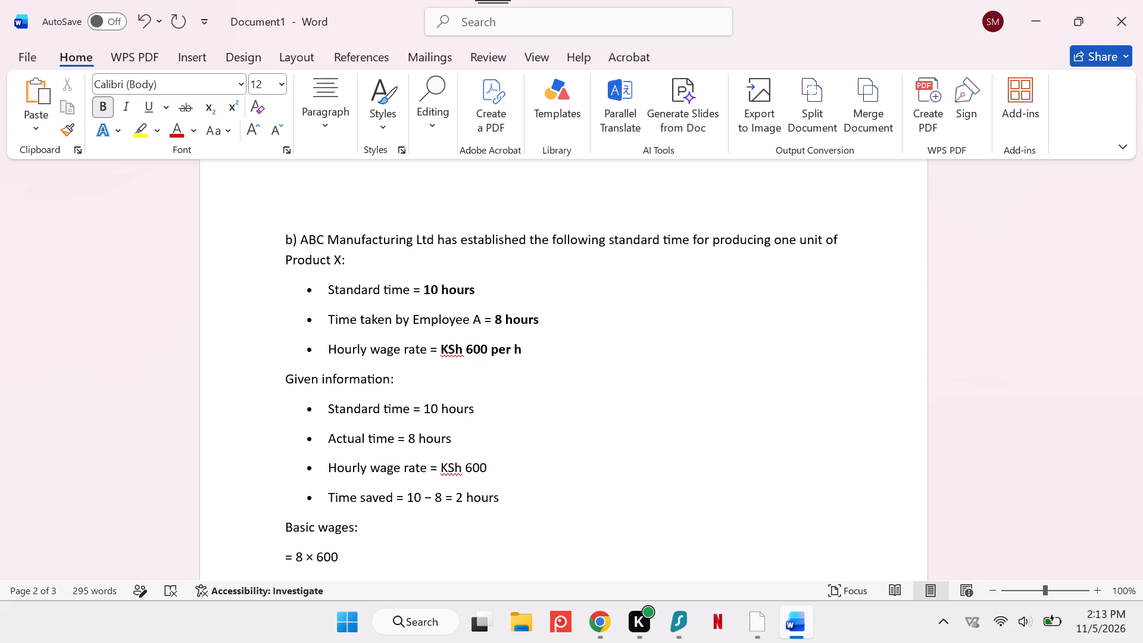
Undo the excess deletion so the hourly wage rate bullet again ends with "KSh 600 per hour".
{"action": "key", "text": "ctrl+z"}
{"action": "key", "text": "ctrl+z"}
{"action": "type", "text": "zzz"}
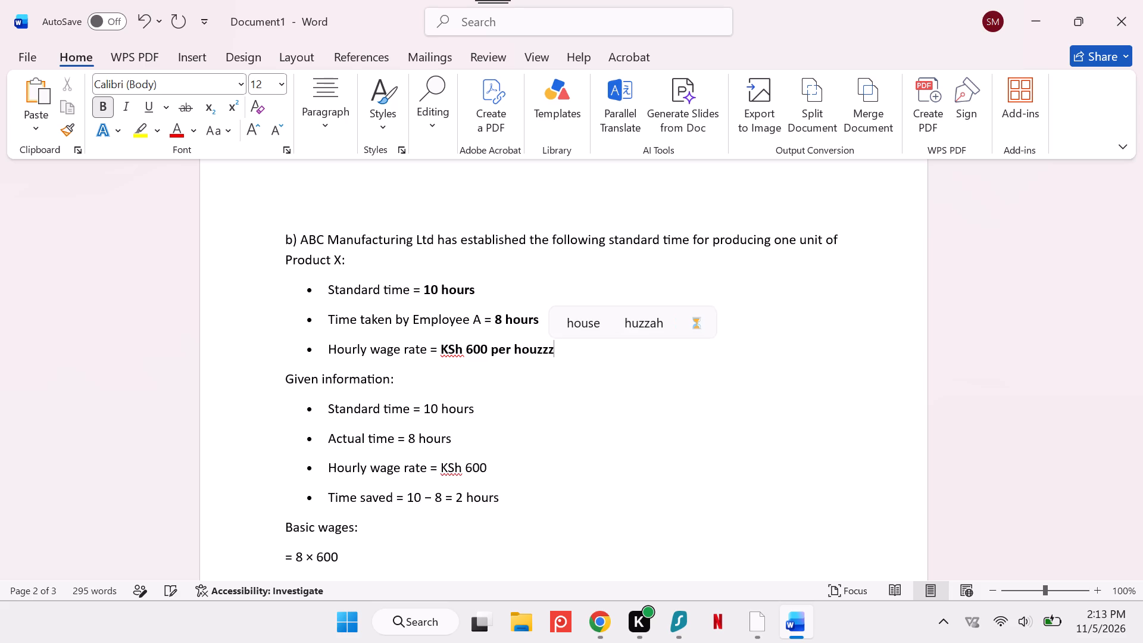
{"action": "key", "text": "BackSpace"}
{"action": "key", "text": "BackSpace"}
{"action": "key", "text": "BackSpace"}
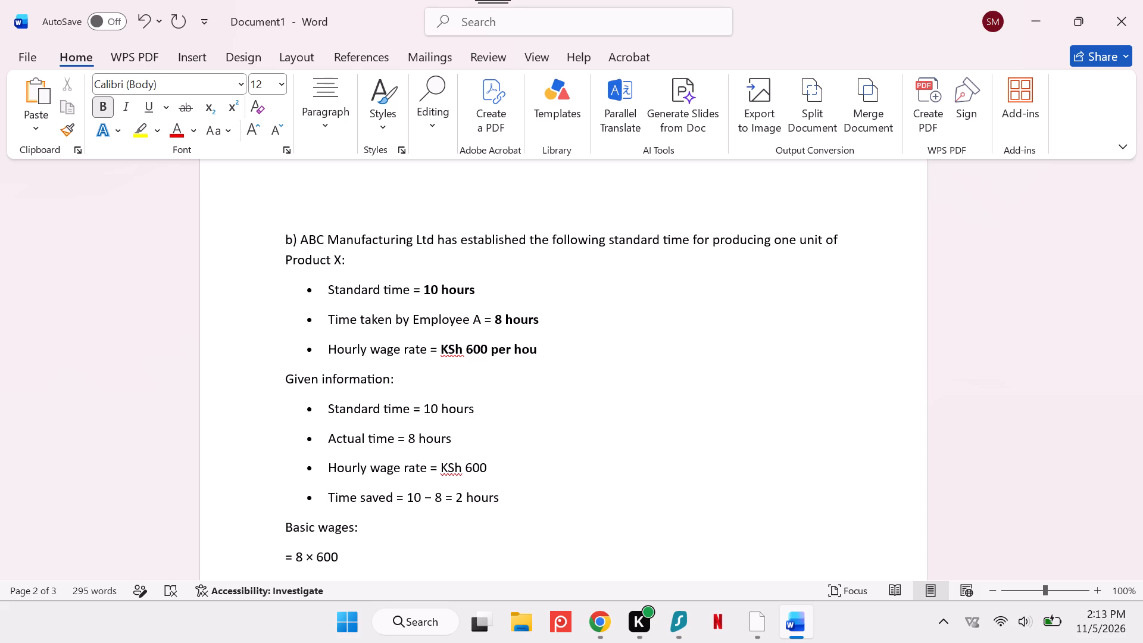
{"action": "key", "text": "ctrl+z"}
{"action": "key", "text": "ctrl+z"}
{"action": "key", "text": "ctrl+z"}
{"action": "key", "text": "ctrl+z"}
{"action": "key", "text": "ctrl+z"}
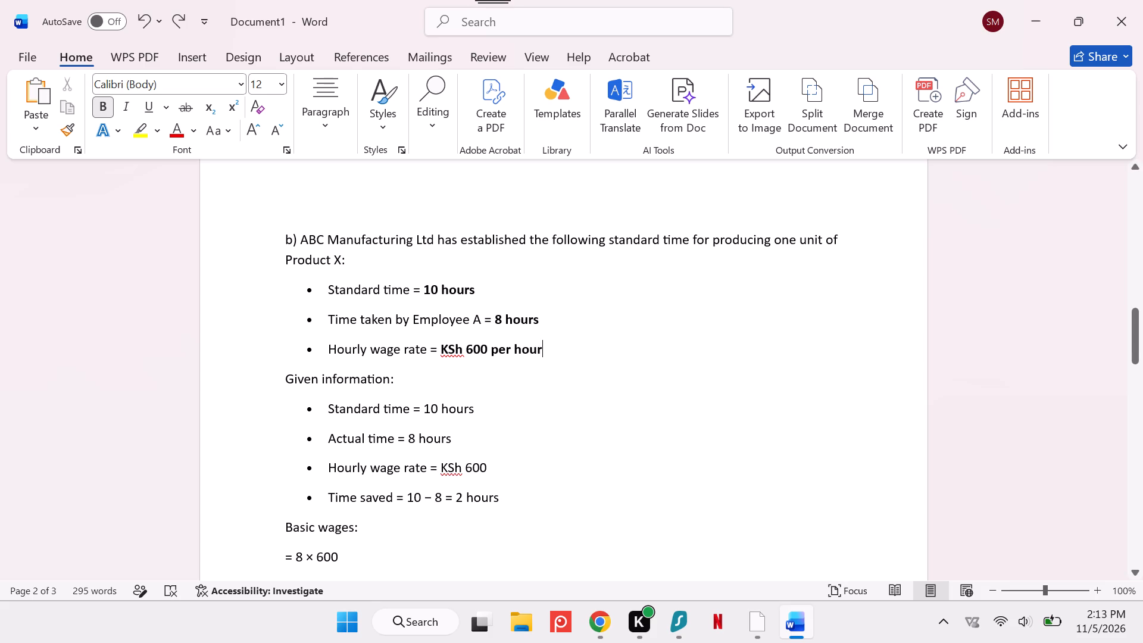
Add an unbulleted bold heading "SOLUTION" between the hourly wage rate bullet and "Given information:".
{"action": "key", "text": "Return"}
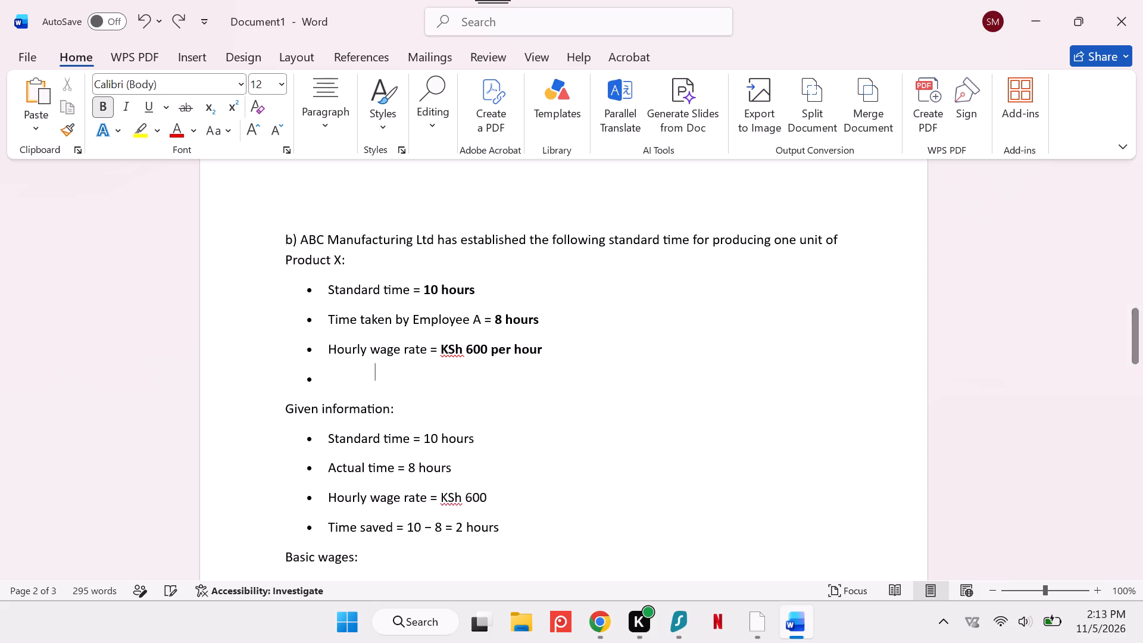
{"action": "key", "text": "BackSpace"}
{"action": "key", "text": "s"}
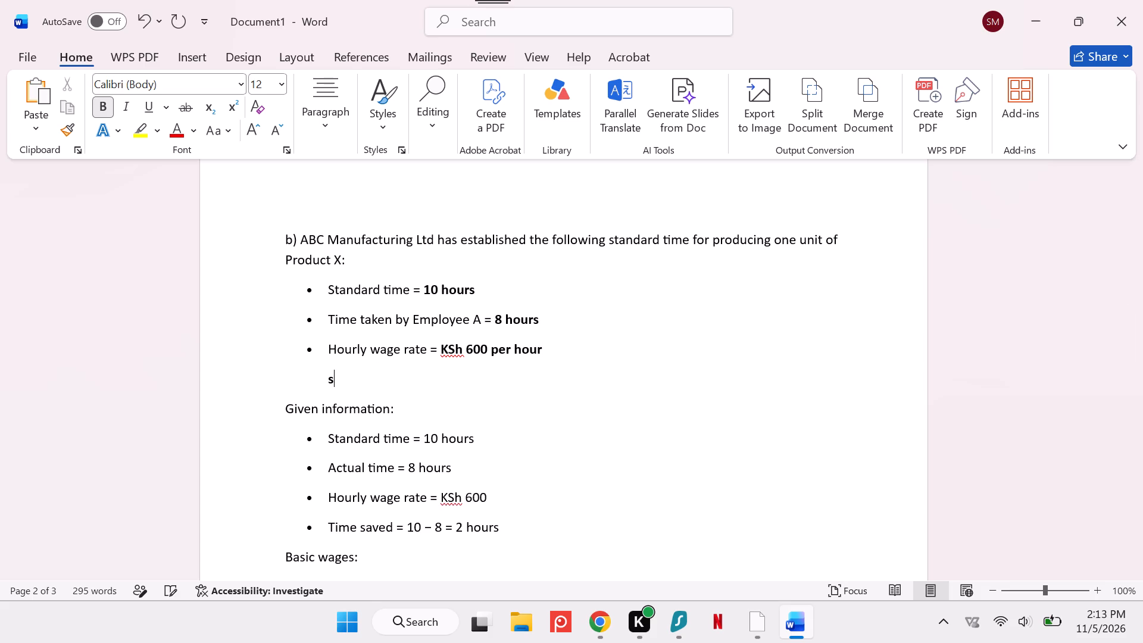
{"action": "key", "text": "BackSpace"}
{"action": "key", "text": "s"}
{"action": "key", "text": "o"}
{"action": "type", "text": "LUTION"}
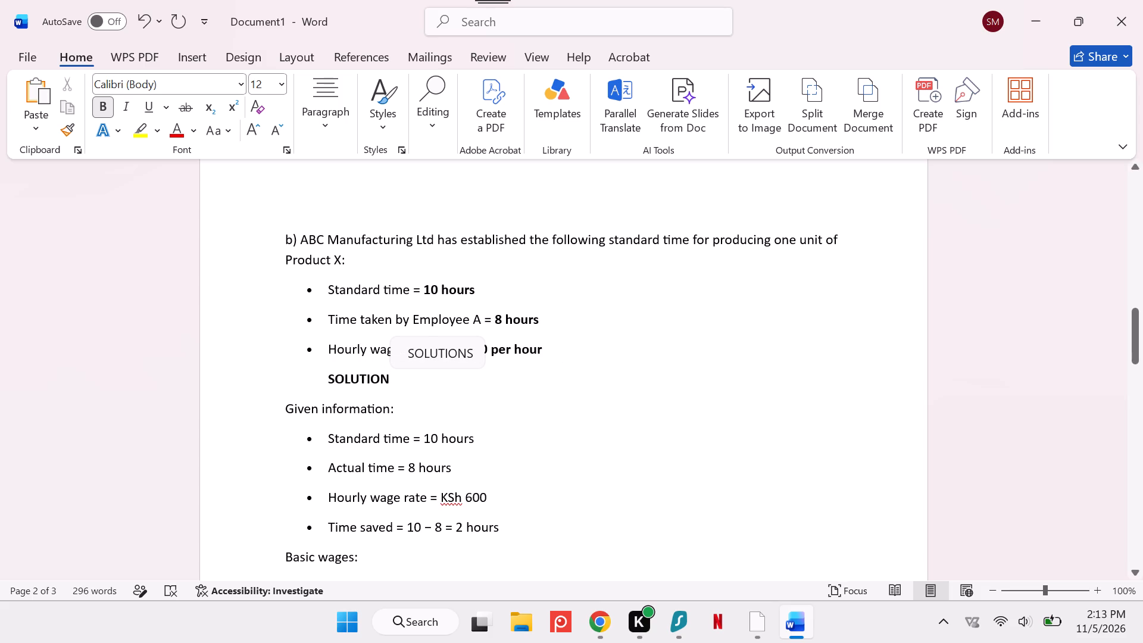
Highlight the "SOLUTION" heading in yellow.
{"action": "left_click", "coordinate": [409, 378]}
{"action": "left_click_drag", "start_coordinate": [322, 376], "coordinate": [399, 373]}
{"action": "left_click", "coordinate": [478, 344]}
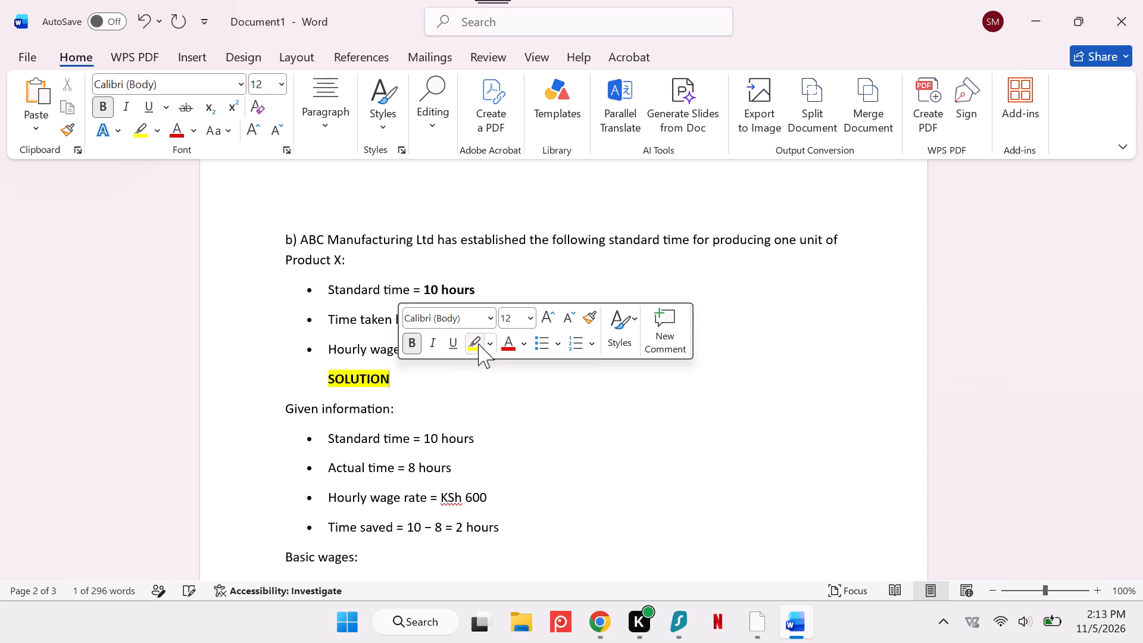
{"action": "left_click", "coordinate": [448, 394]}
{"action": "scroll", "coordinate": [448, 394], "scroll_direction": "down", "scroll_amount": 1}
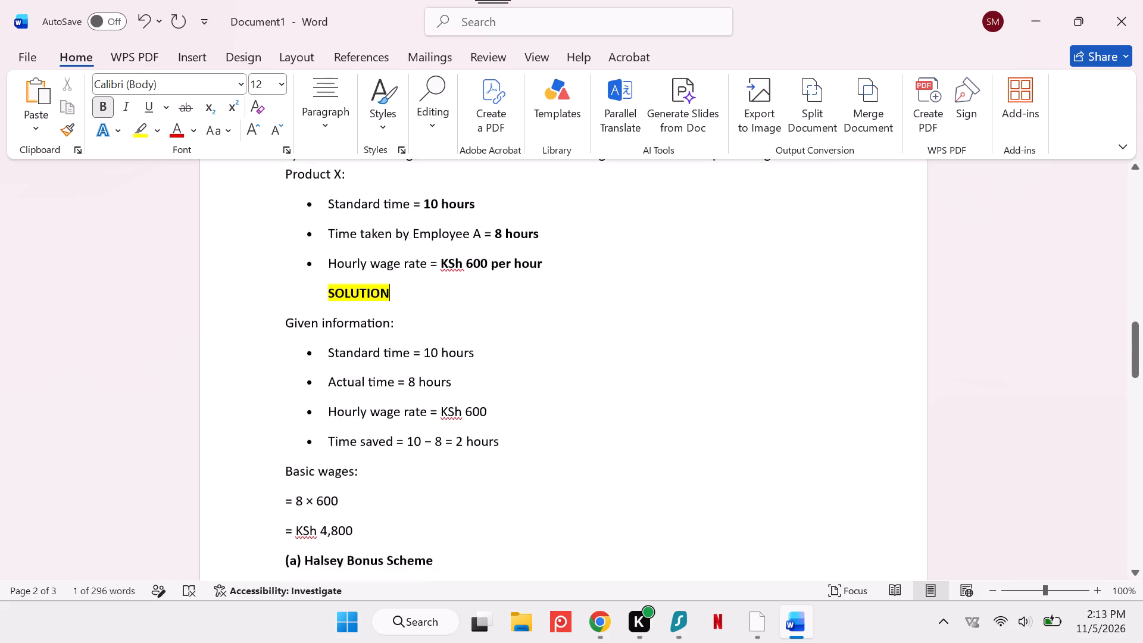
Replace the colon after "Basic wages" with "= (HOURS TAKEN * WAGE RATE)" above the 8 × 600 working.
{"action": "scroll", "coordinate": [448, 394], "scroll_direction": "down", "scroll_amount": 2}
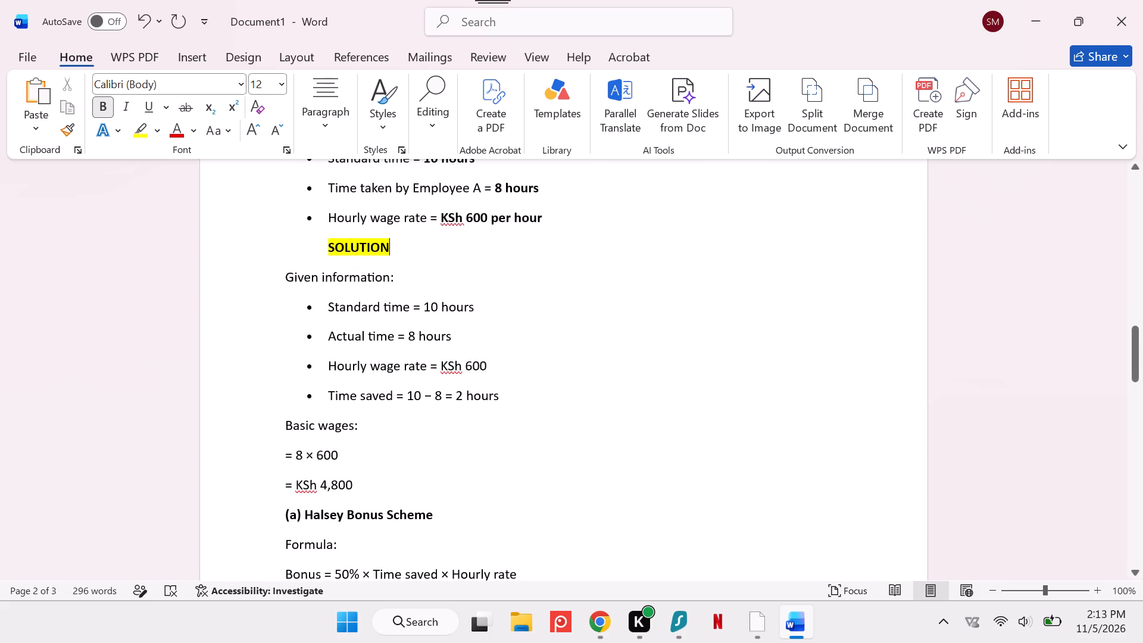
{"action": "scroll", "coordinate": [385, 443], "scroll_direction": "down", "scroll_amount": 1}
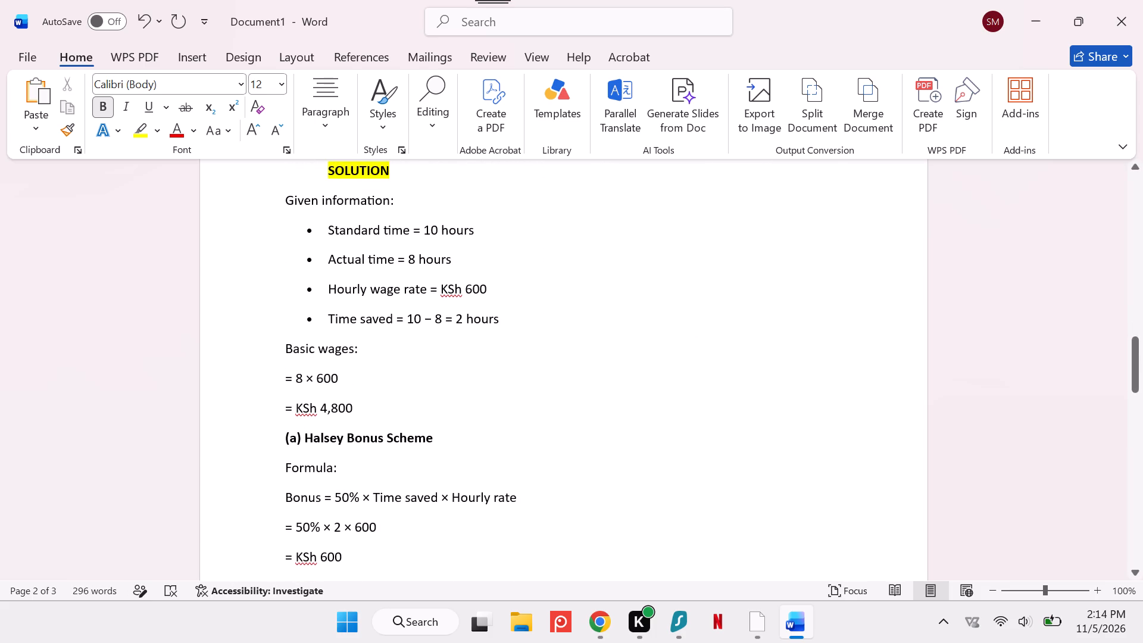
{"action": "left_click", "coordinate": [367, 348]}
{"action": "key", "text": "Return"}
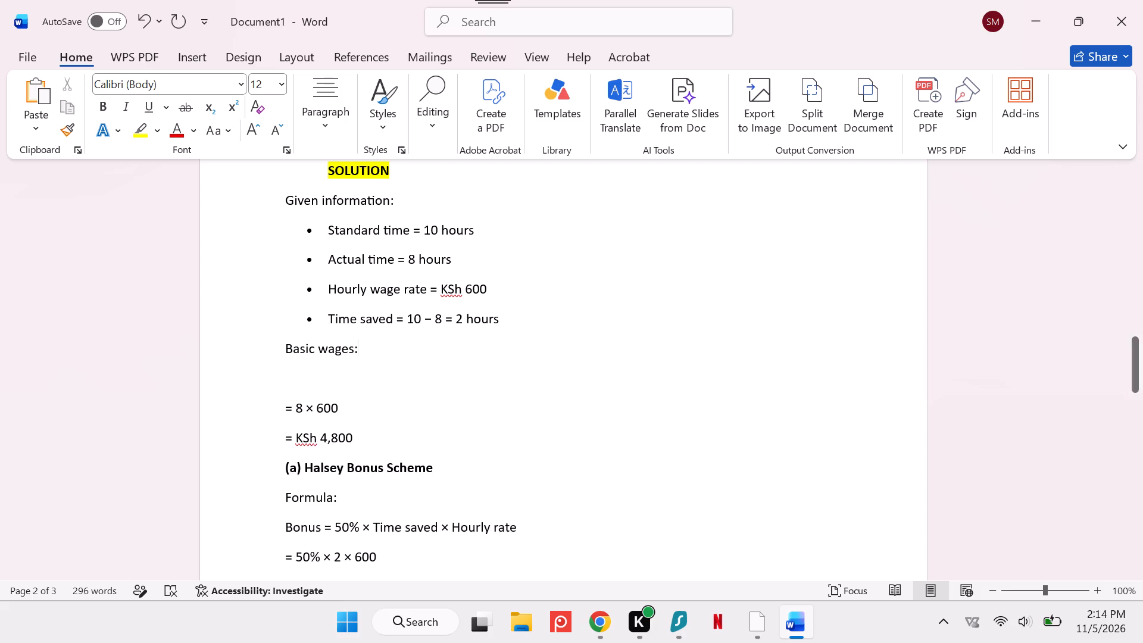
{"action": "key", "text": "BackSpace"}
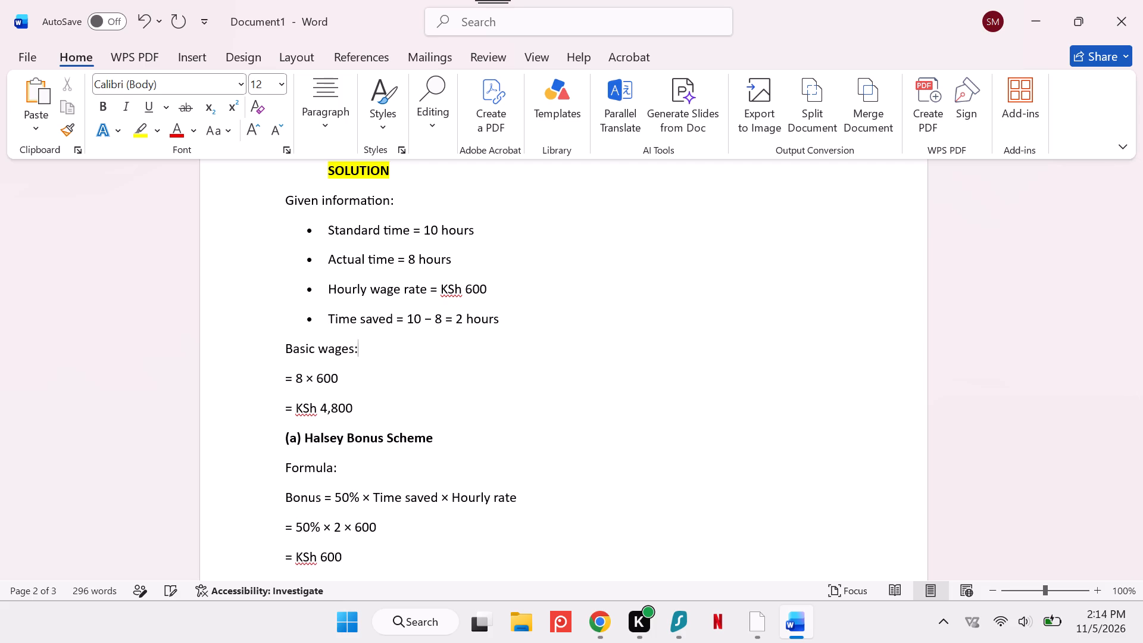
{"action": "key", "text": "BackSpace"}
{"action": "key", "text": "space"}
{"action": "type", "text": "="}
{"action": "key", "text": "space"}
{"action": "type", "text": "HOURS TAKEN"}
{"action": "key", "text": "space"}
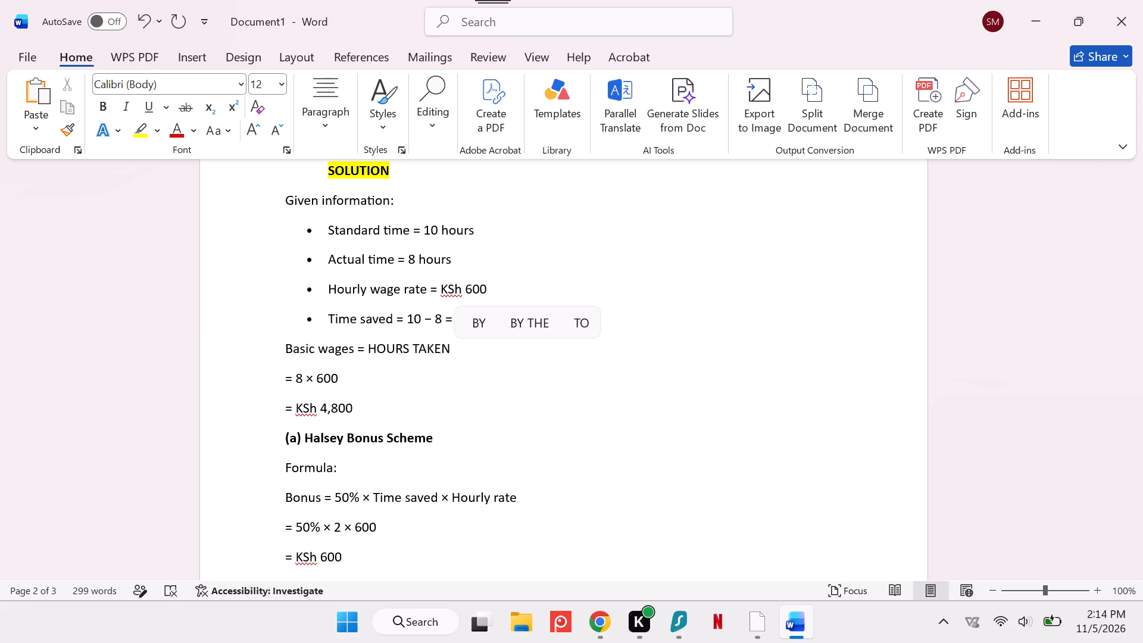
{"action": "key", "text": "shift+asterisk"}
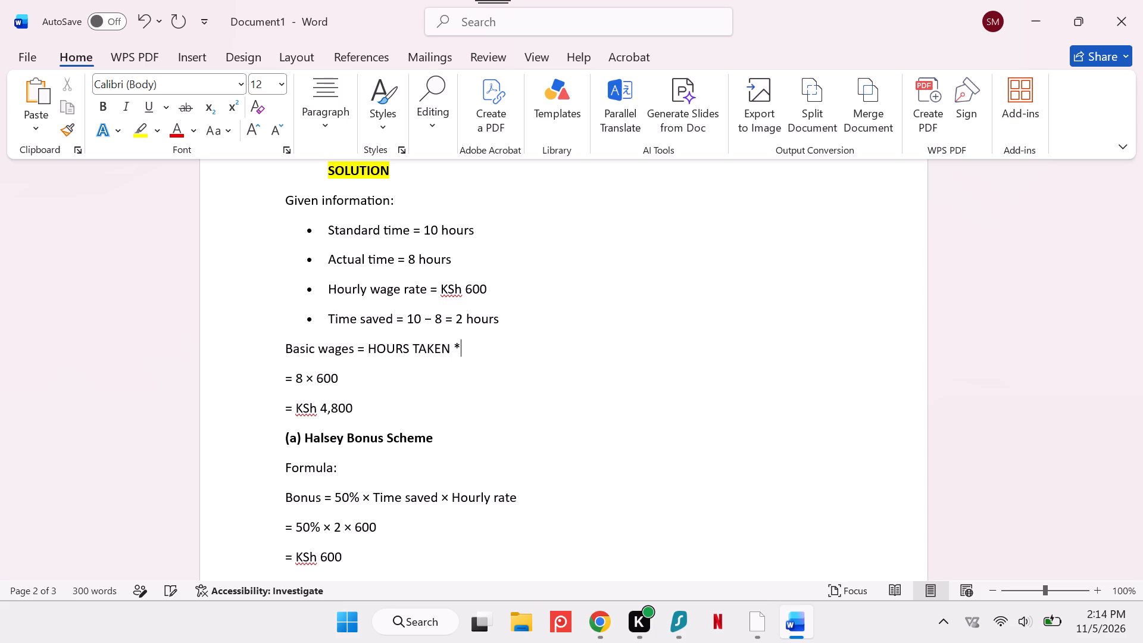
{"action": "key", "text": "space"}
{"action": "type", "text": "WAGE RATE"}
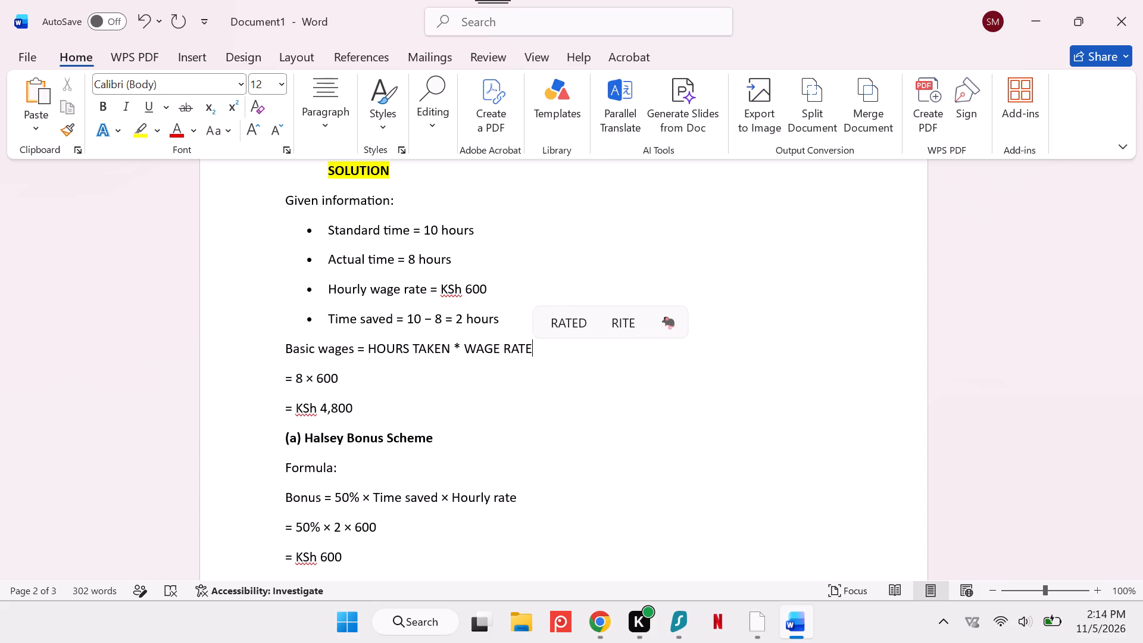
{"action": "key", "text": "shift+parenright"}
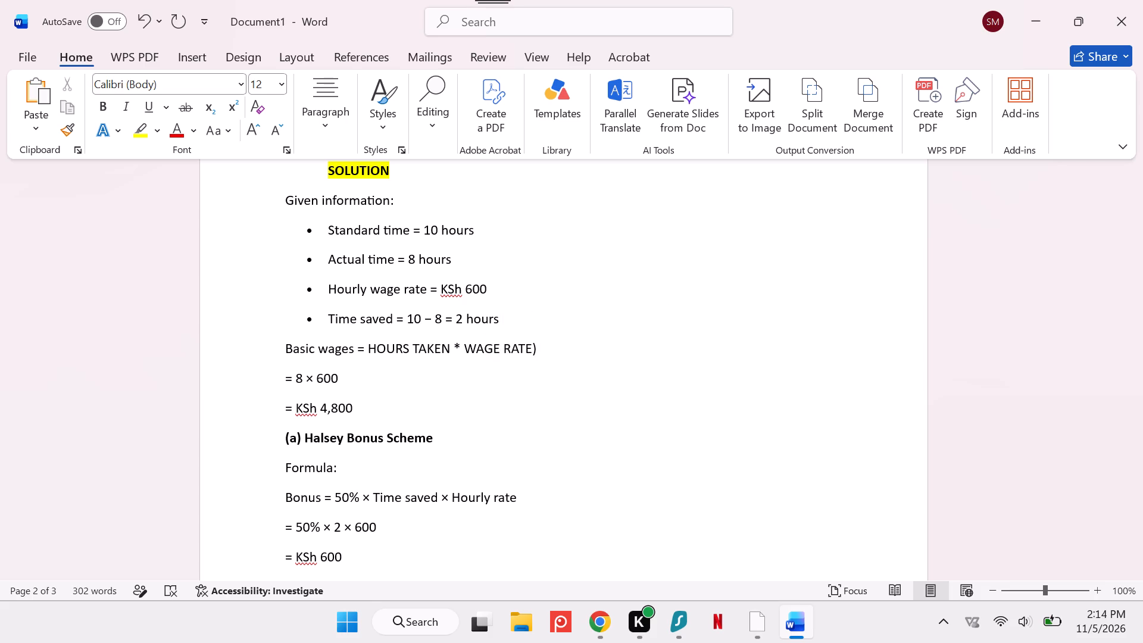
{"action": "left_click", "coordinate": [367, 348]}
{"action": "key", "text": "shift+parenleft"}
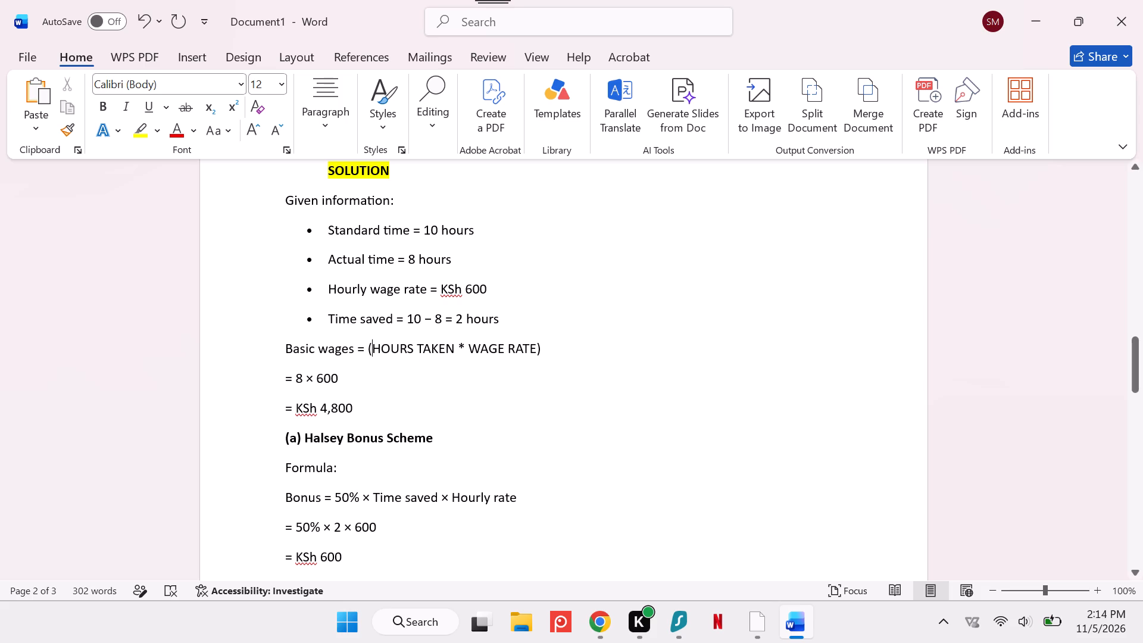
{"action": "left_click", "coordinate": [366, 384]}
Replace "50%" with "½" in the "Bonus =" formula line of the Halsey Bonus Scheme.
{"action": "scroll", "coordinate": [362, 435], "scroll_direction": "down", "scroll_amount": 1}
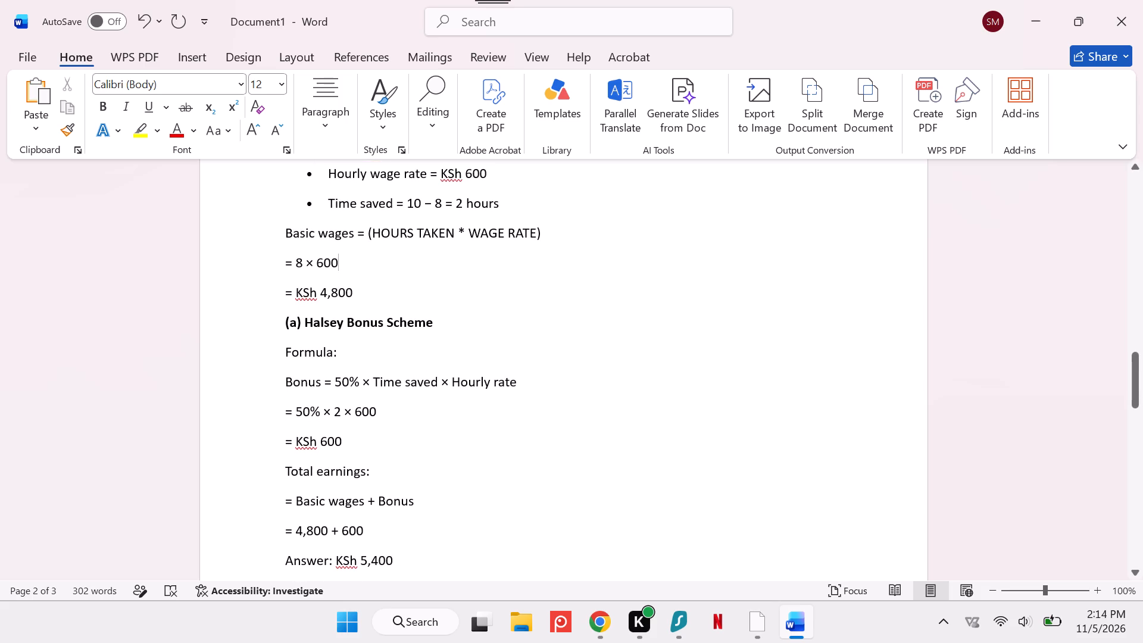
{"action": "left_click", "coordinate": [362, 378]}
{"action": "key", "text": "BackSpace"}
{"action": "key", "text": "BackSpace"}
{"action": "key", "text": "BackSpace"}
{"action": "key", "text": "BackSpace"}
{"action": "key", "text": "1"}
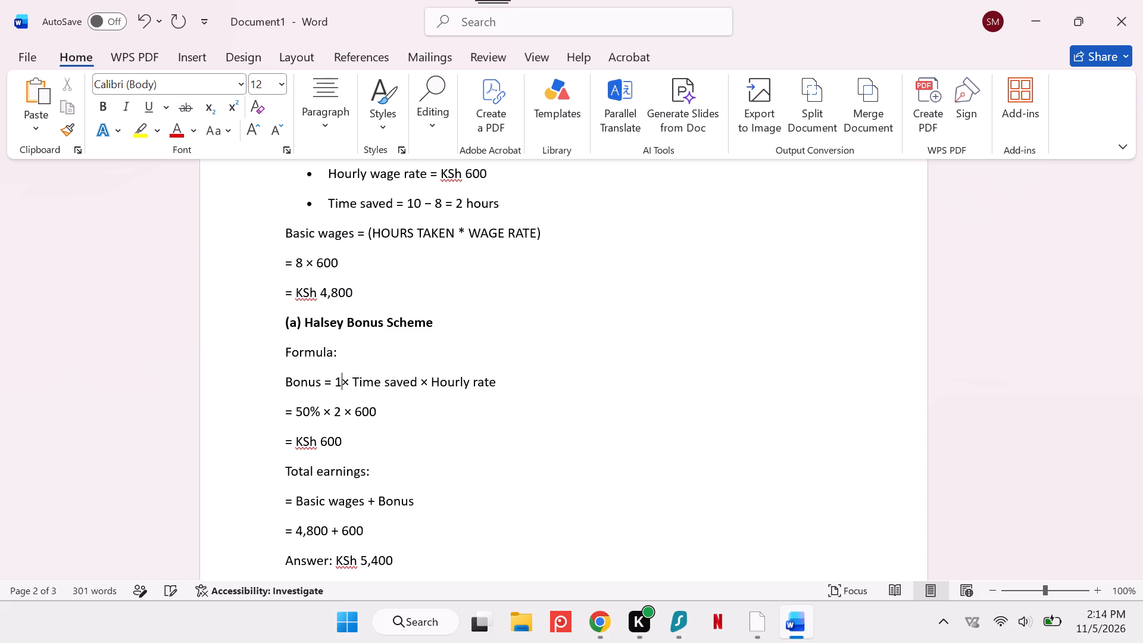
{"action": "type", "text": "/2"}
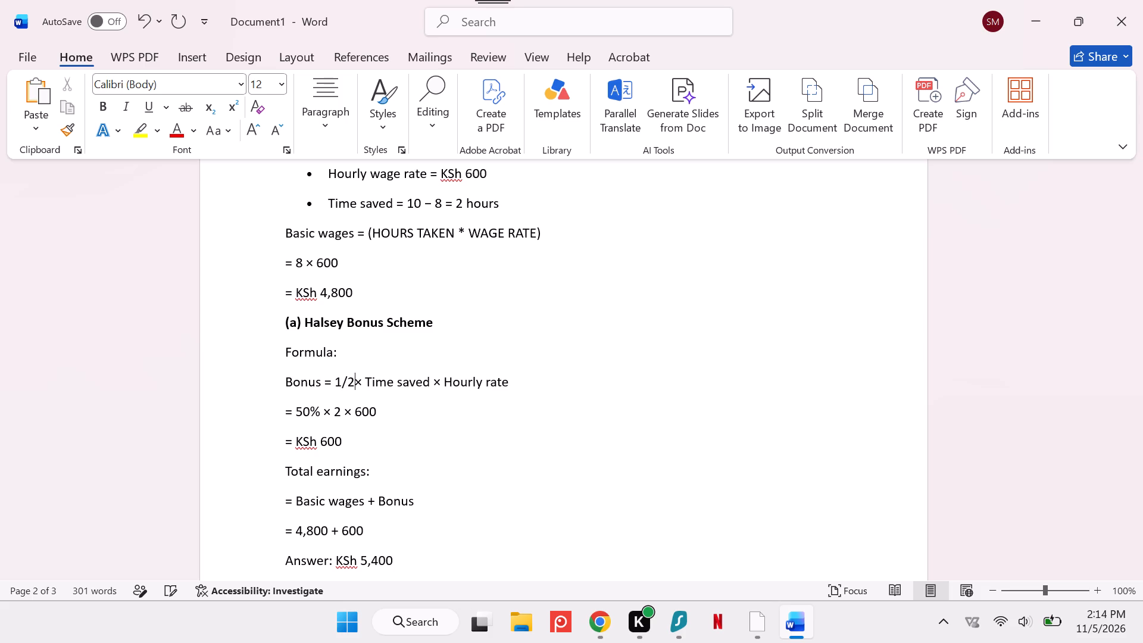
{"action": "key", "text": "space"}
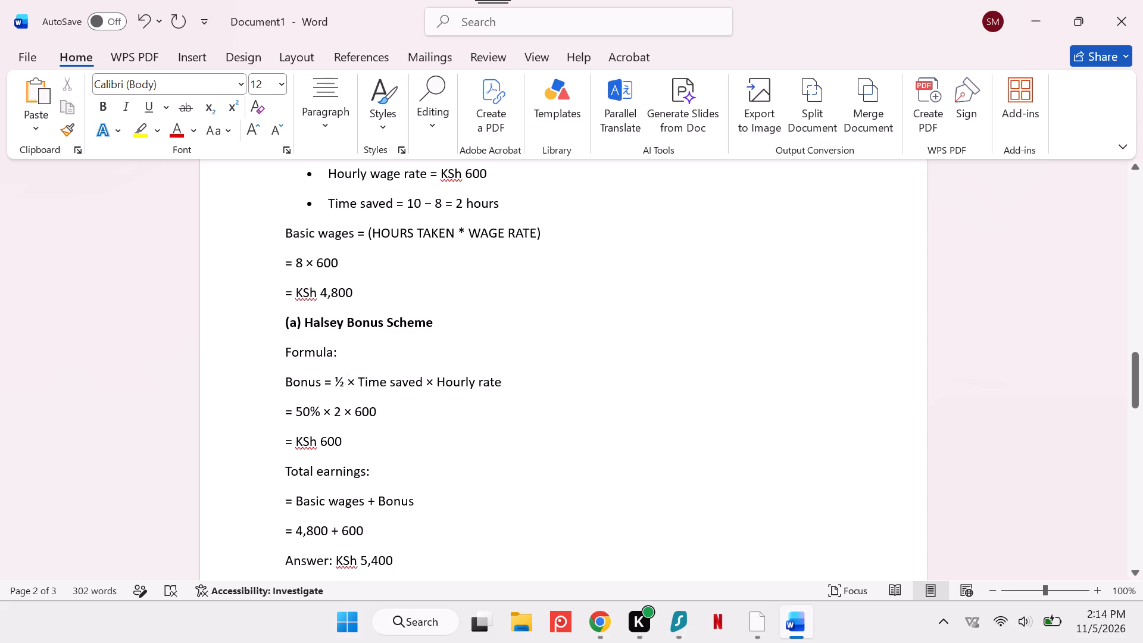
Change "Hourly rate" to "Wage rate" in the Halsey bonus formula.
{"action": "scroll", "coordinate": [387, 396], "scroll_direction": "down", "scroll_amount": 1}
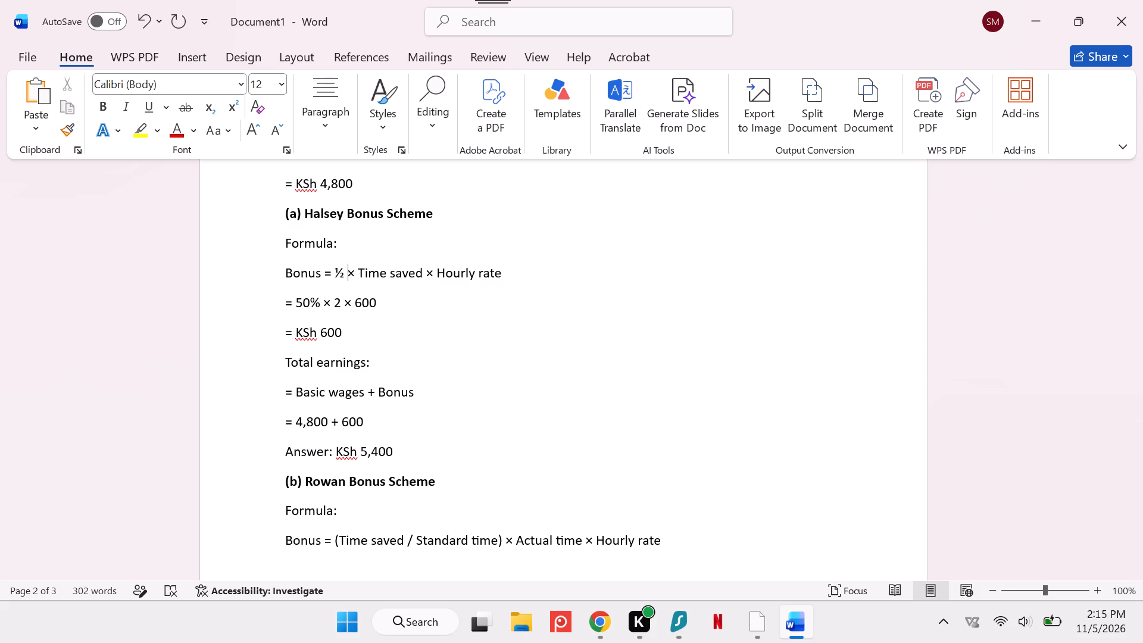
{"action": "double_click", "coordinate": [463, 271]}
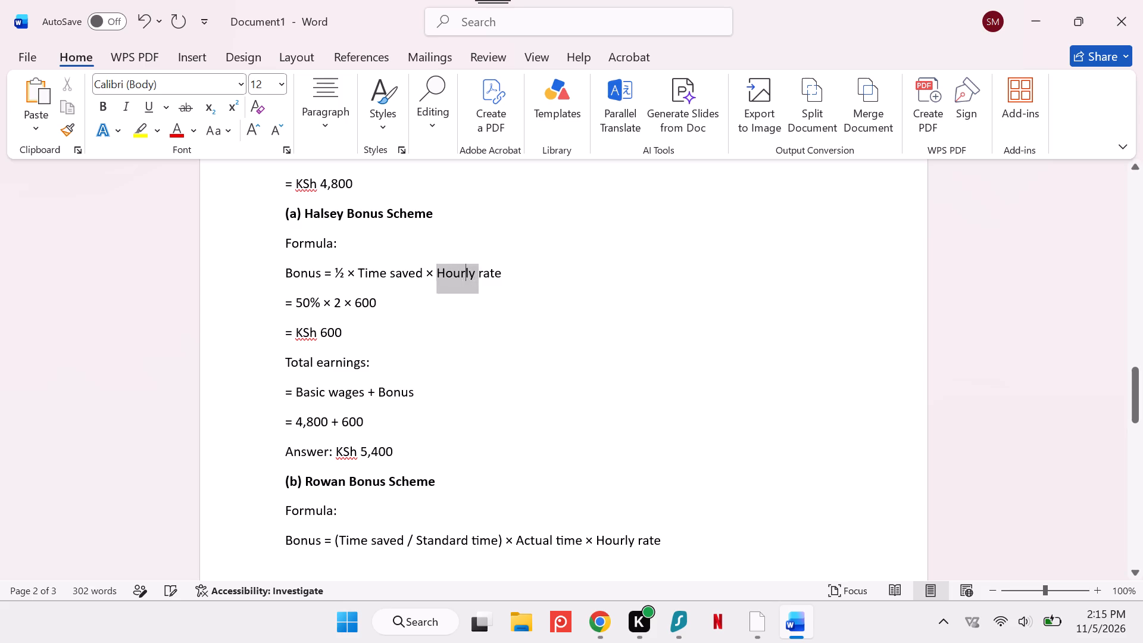
{"action": "type", "text": "wa"}
{"action": "key", "text": "BackSpace"}
{"action": "key", "text": "BackSpace"}
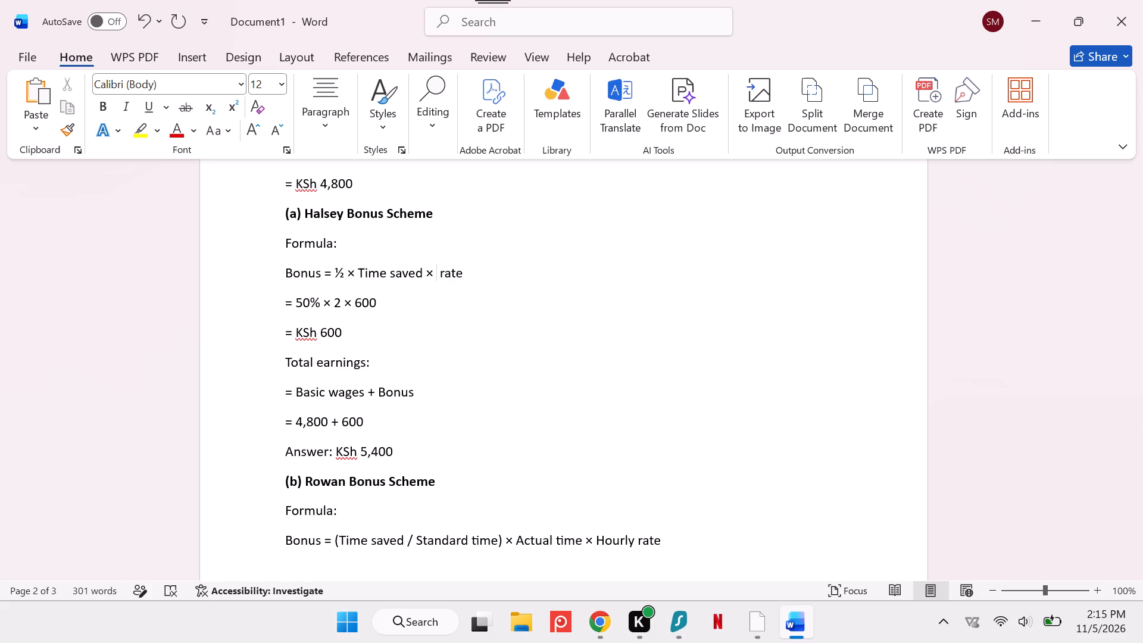
{"action": "key", "text": "w"}
{"action": "type", "text": "age"}
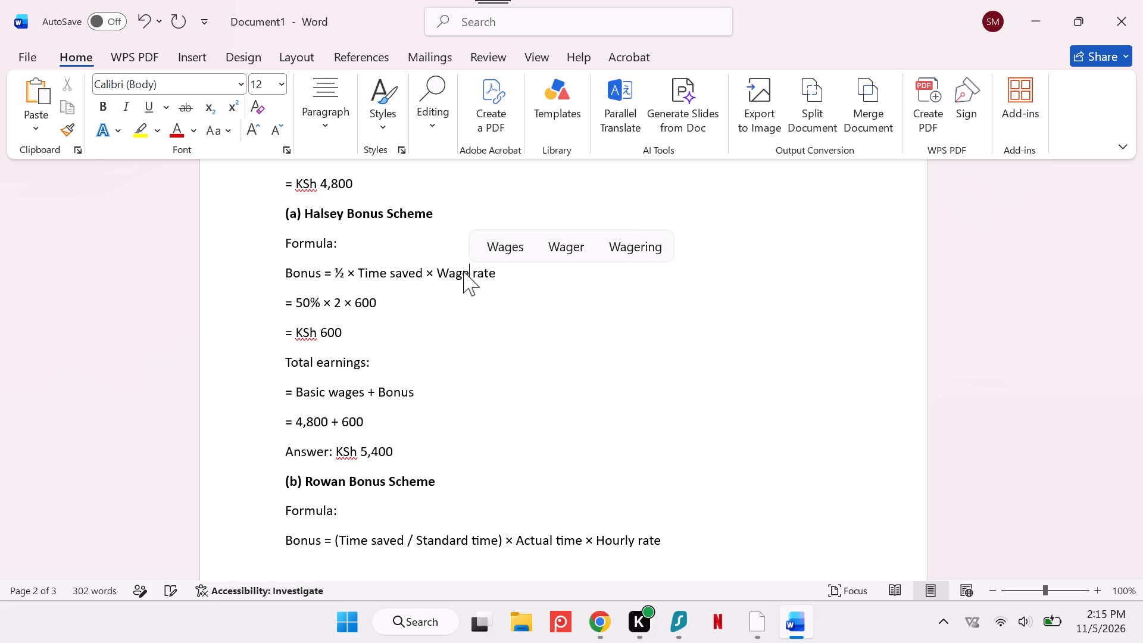
{"action": "left_click", "coordinate": [481, 343]}
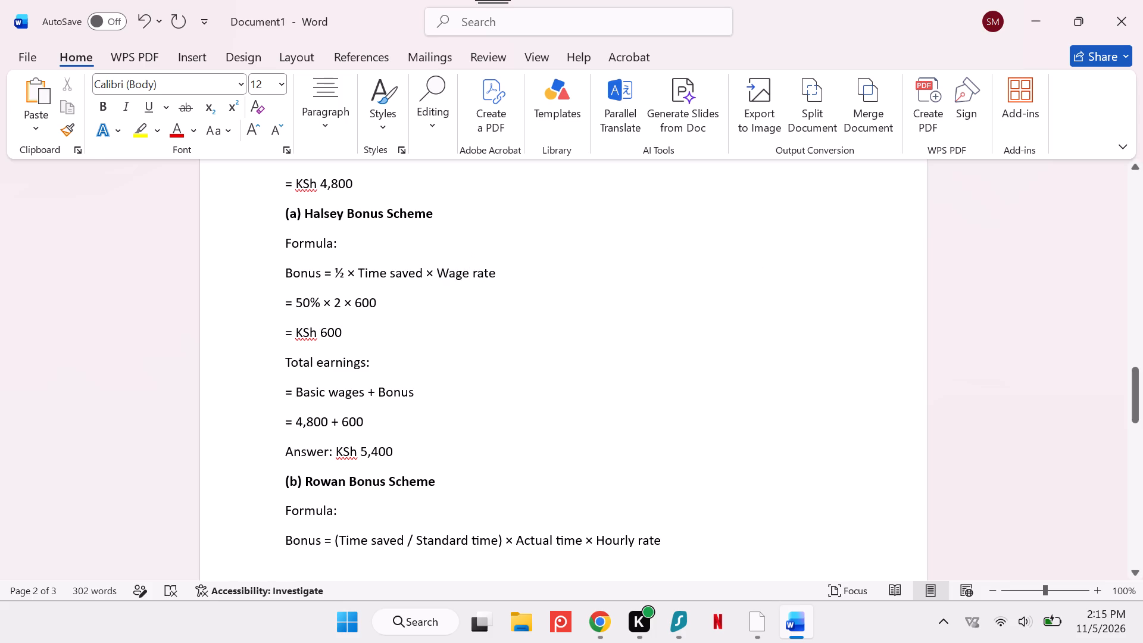
Highlight the Halsey scheme's "Answer: KSh 5,400" line in dark gray.
{"action": "scroll", "coordinate": [368, 355], "scroll_direction": "down", "scroll_amount": 1}
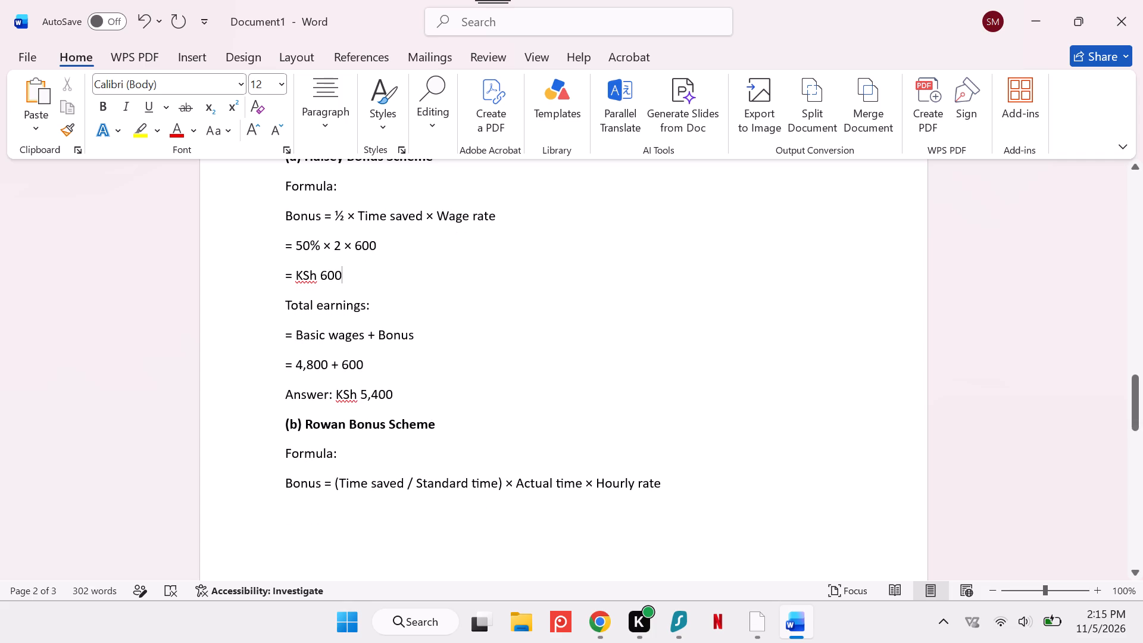
{"action": "scroll", "coordinate": [382, 346], "scroll_direction": "down", "scroll_amount": 1}
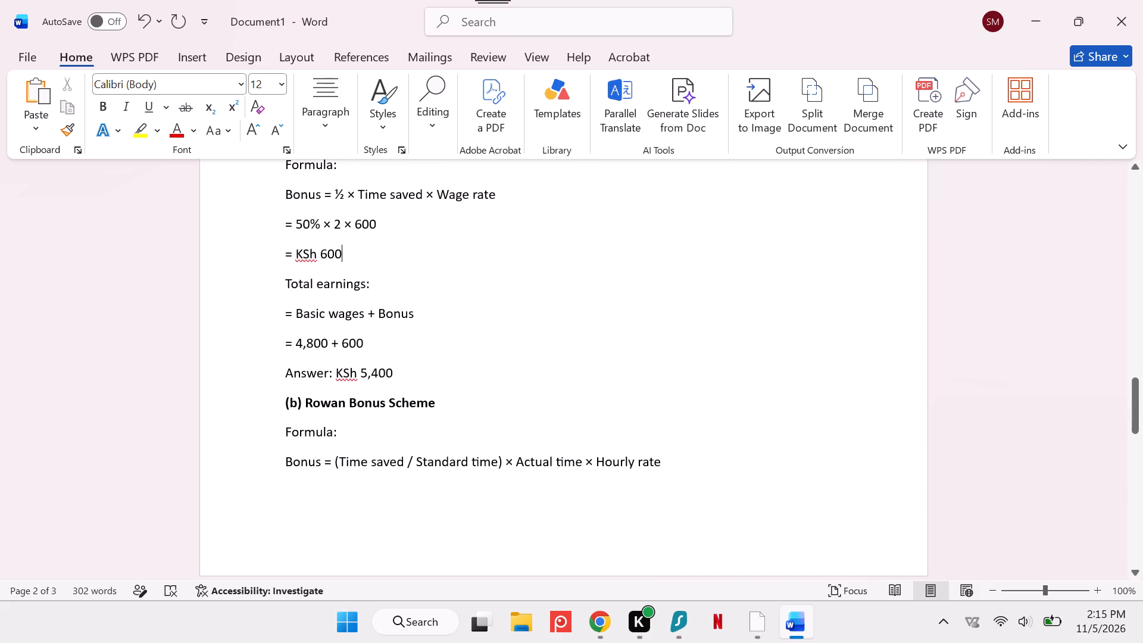
{"action": "scroll", "coordinate": [373, 357], "scroll_direction": "down", "scroll_amount": 1}
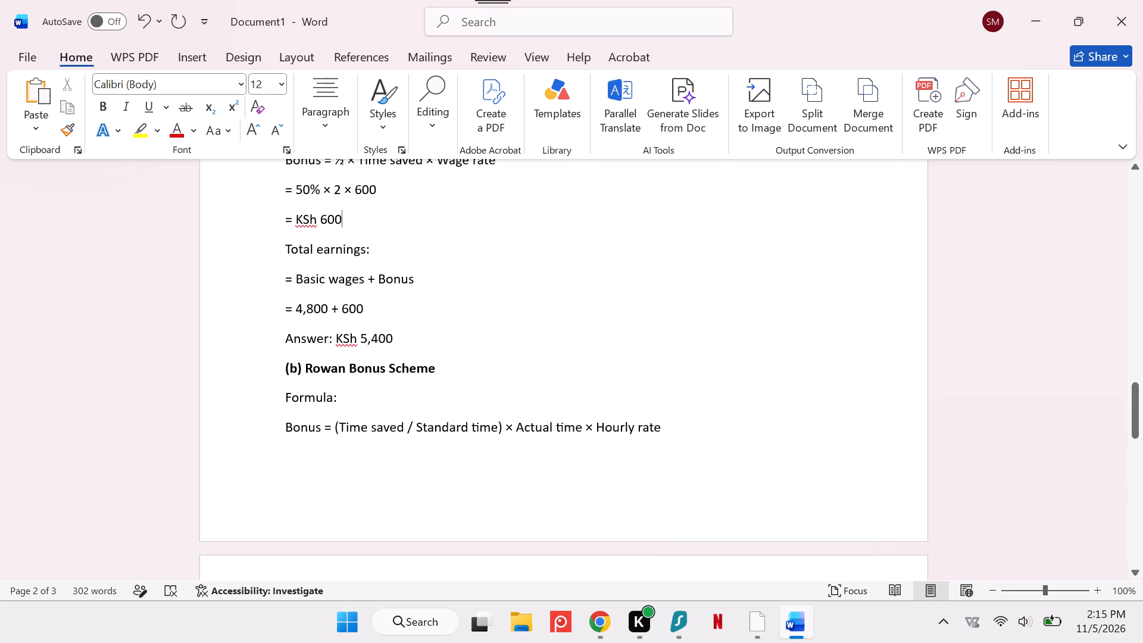
{"action": "left_click_drag", "start_coordinate": [399, 336], "coordinate": [297, 336]}
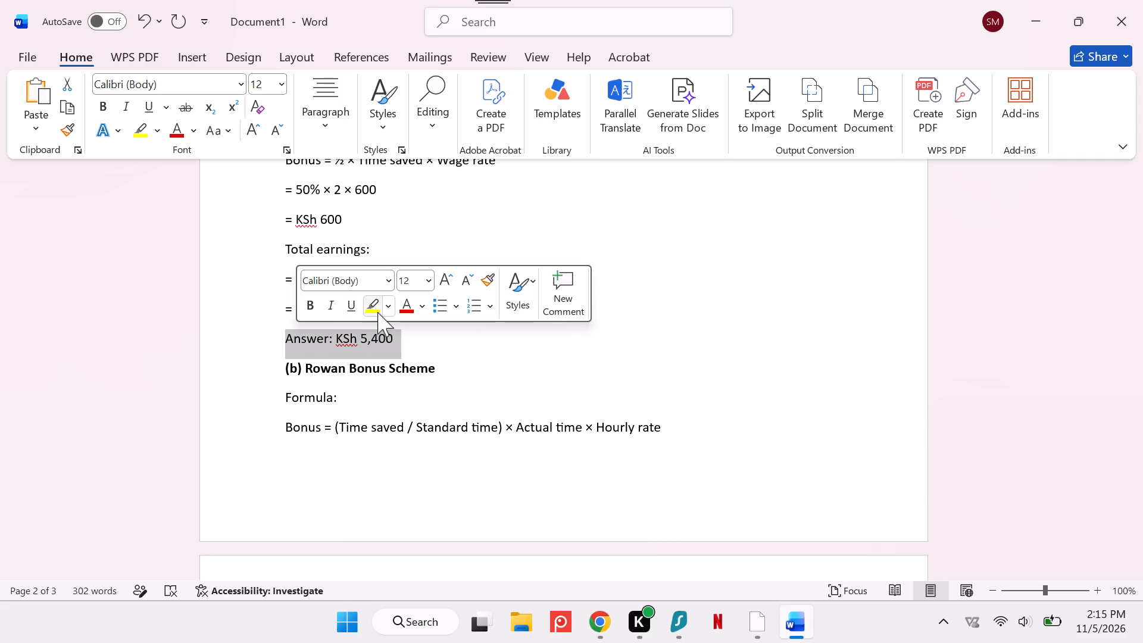
{"action": "left_click", "coordinate": [388, 303]}
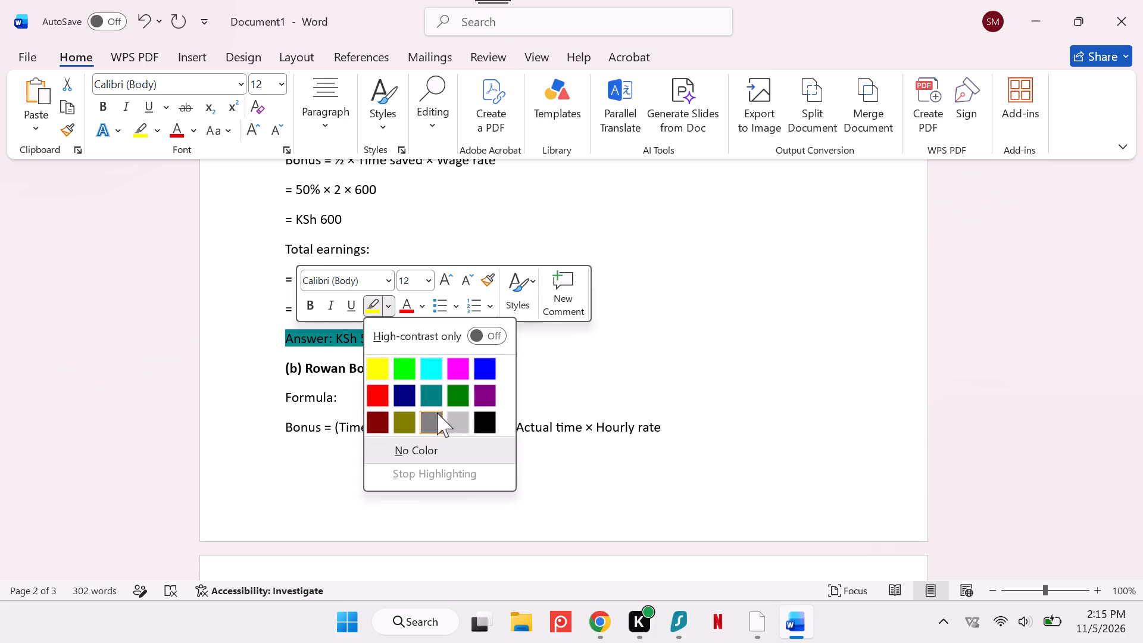
{"action": "left_click", "coordinate": [437, 417]}
{"action": "left_click", "coordinate": [514, 341]}
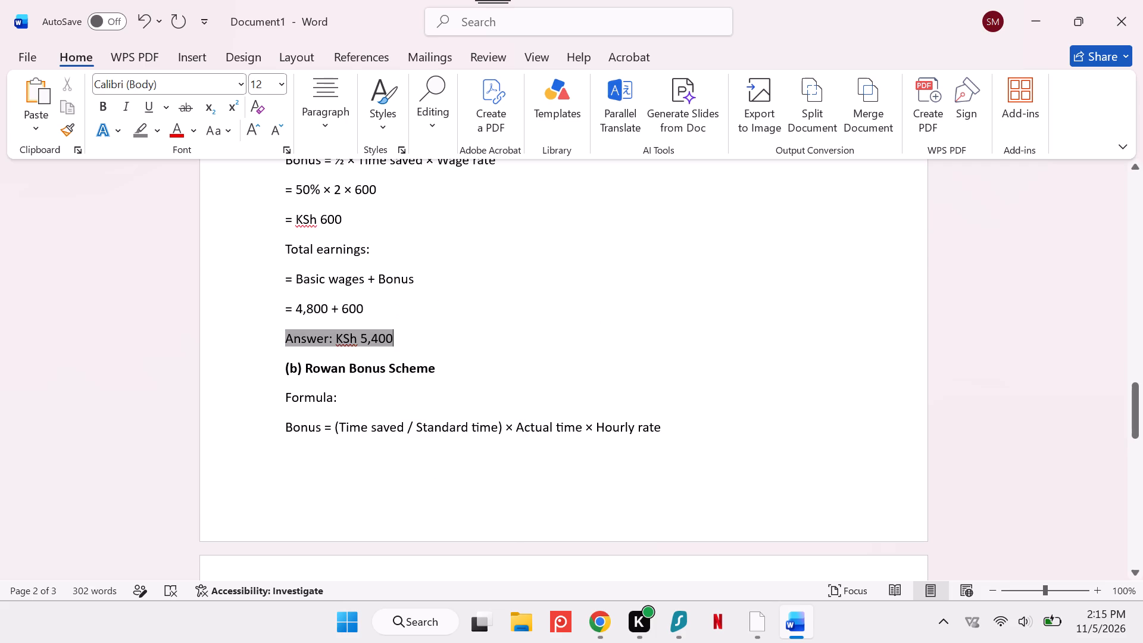
Move "Time saved" out of the bracket in the Rowan bonus formula to replace "Actual time".
{"action": "scroll", "coordinate": [486, 385], "scroll_direction": "down", "scroll_amount": 1}
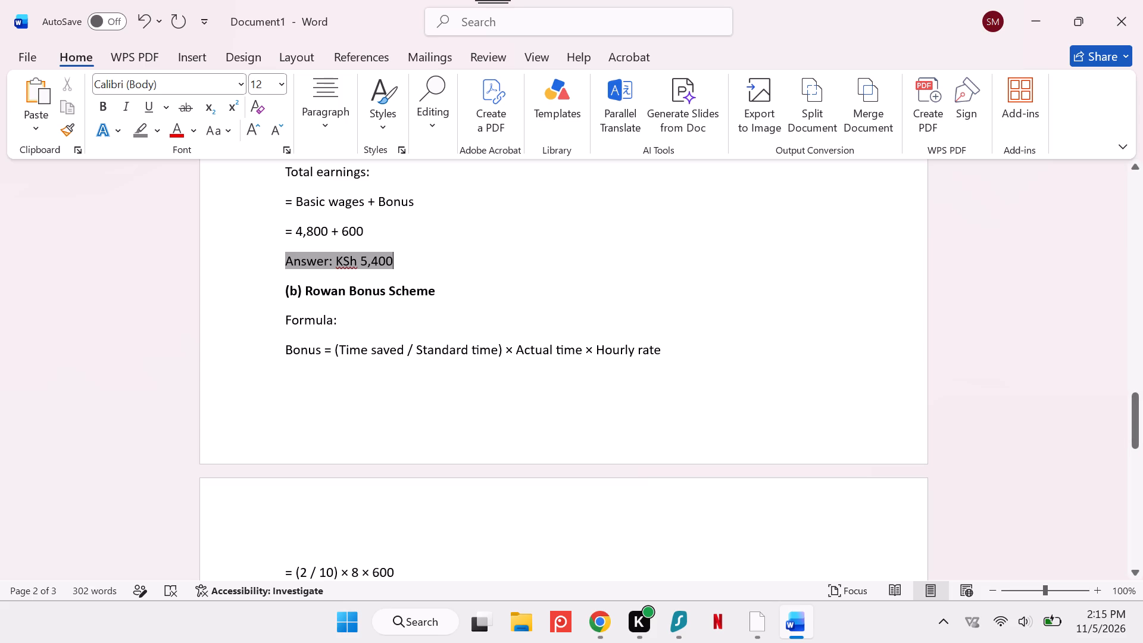
{"action": "left_click_drag", "start_coordinate": [667, 344], "coordinate": [345, 348]}
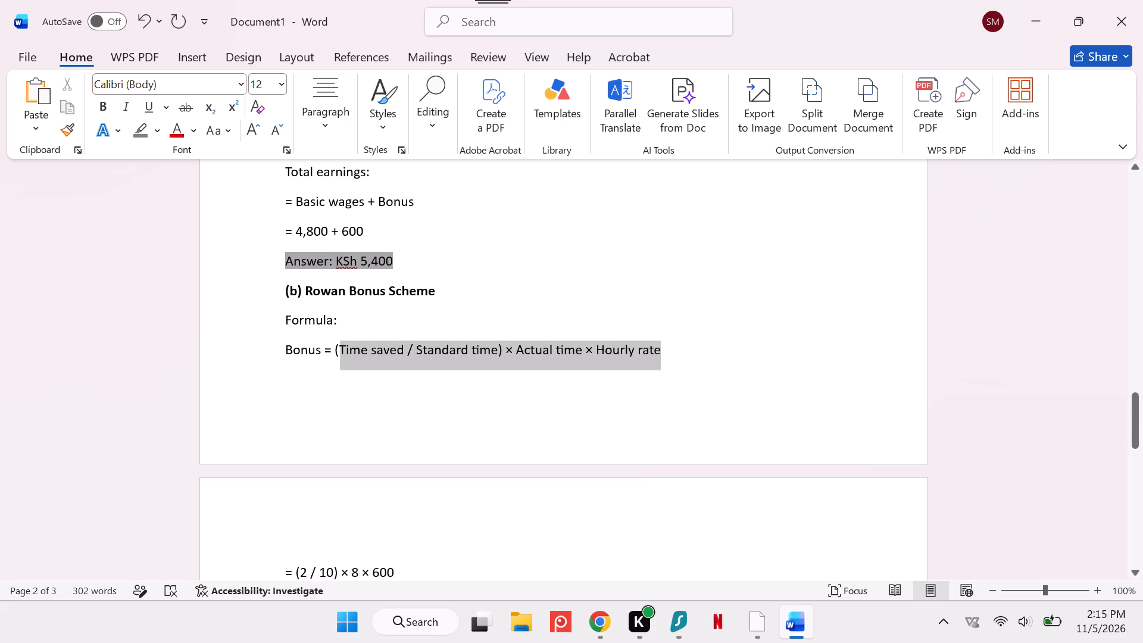
{"action": "left_click_drag", "start_coordinate": [345, 348], "coordinate": [341, 348]}
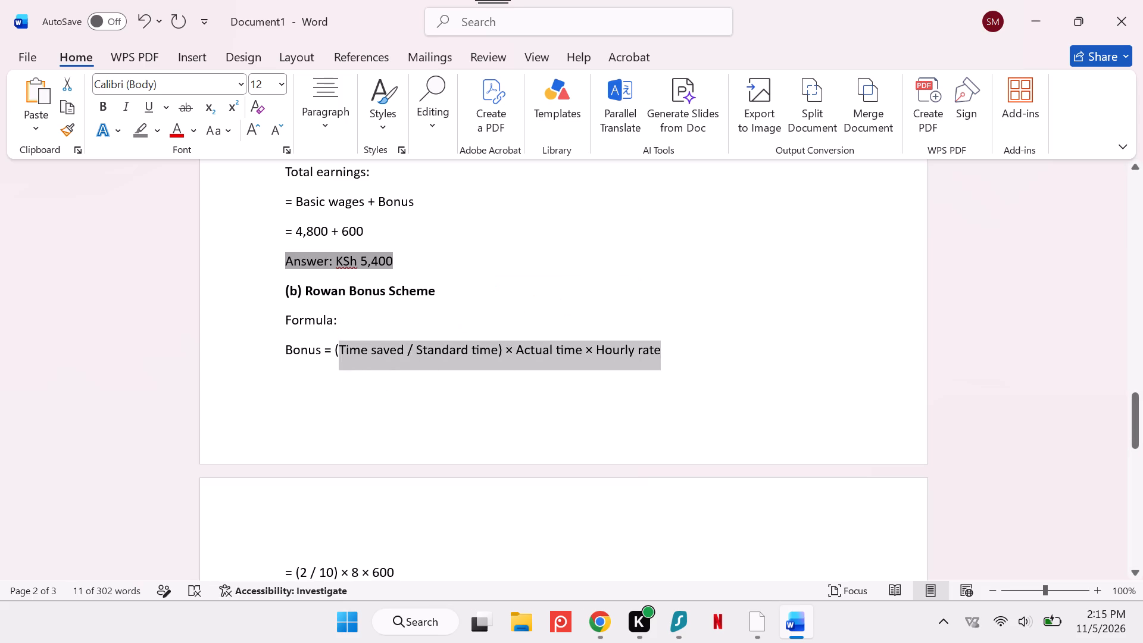
{"action": "left_click", "coordinate": [518, 454]}
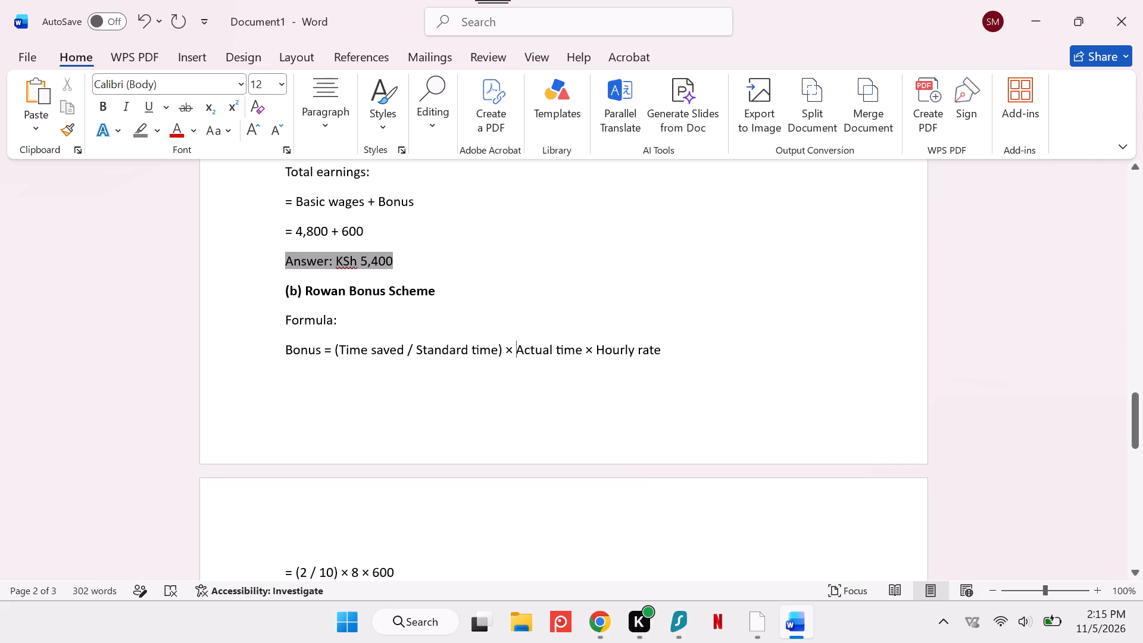
{"action": "double_click", "coordinate": [399, 350]}
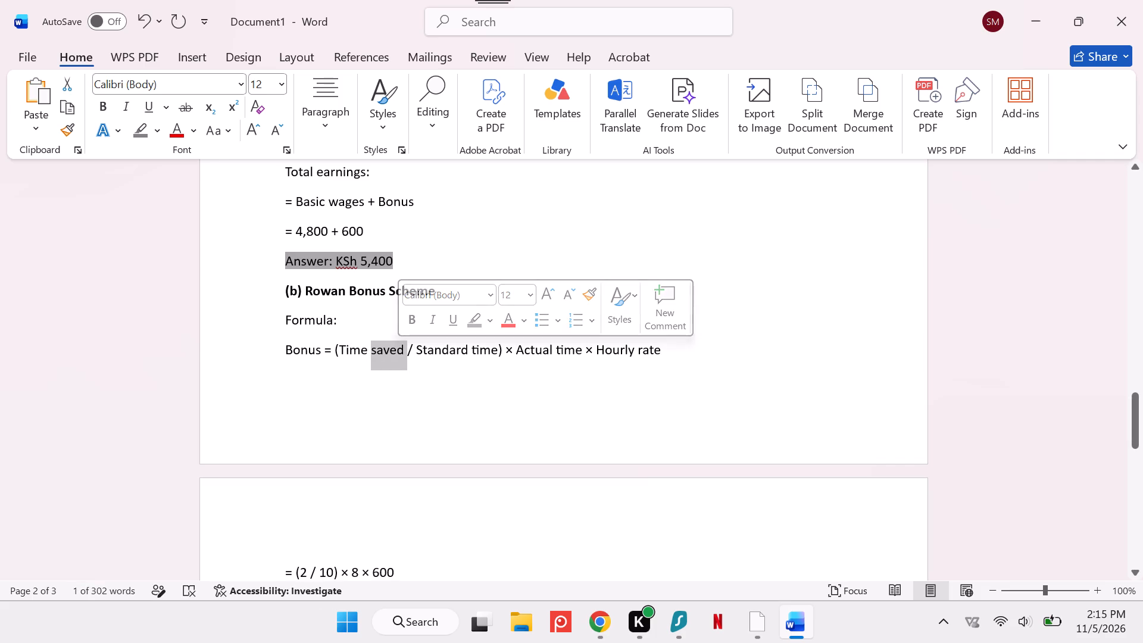
{"action": "double_click", "coordinate": [359, 351]}
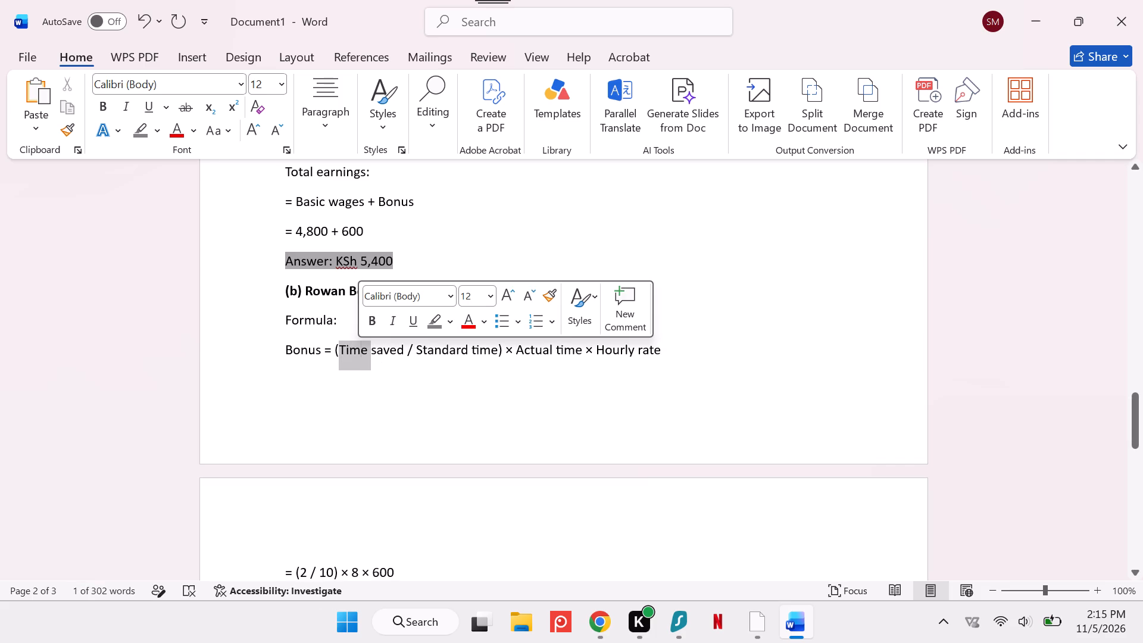
{"action": "left_click_drag", "start_coordinate": [404, 347], "coordinate": [354, 348]}
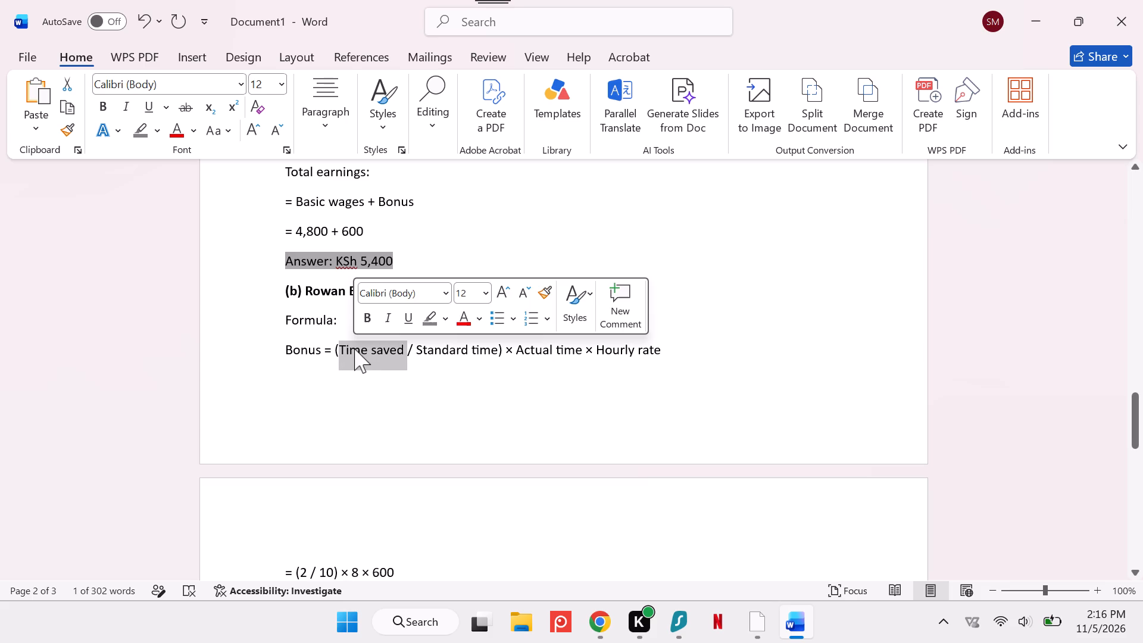
{"action": "key", "text": "ctrl+x"}
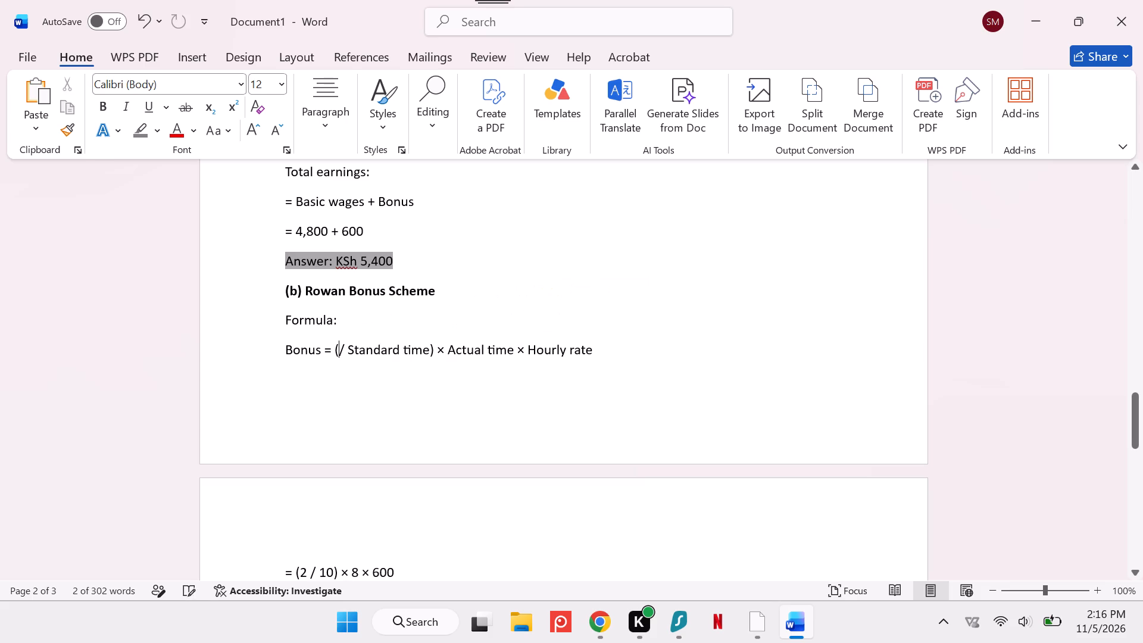
{"action": "double_click", "coordinate": [471, 347]}
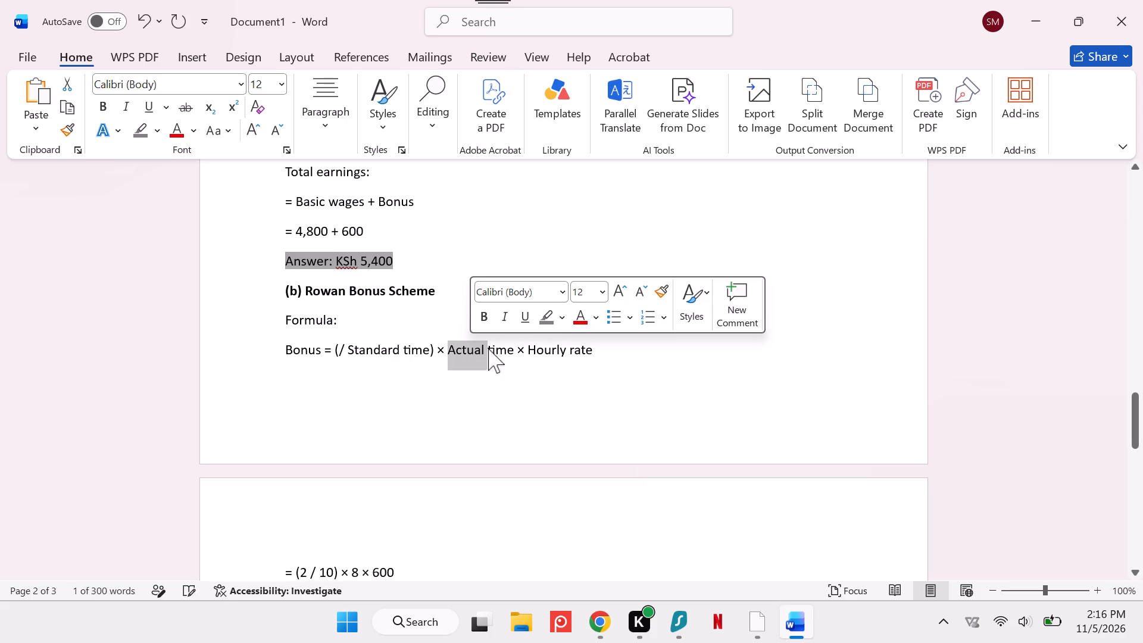
{"action": "left_click_drag", "start_coordinate": [514, 349], "coordinate": [467, 352]}
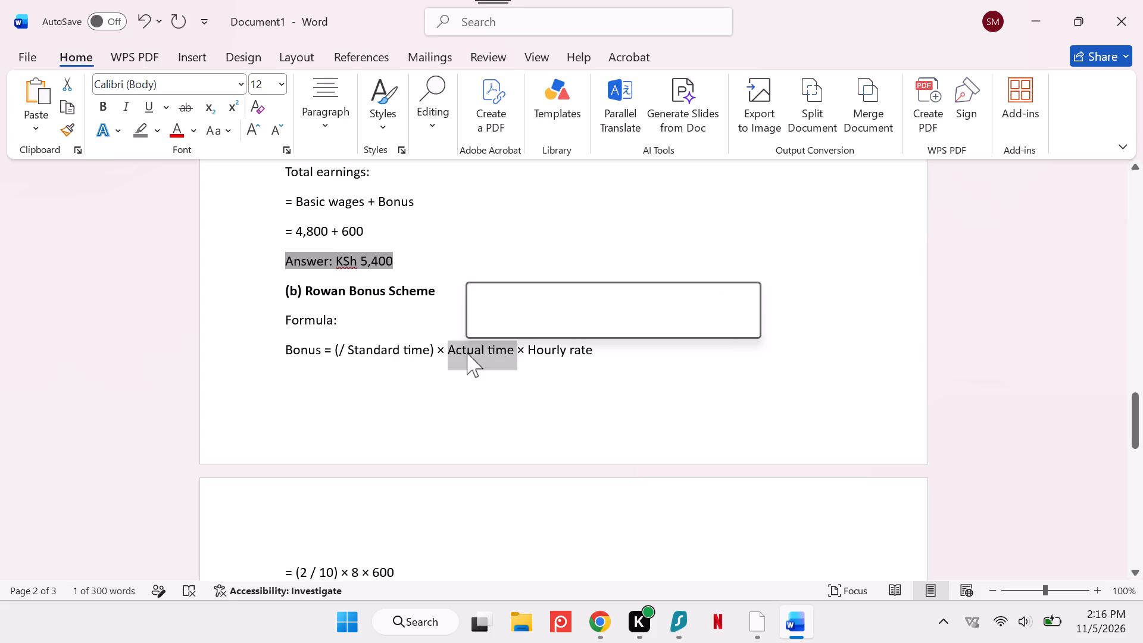
{"action": "key", "text": "ctrl+v"}
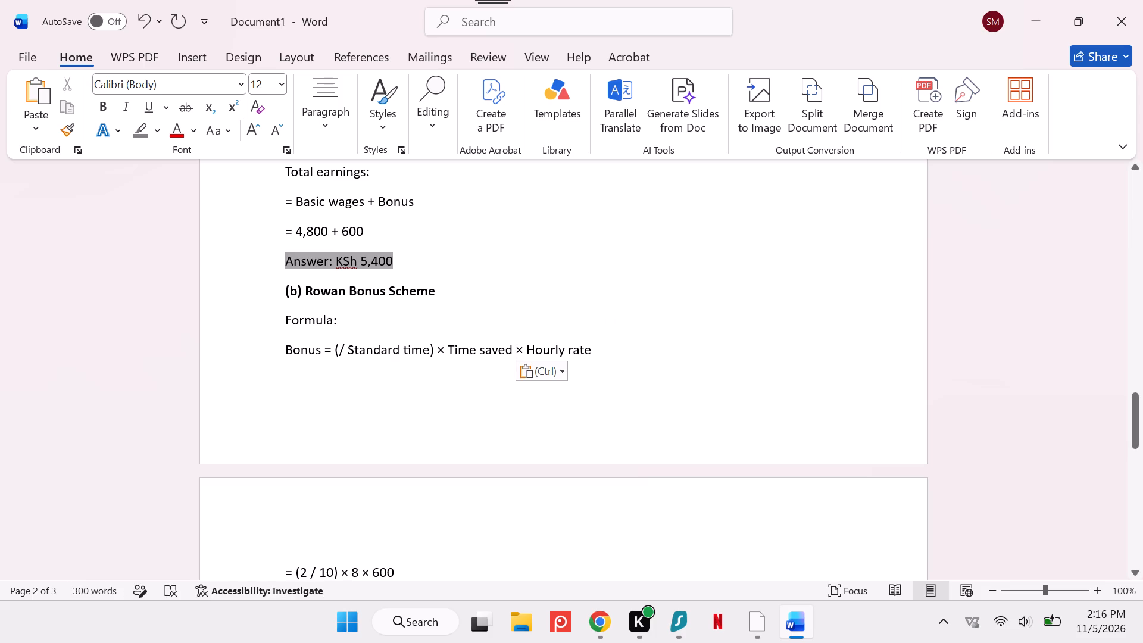
Replace "Hourly rate" in the Rowan bonus formula with "Wage rate" copied from the Halsey formula.
{"action": "scroll", "coordinate": [458, 289], "scroll_direction": "up", "scroll_amount": 1}
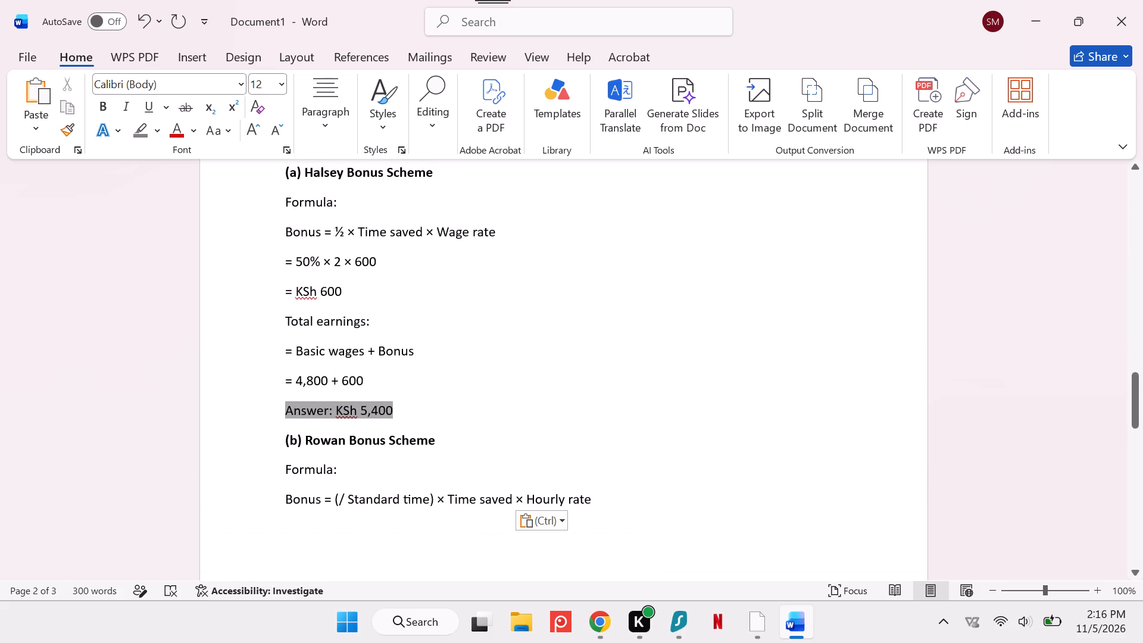
{"action": "left_click_drag", "start_coordinate": [498, 233], "coordinate": [448, 233]}
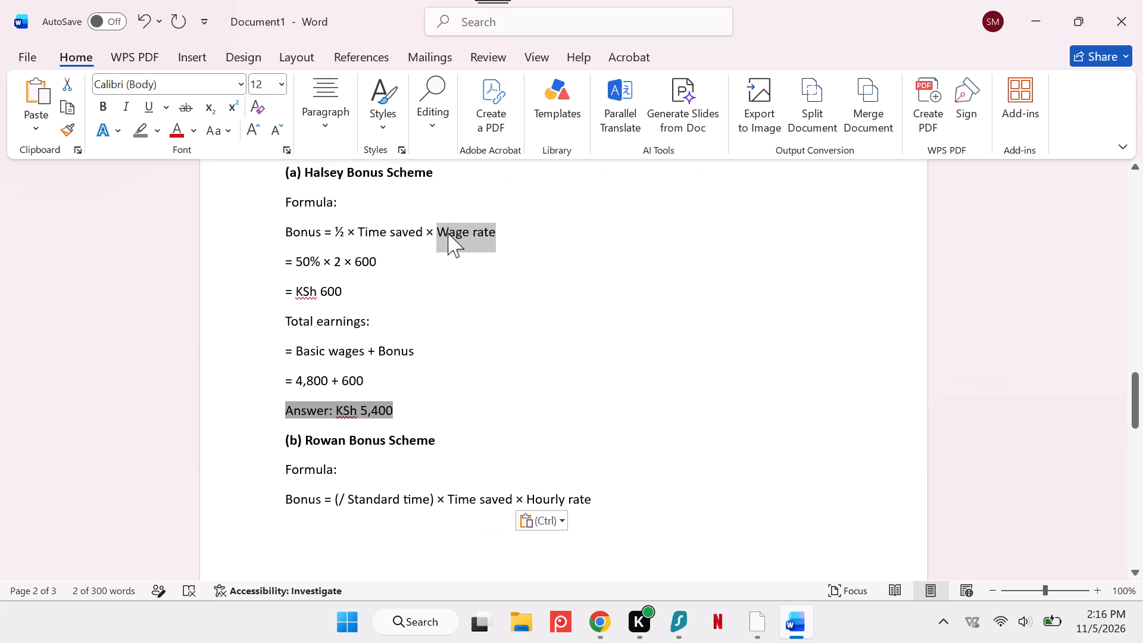
{"action": "key", "text": "ctrl+c"}
{"action": "left_click_drag", "start_coordinate": [594, 498], "coordinate": [529, 499]}
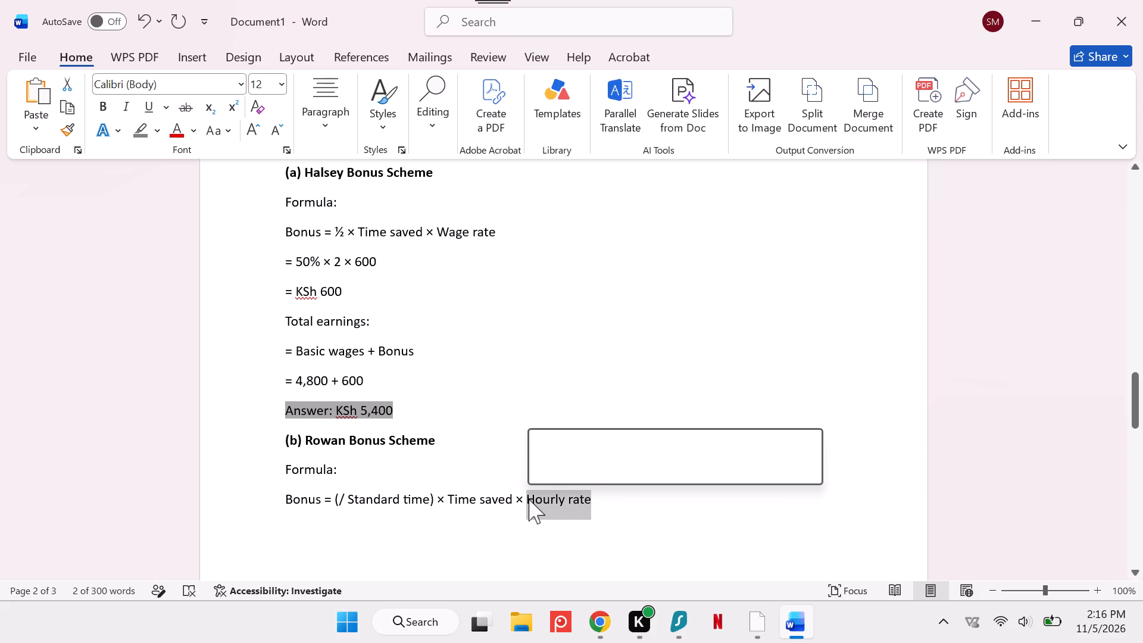
{"action": "key", "text": "ctrl+v"}
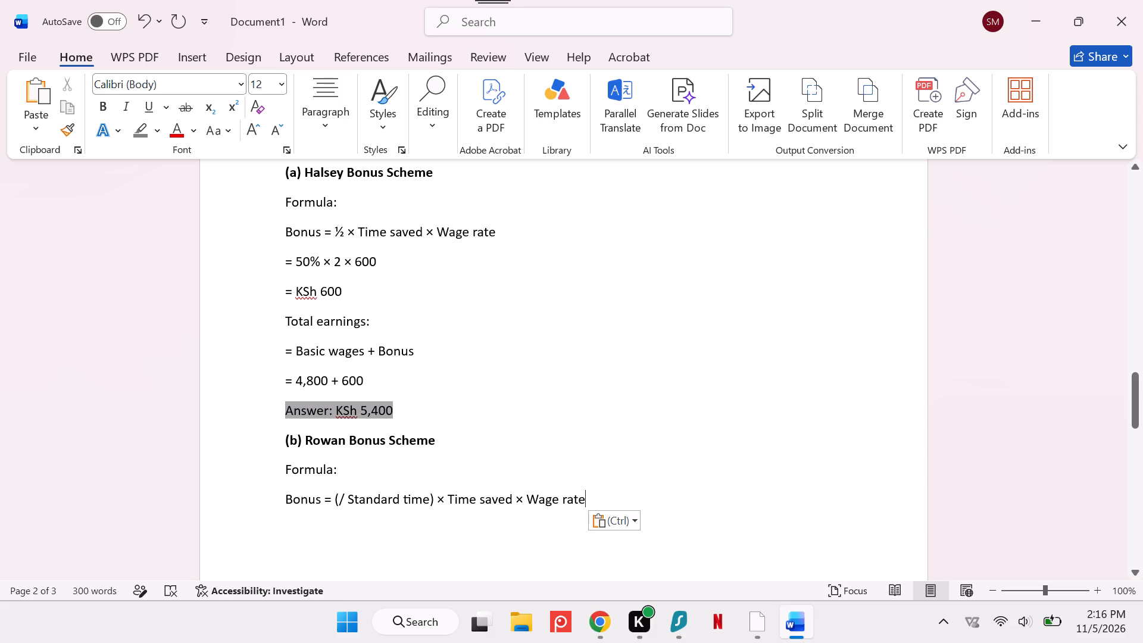
Replace "Standard time" with "Time Around" inside the bracket of the Rowan bonus formula.
{"action": "left_click_drag", "start_coordinate": [430, 498], "coordinate": [363, 499]}
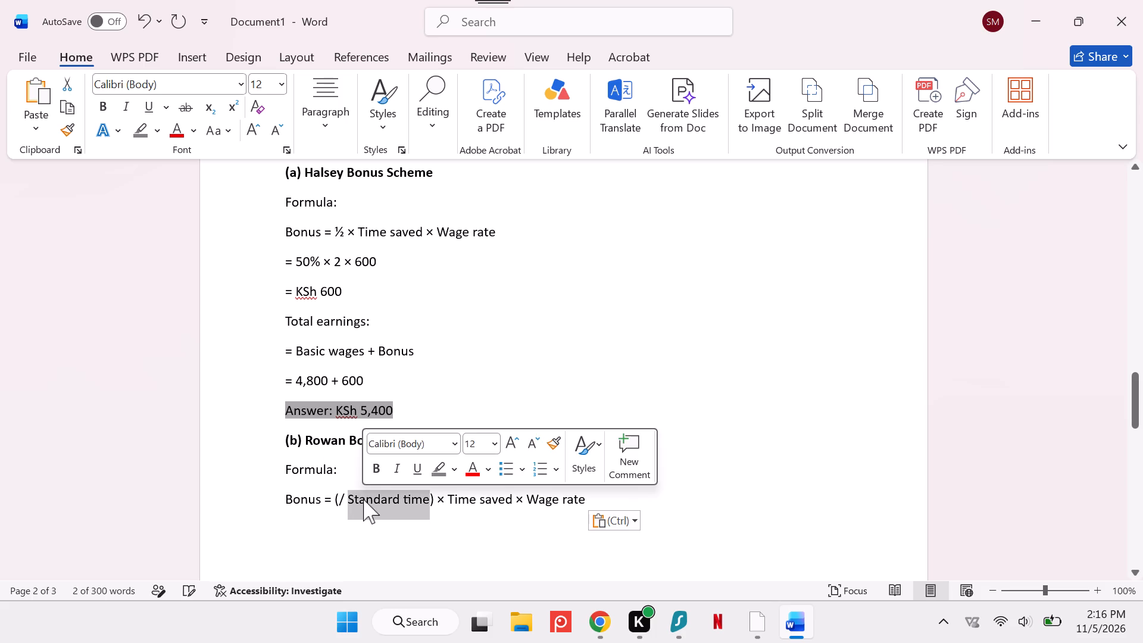
{"action": "key", "text": "t"}
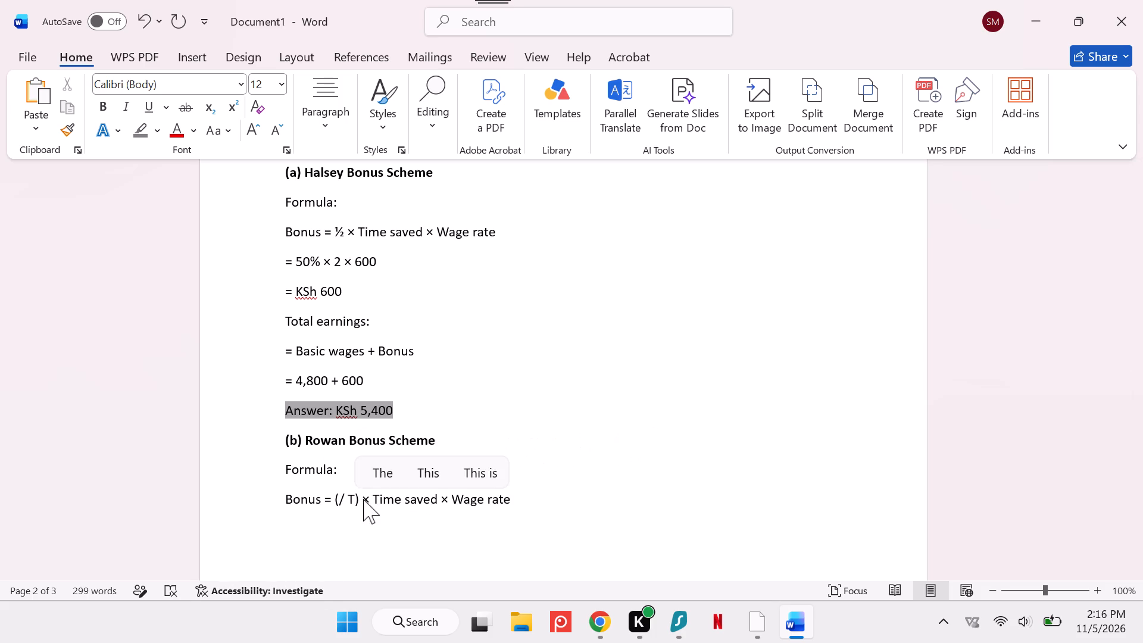
{"action": "type", "text": "ime"}
{"action": "key", "text": "space"}
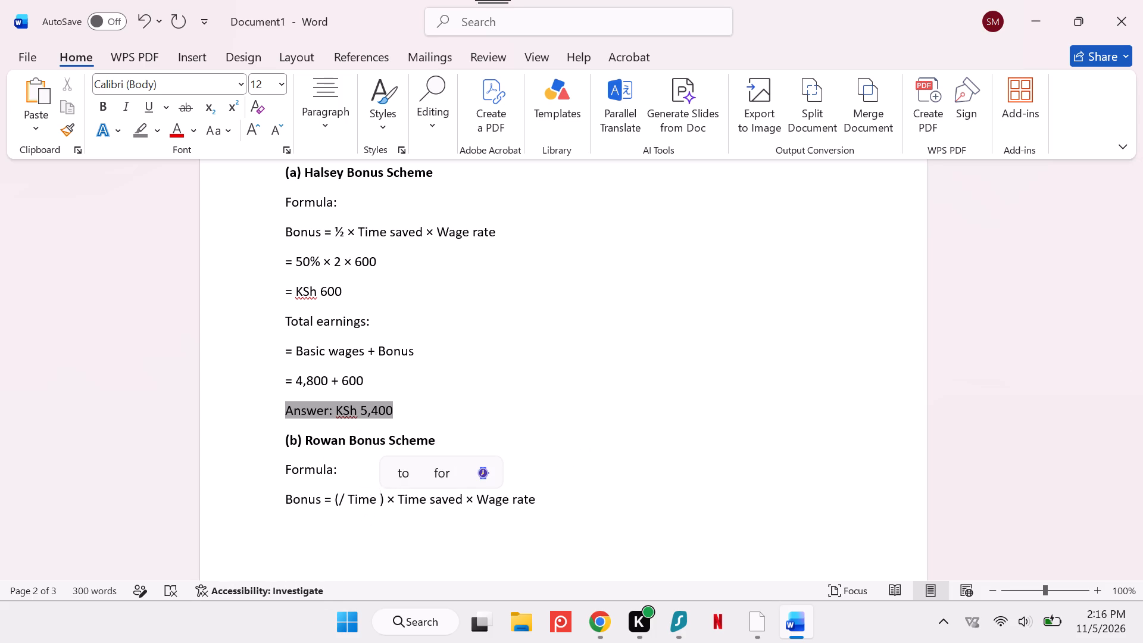
{"action": "key", "text": "a"}
{"action": "type", "text": "round"}
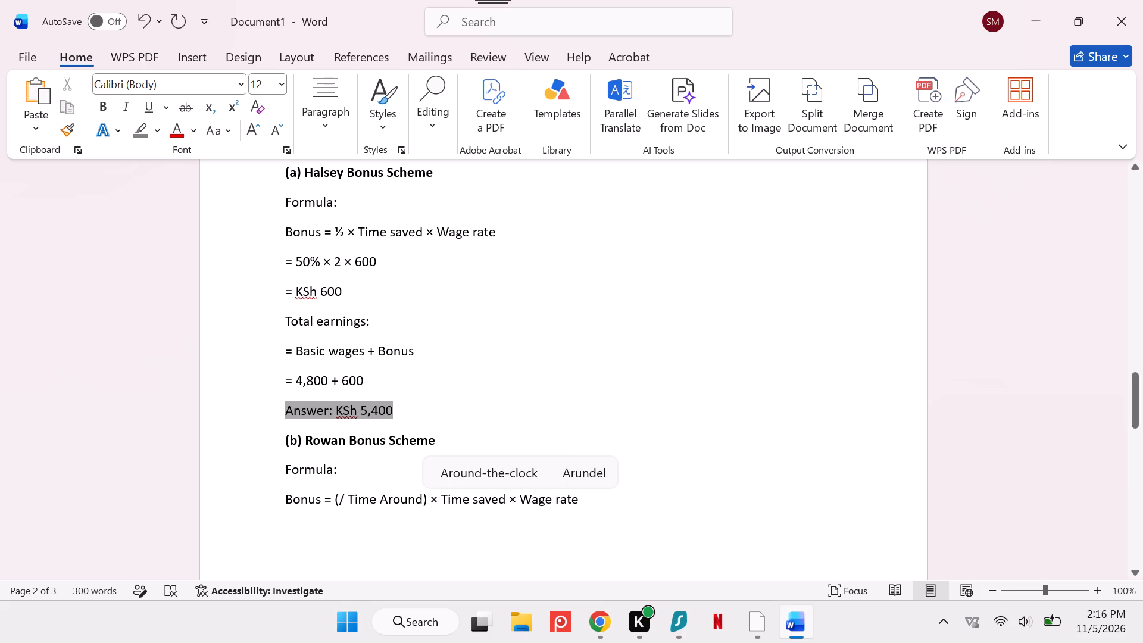
Insert "Time Taken" before the slash inside the bracket of the Rowan bonus formula.
{"action": "left_click", "coordinate": [338, 498]}
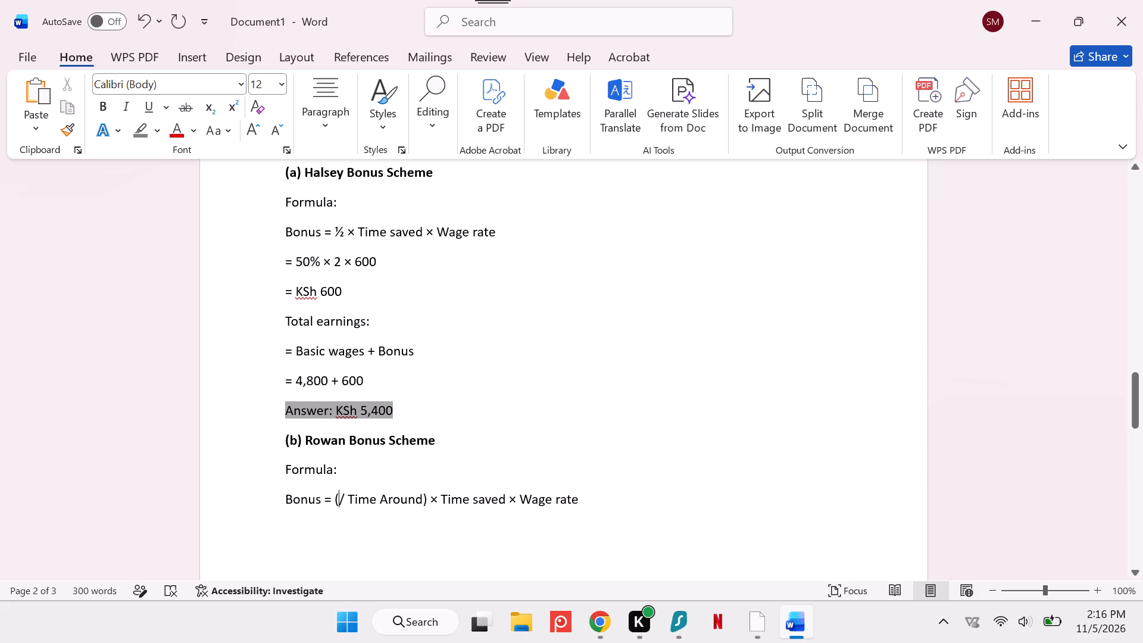
{"action": "key", "text": "t"}
{"action": "type", "text": "ime"}
{"action": "key", "text": "space"}
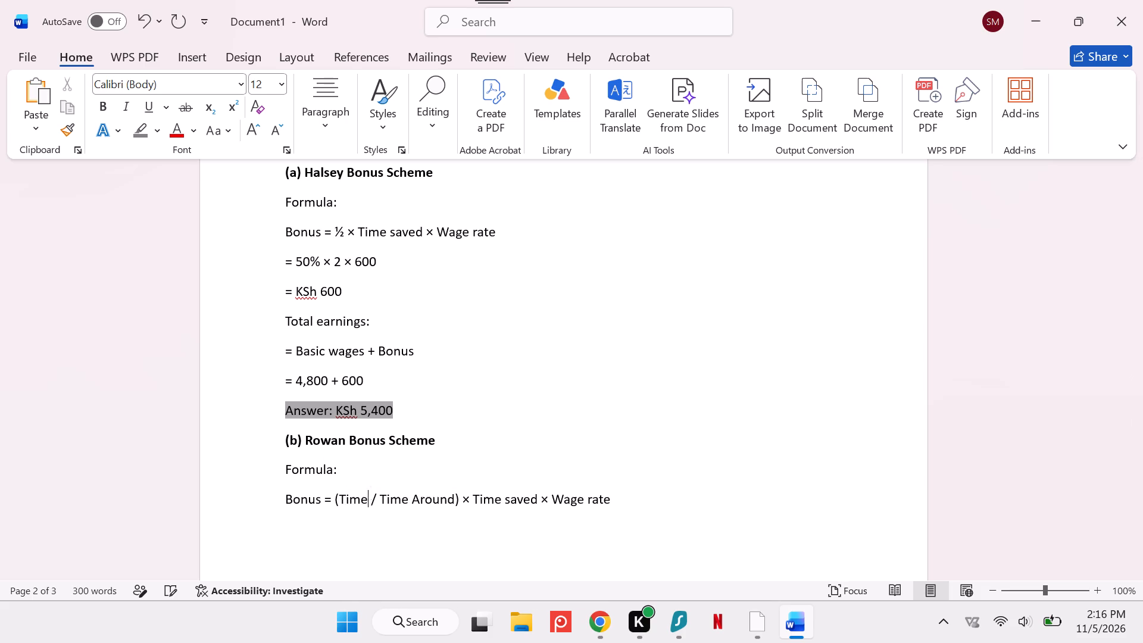
{"action": "key", "text": "t"}
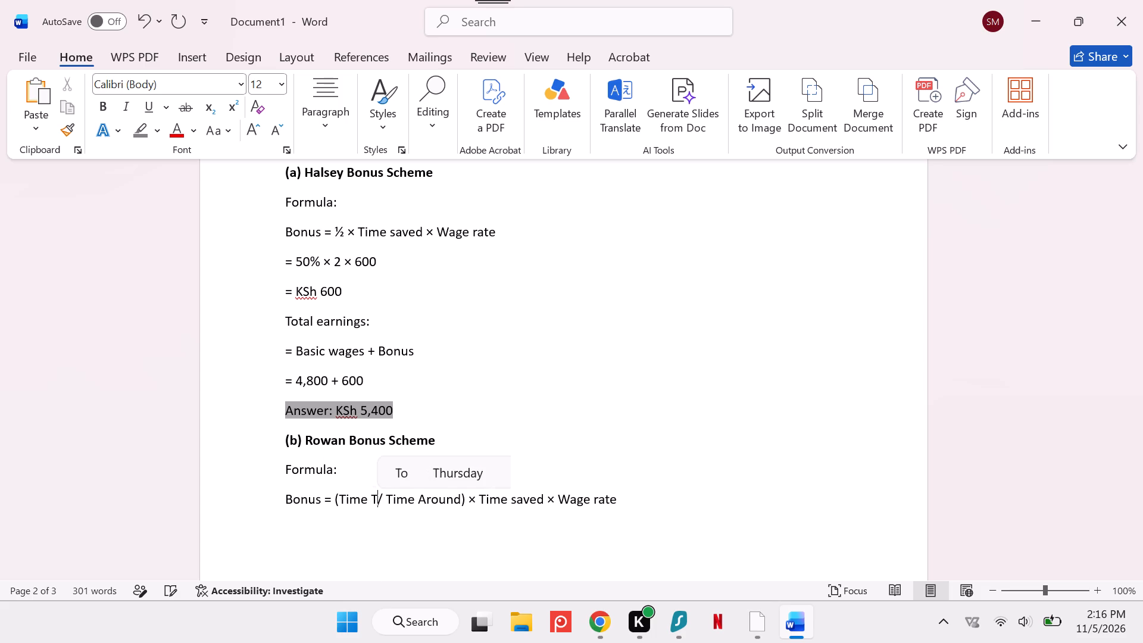
{"action": "type", "text": "ak"}
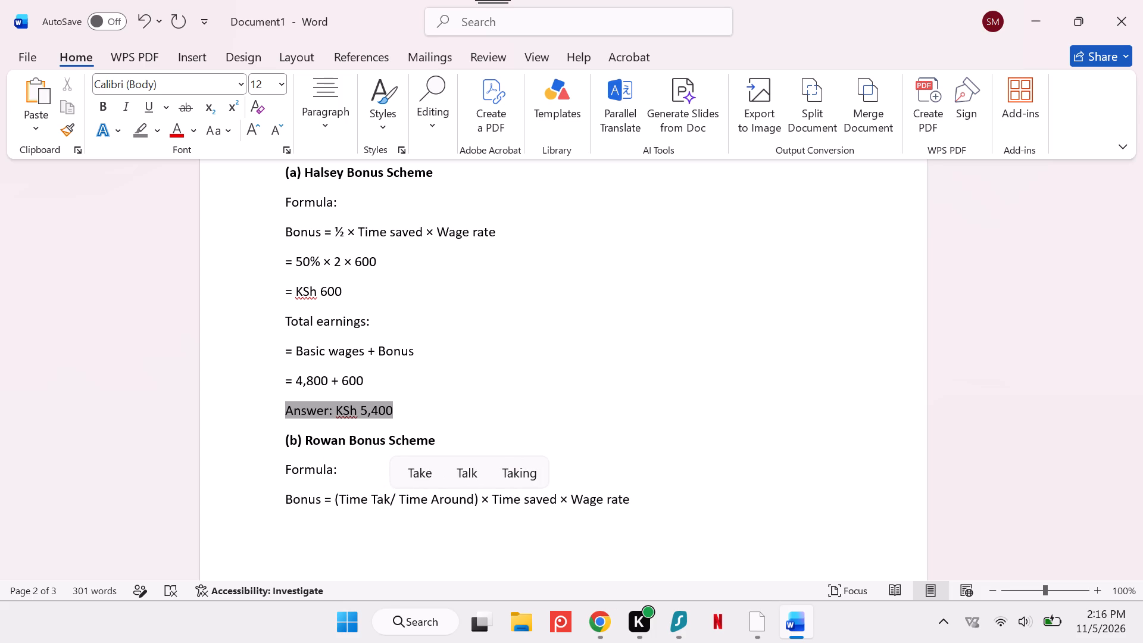
{"action": "type", "text": "en"}
Change the Rowan bonus working line to "= (8 / 10) × 2 × 600".
{"action": "scroll", "coordinate": [352, 534], "scroll_direction": "down", "scroll_amount": 1}
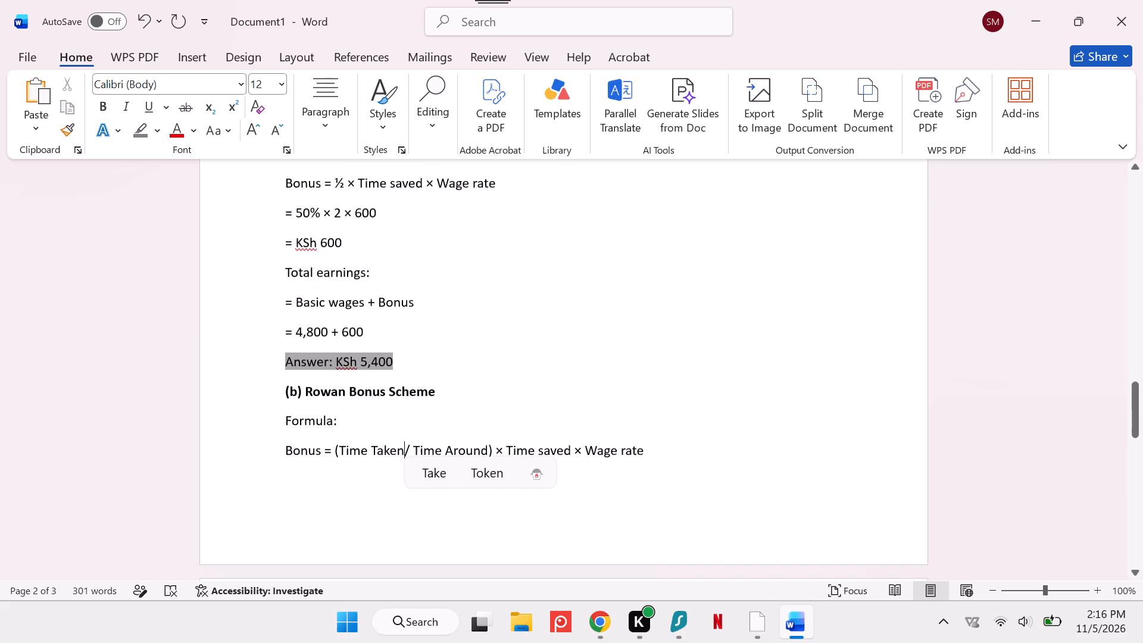
{"action": "scroll", "coordinate": [352, 534], "scroll_direction": "down", "scroll_amount": 1}
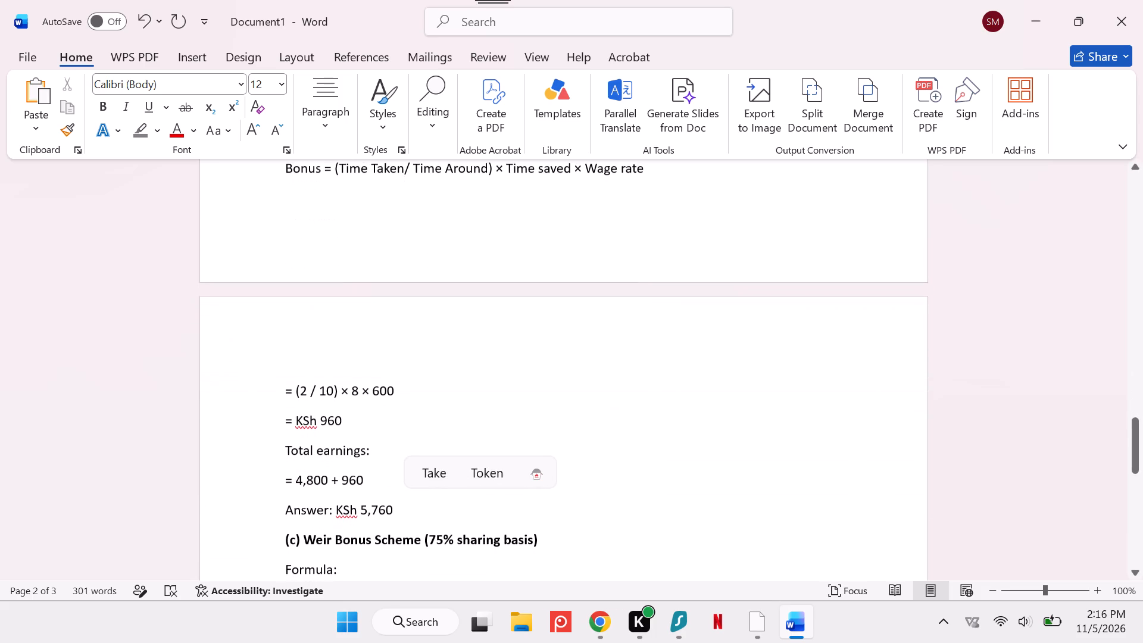
{"action": "double_click", "coordinate": [358, 386]}
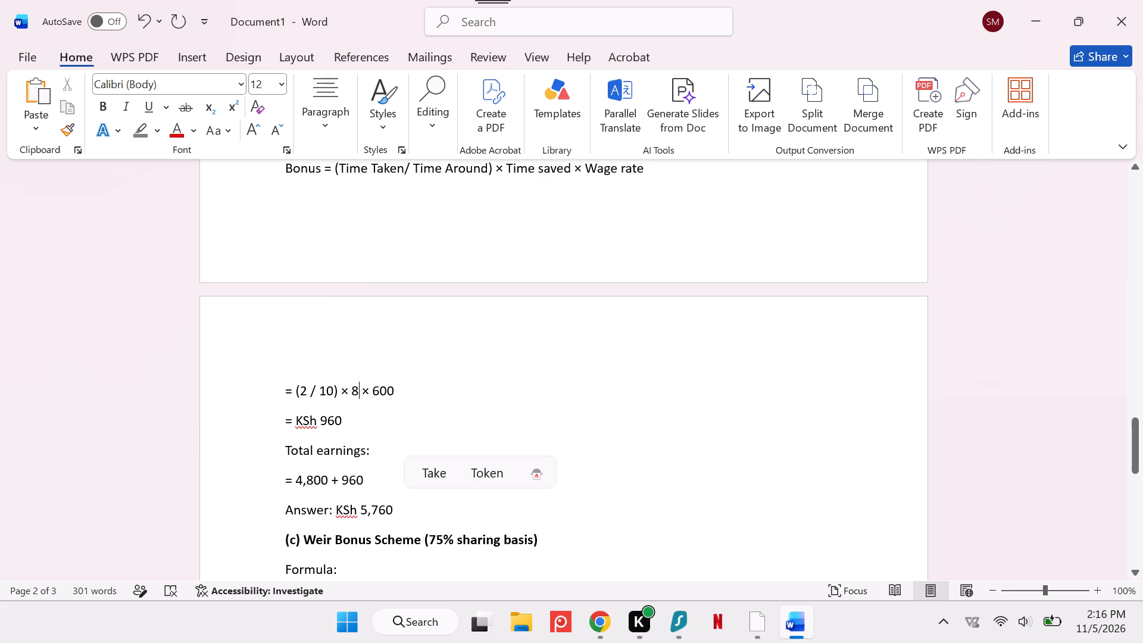
{"action": "key", "text": "2"}
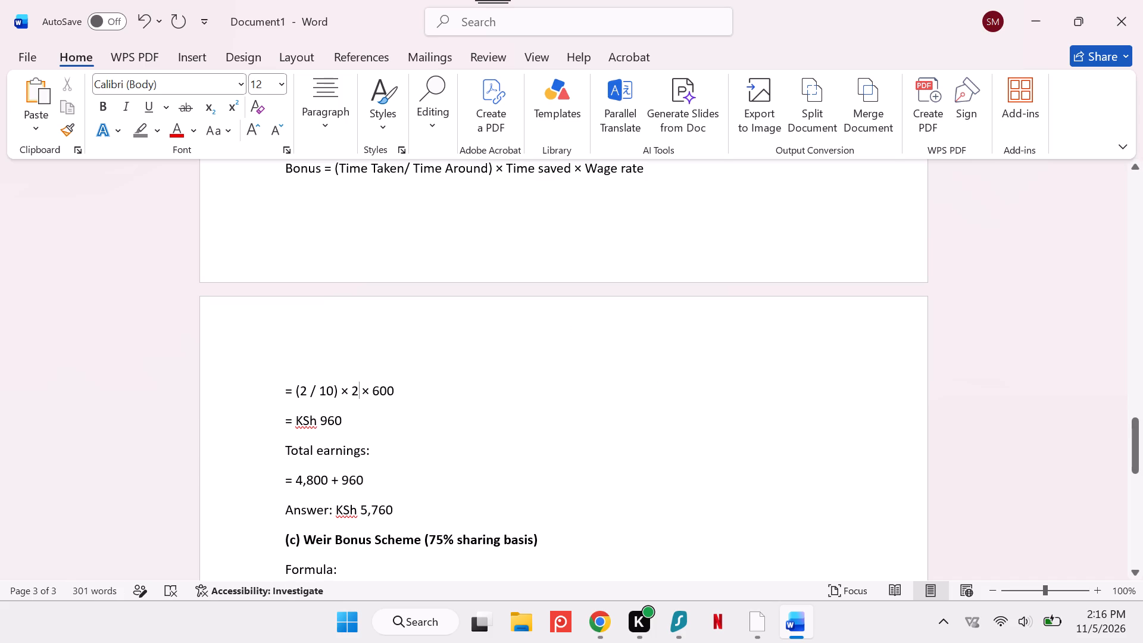
{"action": "double_click", "coordinate": [308, 388]}
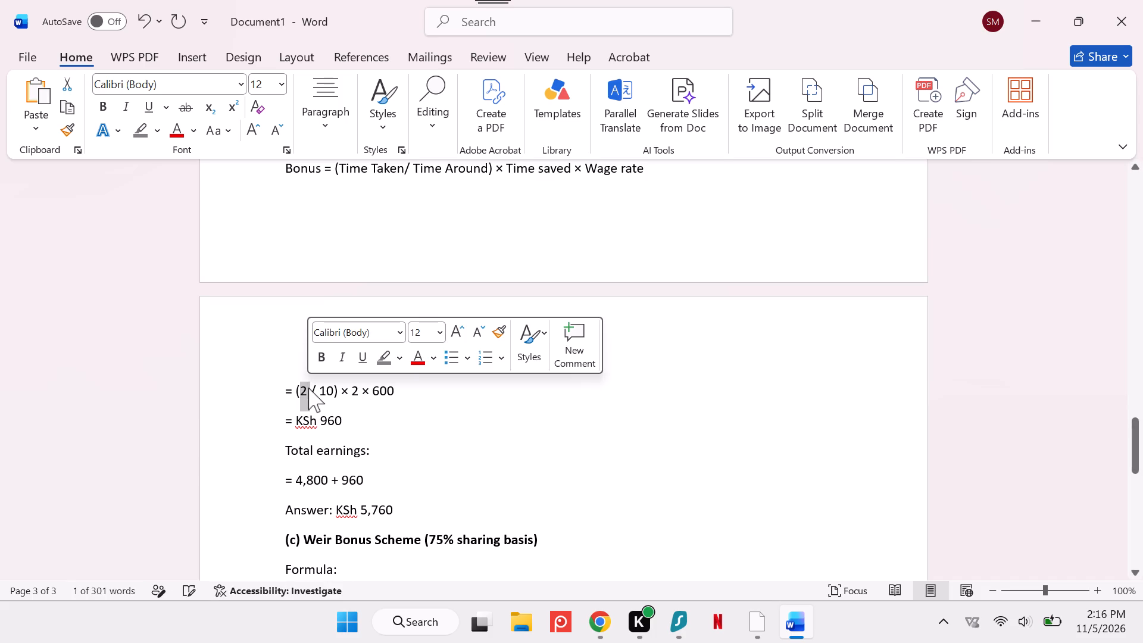
{"action": "key", "text": "8"}
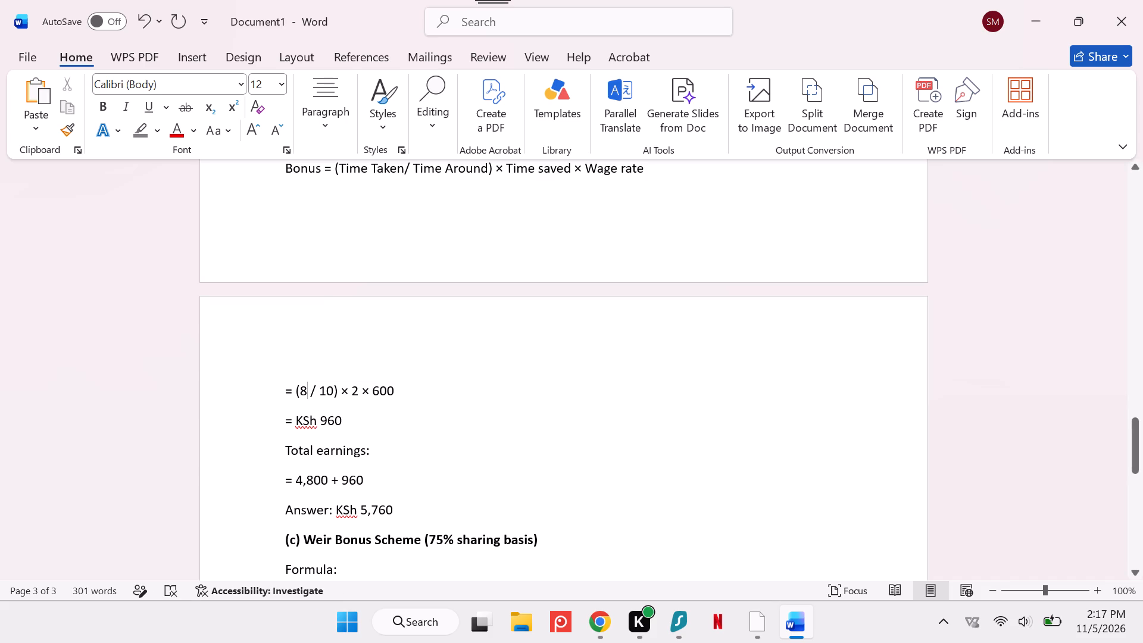
Highlight the Rowan scheme's "Answer: KSh 5,760" line in dark gray.
{"action": "scroll", "coordinate": [367, 431], "scroll_direction": "down", "scroll_amount": 2}
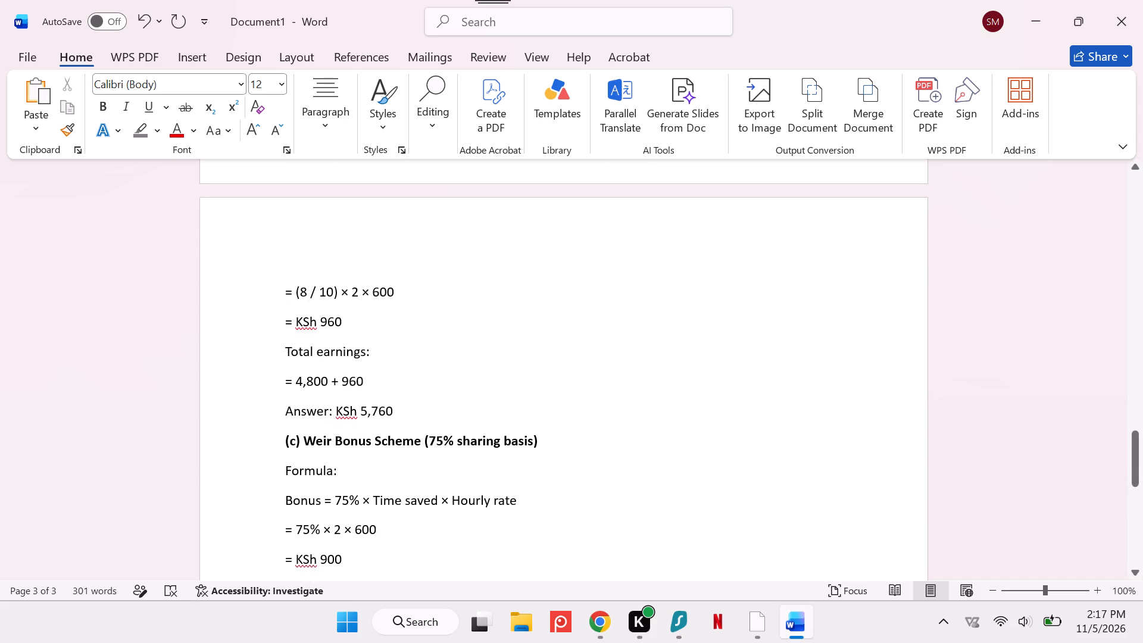
{"action": "scroll", "coordinate": [367, 431], "scroll_direction": "down", "scroll_amount": 1}
{"action": "left_click_drag", "start_coordinate": [396, 367], "coordinate": [317, 364]}
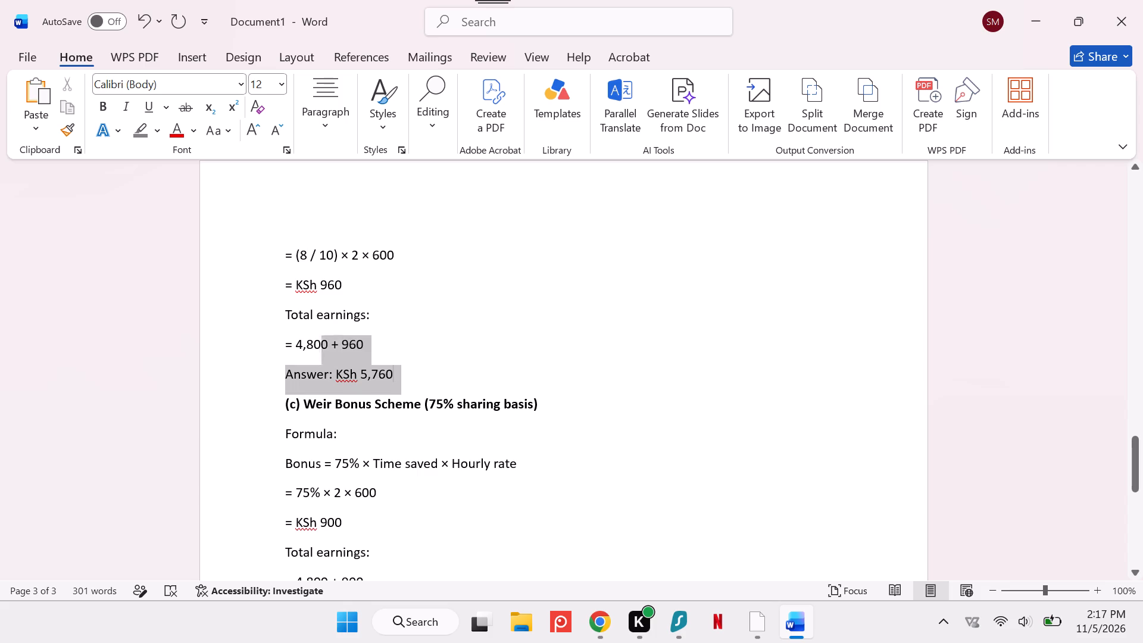
{"action": "left_click_drag", "start_coordinate": [317, 364], "coordinate": [287, 377]}
{"action": "left_click", "coordinate": [359, 344]}
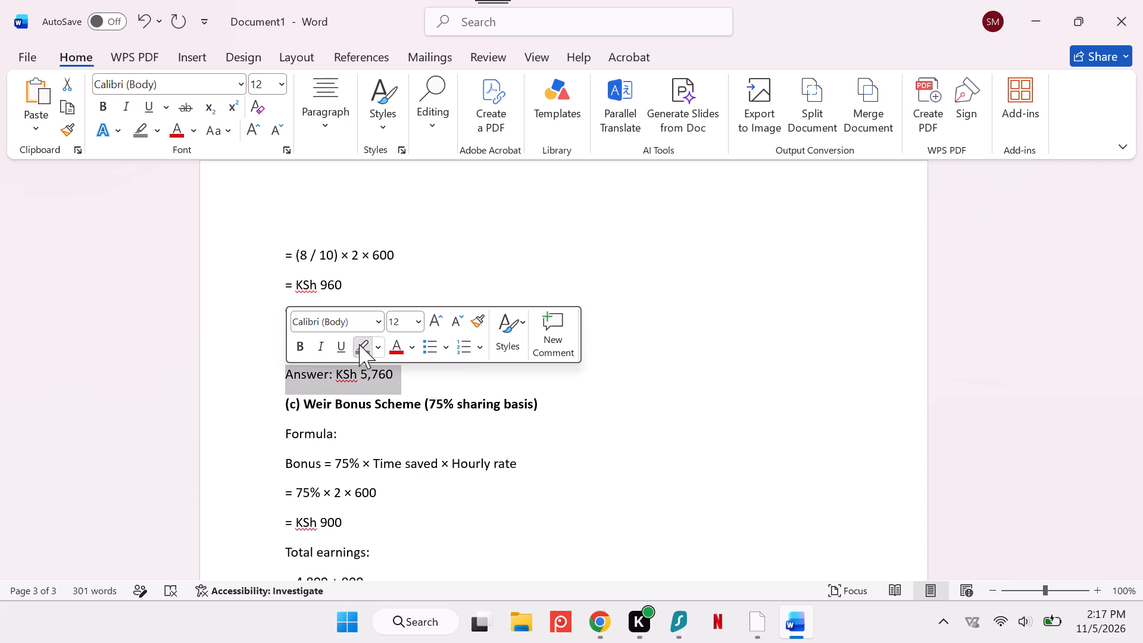
Replace "Hourly rate" in the Weir bonus formula with "Wage rate" copied from the Rowan formula.
{"action": "scroll", "coordinate": [393, 431], "scroll_direction": "down", "scroll_amount": 1}
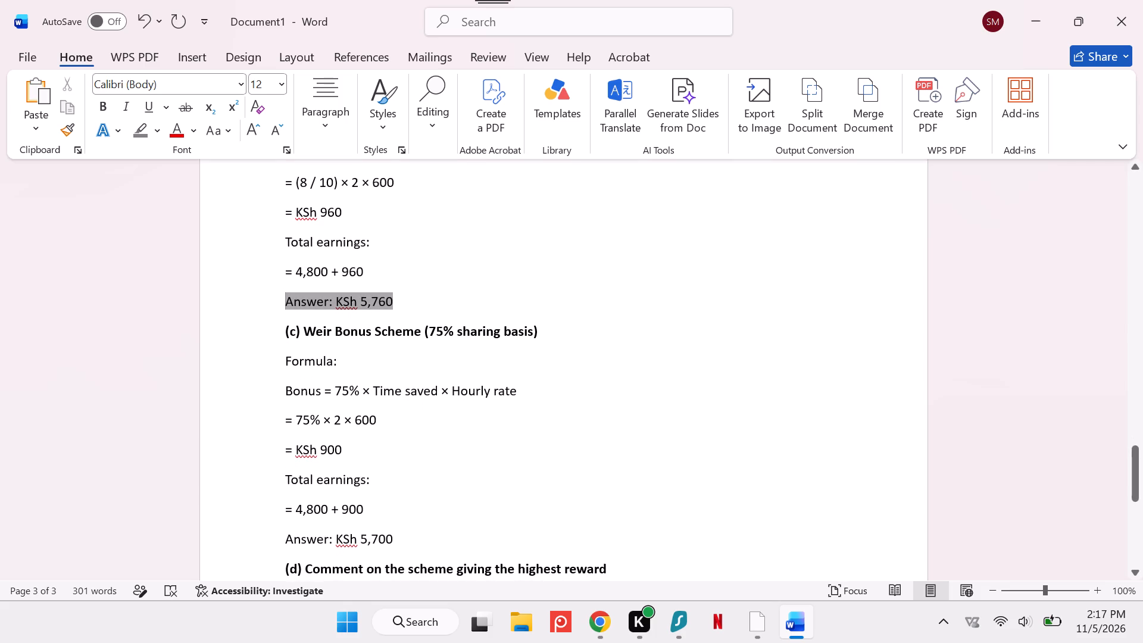
{"action": "scroll", "coordinate": [483, 387], "scroll_direction": "up", "scroll_amount": 1}
{"action": "scroll", "coordinate": [507, 327], "scroll_direction": "up", "scroll_amount": 1}
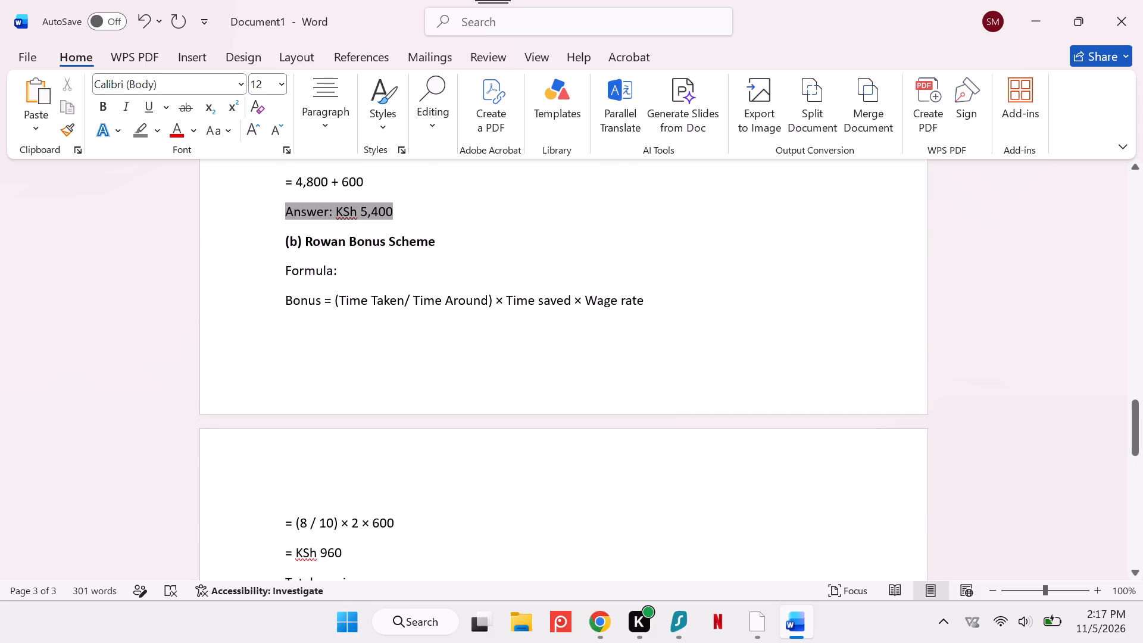
{"action": "left_click_drag", "start_coordinate": [642, 296], "coordinate": [595, 301]}
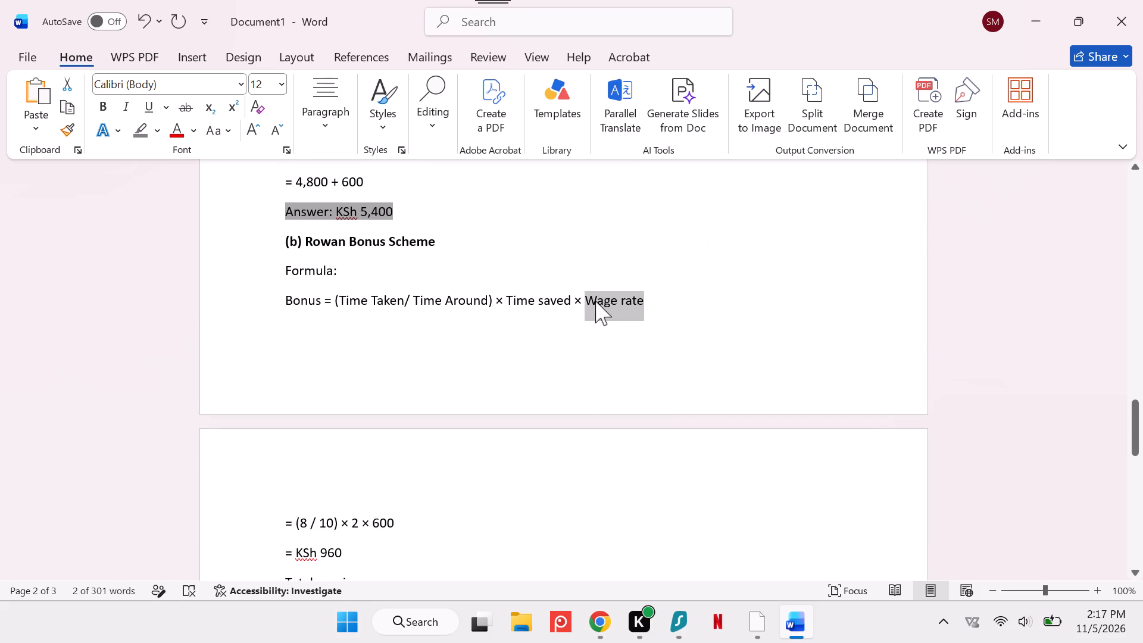
{"action": "key", "text": "ctrl+c"}
{"action": "scroll", "coordinate": [595, 301], "scroll_direction": "down", "scroll_amount": 2}
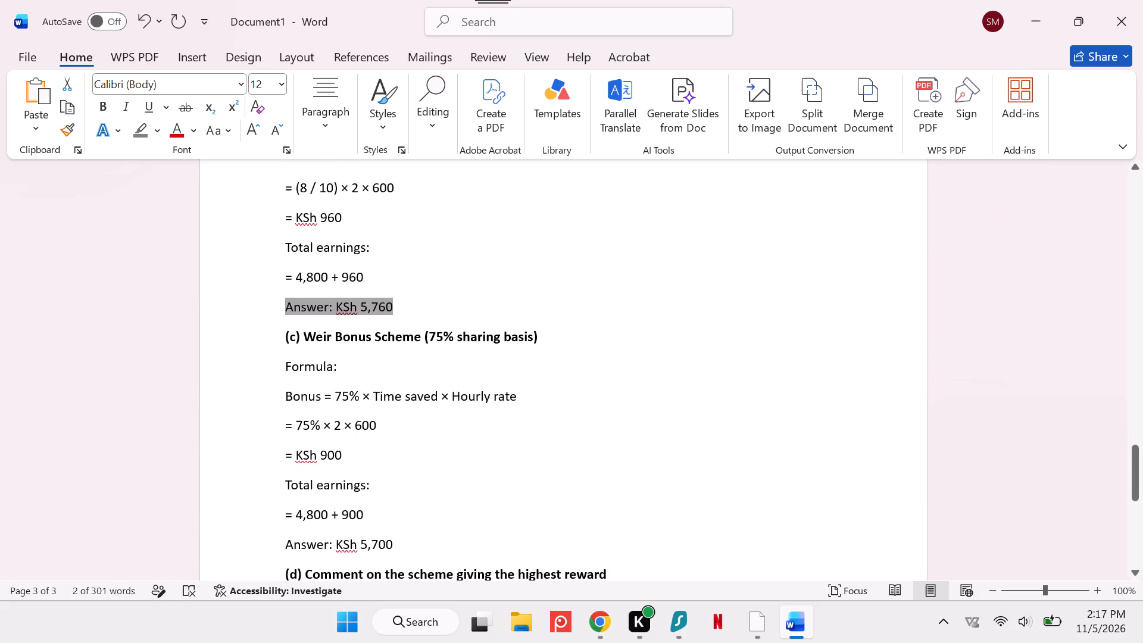
{"action": "scroll", "coordinate": [592, 395], "scroll_direction": "down", "scroll_amount": 1}
{"action": "scroll", "coordinate": [536, 345], "scroll_direction": "down", "scroll_amount": 1}
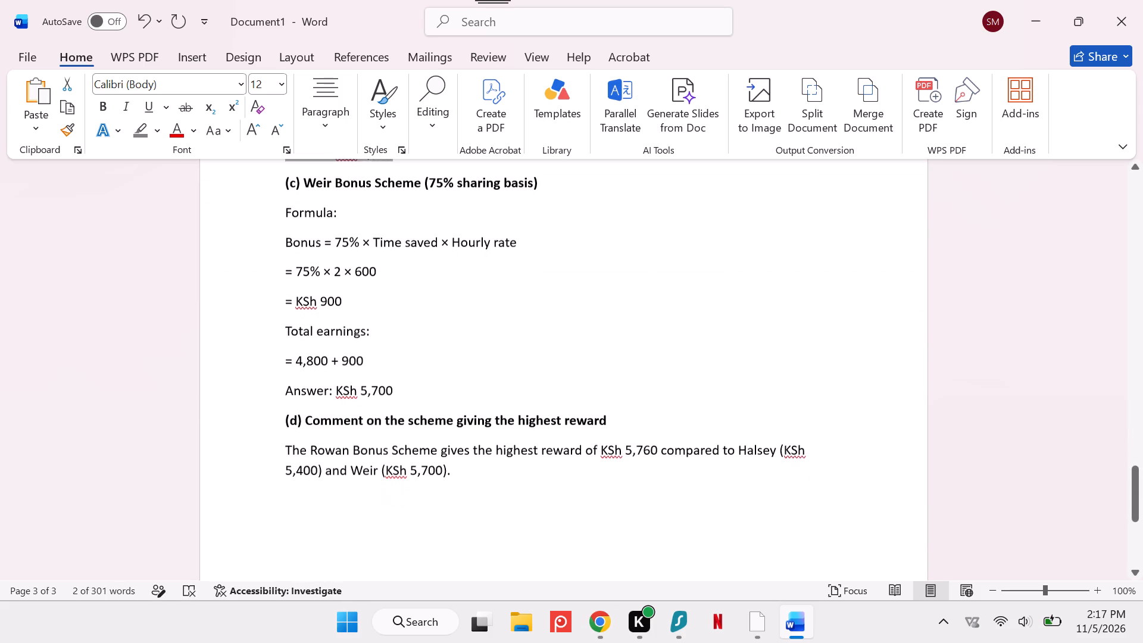
{"action": "left_click_drag", "start_coordinate": [522, 236], "coordinate": [467, 239]}
{"action": "key", "text": "ctrl+v"}
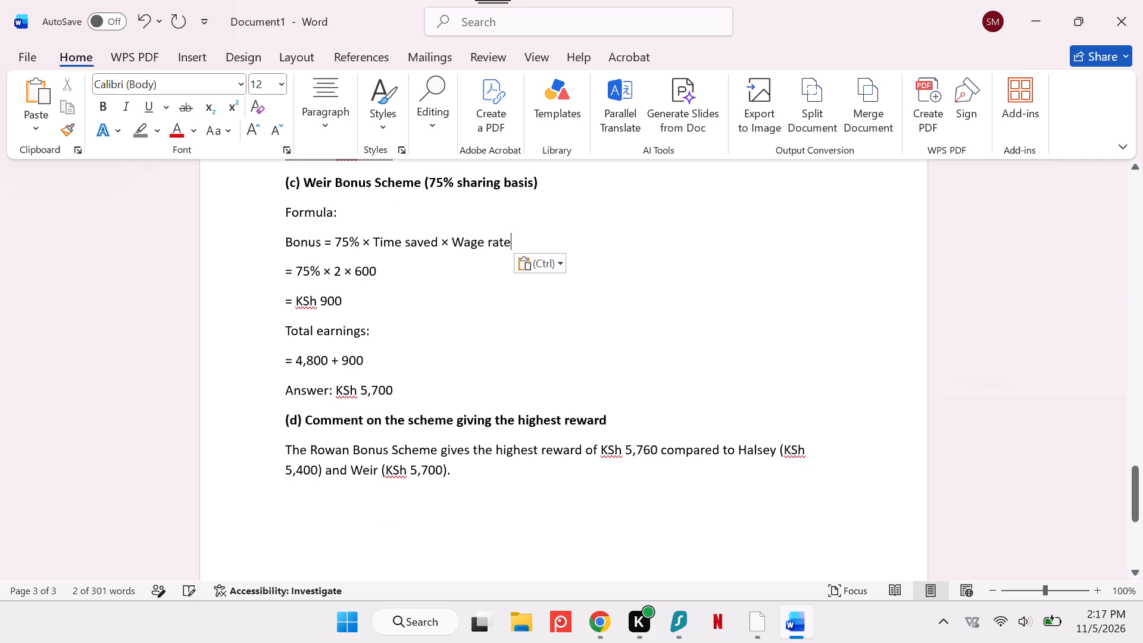
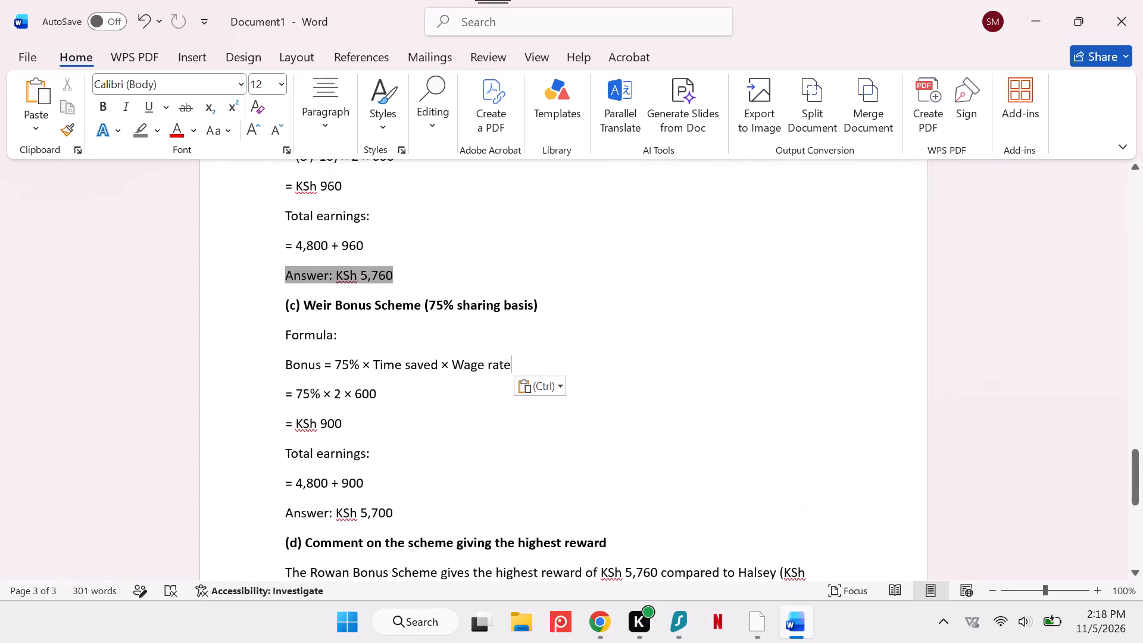
Highlight the Weir scheme's "Answer: KSh 5,700" line in dark gray.
{"action": "scroll", "coordinate": [370, 265], "scroll_direction": "down", "scroll_amount": 1}
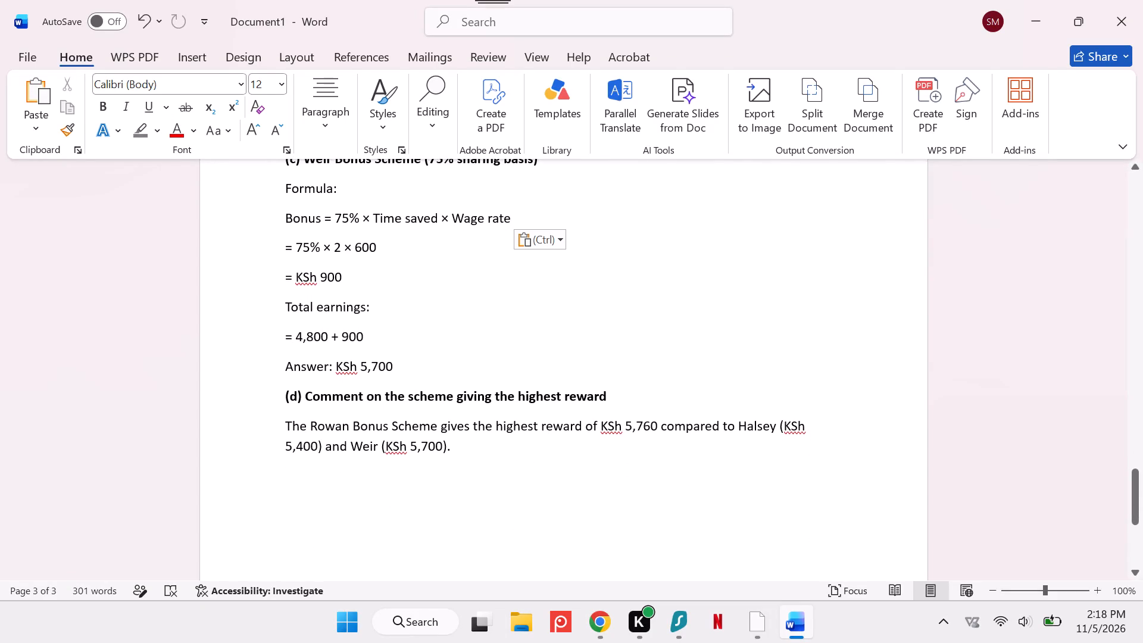
{"action": "left_click_drag", "start_coordinate": [405, 363], "coordinate": [206, 363]}
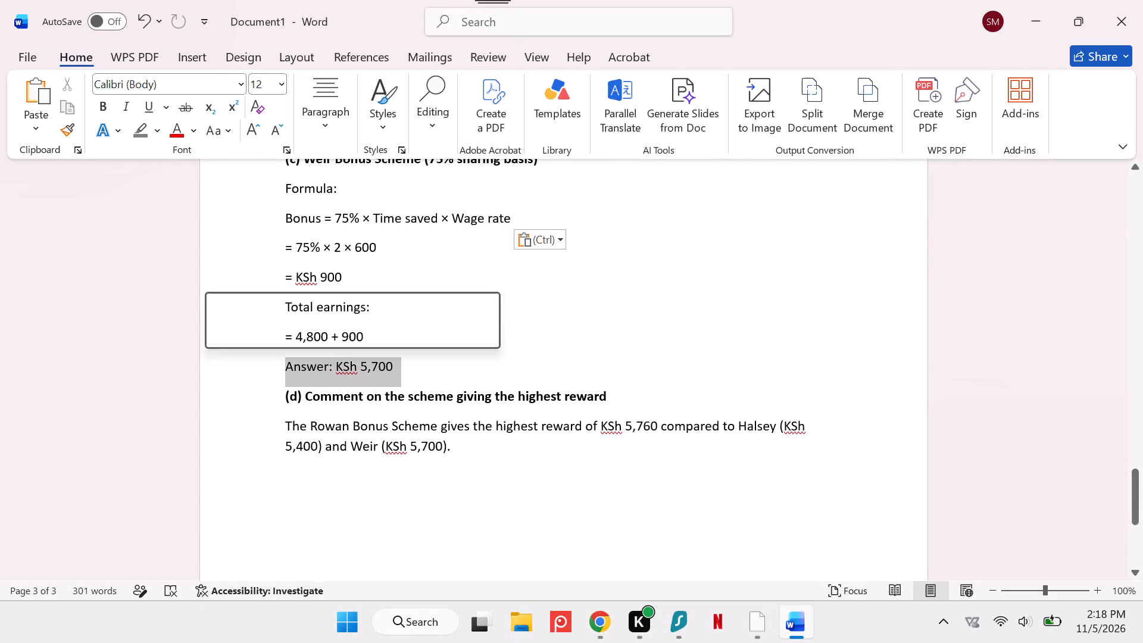
{"action": "left_click", "coordinate": [278, 333]}
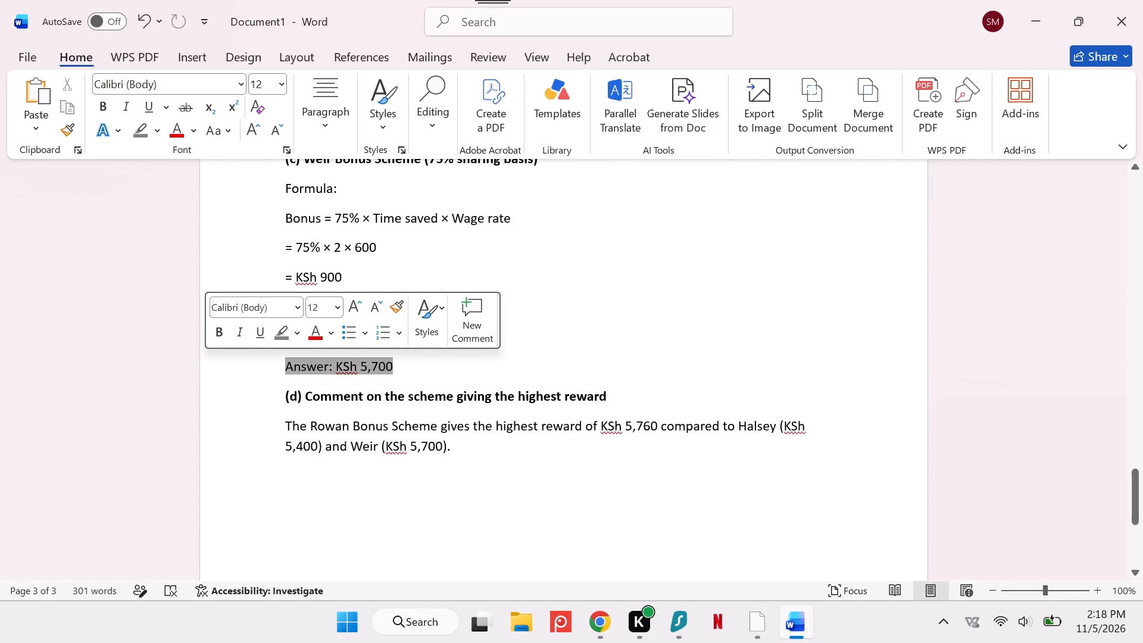
{"action": "left_click", "coordinate": [448, 457]}
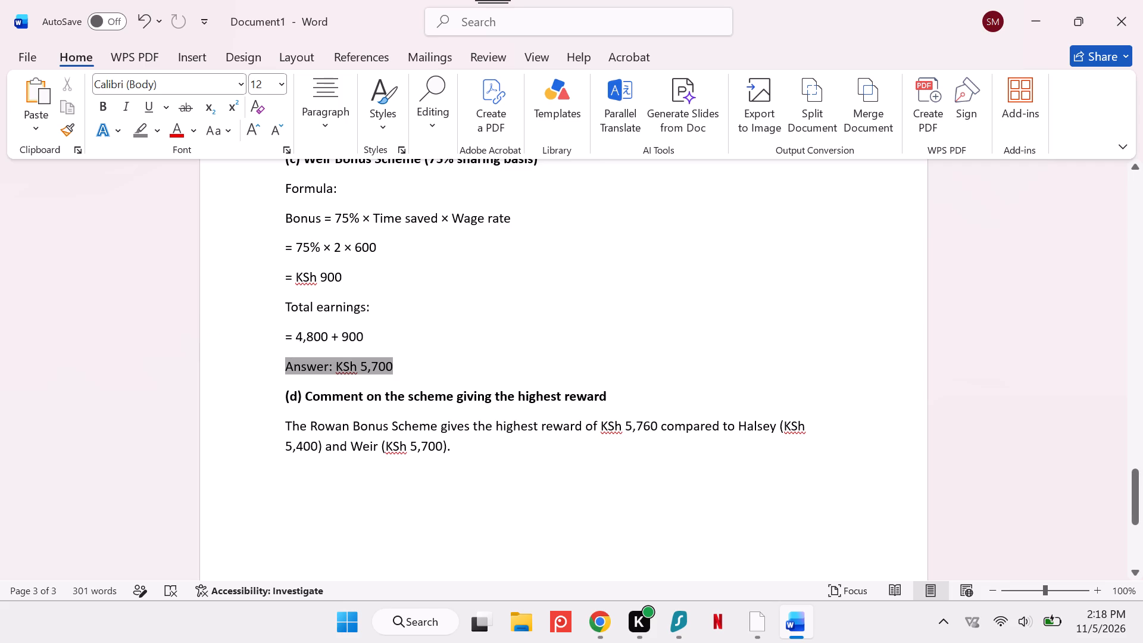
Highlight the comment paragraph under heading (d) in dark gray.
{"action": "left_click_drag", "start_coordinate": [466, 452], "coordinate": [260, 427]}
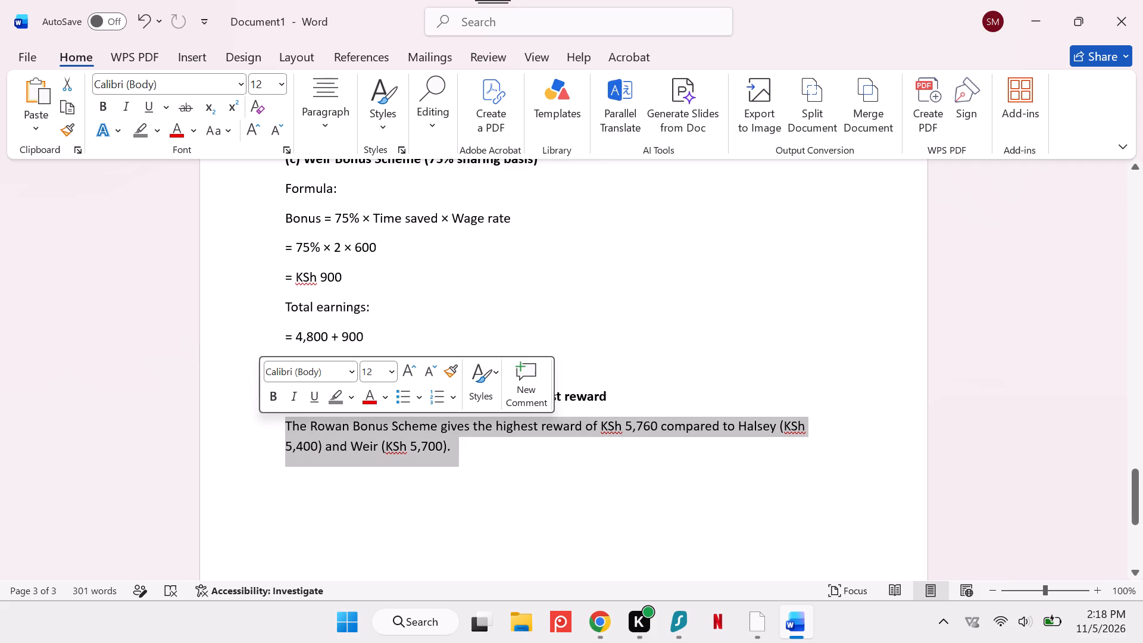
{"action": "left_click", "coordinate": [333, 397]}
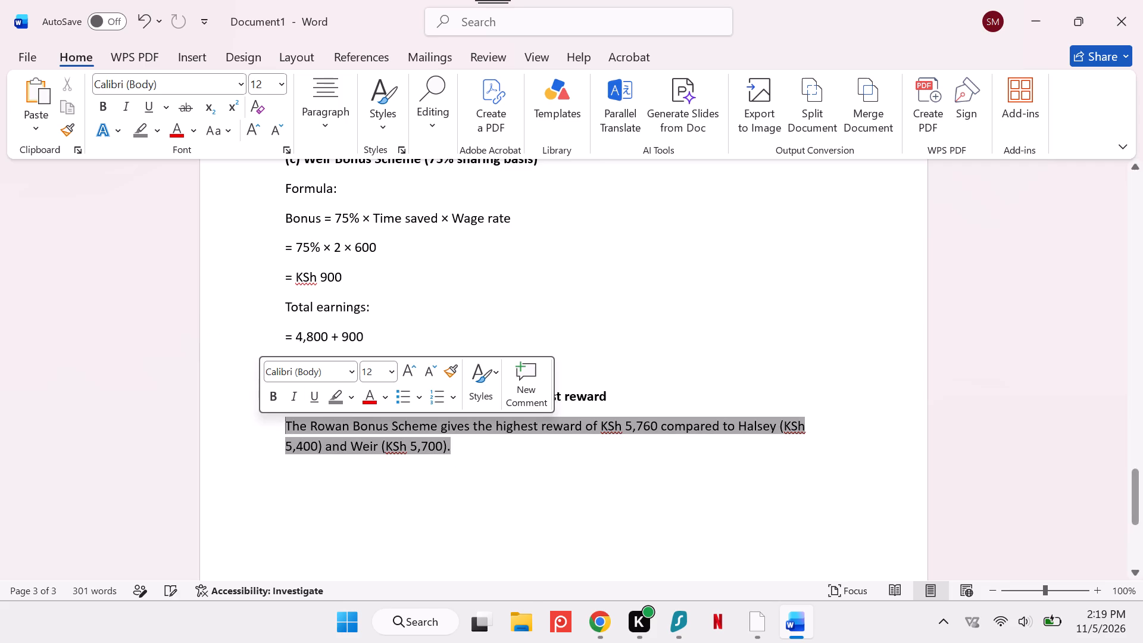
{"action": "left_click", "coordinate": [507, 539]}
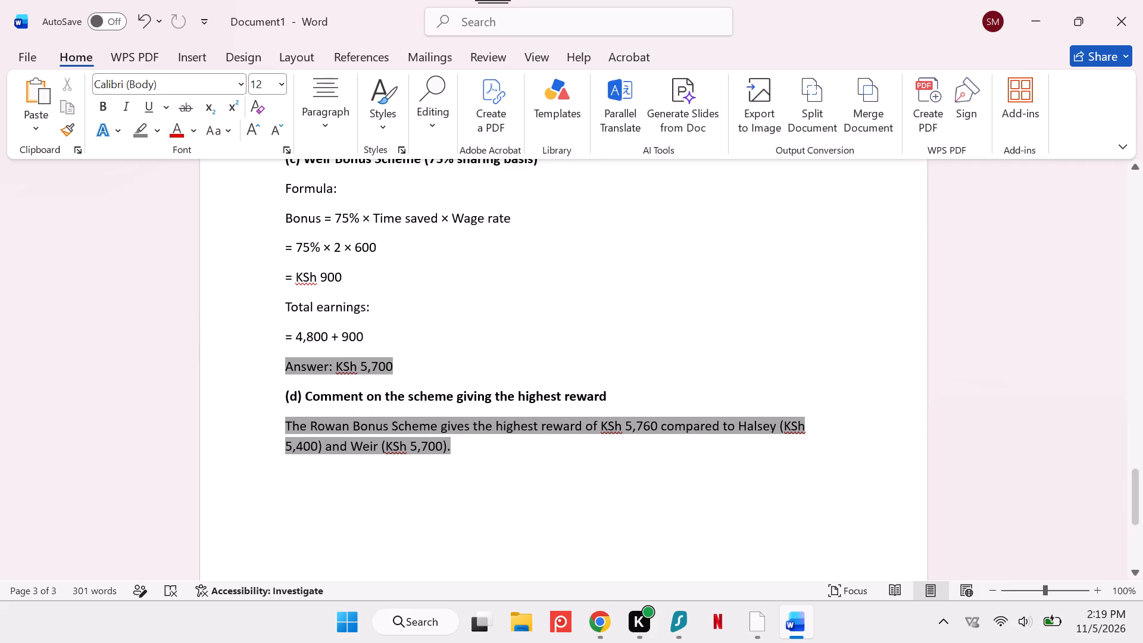
Change the highlight of the comment paragraph under heading (d) to light gray.
{"action": "left_click_drag", "start_coordinate": [467, 450], "coordinate": [218, 429]}
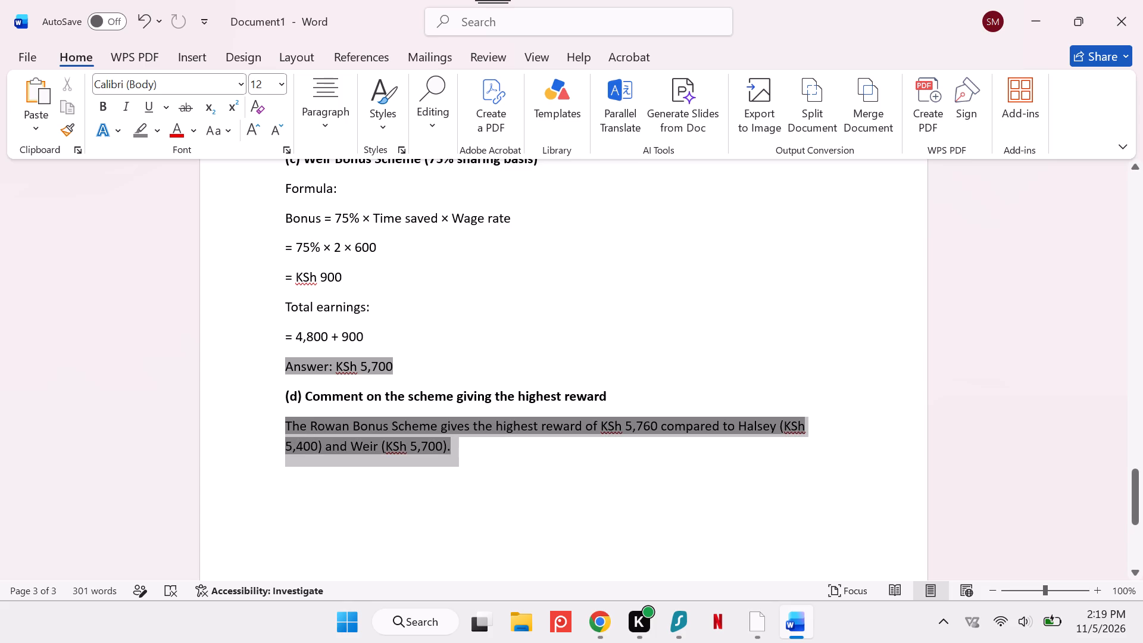
{"action": "left_click_drag", "start_coordinate": [218, 429], "coordinate": [212, 429]}
{"action": "left_click", "coordinate": [305, 398]}
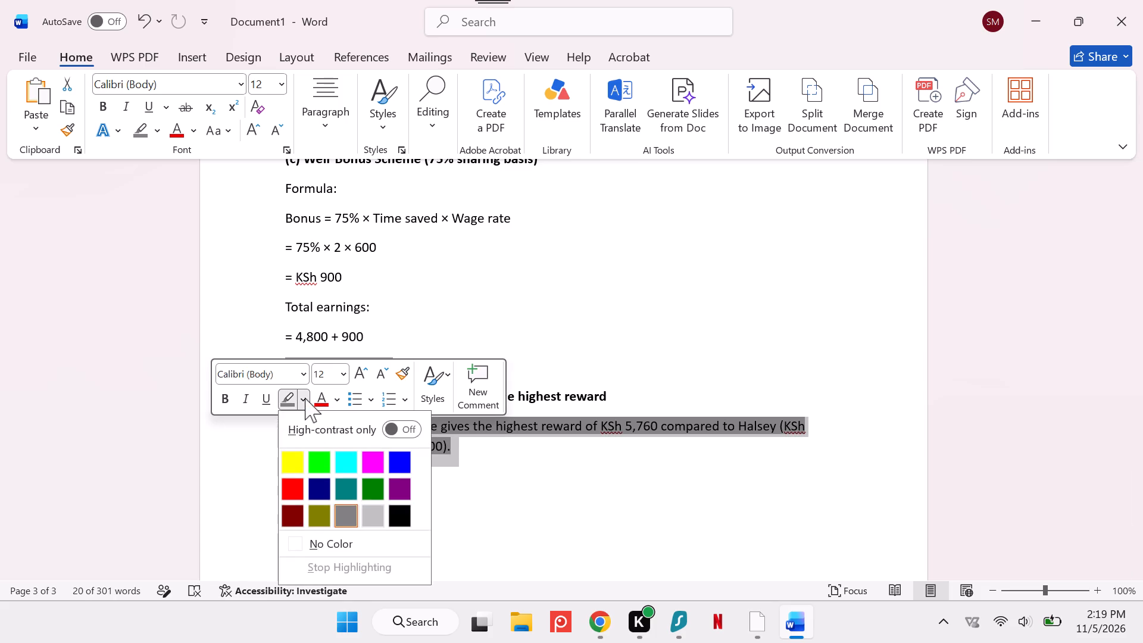
{"action": "left_click", "coordinate": [376, 516]}
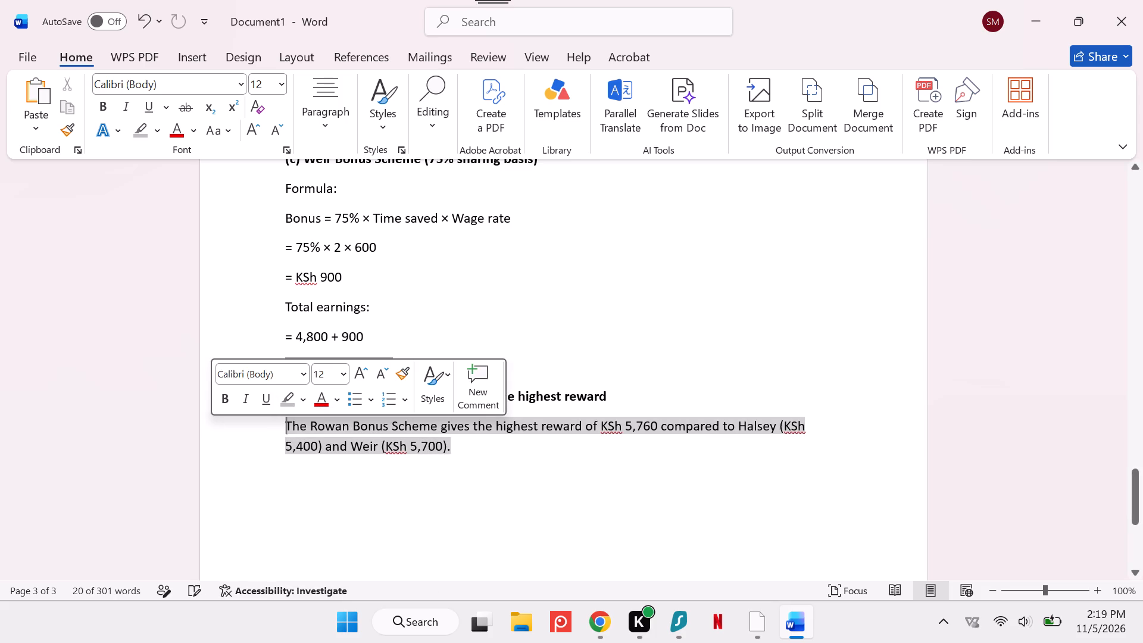
Replace the heading (d) text with question d copied from ASSIGNMENT 2 cost.docx in WPS Office, keeping only one "(d)" label.
{"action": "left_click", "coordinate": [754, 624]}
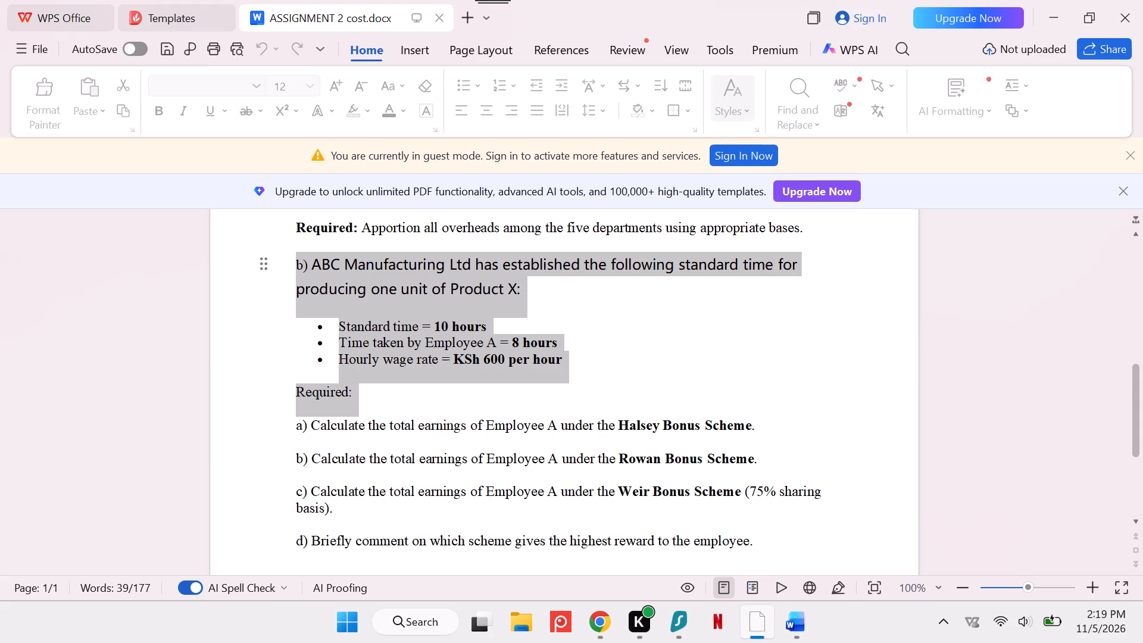
{"action": "left_click_drag", "start_coordinate": [764, 545], "coordinate": [374, 545]}
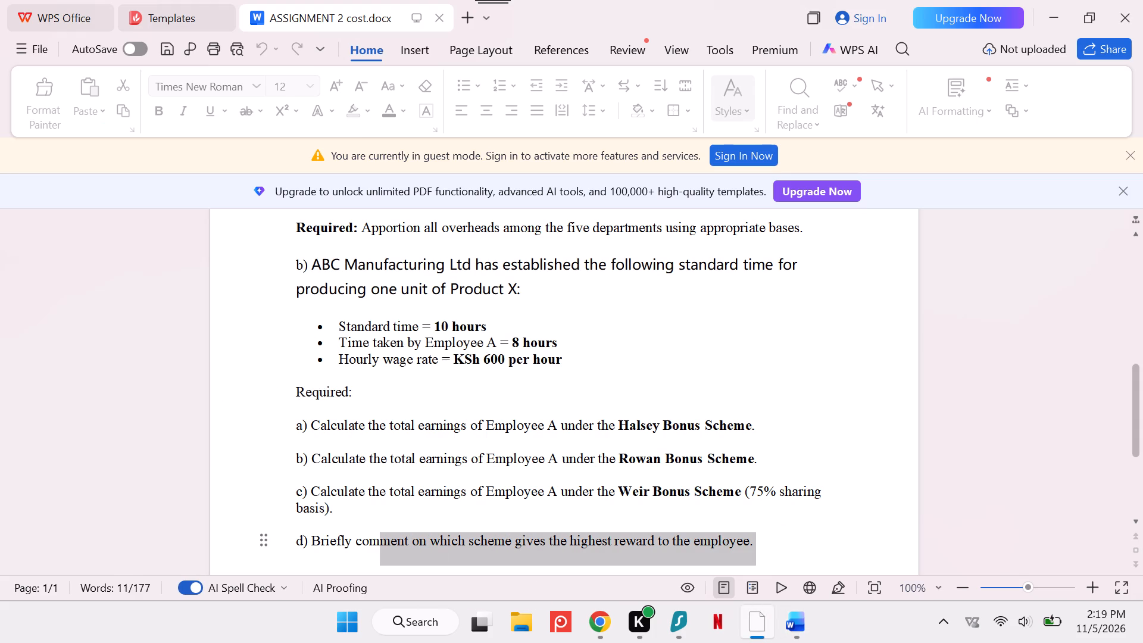
{"action": "left_click_drag", "start_coordinate": [374, 545], "coordinate": [211, 536]}
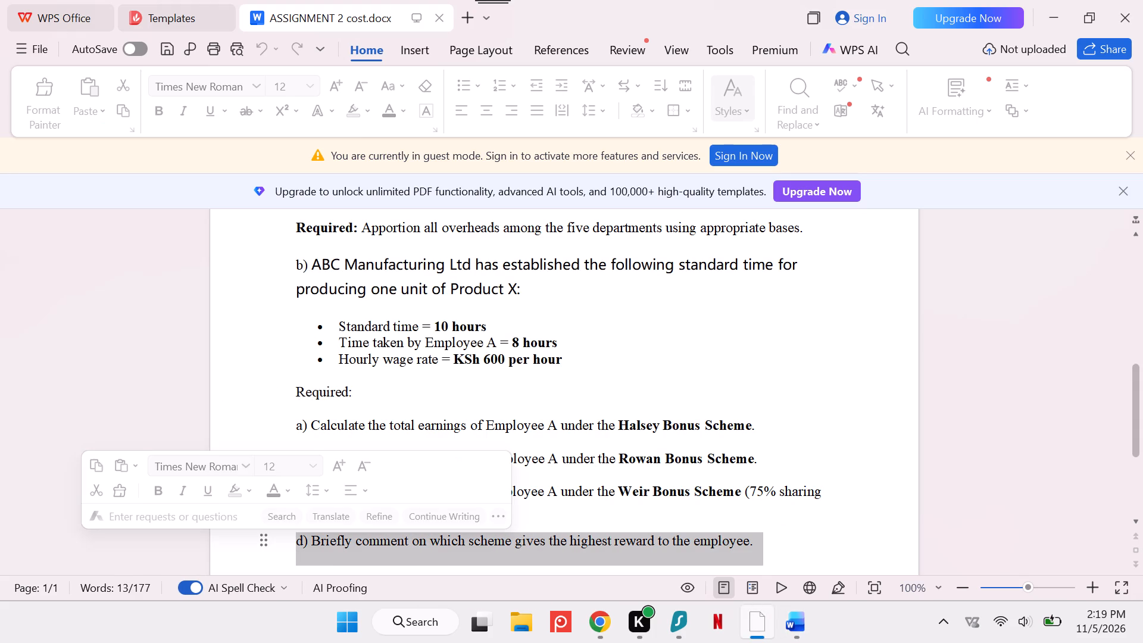
{"action": "key", "text": "ctrl+c"}
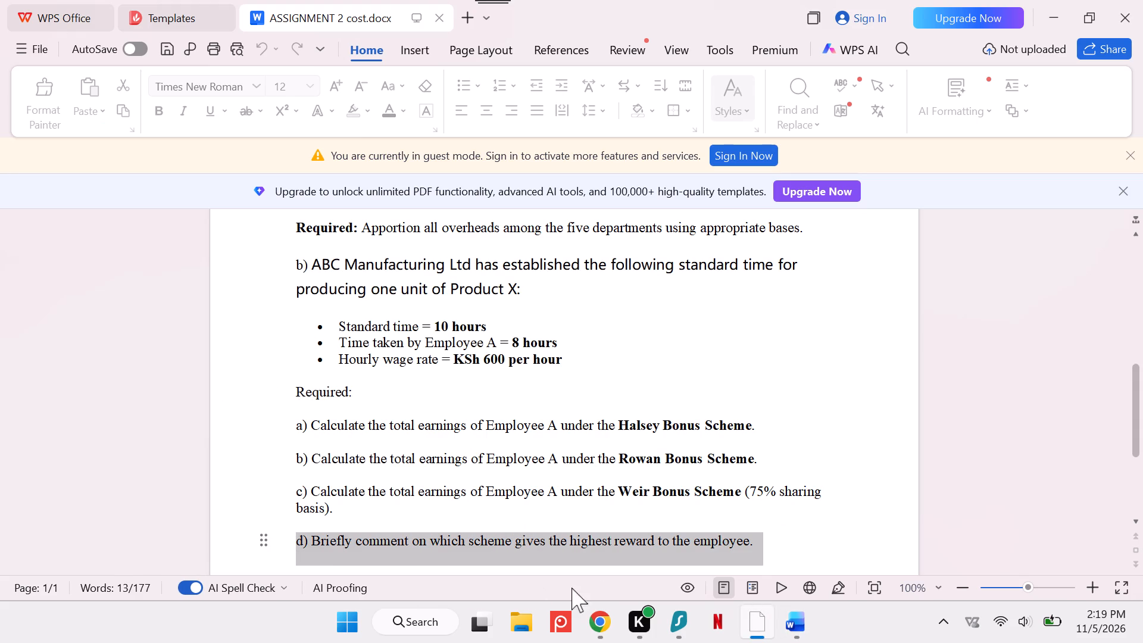
{"action": "left_click", "coordinate": [798, 627]}
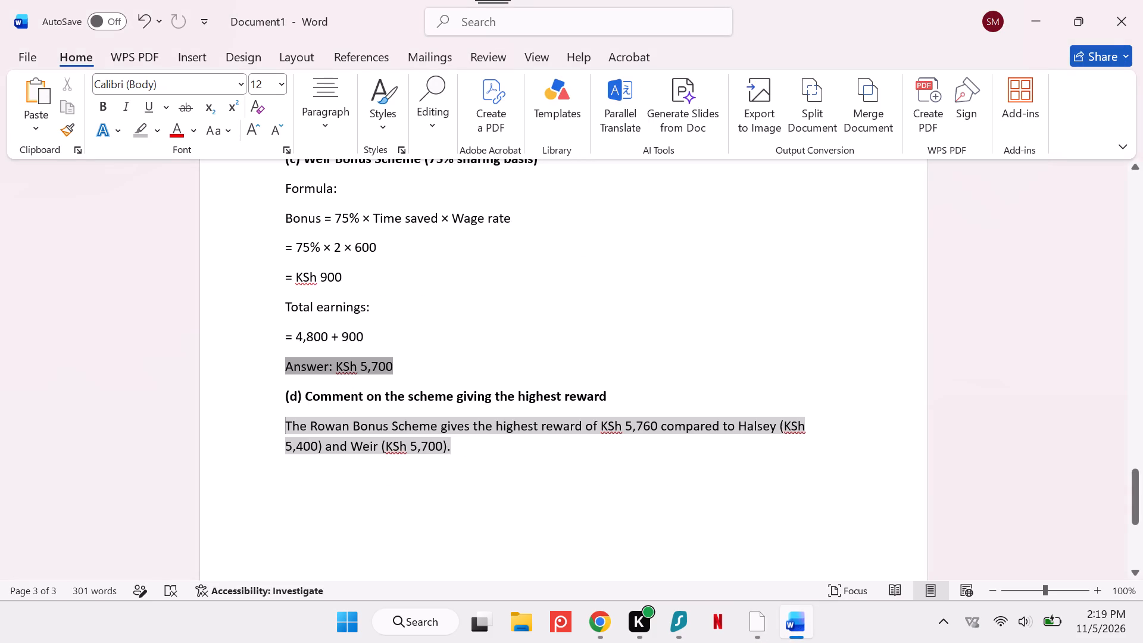
{"action": "left_click_drag", "start_coordinate": [623, 399], "coordinate": [345, 404]}
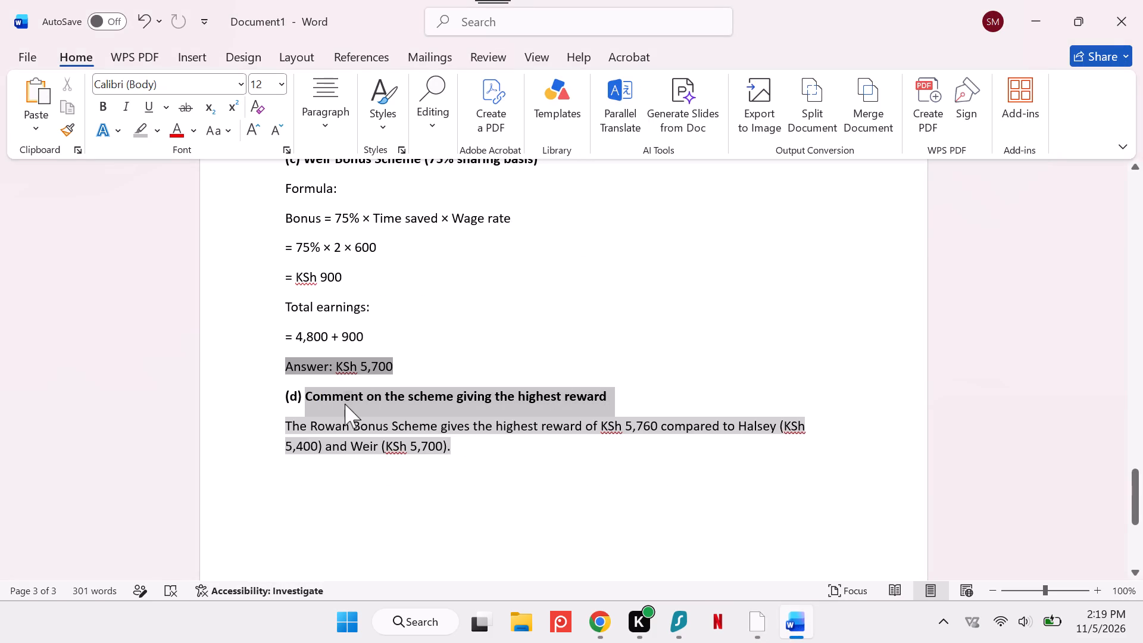
{"action": "key", "text": "ctrl+v"}
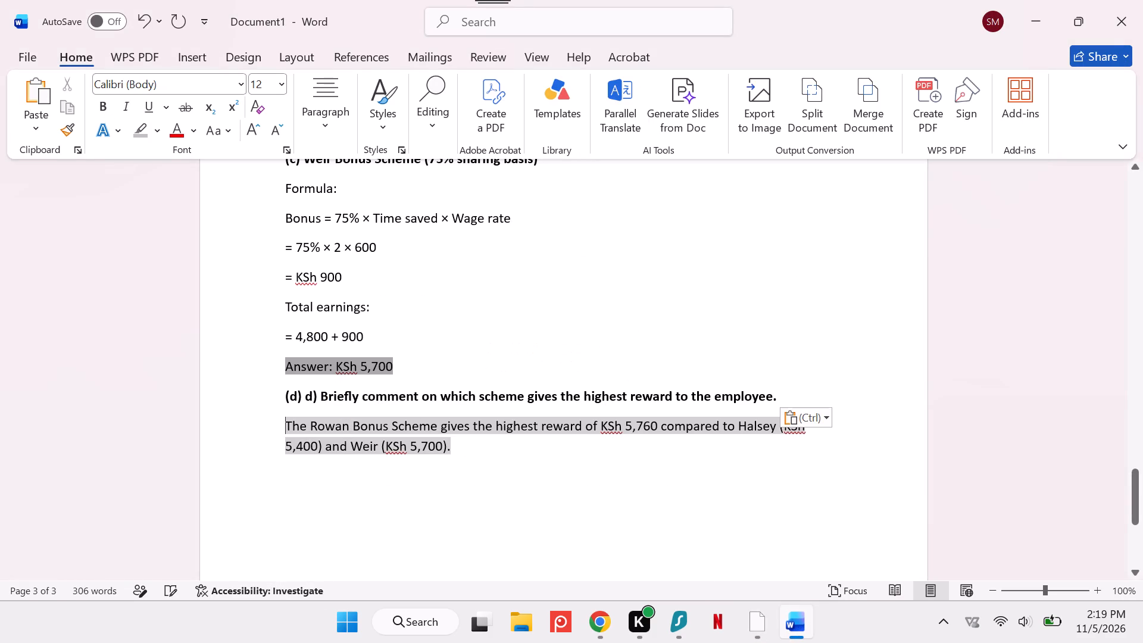
{"action": "left_click", "coordinate": [321, 392]}
{"action": "key", "text": "BackSpace"}
{"action": "key", "text": "BackSpace"}
{"action": "key", "text": "BackSpace"}
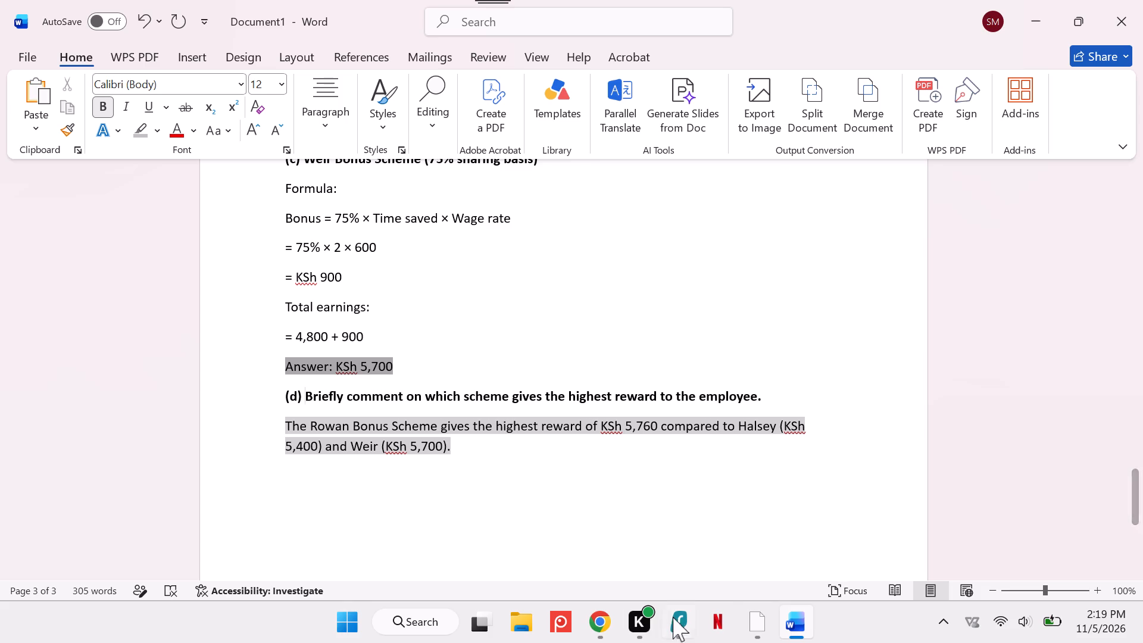
Replace the heading (c) text after its label with the Weir Bonus Scheme question copied from ASSIGNMENT 2 cost.docx in WPS Office.
{"action": "left_click", "coordinate": [749, 621]}
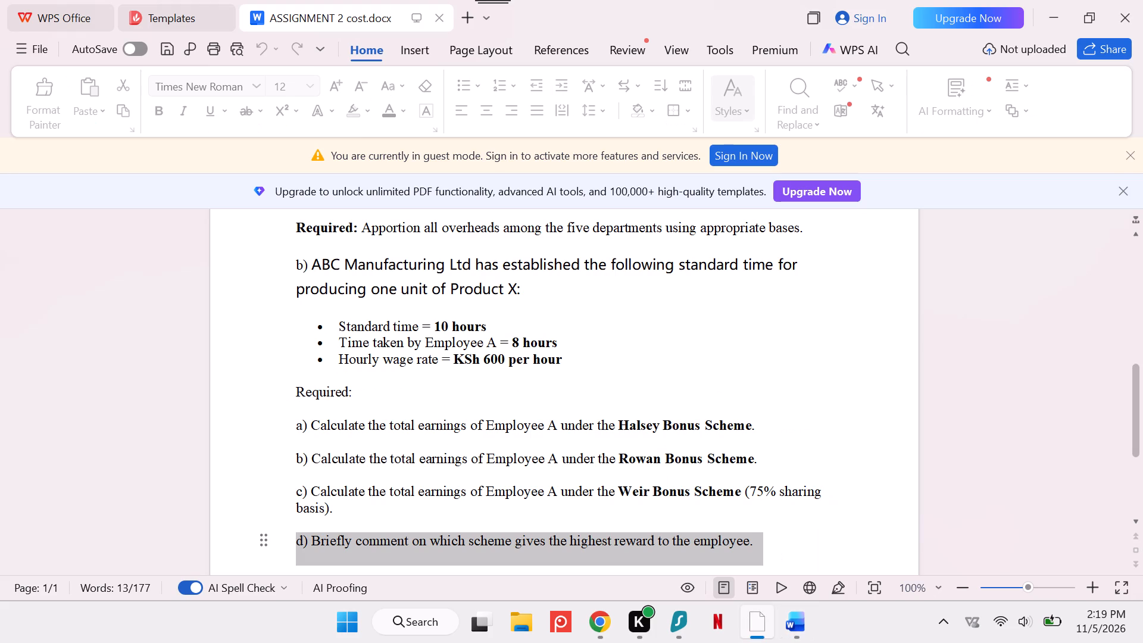
{"action": "left_click_drag", "start_coordinate": [344, 507], "coordinate": [297, 491]}
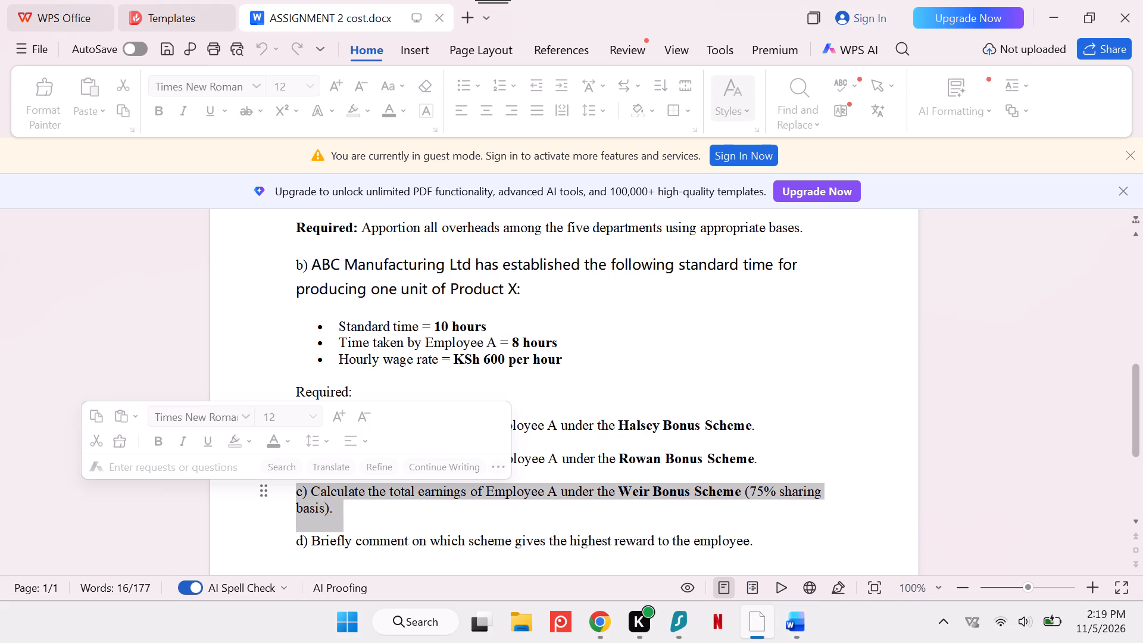
{"action": "left_click", "coordinate": [334, 501]}
{"action": "left_click_drag", "start_coordinate": [338, 508], "coordinate": [312, 491]}
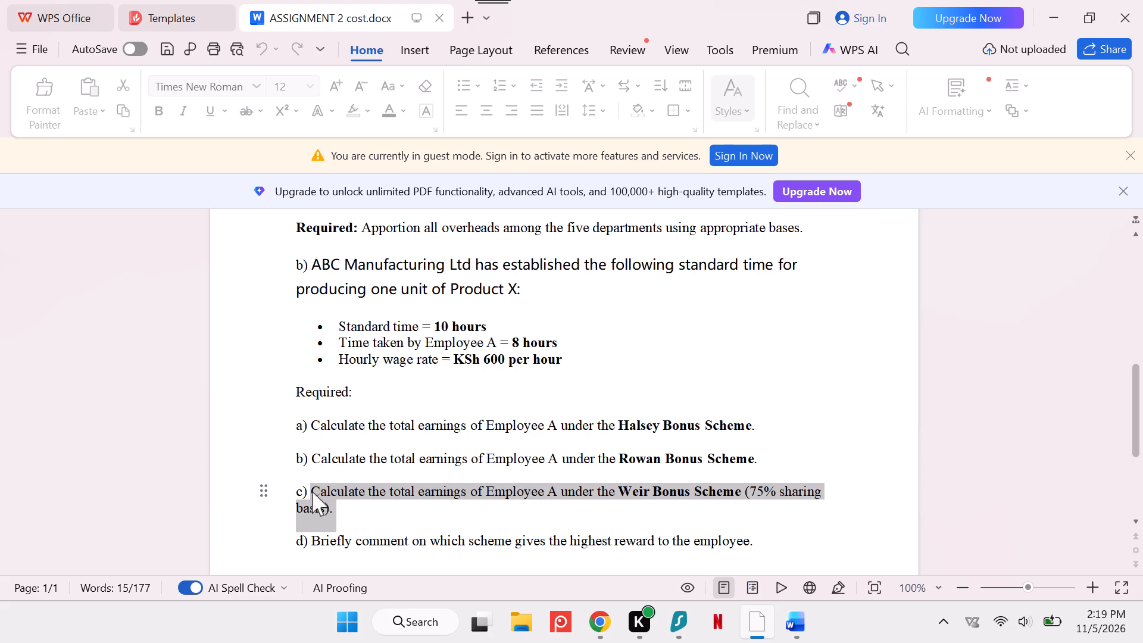
{"action": "key", "text": "ctrl+c"}
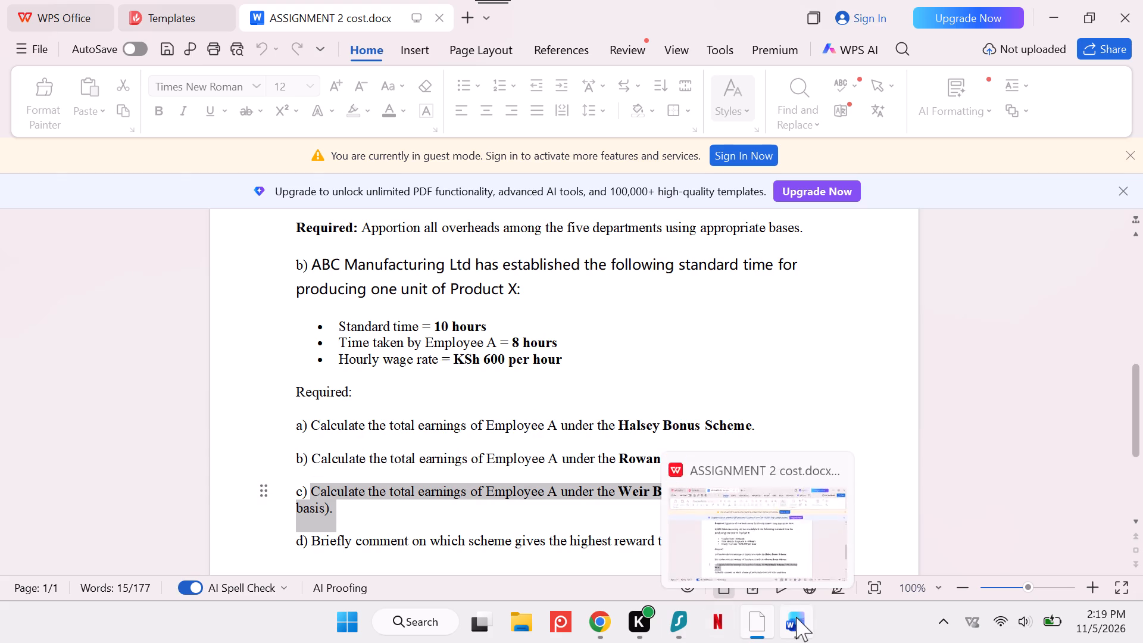
{"action": "left_click", "coordinate": [796, 616]}
{"action": "scroll", "coordinate": [524, 292], "scroll_direction": "up", "scroll_amount": 2}
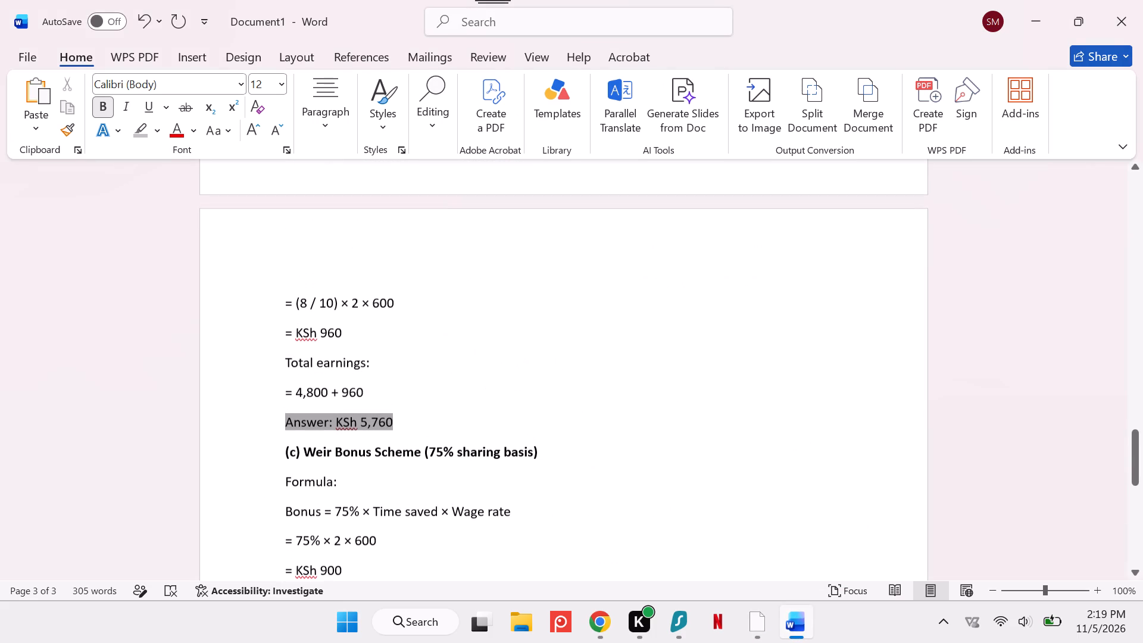
{"action": "left_click_drag", "start_coordinate": [553, 448], "coordinate": [333, 455]}
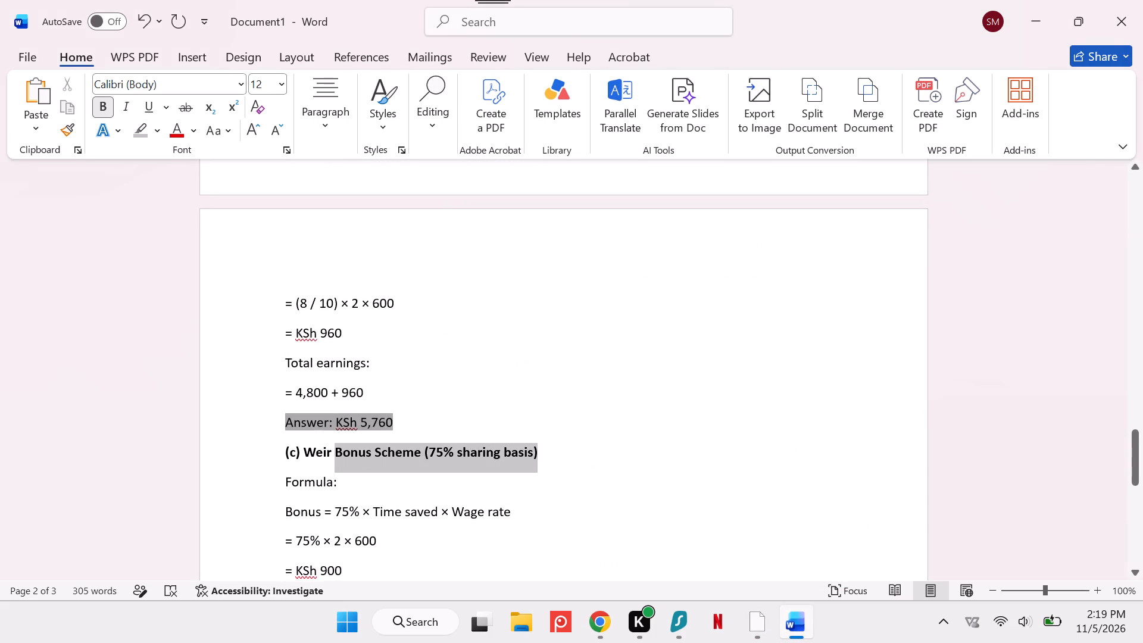
{"action": "left_click_drag", "start_coordinate": [333, 455], "coordinate": [322, 451]}
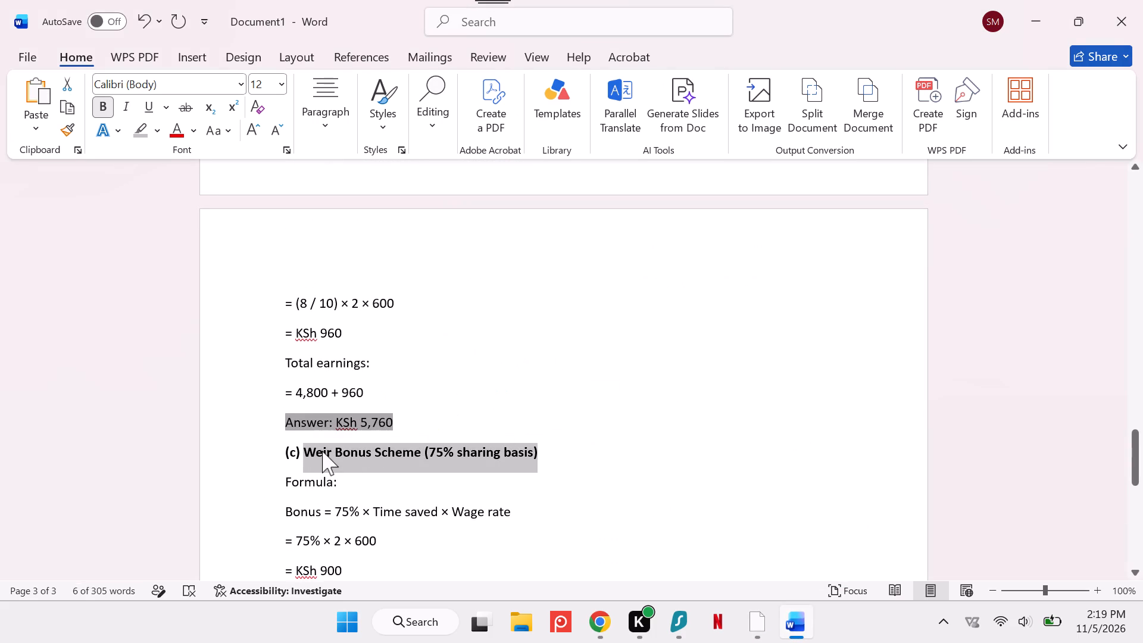
{"action": "key", "text": "ctrl+v"}
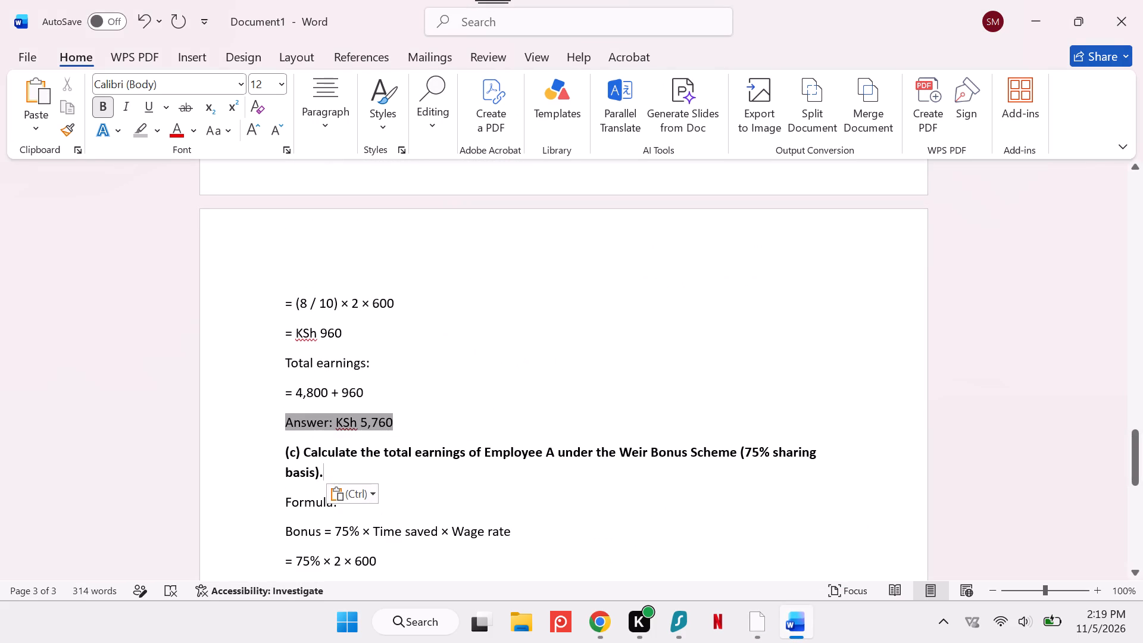
{"action": "left_click", "coordinate": [432, 483]}
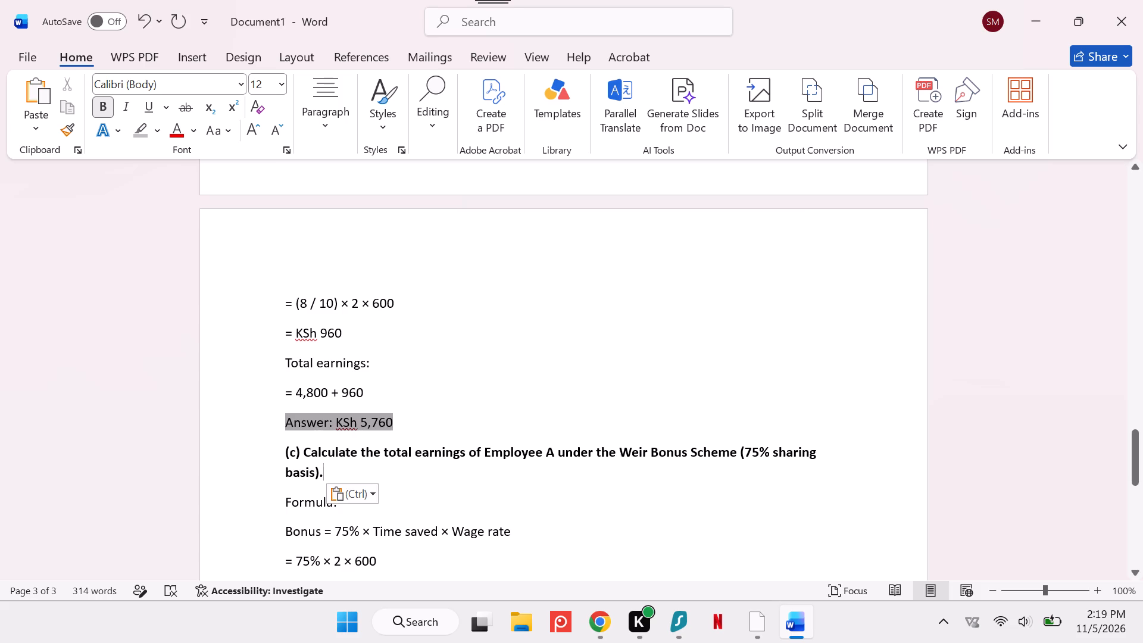
Delete the "Formula:" line under heading (c), keeping the Weir bonus formula on its own line.
{"action": "left_click", "coordinate": [278, 517]}
{"action": "left_click_drag", "start_coordinate": [283, 505], "coordinate": [333, 499]}
{"action": "key", "text": "bracketright"}
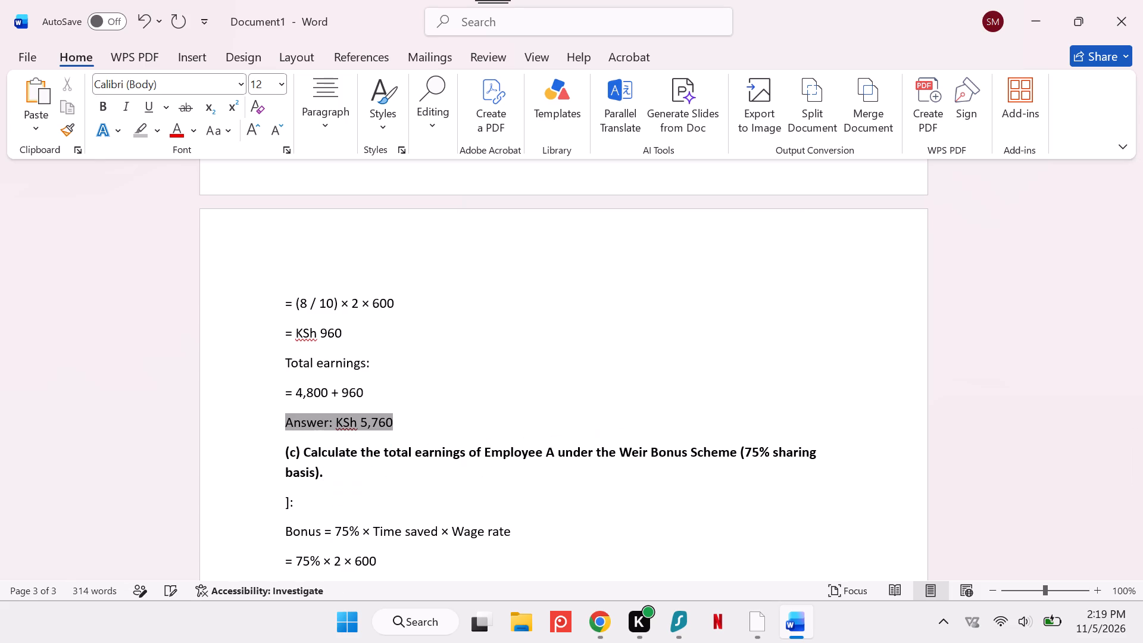
{"action": "left_click_drag", "start_coordinate": [321, 504], "coordinate": [263, 501]}
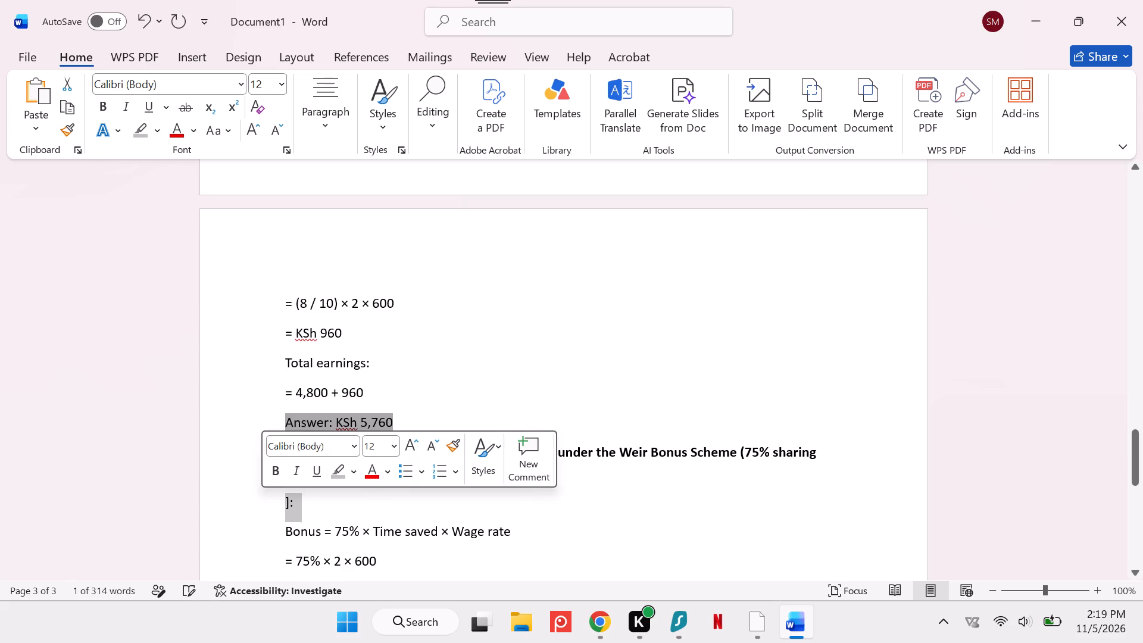
{"action": "key", "text": "BackSpace"}
{"action": "key", "text": "BackSpace"}
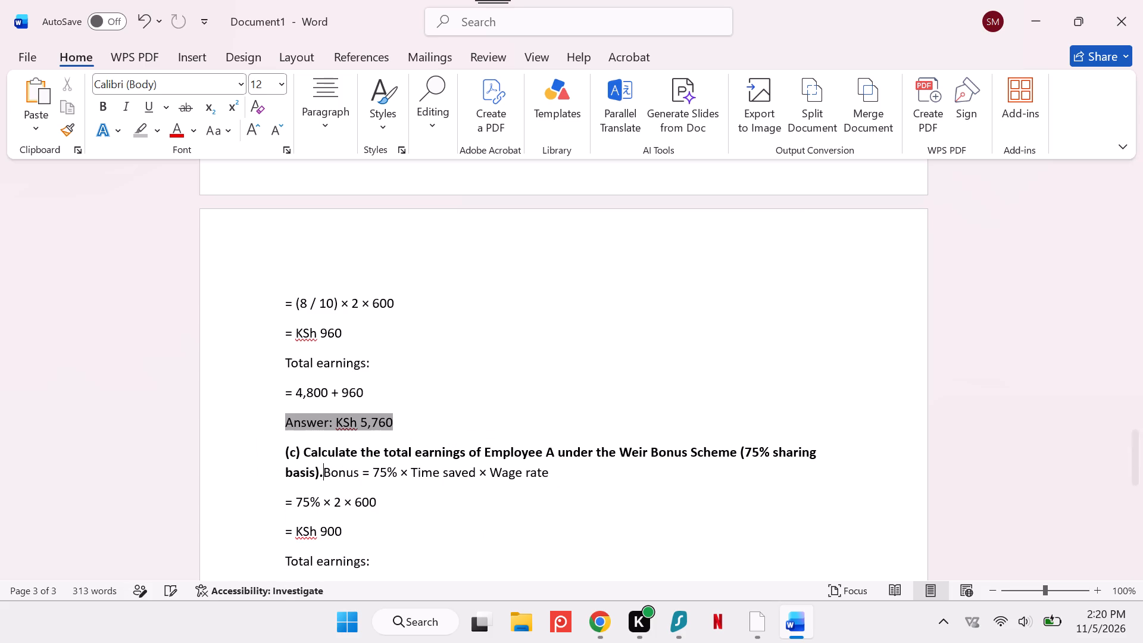
{"action": "key", "text": "Return"}
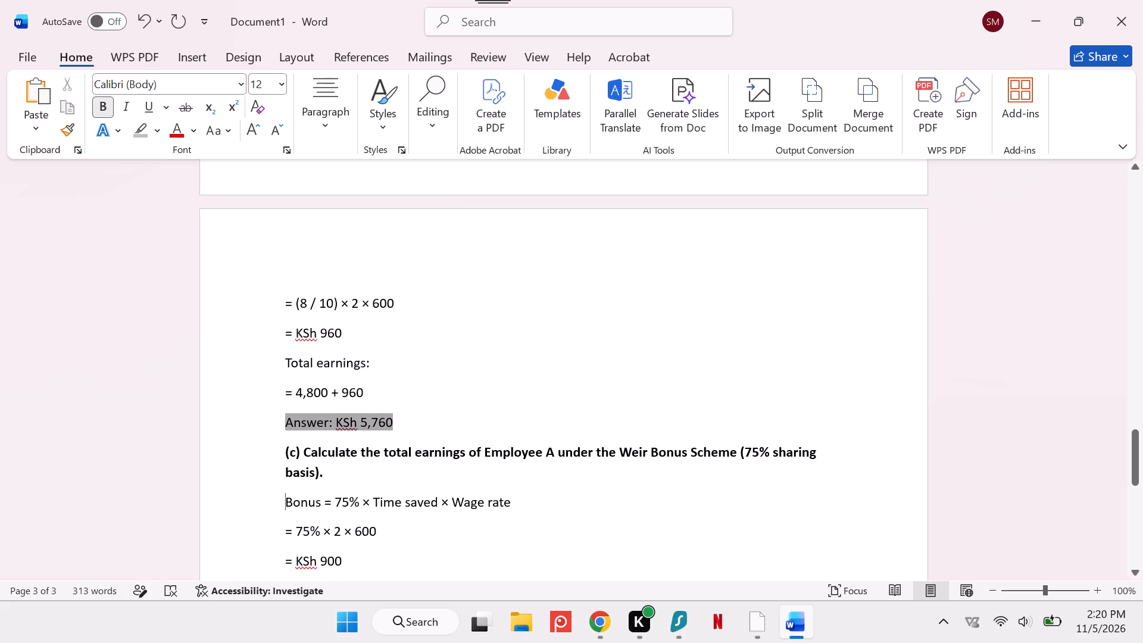
Replace the heading (b) text and its "Formula:" line with the Rowan Bonus Scheme question copied from ASSIGNMENT 2 cost.docx in WPS Office.
{"action": "scroll", "coordinate": [451, 491], "scroll_direction": "down", "scroll_amount": 1}
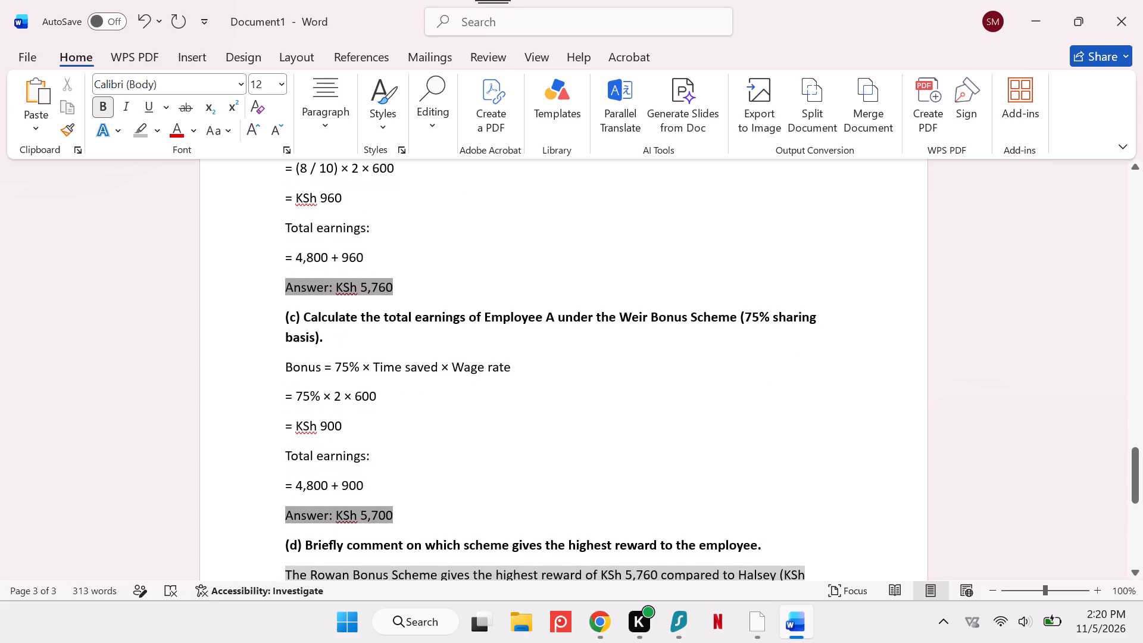
{"action": "scroll", "coordinate": [541, 535], "scroll_direction": "down", "scroll_amount": 1}
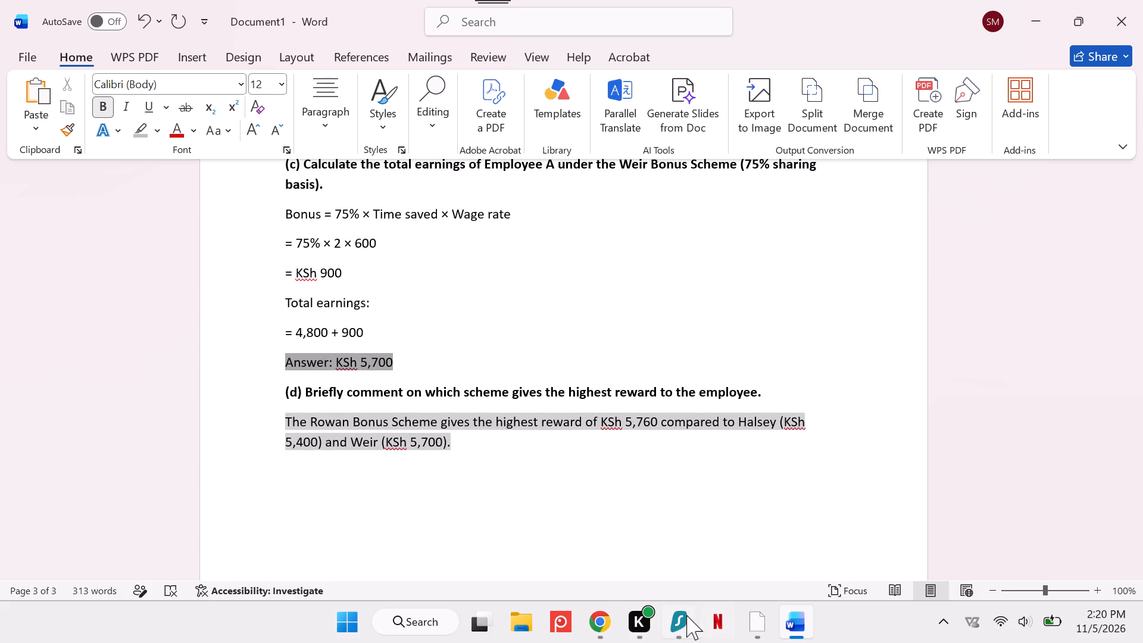
{"action": "left_click", "coordinate": [766, 618]}
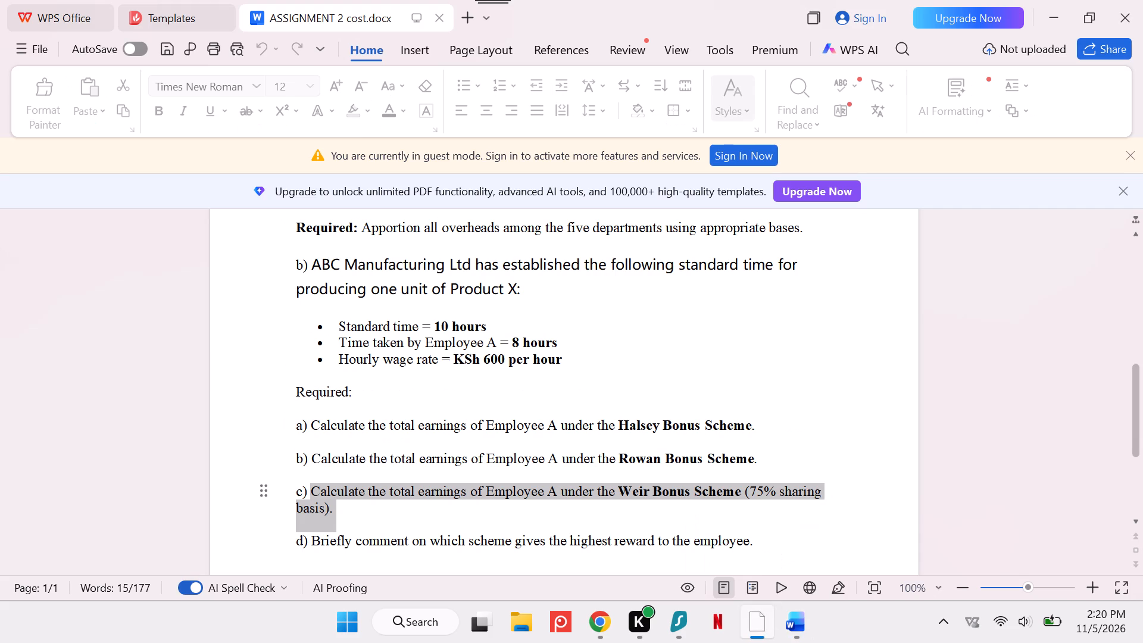
{"action": "left_click_drag", "start_coordinate": [777, 455], "coordinate": [367, 444]}
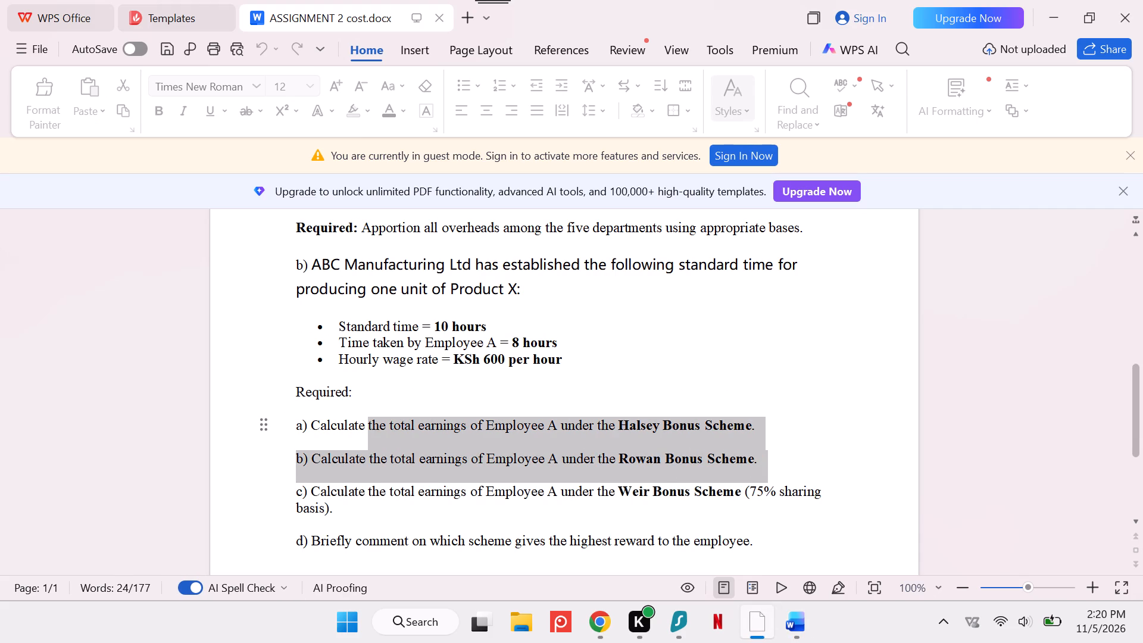
{"action": "left_click_drag", "start_coordinate": [367, 444], "coordinate": [285, 452]}
{"action": "key", "text": "ctrl+c"}
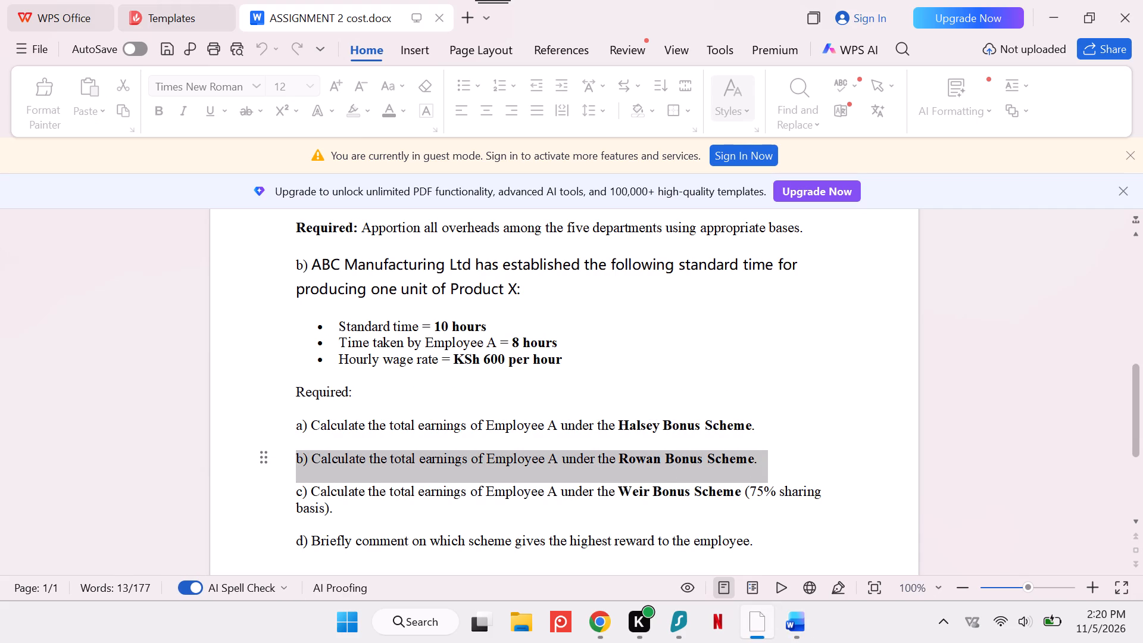
{"action": "left_click", "coordinate": [789, 617]}
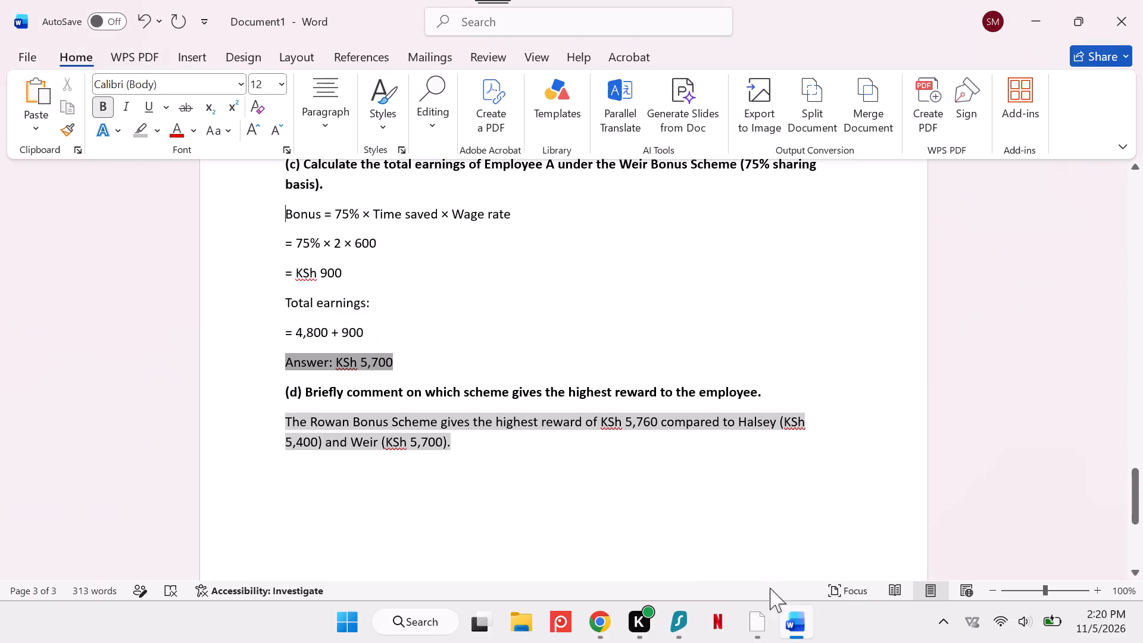
{"action": "scroll", "coordinate": [589, 406], "scroll_direction": "up", "scroll_amount": 3}
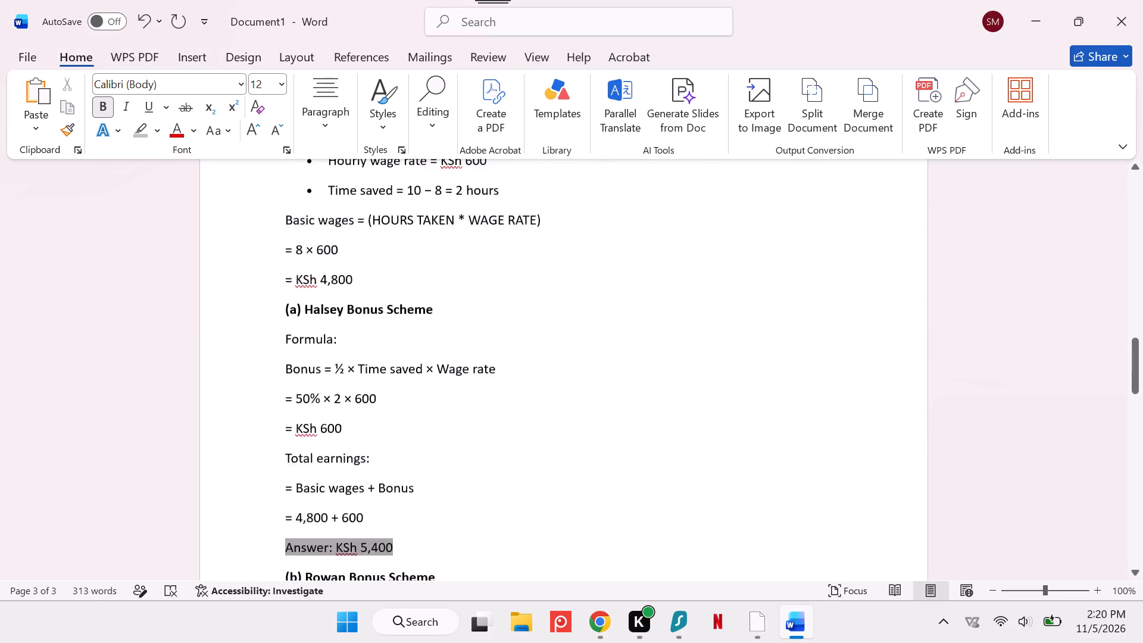
{"action": "scroll", "coordinate": [589, 406], "scroll_direction": "up", "scroll_amount": 1}
{"action": "scroll", "coordinate": [589, 406], "scroll_direction": "down", "scroll_amount": 3}
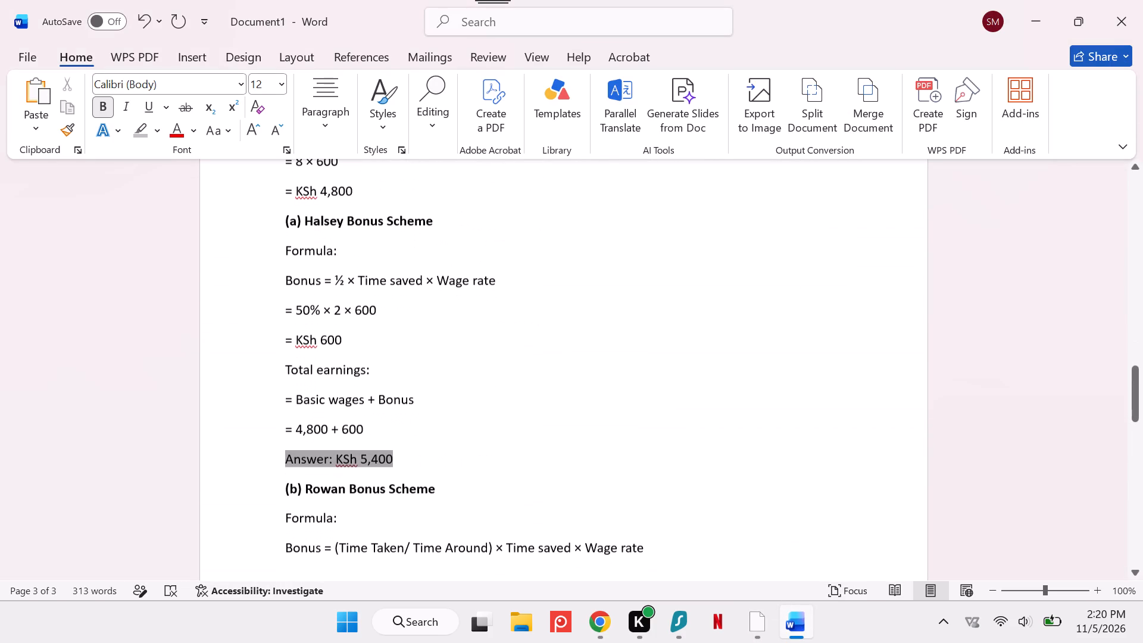
{"action": "scroll", "coordinate": [589, 406], "scroll_direction": "down", "scroll_amount": 2}
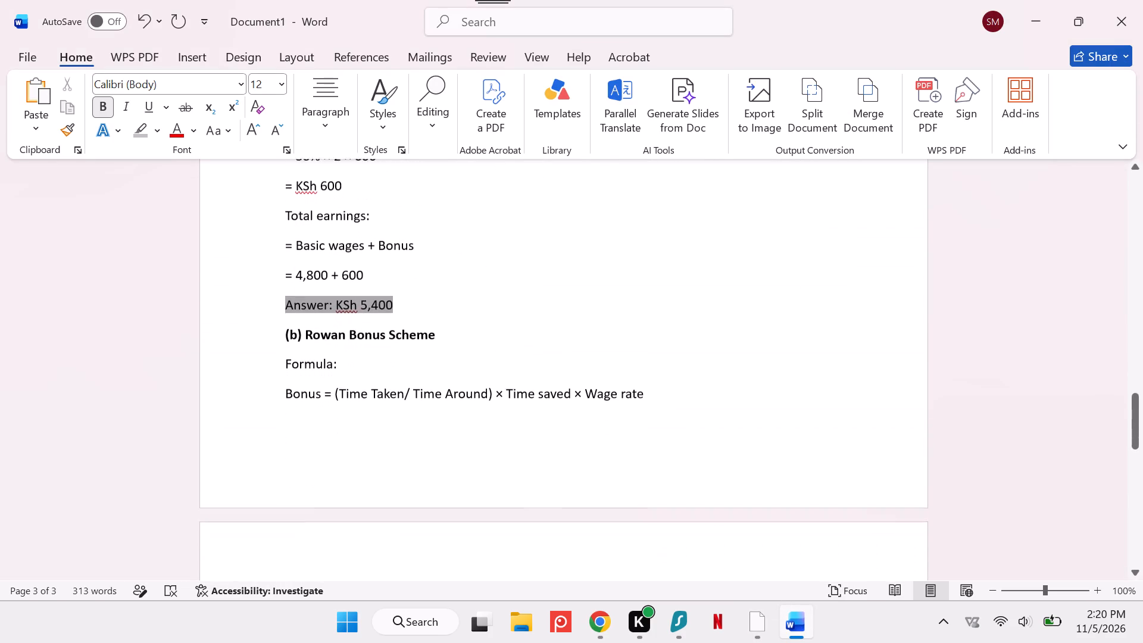
{"action": "scroll", "coordinate": [589, 406], "scroll_direction": "down", "scroll_amount": 1}
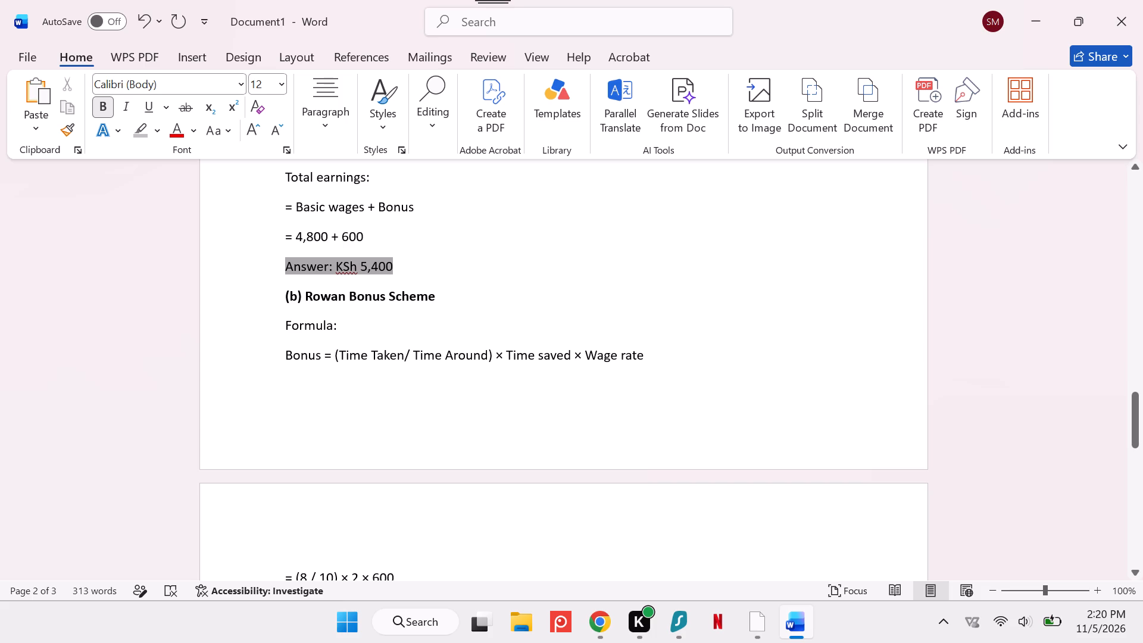
{"action": "left_click_drag", "start_coordinate": [351, 322], "coordinate": [306, 294]}
{"action": "key", "text": "ctrl+v"}
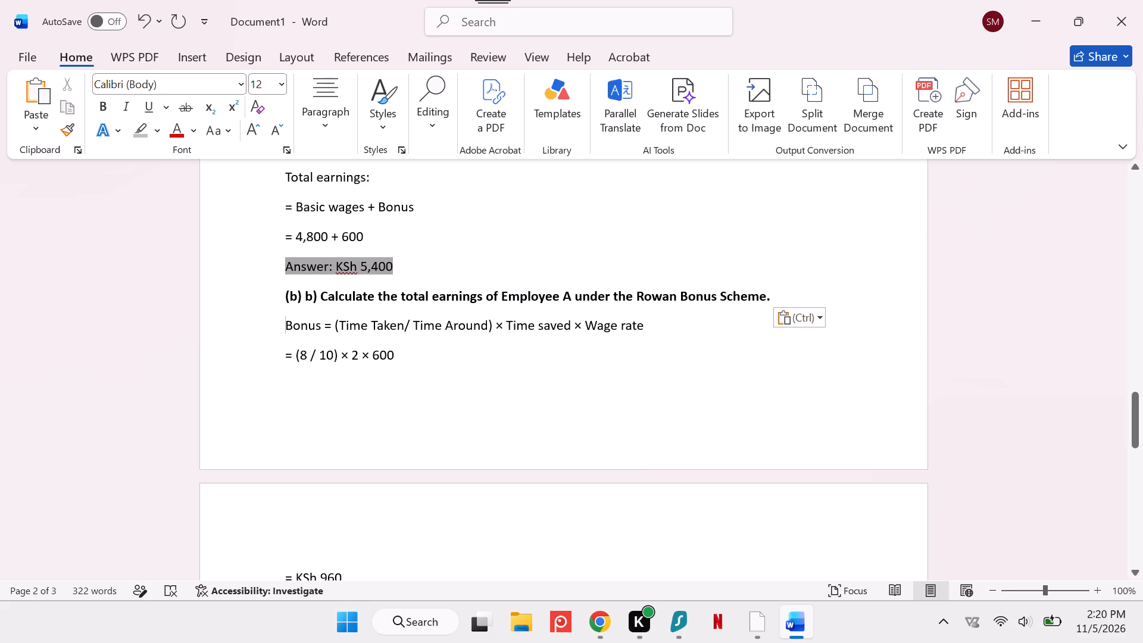
Delete the duplicate "b)" label from the Rowan Bonus Scheme heading, keeping only "(b)".
{"action": "left_click", "coordinate": [319, 291]}
{"action": "key", "text": "BackSpace"}
{"action": "key", "text": "BackSpace"}
{"action": "key", "text": "BackSpace"}
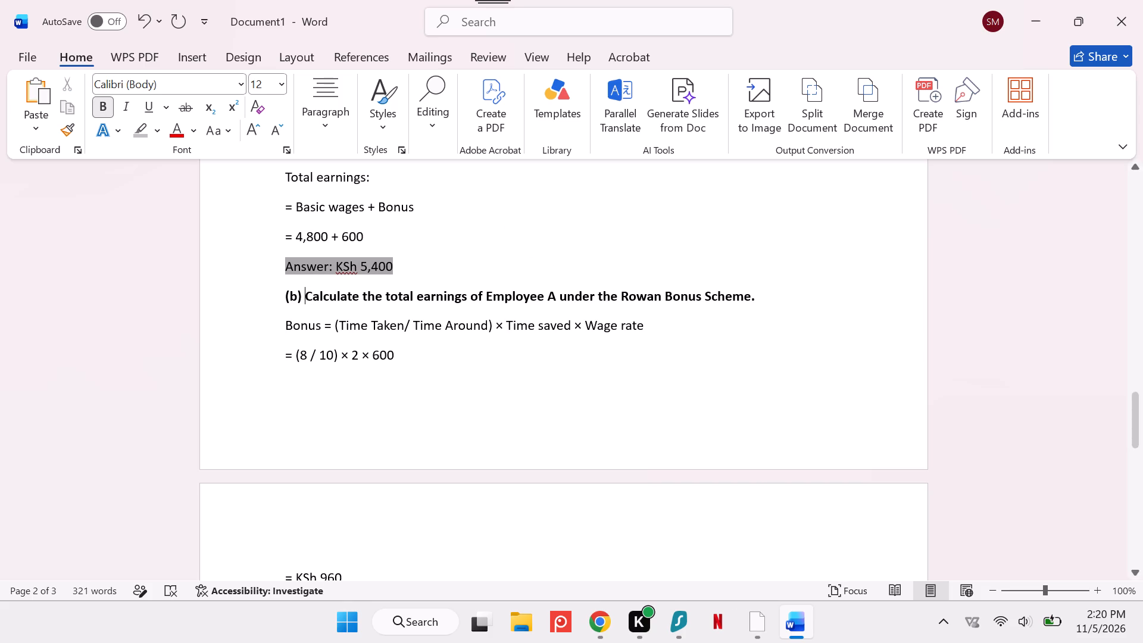
Replace the heading (a) text and its "Formula:" line with the Halsey Bonus Scheme question copied from ASSIGNMENT 2 cost.docx in WPS Office.
{"action": "left_click", "coordinate": [754, 622]}
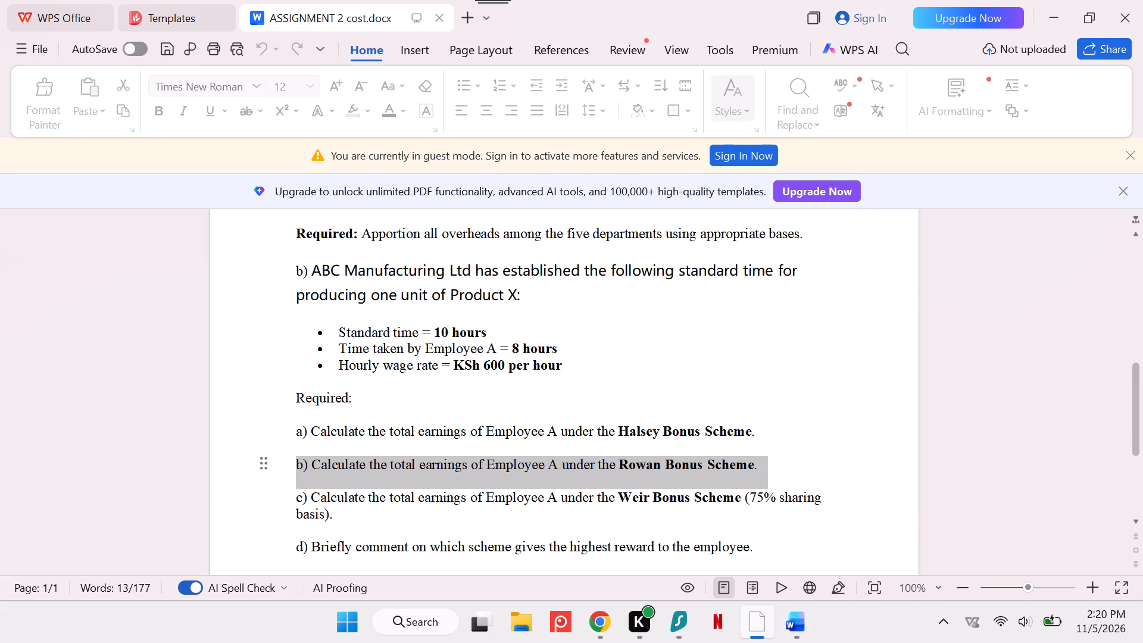
{"action": "left_click_drag", "start_coordinate": [767, 427], "coordinate": [304, 422]}
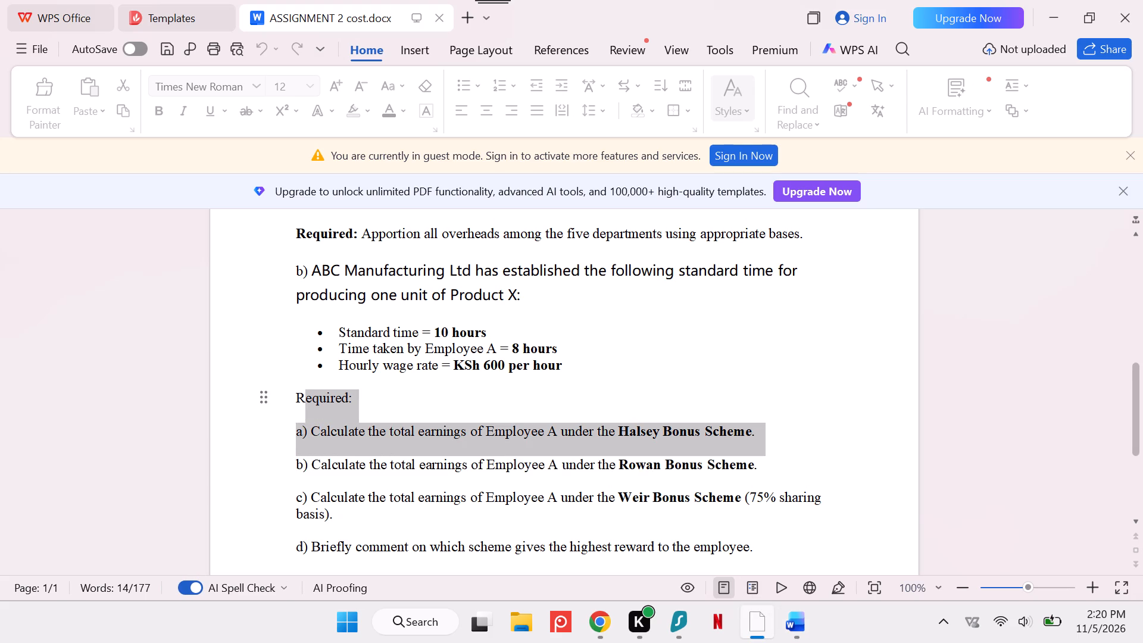
{"action": "left_click_drag", "start_coordinate": [304, 422], "coordinate": [311, 430]}
{"action": "key", "text": "ctrl+c"}
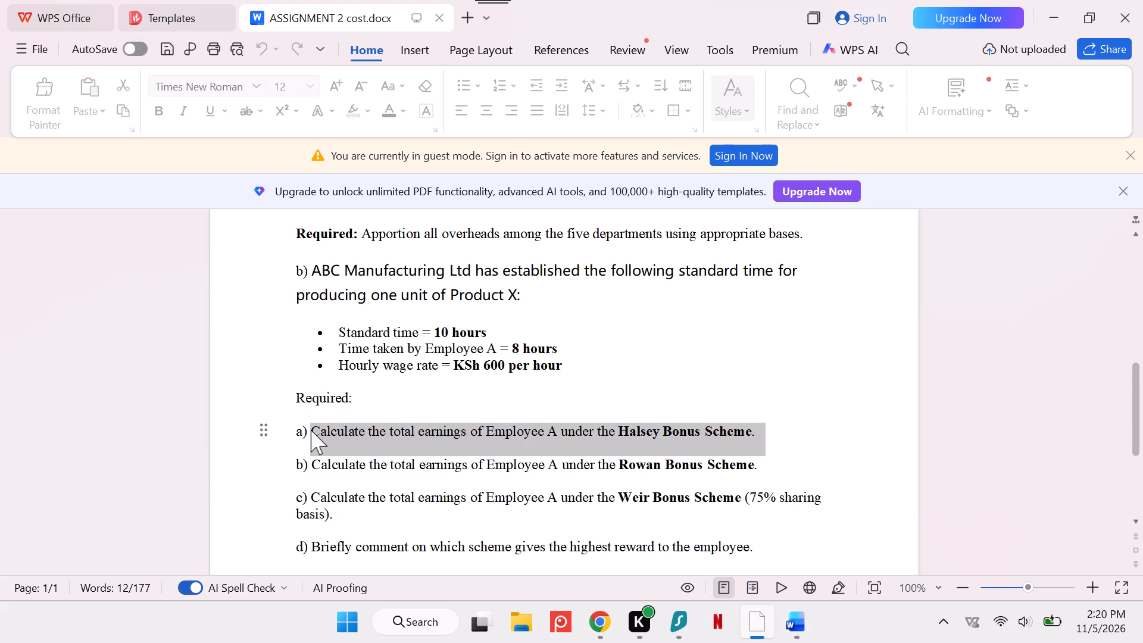
{"action": "left_click", "coordinate": [788, 628]}
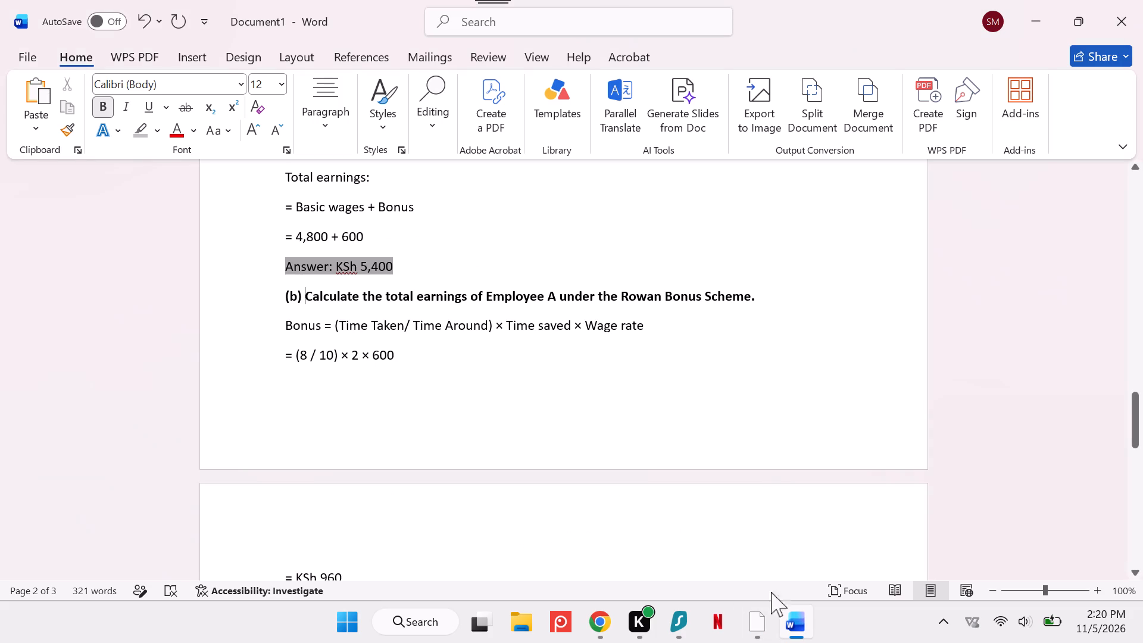
{"action": "scroll", "coordinate": [673, 479], "scroll_direction": "up", "scroll_amount": 3}
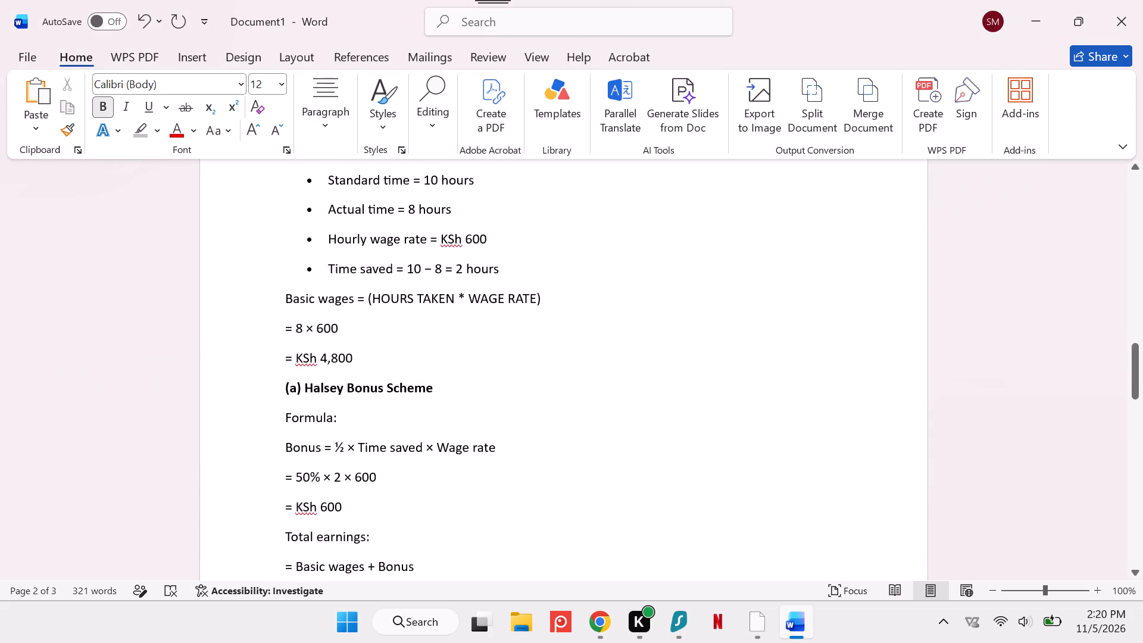
{"action": "left_click", "coordinate": [342, 414]}
{"action": "left_click_drag", "start_coordinate": [346, 415], "coordinate": [302, 385]}
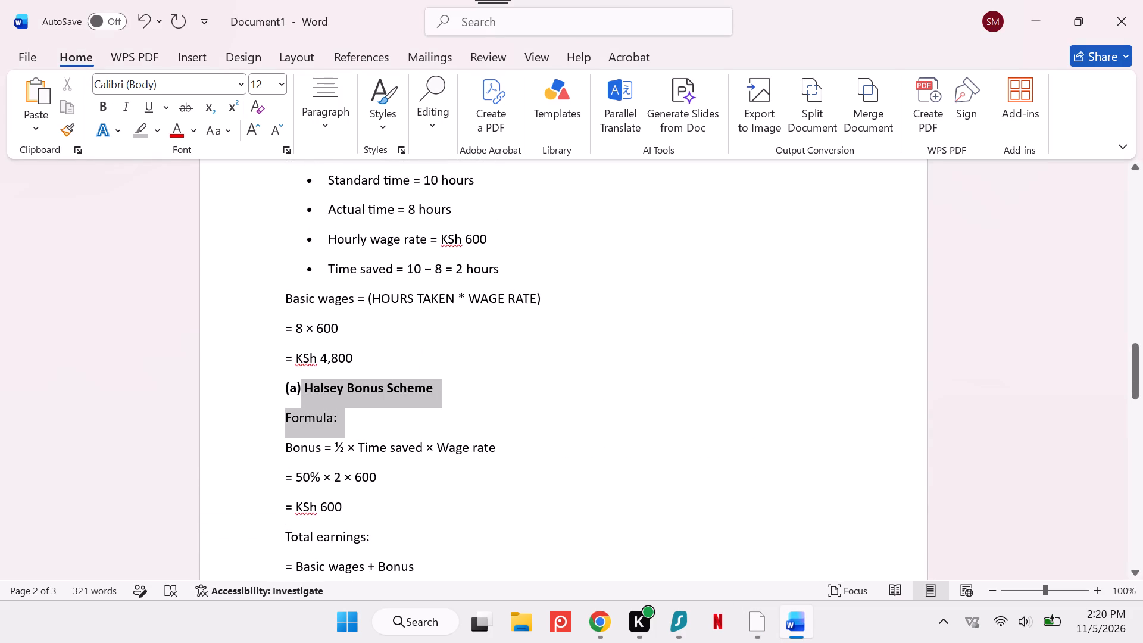
{"action": "left_click_drag", "start_coordinate": [302, 385], "coordinate": [302, 385]}
{"action": "key", "text": "ctrl+v"}
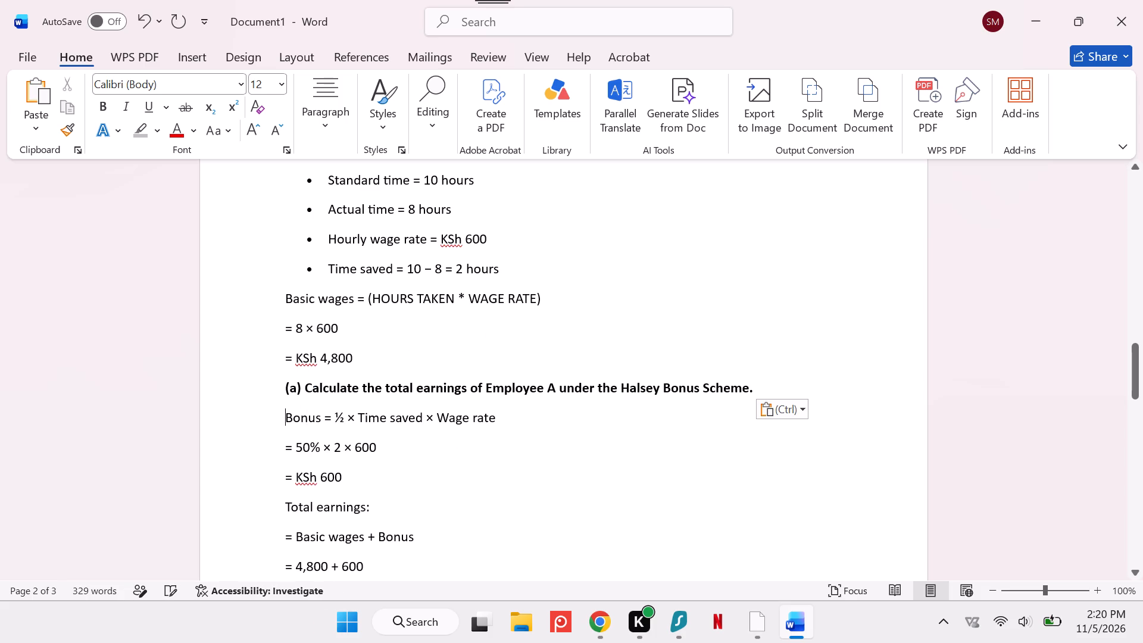
Review the document from the part b given information back up to the overhead apportionment table on the first page.
{"action": "scroll", "coordinate": [543, 436], "scroll_direction": "up", "scroll_amount": 1}
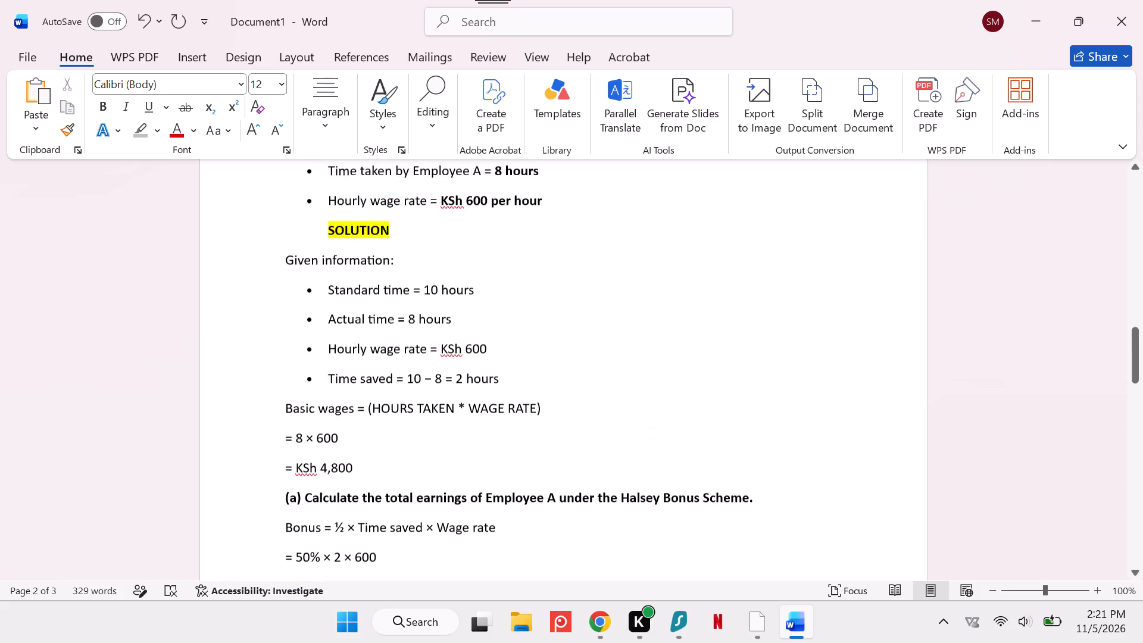
{"action": "scroll", "coordinate": [543, 436], "scroll_direction": "up", "scroll_amount": 2}
{"action": "scroll", "coordinate": [543, 436], "scroll_direction": "down", "scroll_amount": 1}
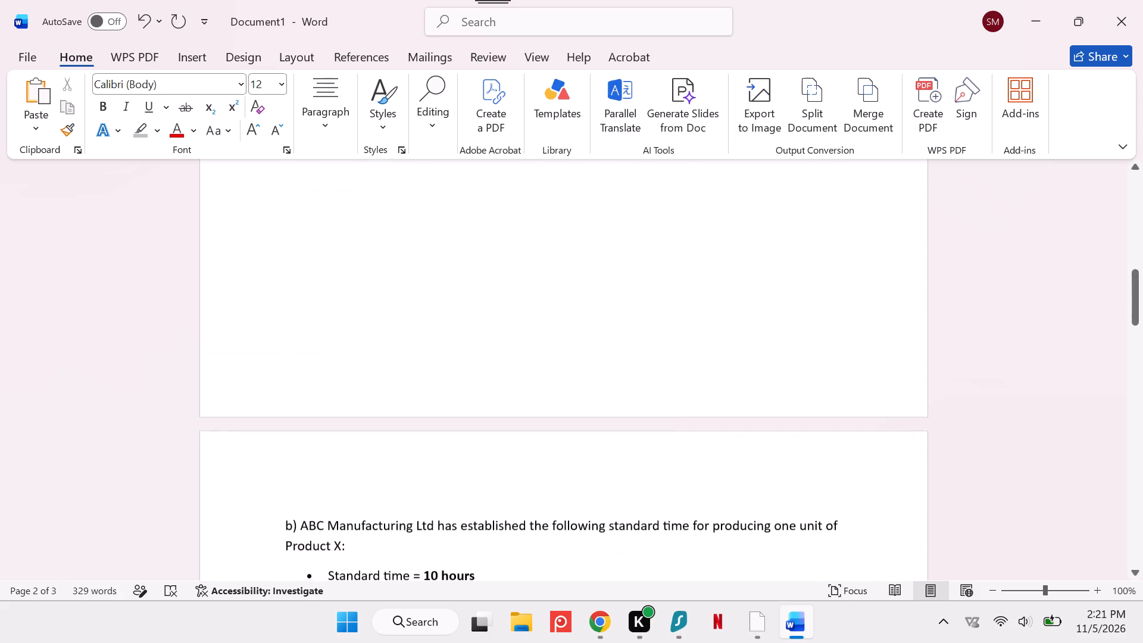
{"action": "scroll", "coordinate": [543, 436], "scroll_direction": "down", "scroll_amount": 2}
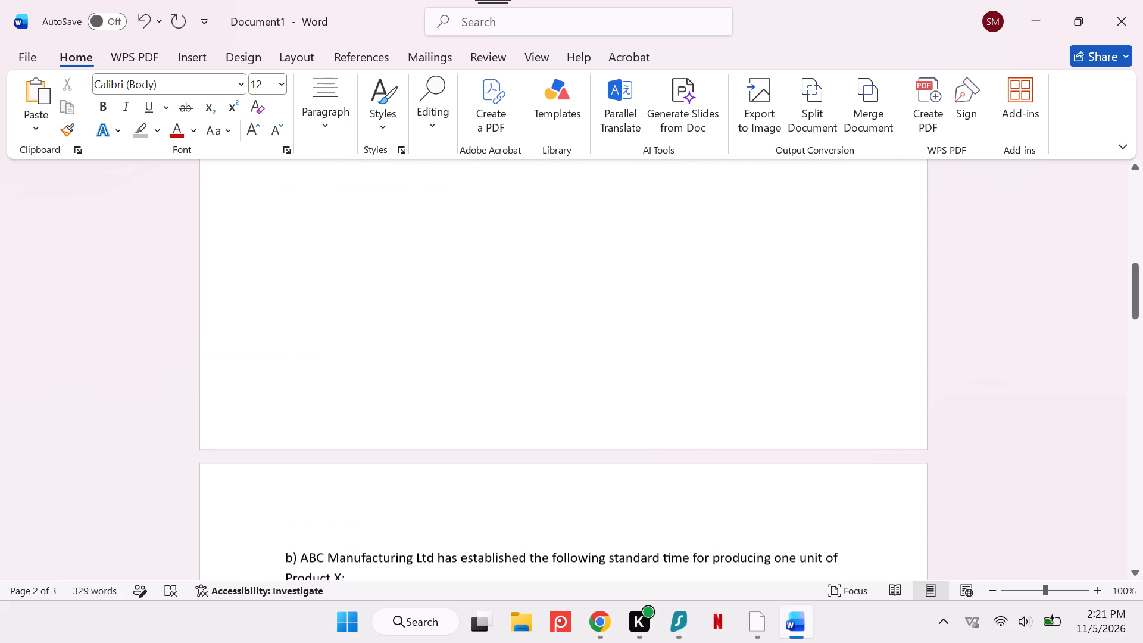
{"action": "scroll", "coordinate": [543, 436], "scroll_direction": "up", "scroll_amount": 4}
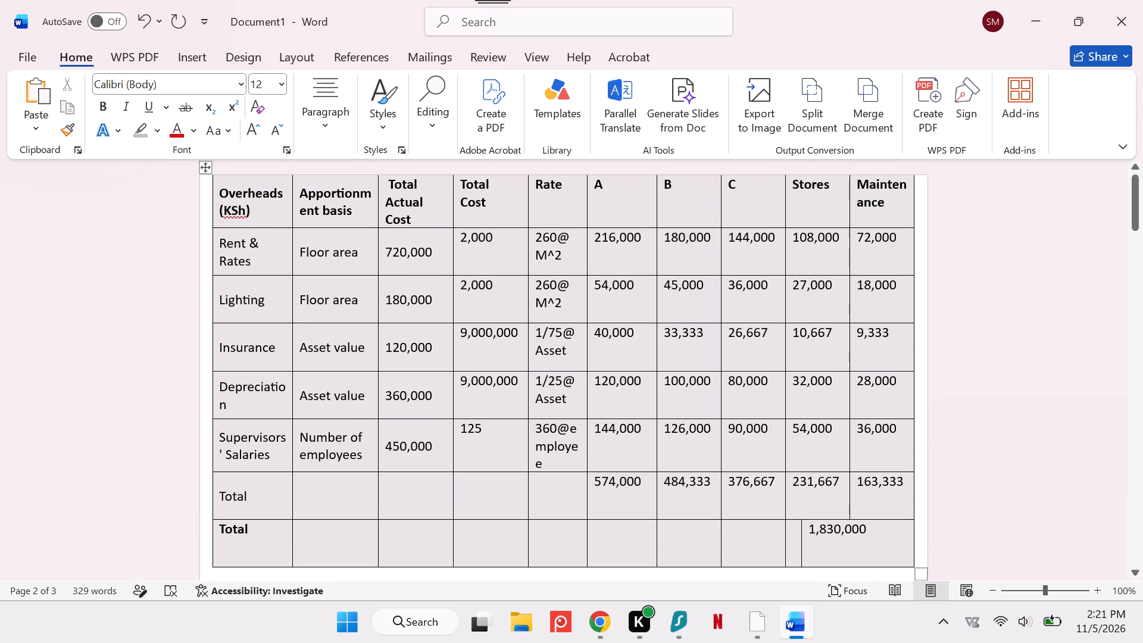
{"action": "scroll", "coordinate": [543, 436], "scroll_direction": "up", "scroll_amount": 2}
{"action": "scroll", "coordinate": [812, 440], "scroll_direction": "down", "scroll_amount": 1}
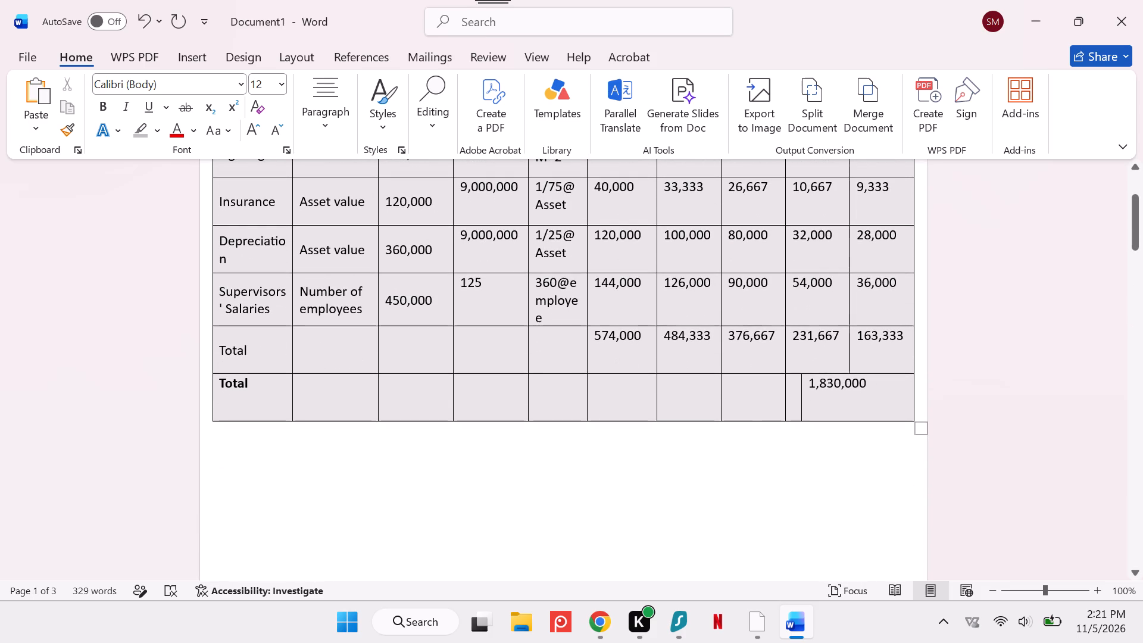
Select the whole overhead apportionment table and try to push it down by adding ten line breaks.
{"action": "left_click_drag", "start_coordinate": [919, 419], "coordinate": [657, 297]}
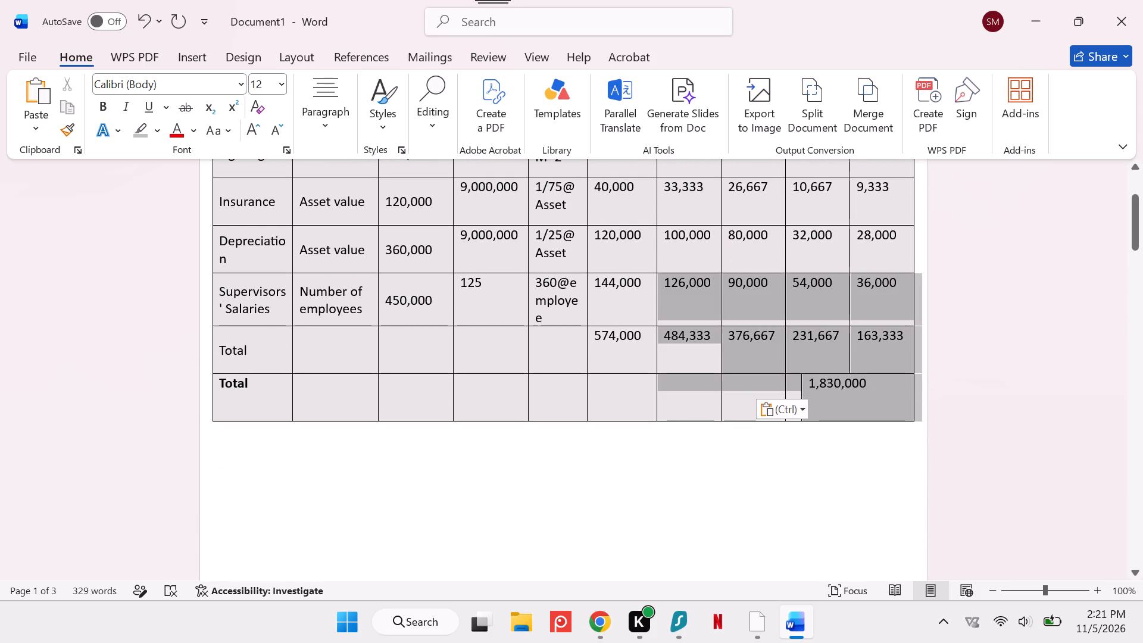
{"action": "left_click_drag", "start_coordinate": [657, 297], "coordinate": [272, 155]}
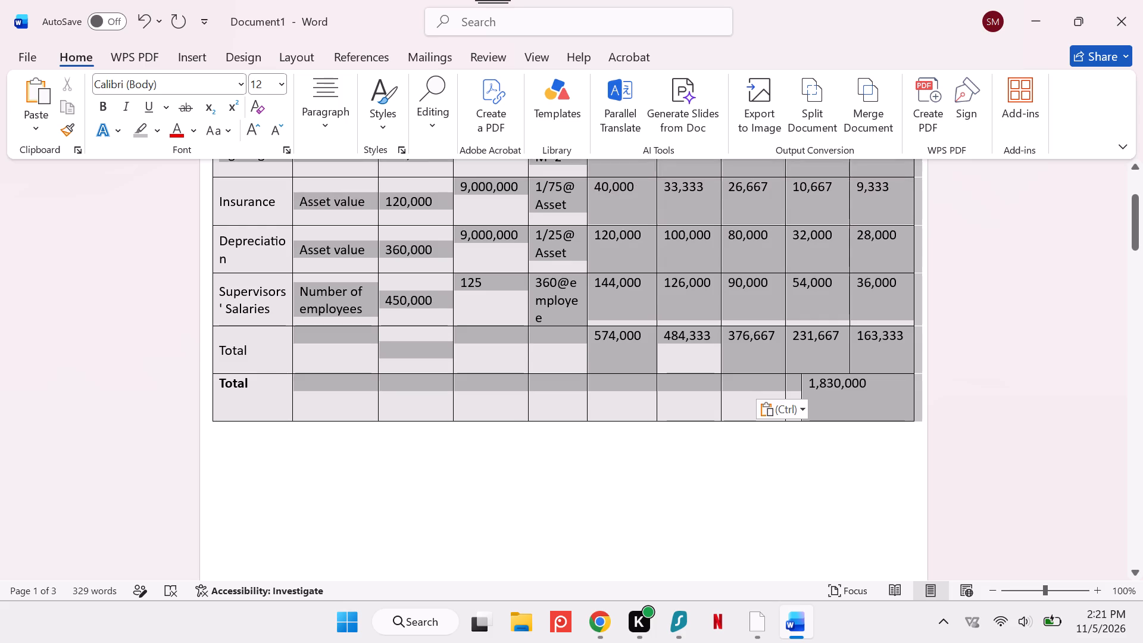
{"action": "left_click_drag", "start_coordinate": [272, 155], "coordinate": [134, 190]}
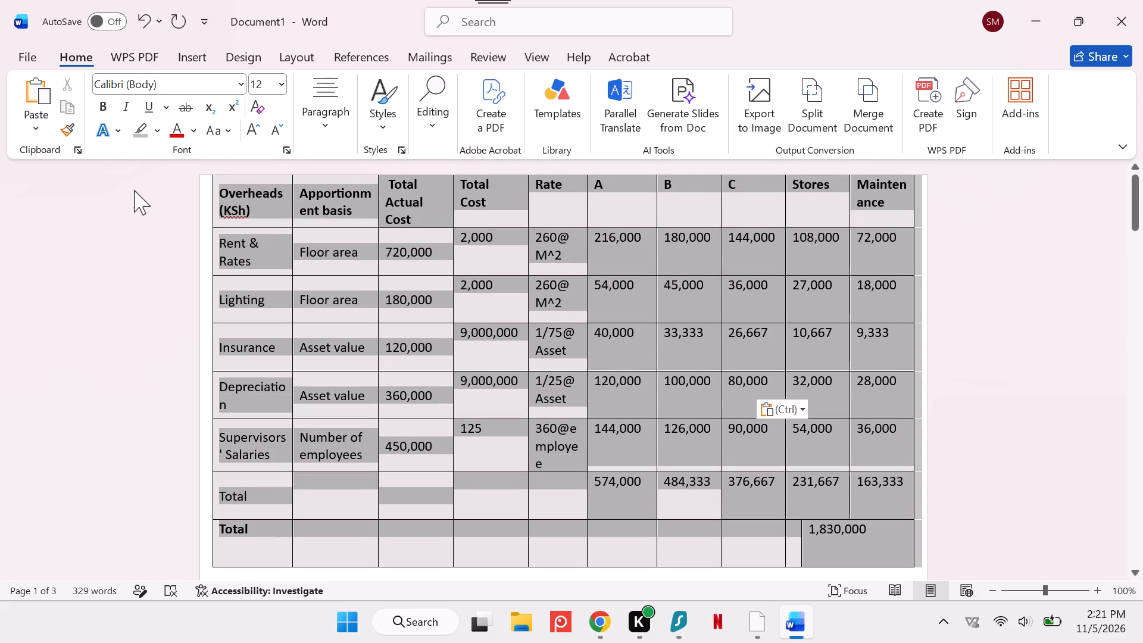
{"action": "left_click_drag", "start_coordinate": [134, 190], "coordinate": [138, 192]}
{"action": "key", "text": "Return"}
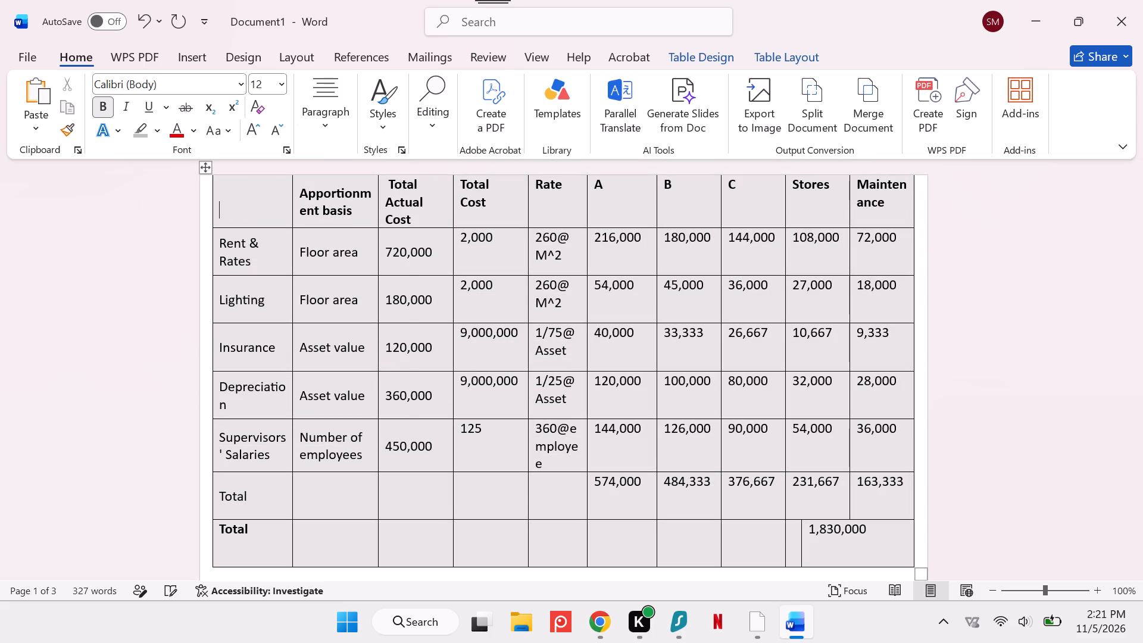
{"action": "key", "text": "Return"}
{"action": "key", "text": "Return"}
{"action": "key", "text": "Return"}
{"action": "key", "text": "Return"}
{"action": "key", "text": "Return"}
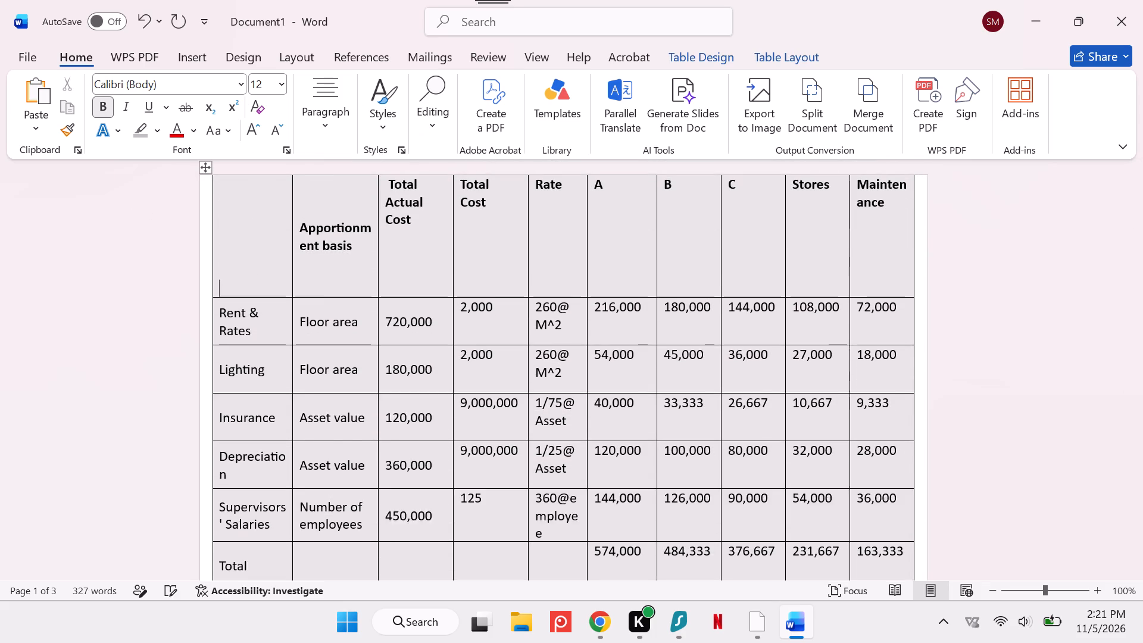
{"action": "key", "text": "Return"}
{"action": "key", "text": "Return"}
{"action": "key", "text": "Return"}
{"action": "key", "text": "Return"}
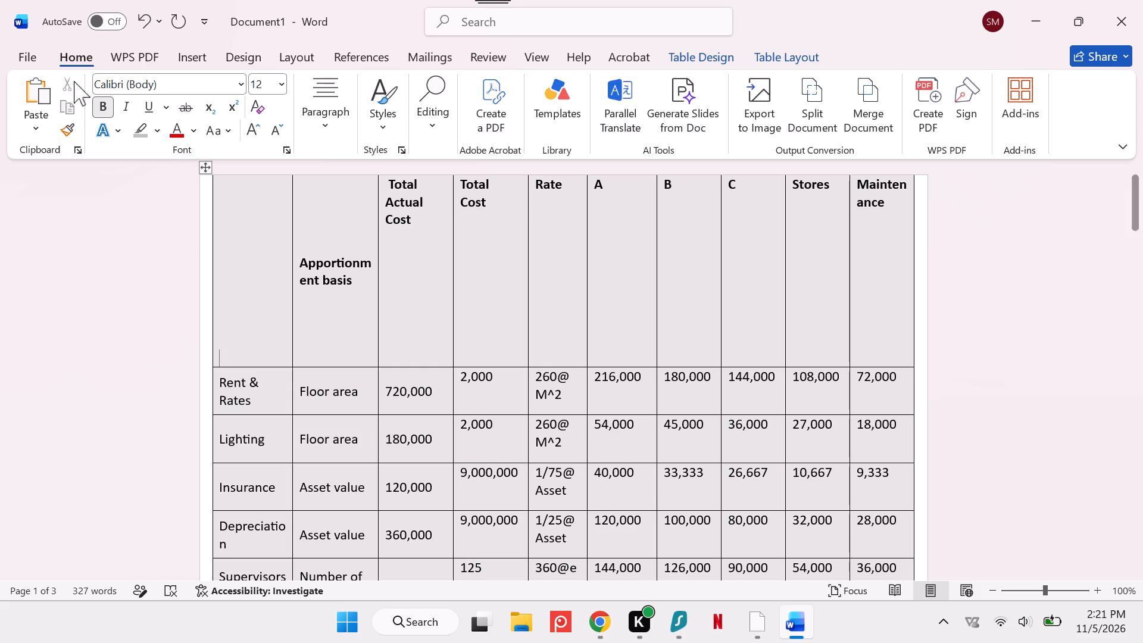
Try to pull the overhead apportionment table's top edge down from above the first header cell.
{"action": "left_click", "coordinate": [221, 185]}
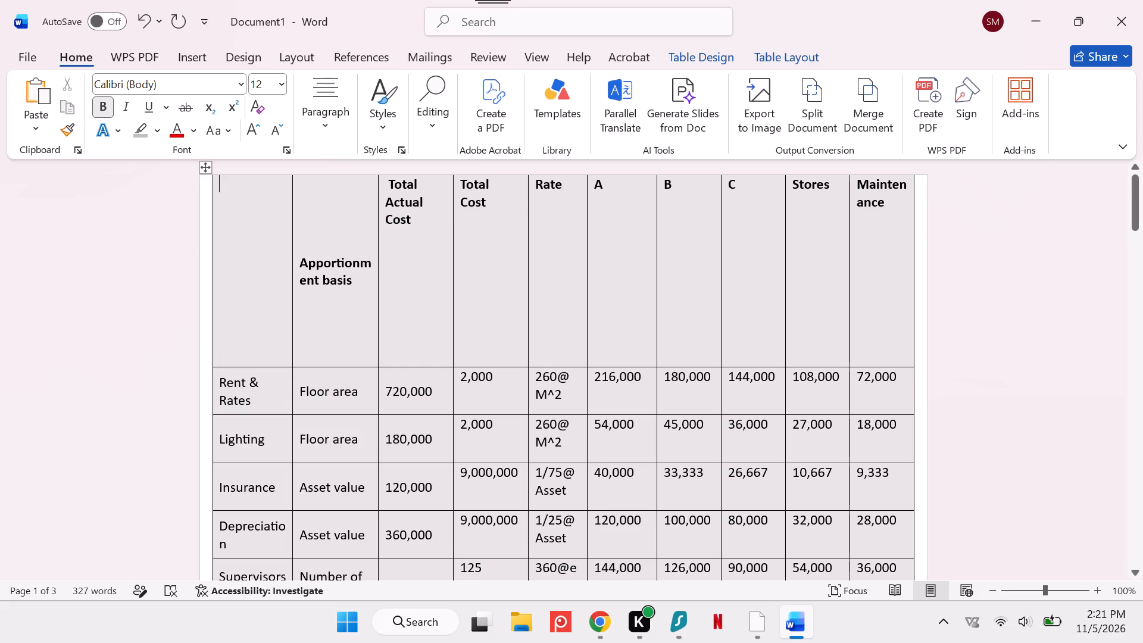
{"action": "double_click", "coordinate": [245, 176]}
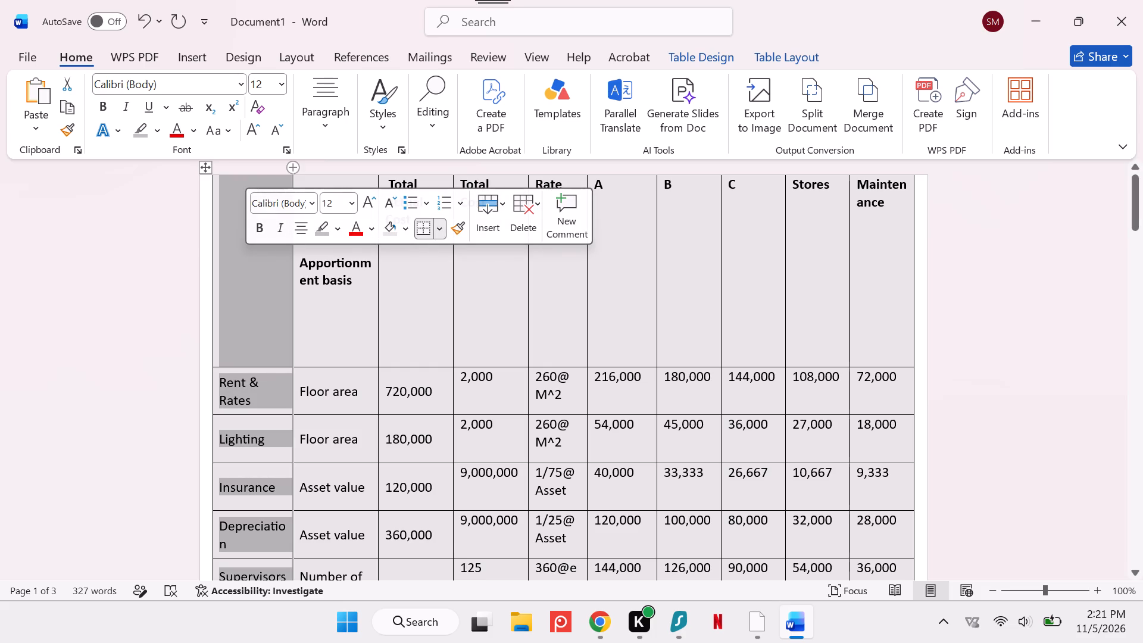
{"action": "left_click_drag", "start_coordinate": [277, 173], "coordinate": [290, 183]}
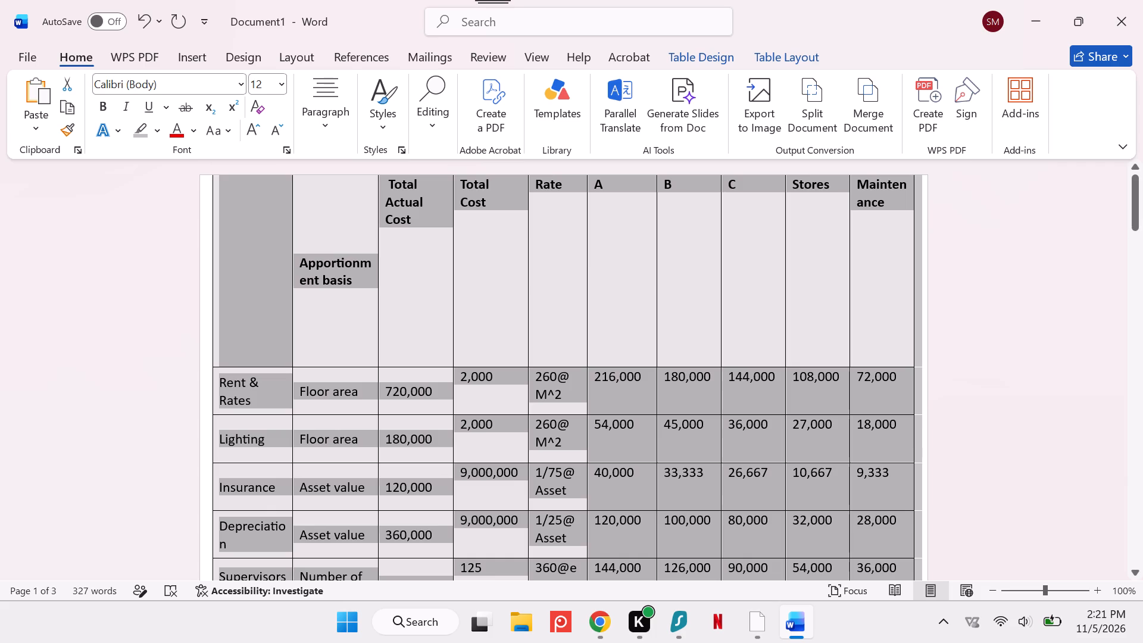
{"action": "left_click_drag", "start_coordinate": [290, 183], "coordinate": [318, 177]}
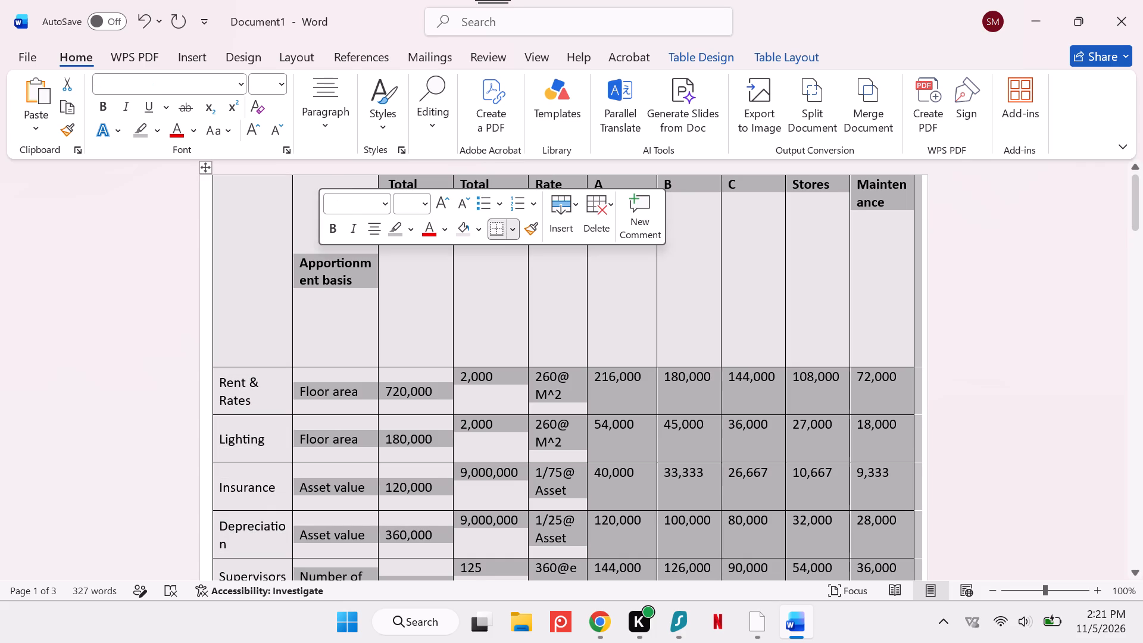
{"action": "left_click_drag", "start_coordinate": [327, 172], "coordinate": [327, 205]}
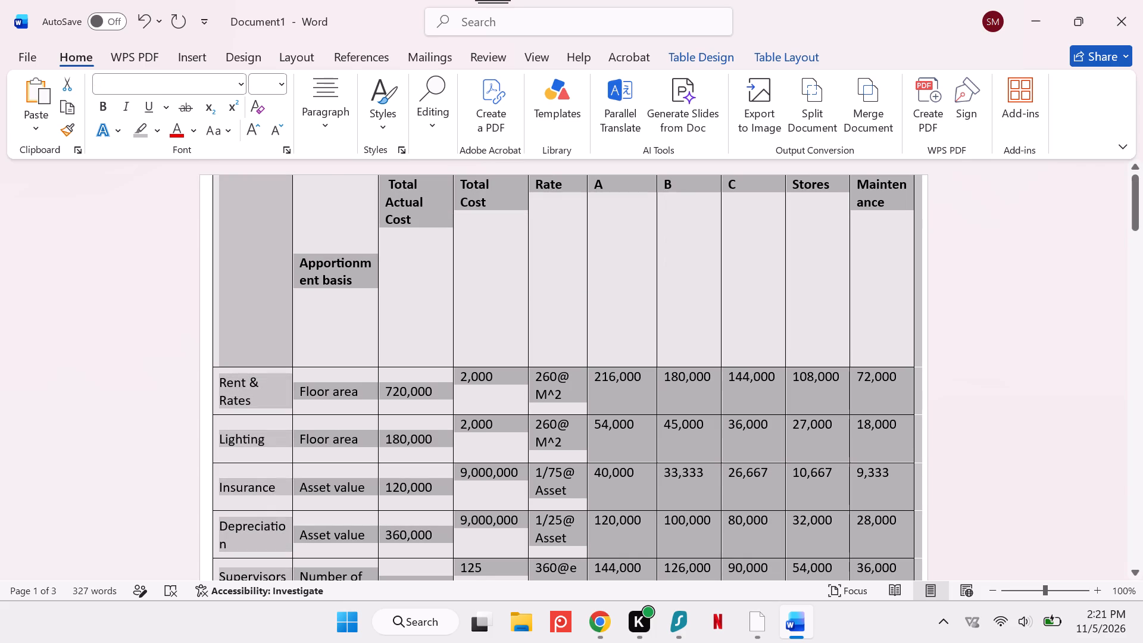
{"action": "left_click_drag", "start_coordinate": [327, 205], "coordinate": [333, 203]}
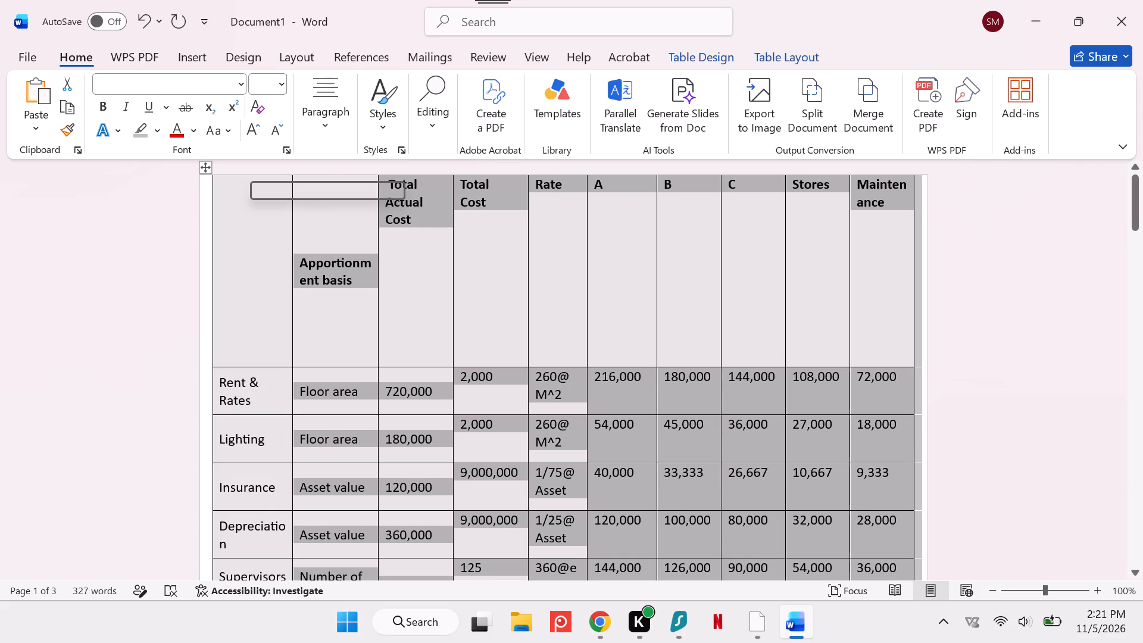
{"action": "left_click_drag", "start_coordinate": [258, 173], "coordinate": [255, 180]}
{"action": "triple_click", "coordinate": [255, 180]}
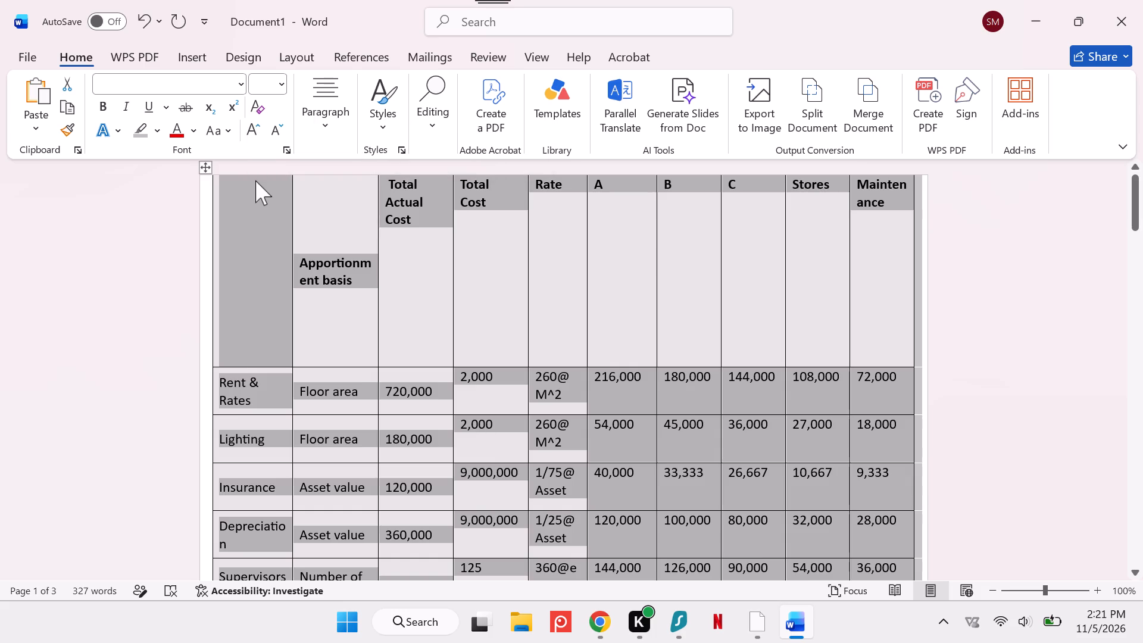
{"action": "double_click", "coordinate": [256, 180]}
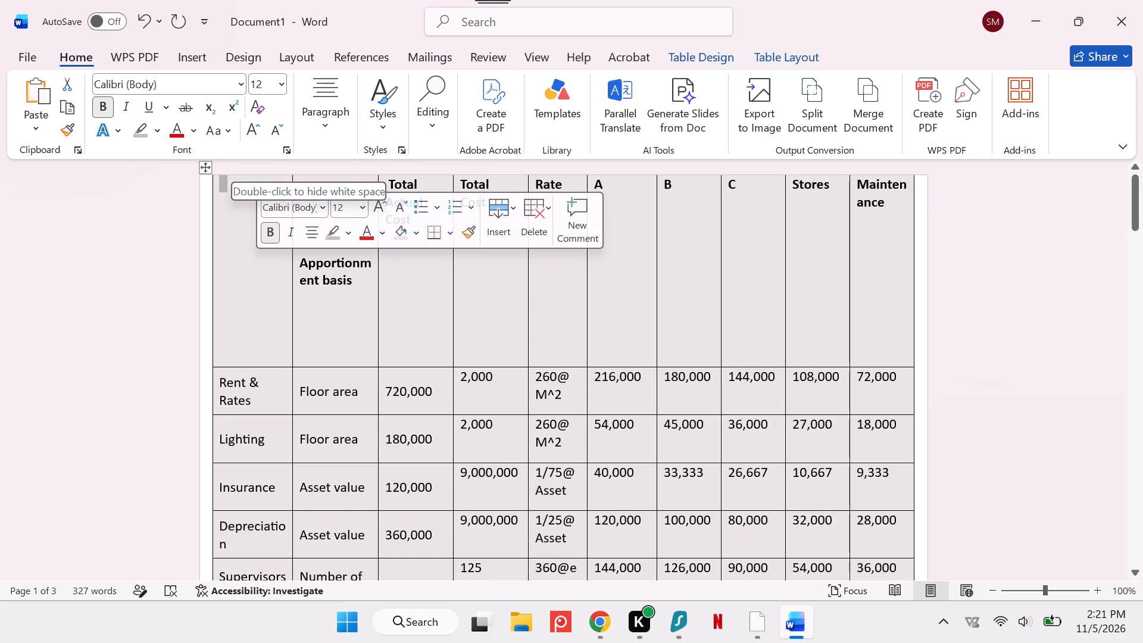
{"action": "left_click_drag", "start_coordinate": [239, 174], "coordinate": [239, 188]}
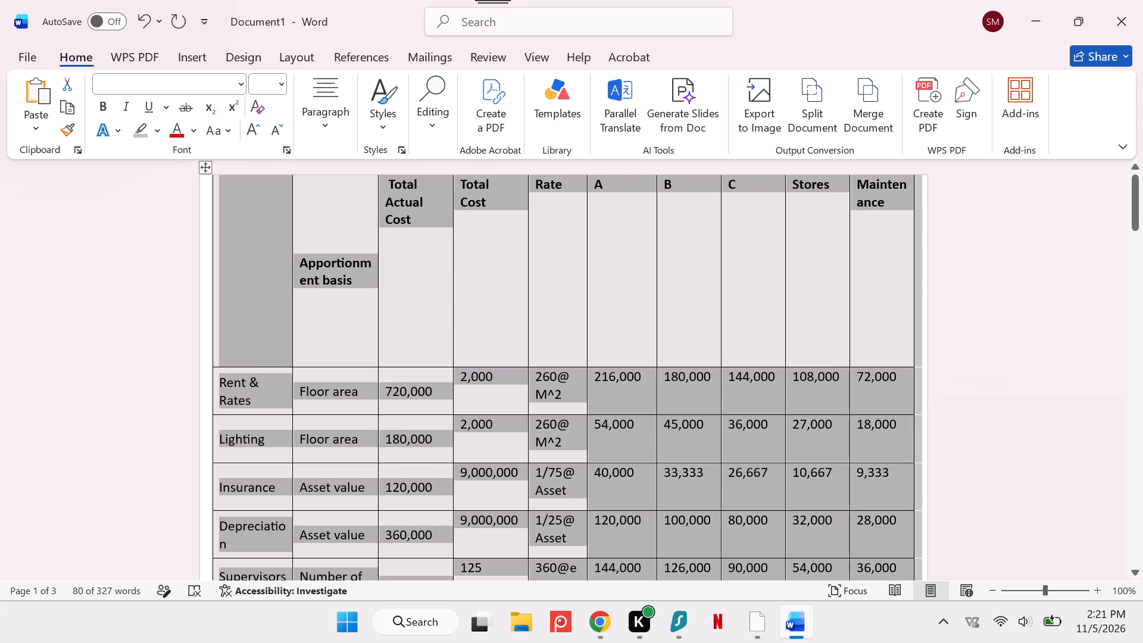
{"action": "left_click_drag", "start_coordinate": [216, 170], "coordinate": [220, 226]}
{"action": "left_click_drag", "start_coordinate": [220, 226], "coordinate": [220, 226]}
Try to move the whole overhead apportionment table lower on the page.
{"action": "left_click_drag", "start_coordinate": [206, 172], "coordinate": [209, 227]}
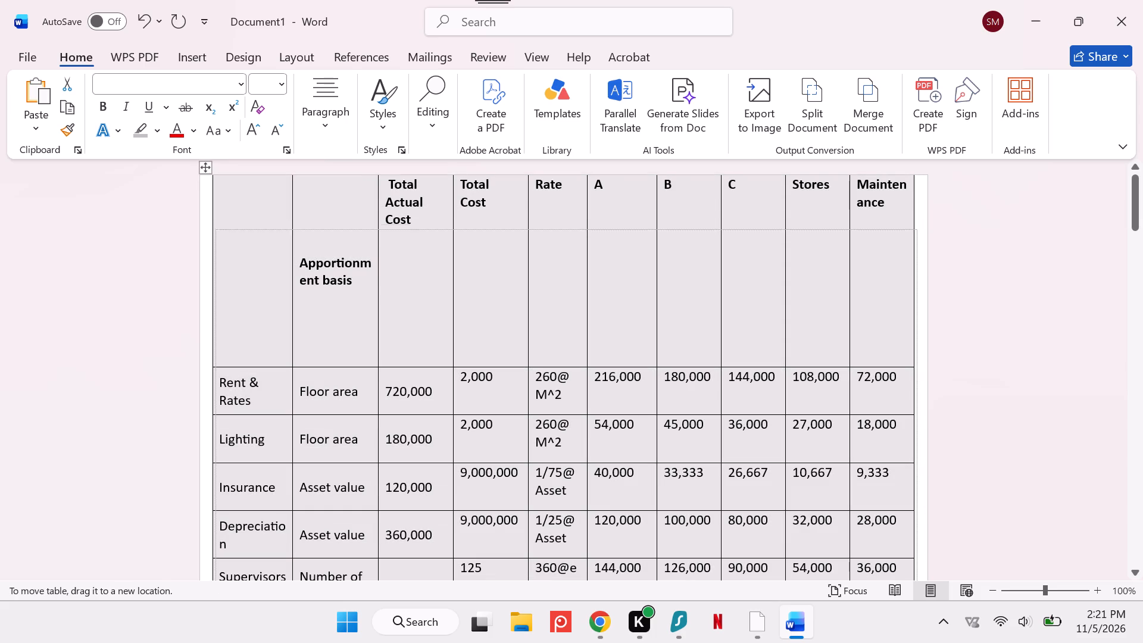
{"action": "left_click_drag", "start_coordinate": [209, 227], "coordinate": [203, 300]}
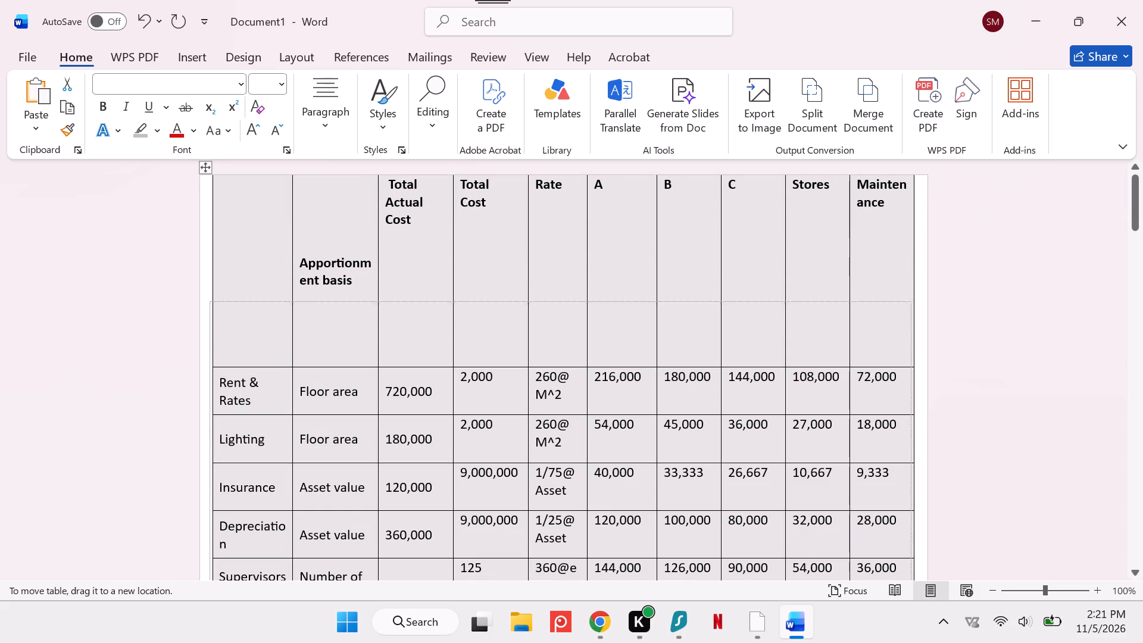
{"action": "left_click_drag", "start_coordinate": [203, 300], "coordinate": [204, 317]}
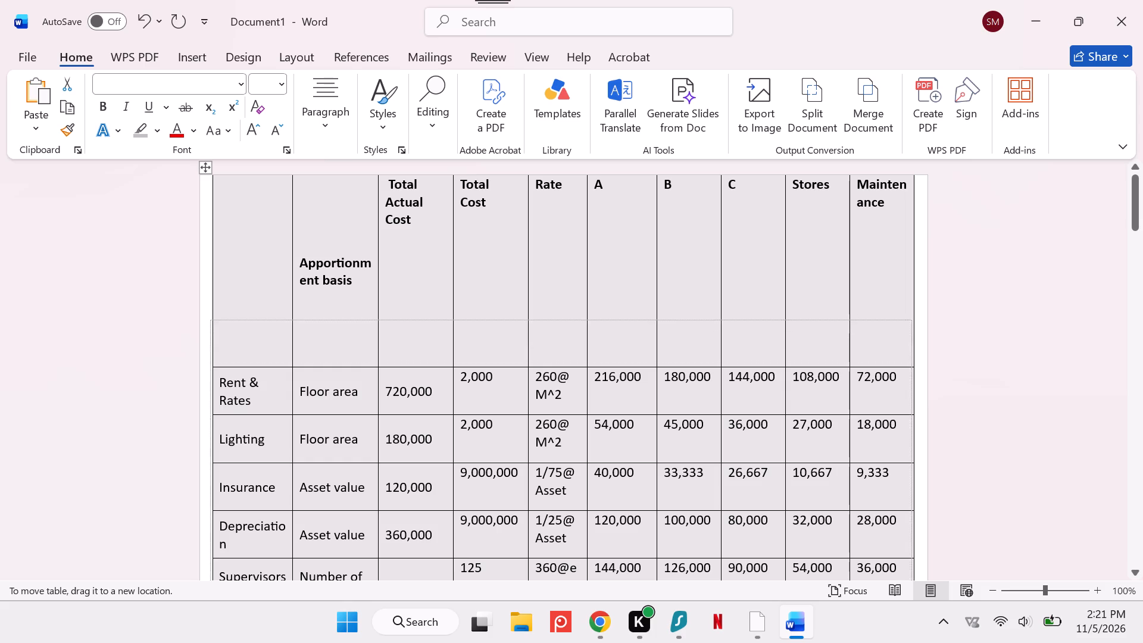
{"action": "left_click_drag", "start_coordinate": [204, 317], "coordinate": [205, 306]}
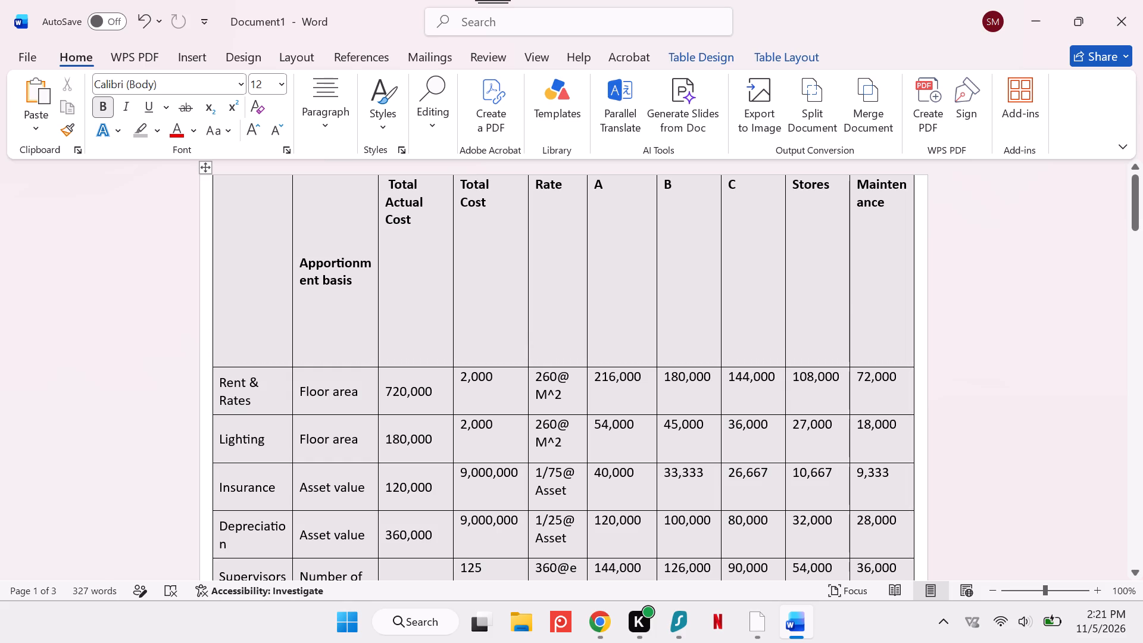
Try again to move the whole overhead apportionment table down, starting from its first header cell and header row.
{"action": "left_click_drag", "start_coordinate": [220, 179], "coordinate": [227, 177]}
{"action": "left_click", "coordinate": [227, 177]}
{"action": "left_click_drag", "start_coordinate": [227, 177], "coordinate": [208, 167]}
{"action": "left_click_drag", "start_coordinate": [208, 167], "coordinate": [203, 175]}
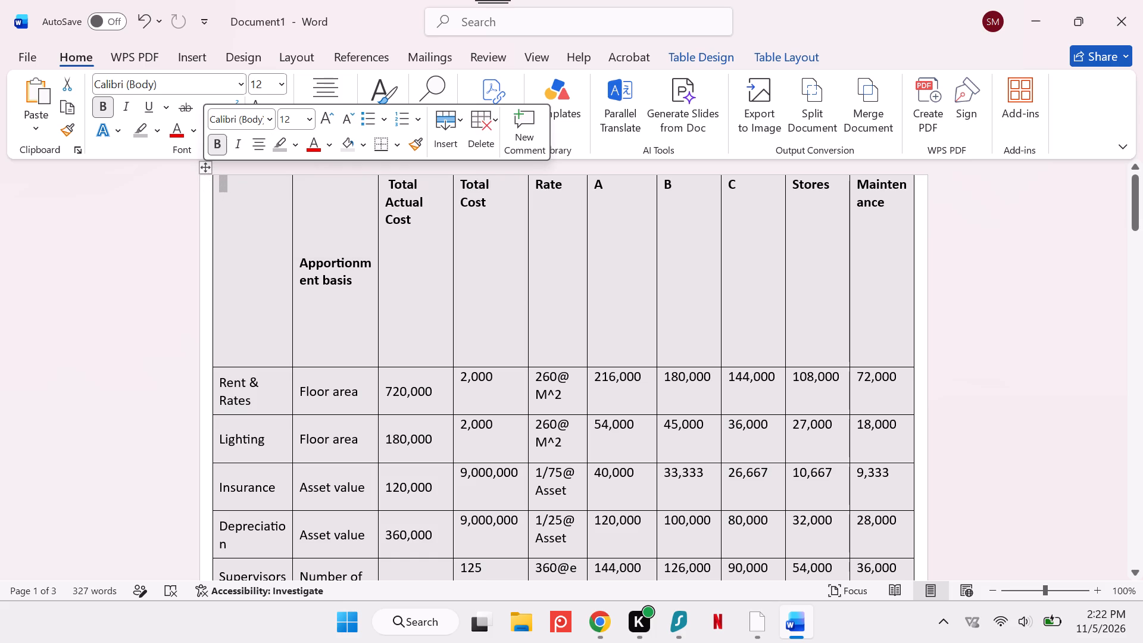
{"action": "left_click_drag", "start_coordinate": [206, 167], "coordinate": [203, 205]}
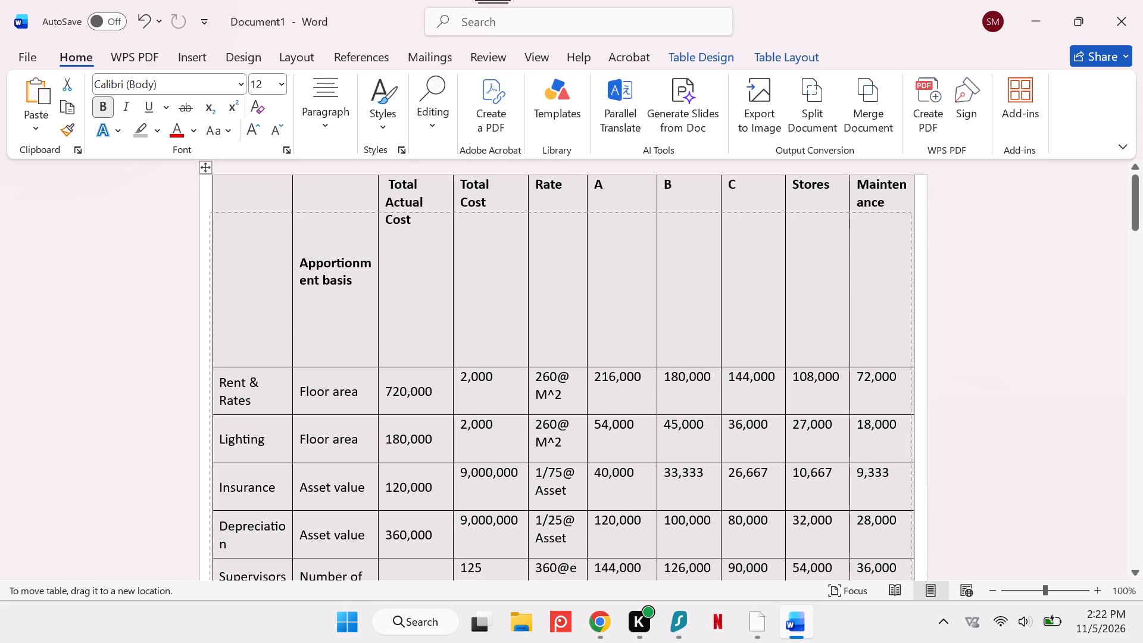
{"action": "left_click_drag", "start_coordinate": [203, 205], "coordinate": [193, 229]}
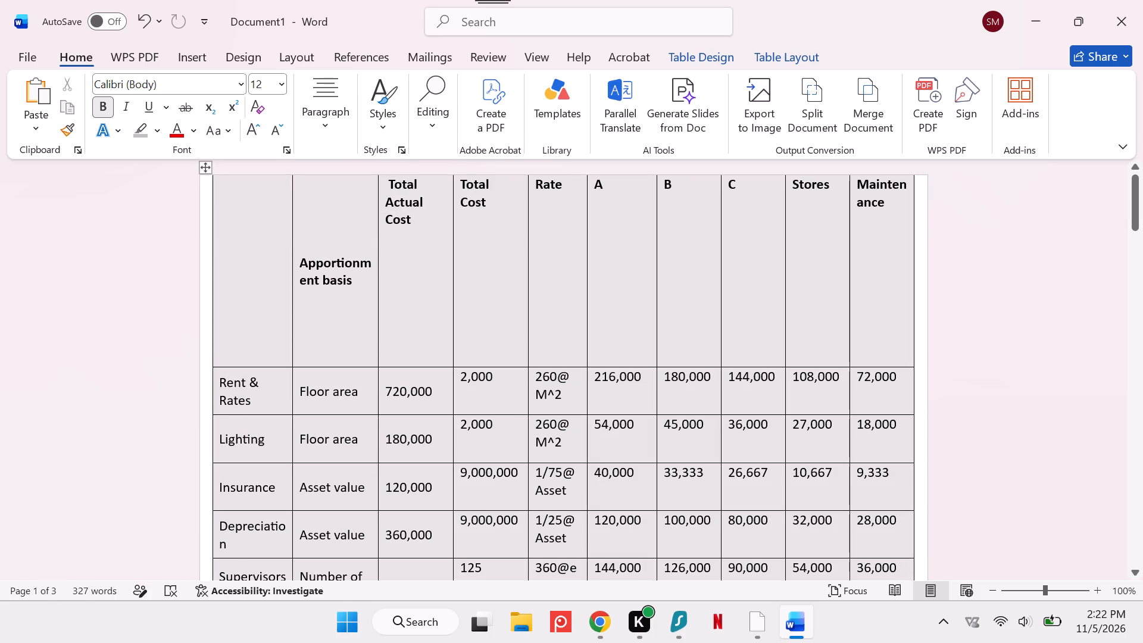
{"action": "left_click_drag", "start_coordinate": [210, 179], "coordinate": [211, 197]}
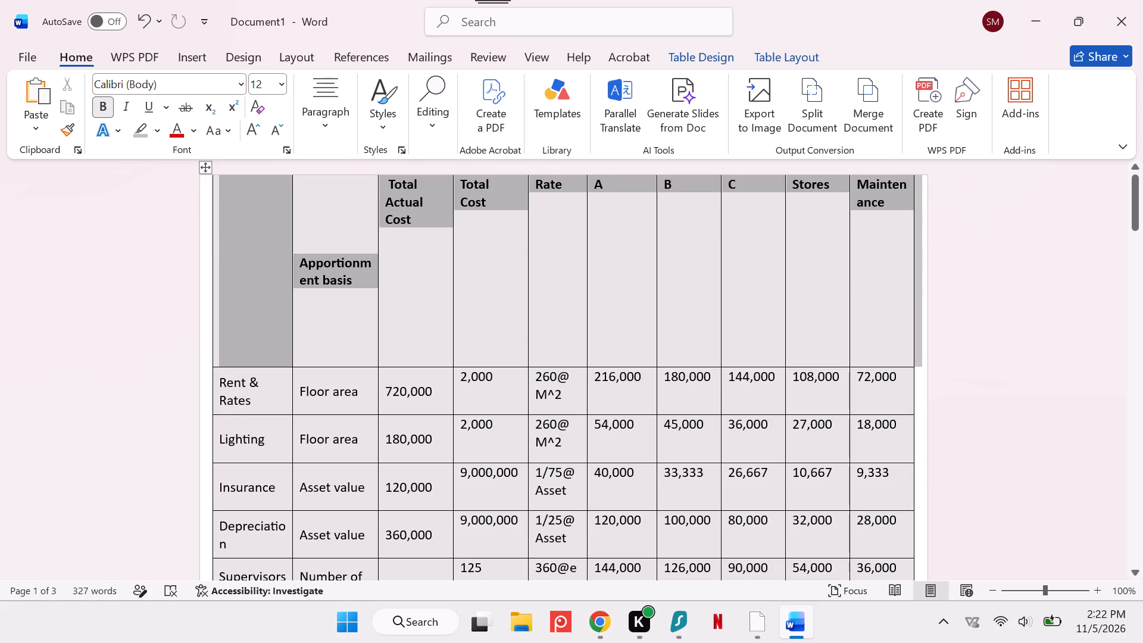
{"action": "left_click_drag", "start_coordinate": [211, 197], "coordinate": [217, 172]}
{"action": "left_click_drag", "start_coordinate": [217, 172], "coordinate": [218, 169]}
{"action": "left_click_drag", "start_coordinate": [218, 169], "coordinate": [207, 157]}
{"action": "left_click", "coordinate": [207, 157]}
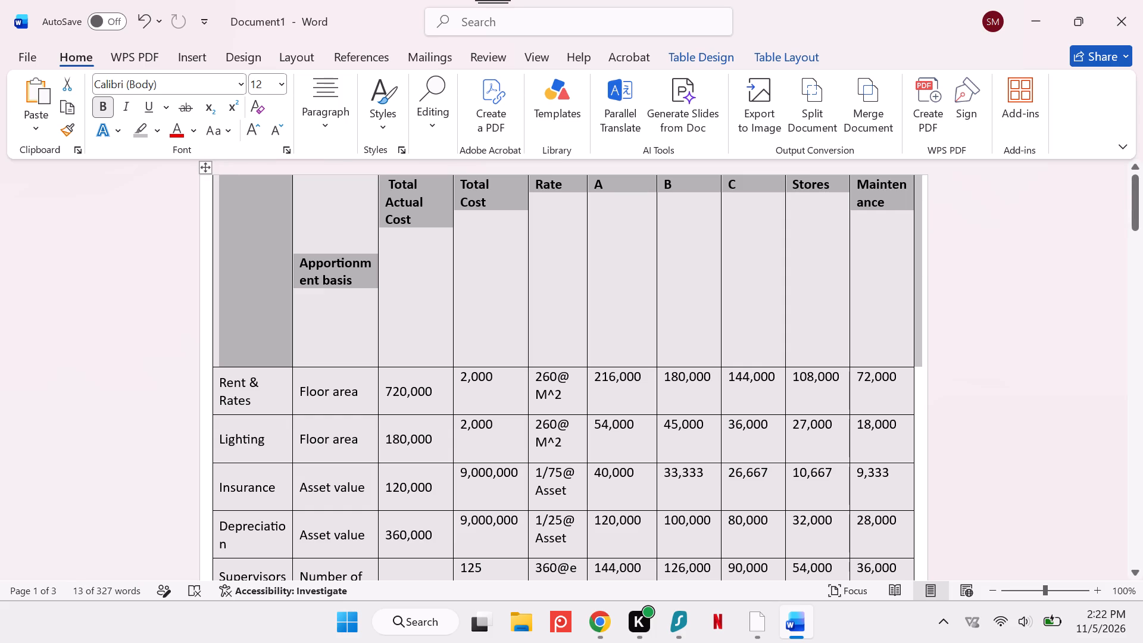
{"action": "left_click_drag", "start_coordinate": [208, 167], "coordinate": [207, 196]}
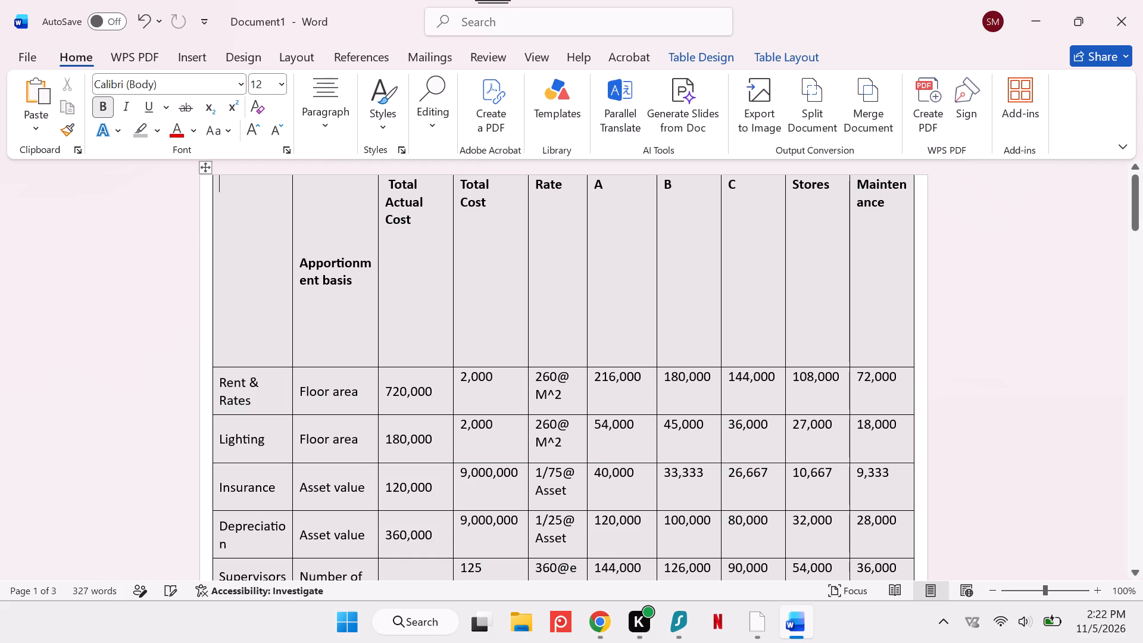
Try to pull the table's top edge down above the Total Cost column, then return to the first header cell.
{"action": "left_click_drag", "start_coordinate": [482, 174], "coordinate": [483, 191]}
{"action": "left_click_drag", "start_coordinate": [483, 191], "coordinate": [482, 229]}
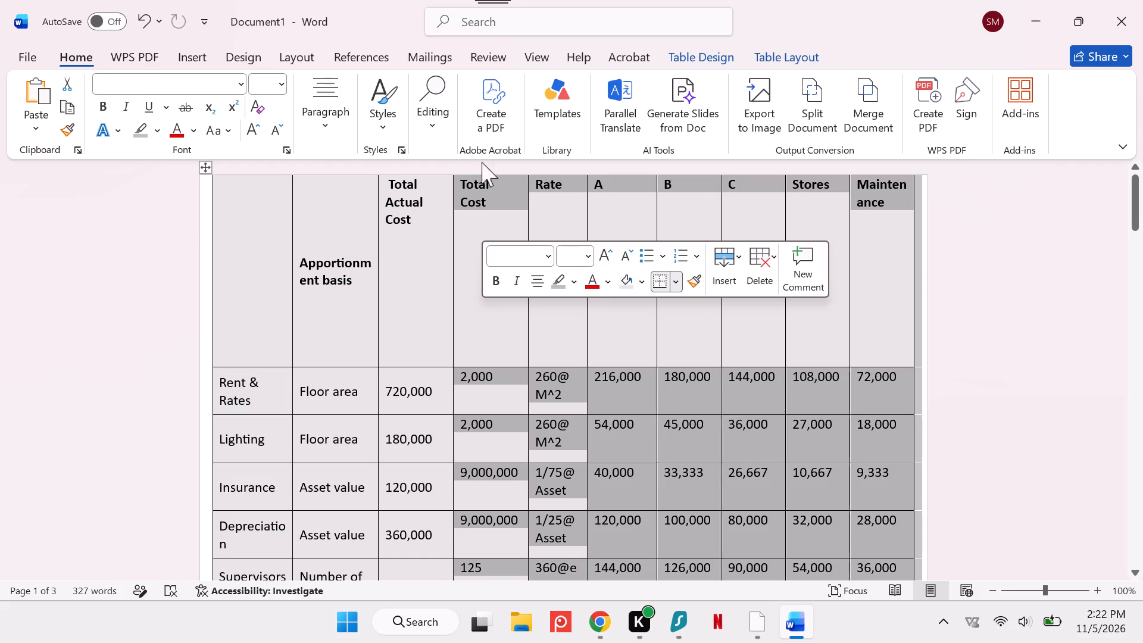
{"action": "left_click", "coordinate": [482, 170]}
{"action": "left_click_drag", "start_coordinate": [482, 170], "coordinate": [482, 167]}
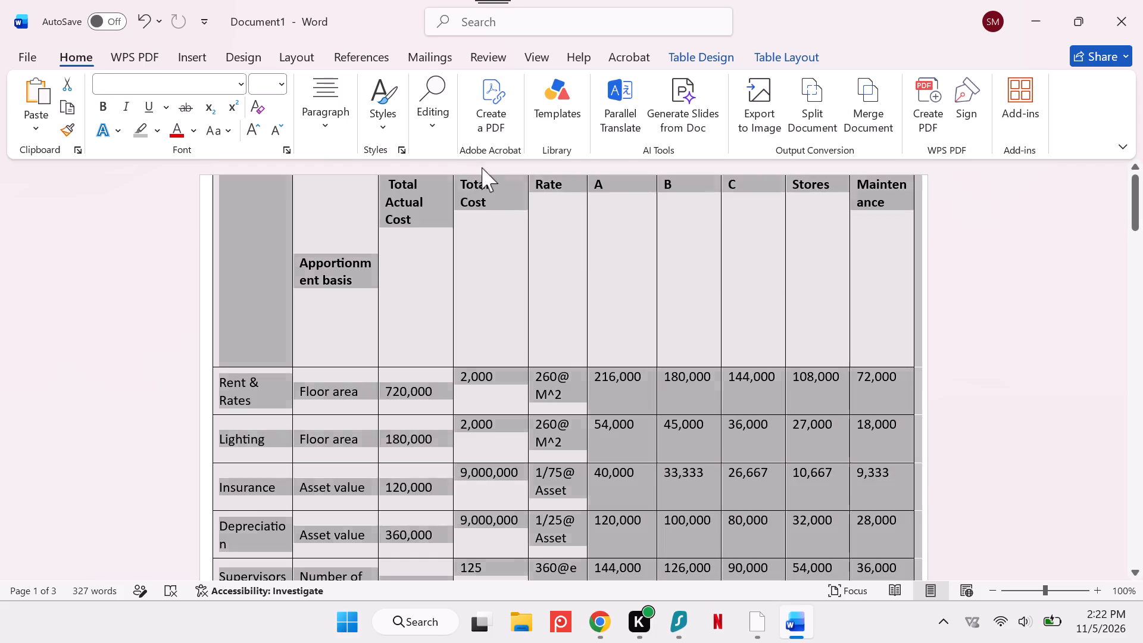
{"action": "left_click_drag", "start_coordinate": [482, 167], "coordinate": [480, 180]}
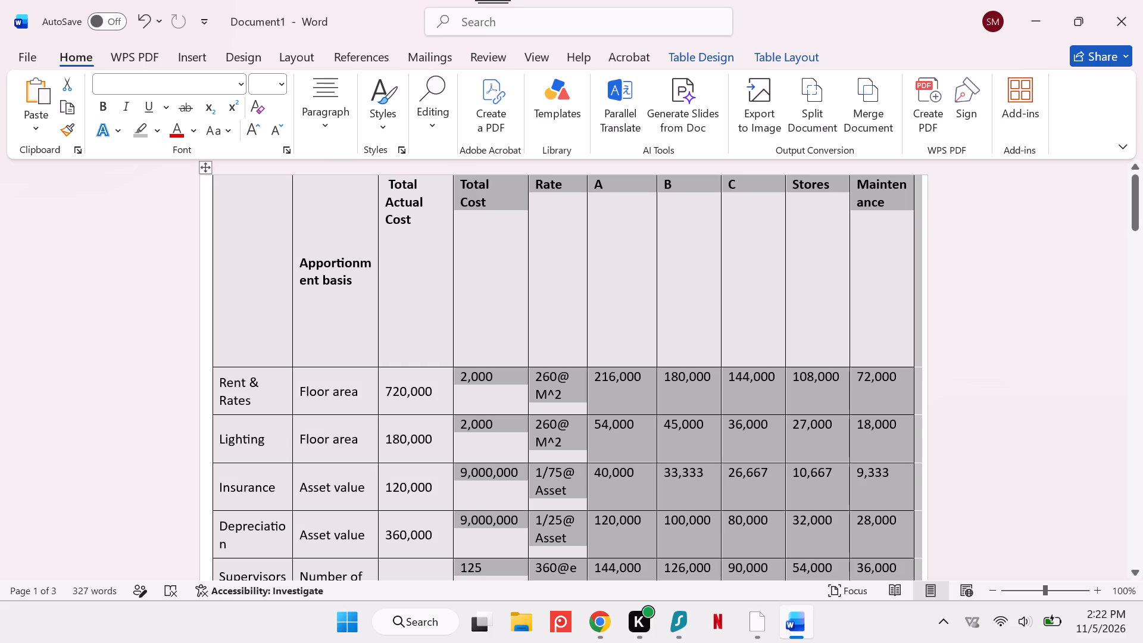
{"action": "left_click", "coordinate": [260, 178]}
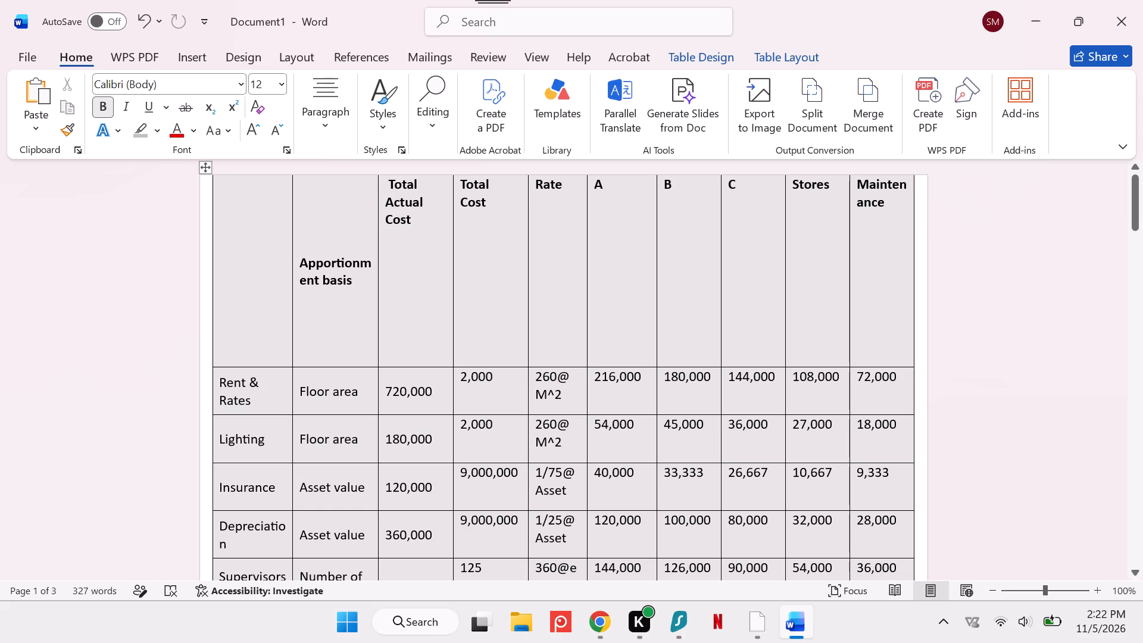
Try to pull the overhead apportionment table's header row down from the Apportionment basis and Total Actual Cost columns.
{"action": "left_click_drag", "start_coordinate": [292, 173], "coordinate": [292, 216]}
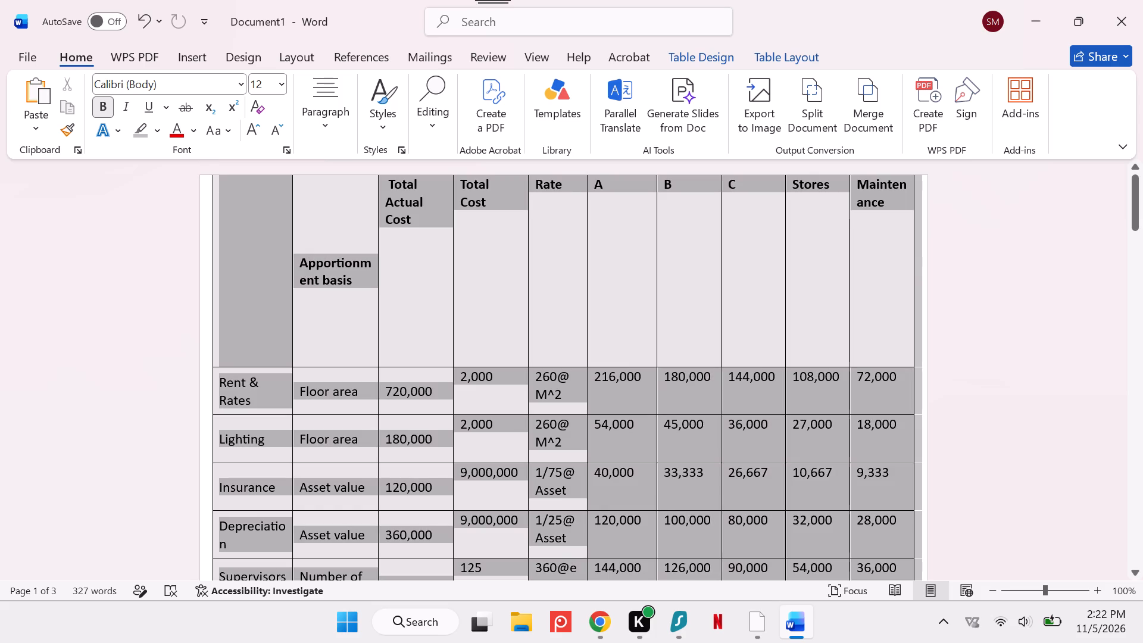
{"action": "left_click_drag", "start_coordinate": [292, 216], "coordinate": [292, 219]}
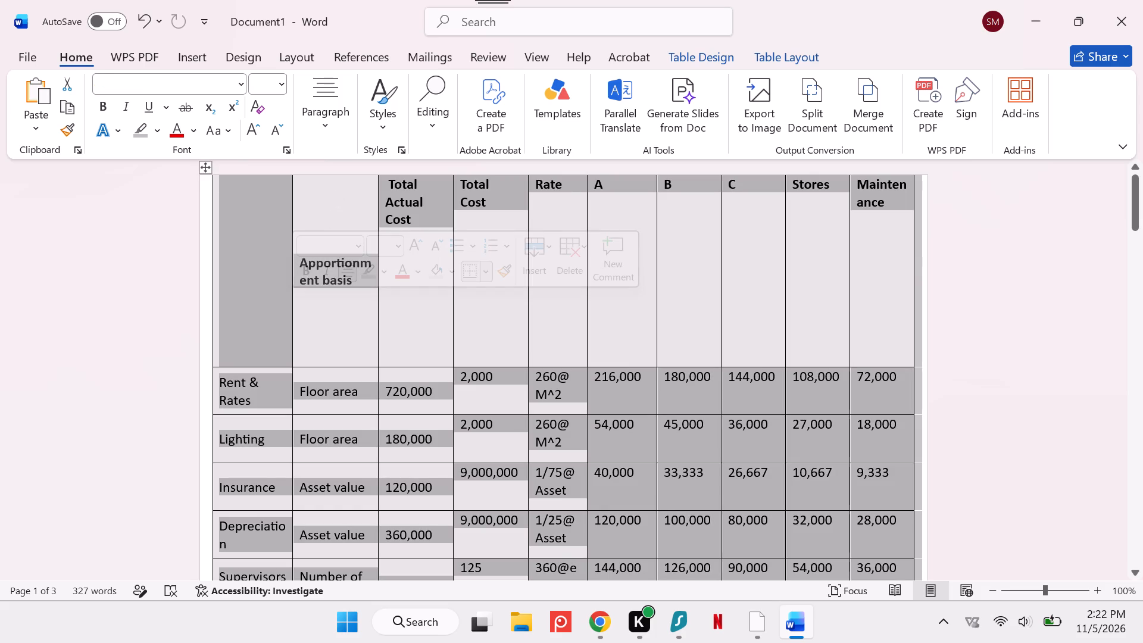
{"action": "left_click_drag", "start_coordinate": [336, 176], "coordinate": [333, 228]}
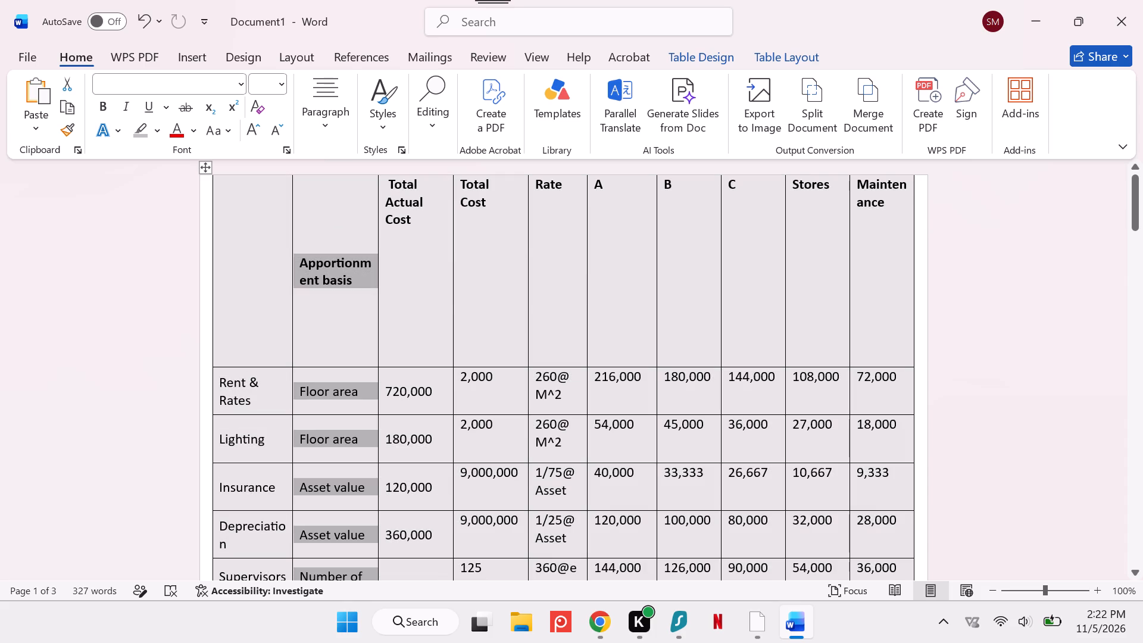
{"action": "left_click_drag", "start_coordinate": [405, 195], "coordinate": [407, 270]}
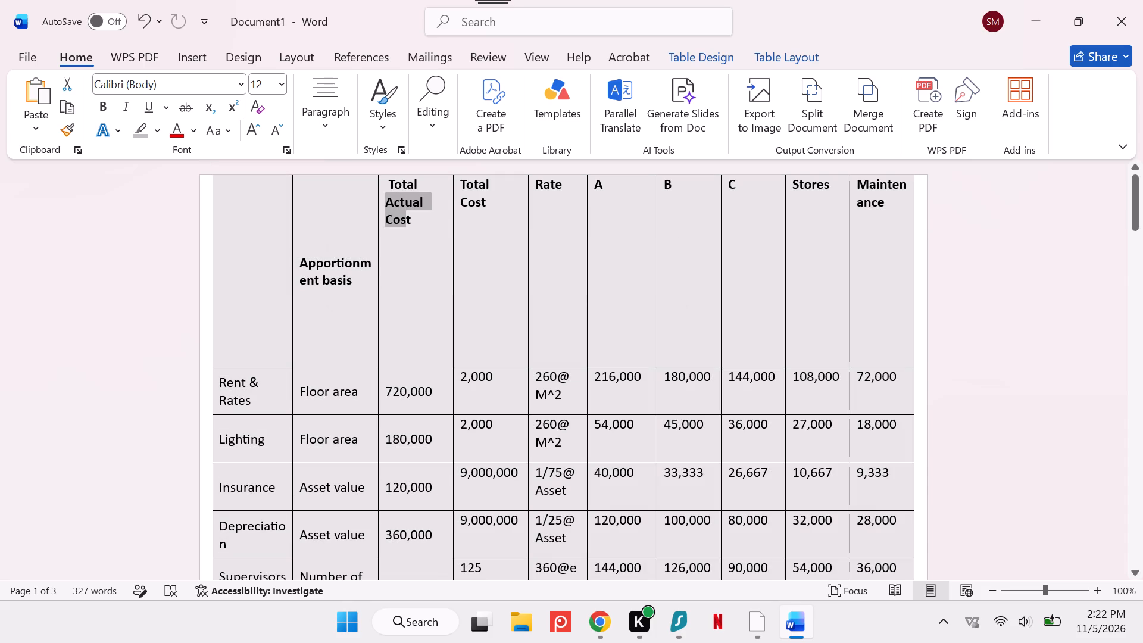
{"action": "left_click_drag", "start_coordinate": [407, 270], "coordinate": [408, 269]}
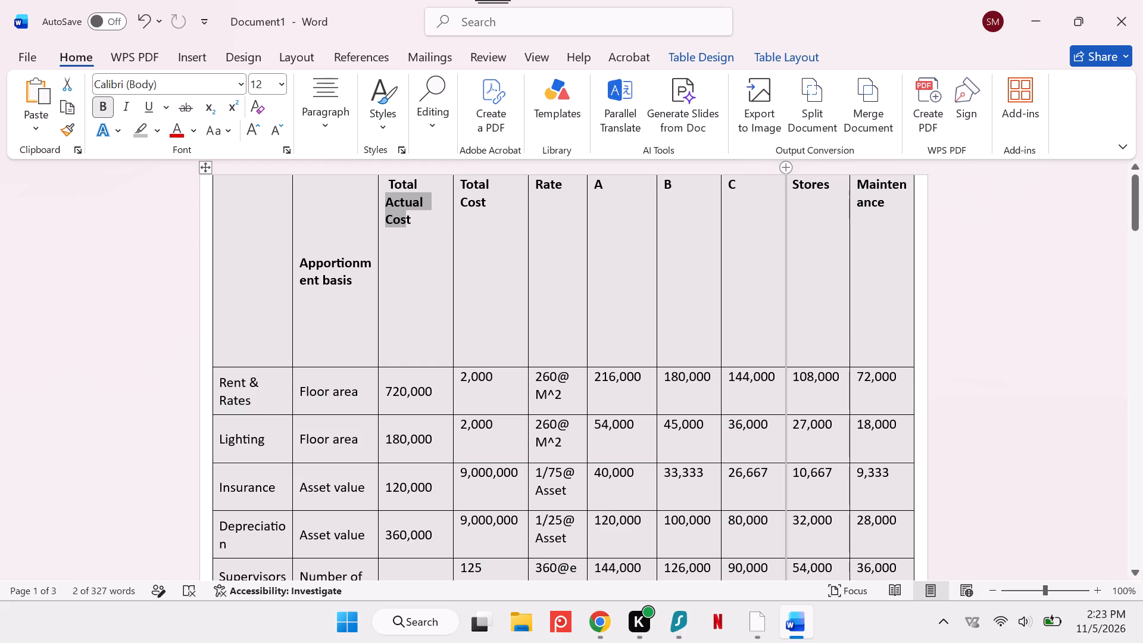
Paste the copied question text about Employee A's Halsey Bonus Scheme earnings into the column C header cell.
{"action": "left_click", "coordinate": [766, 178]}
{"action": "left_click_drag", "start_coordinate": [766, 178], "coordinate": [766, 188]}
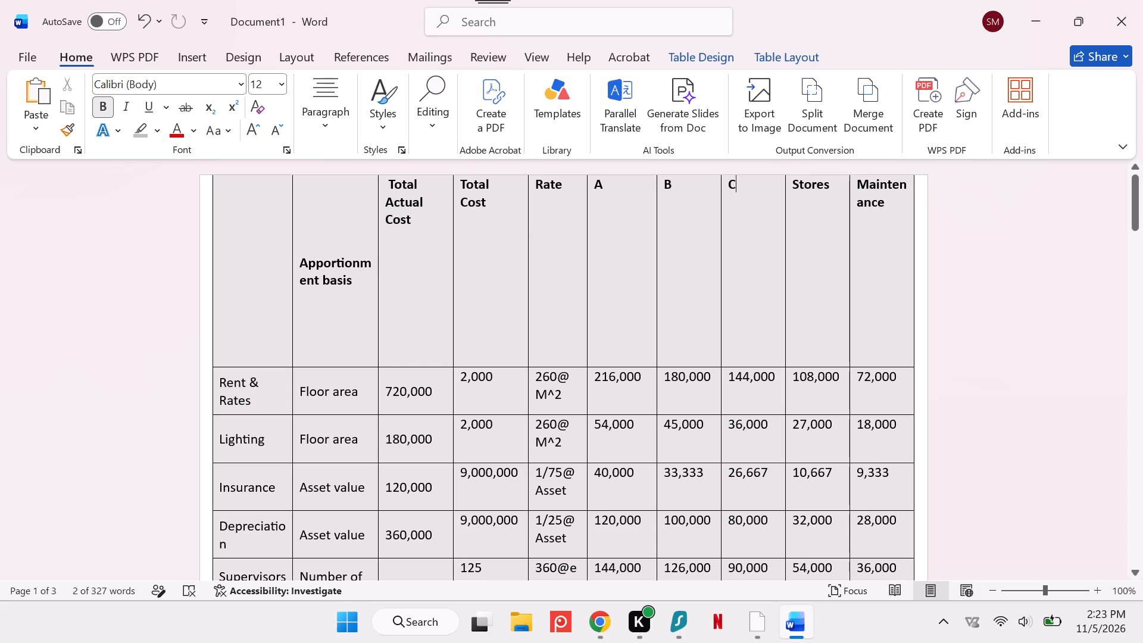
{"action": "left_click_drag", "start_coordinate": [766, 188], "coordinate": [754, 163]}
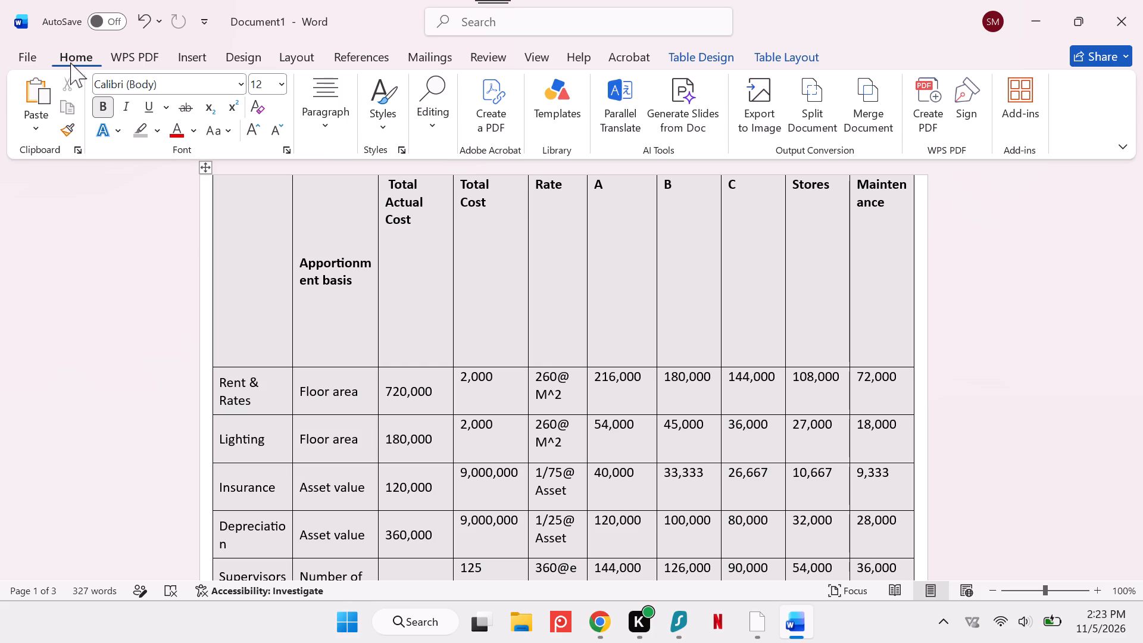
{"action": "left_click", "coordinate": [39, 89]}
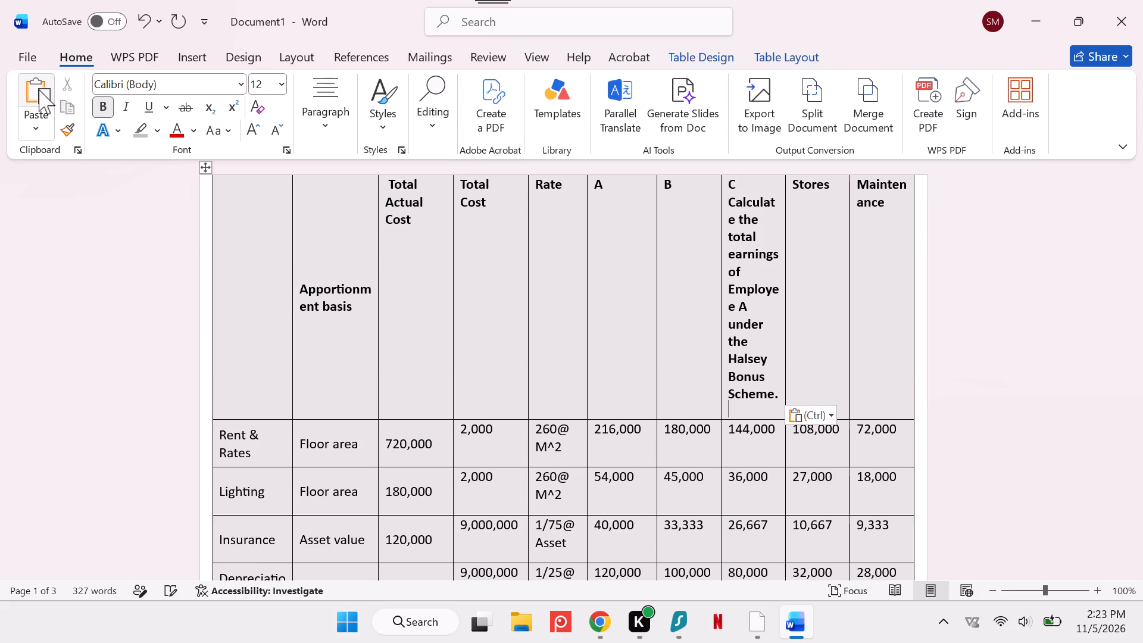
{"action": "left_click", "coordinate": [27, 54]}
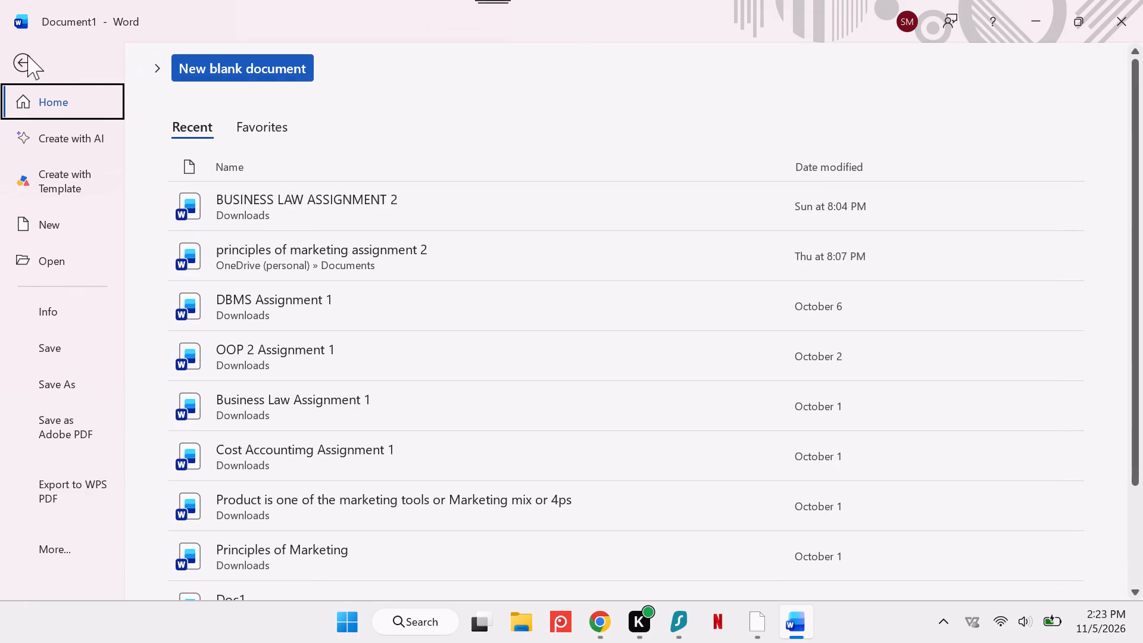
{"action": "left_click", "coordinate": [19, 57]}
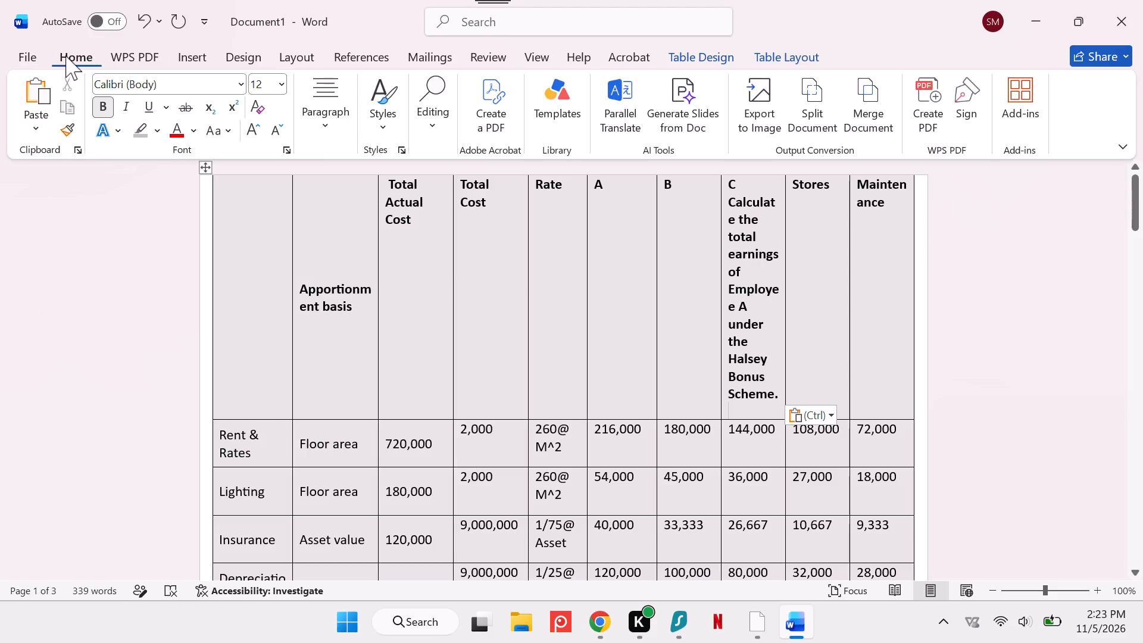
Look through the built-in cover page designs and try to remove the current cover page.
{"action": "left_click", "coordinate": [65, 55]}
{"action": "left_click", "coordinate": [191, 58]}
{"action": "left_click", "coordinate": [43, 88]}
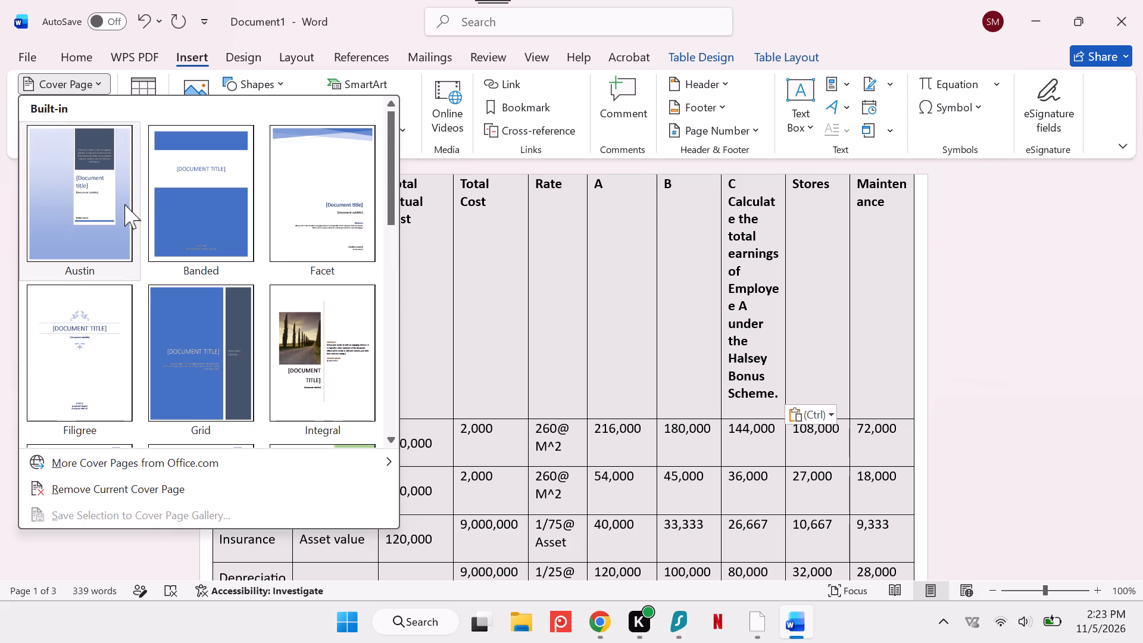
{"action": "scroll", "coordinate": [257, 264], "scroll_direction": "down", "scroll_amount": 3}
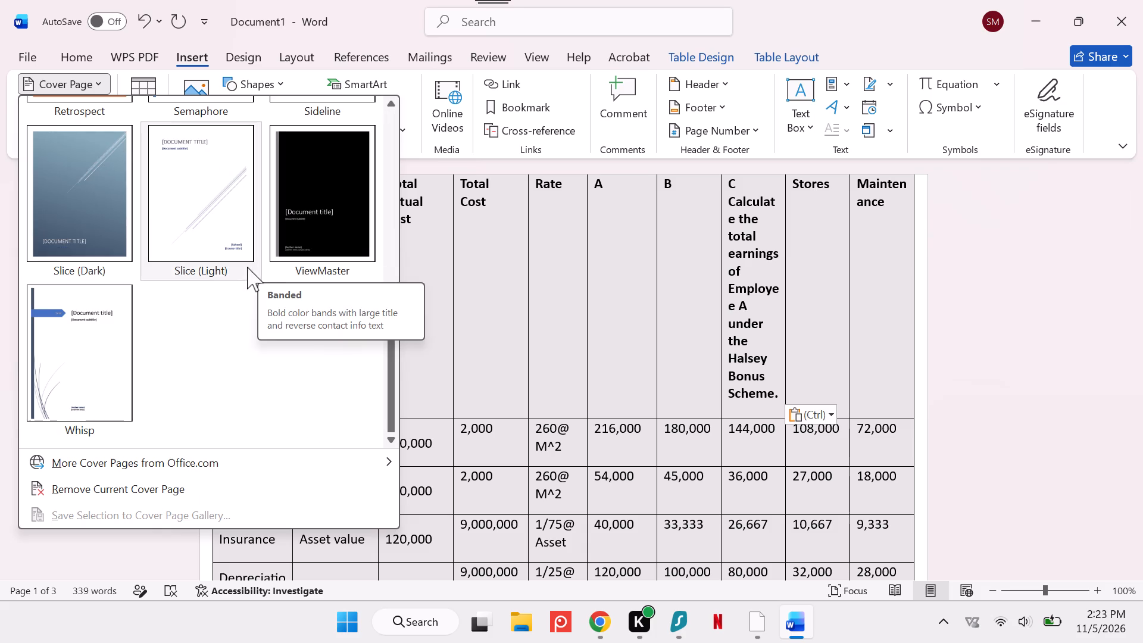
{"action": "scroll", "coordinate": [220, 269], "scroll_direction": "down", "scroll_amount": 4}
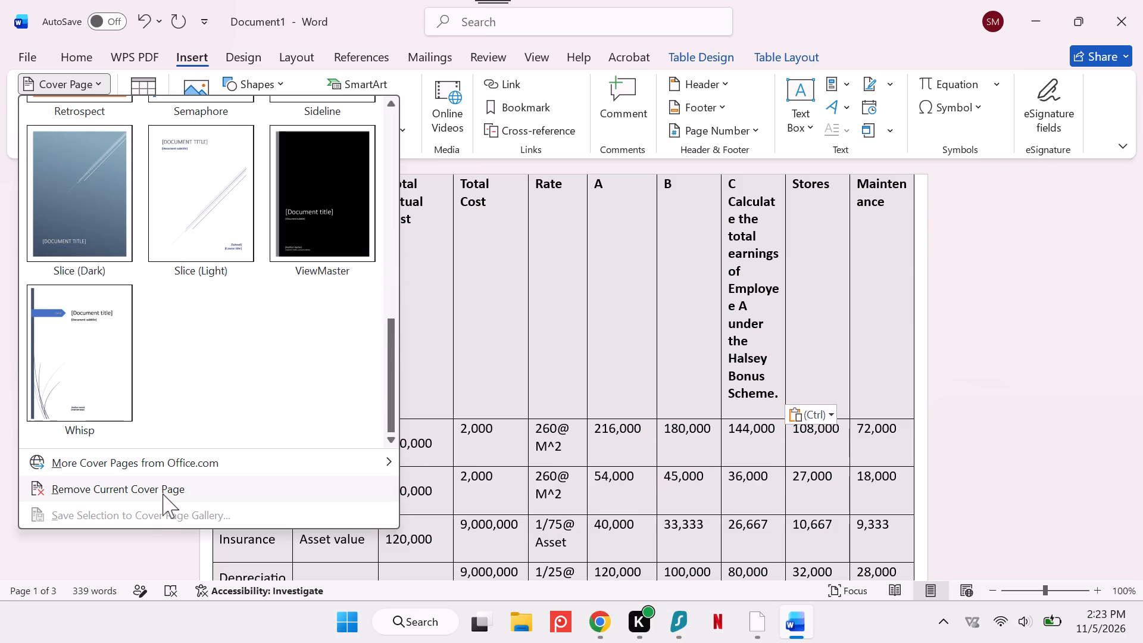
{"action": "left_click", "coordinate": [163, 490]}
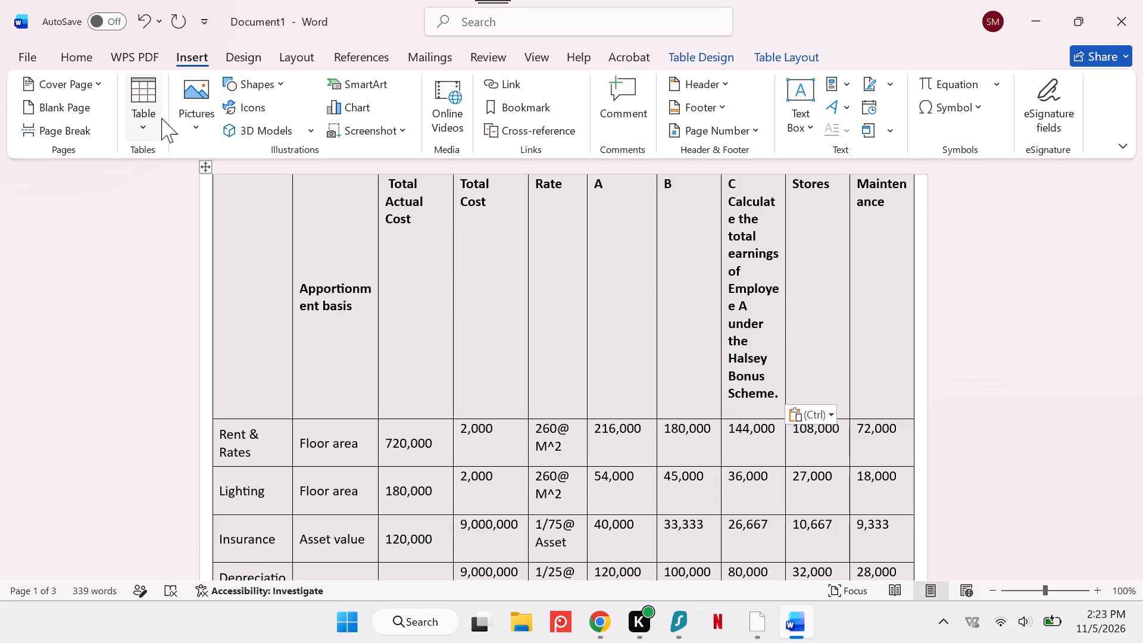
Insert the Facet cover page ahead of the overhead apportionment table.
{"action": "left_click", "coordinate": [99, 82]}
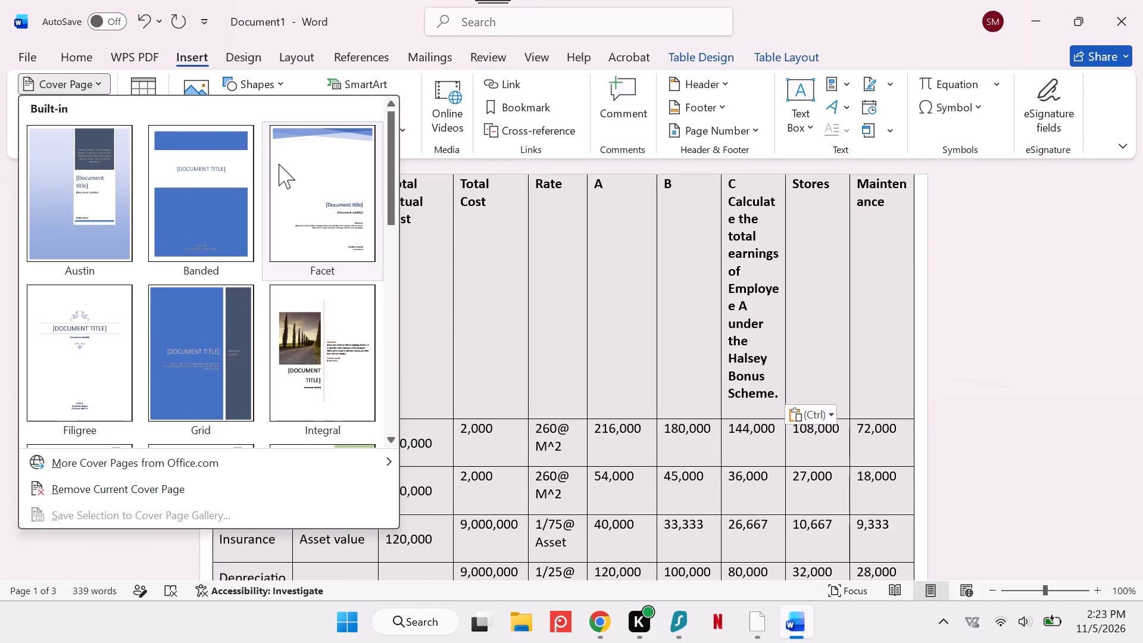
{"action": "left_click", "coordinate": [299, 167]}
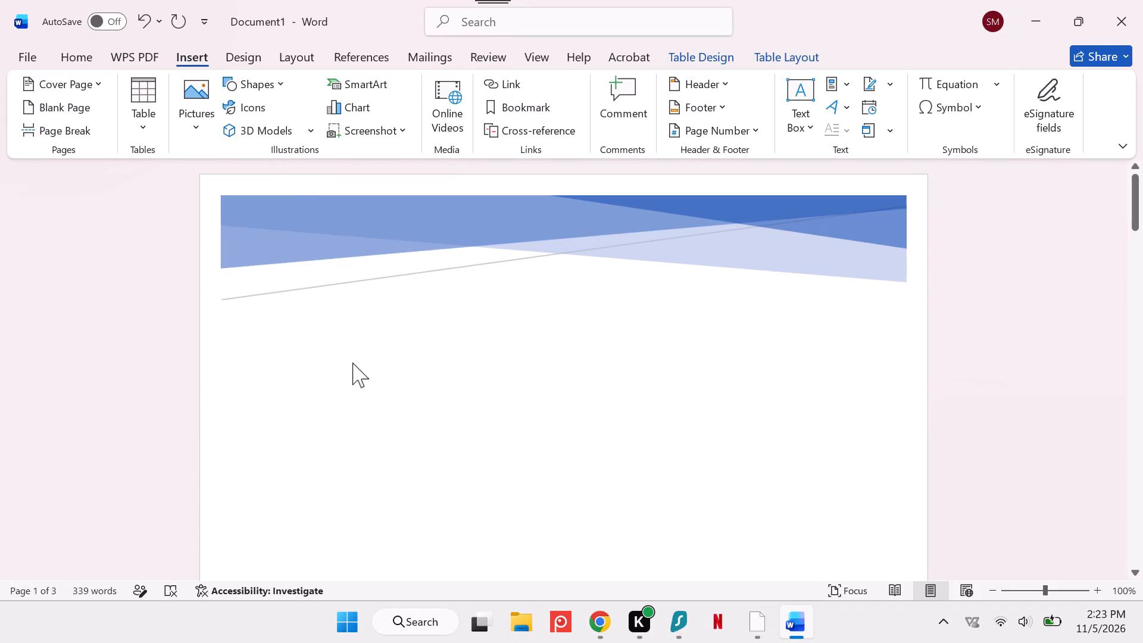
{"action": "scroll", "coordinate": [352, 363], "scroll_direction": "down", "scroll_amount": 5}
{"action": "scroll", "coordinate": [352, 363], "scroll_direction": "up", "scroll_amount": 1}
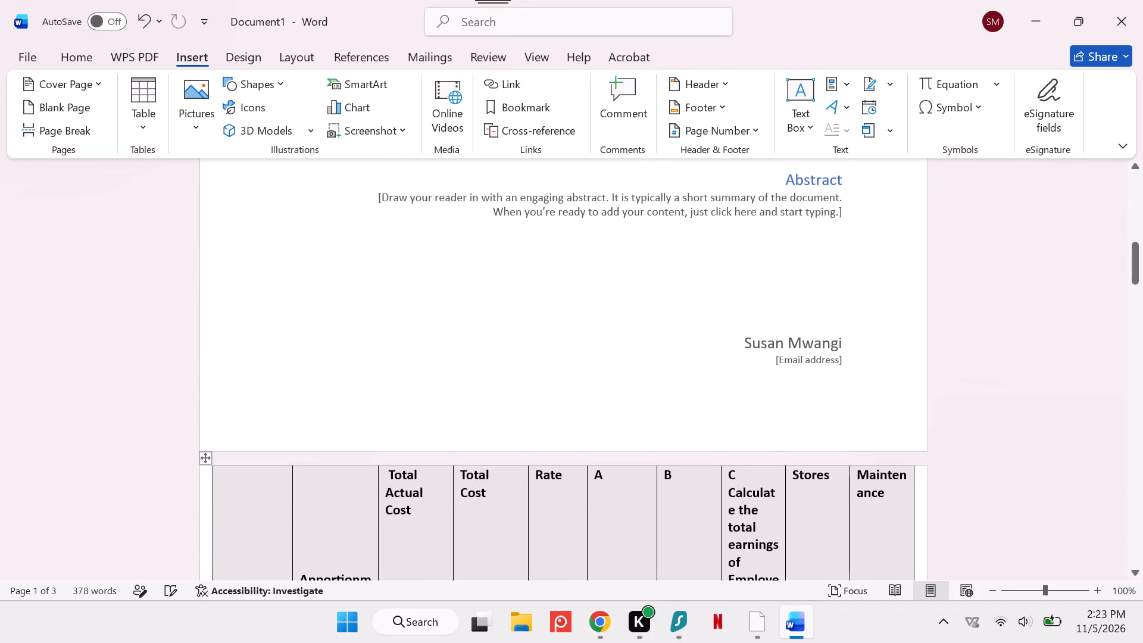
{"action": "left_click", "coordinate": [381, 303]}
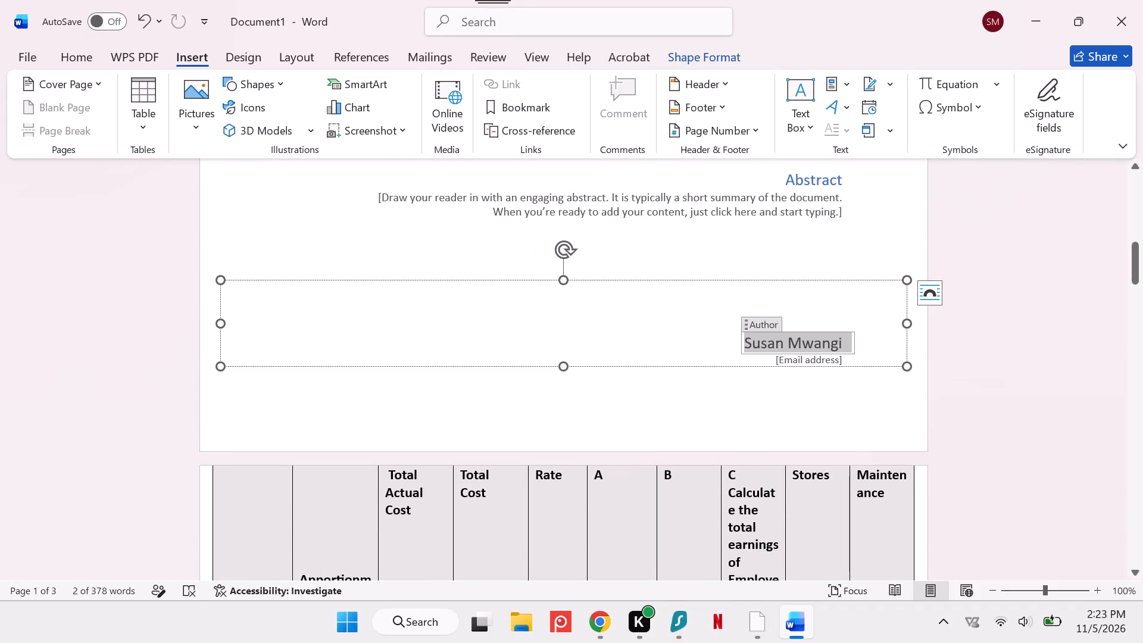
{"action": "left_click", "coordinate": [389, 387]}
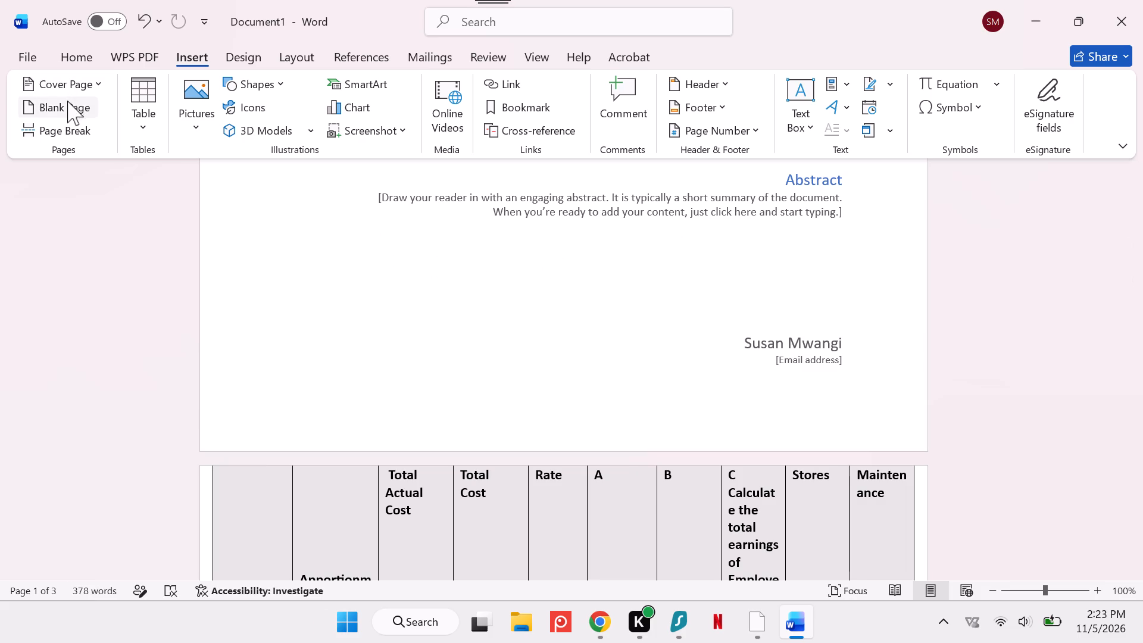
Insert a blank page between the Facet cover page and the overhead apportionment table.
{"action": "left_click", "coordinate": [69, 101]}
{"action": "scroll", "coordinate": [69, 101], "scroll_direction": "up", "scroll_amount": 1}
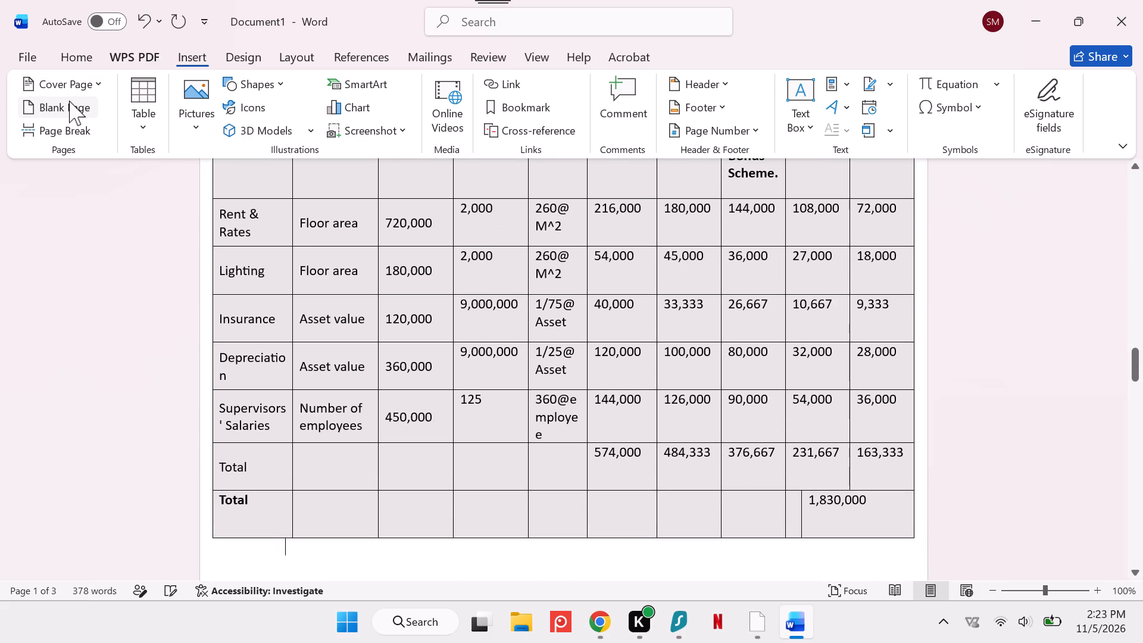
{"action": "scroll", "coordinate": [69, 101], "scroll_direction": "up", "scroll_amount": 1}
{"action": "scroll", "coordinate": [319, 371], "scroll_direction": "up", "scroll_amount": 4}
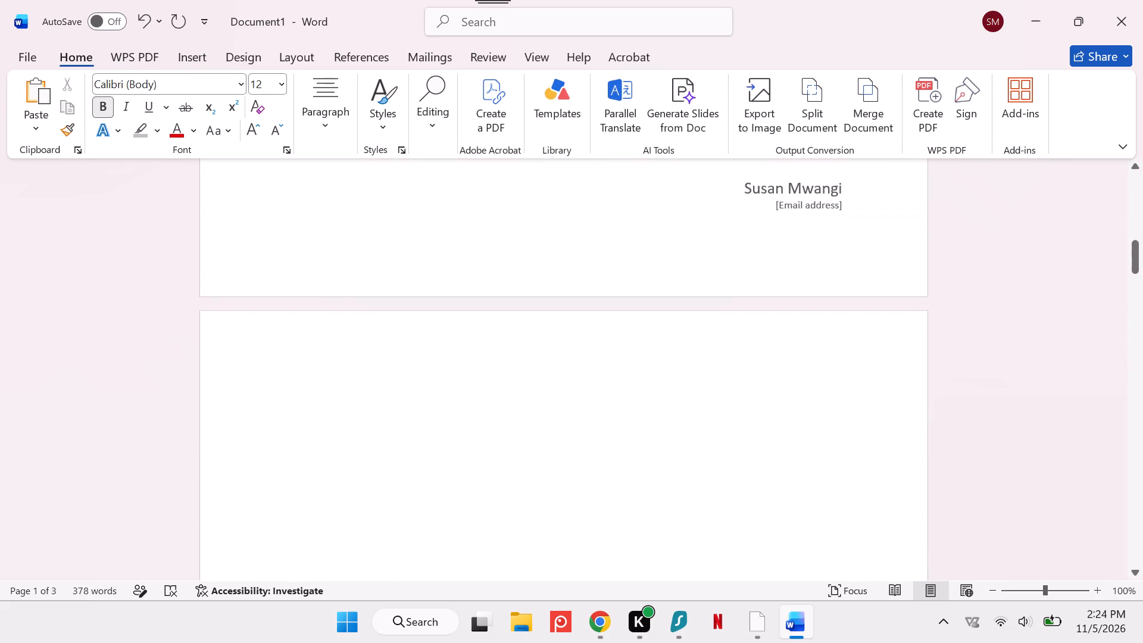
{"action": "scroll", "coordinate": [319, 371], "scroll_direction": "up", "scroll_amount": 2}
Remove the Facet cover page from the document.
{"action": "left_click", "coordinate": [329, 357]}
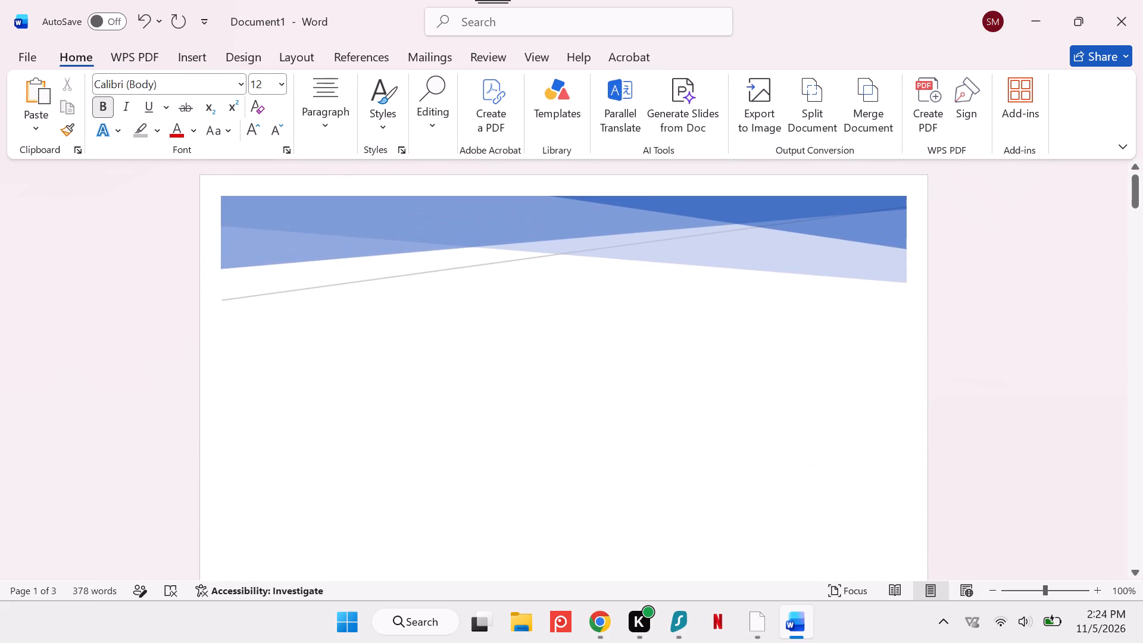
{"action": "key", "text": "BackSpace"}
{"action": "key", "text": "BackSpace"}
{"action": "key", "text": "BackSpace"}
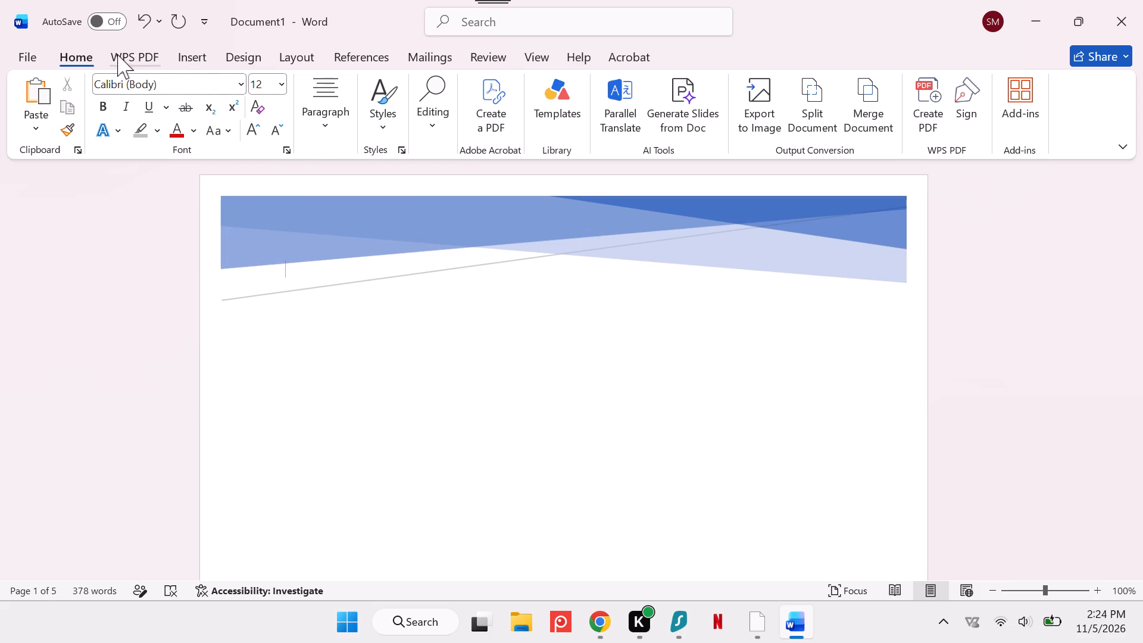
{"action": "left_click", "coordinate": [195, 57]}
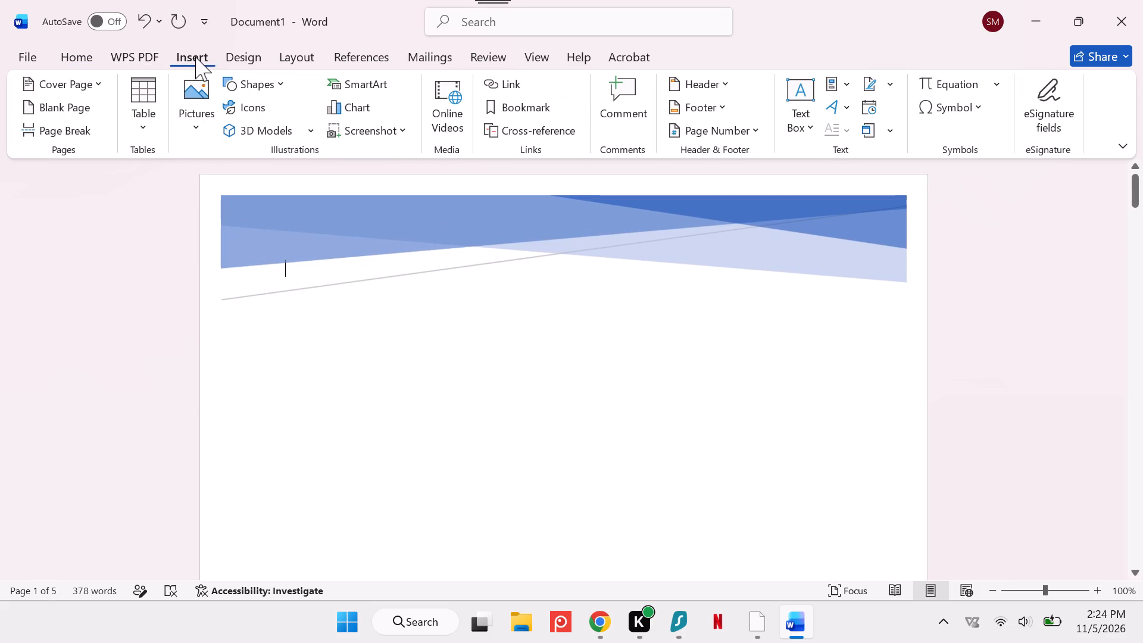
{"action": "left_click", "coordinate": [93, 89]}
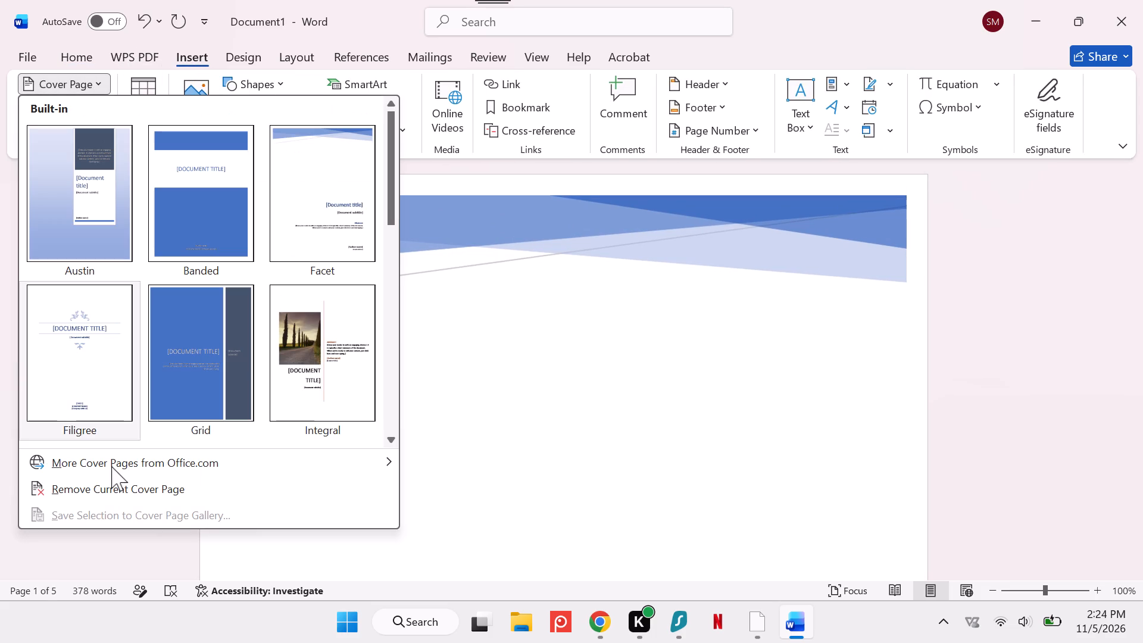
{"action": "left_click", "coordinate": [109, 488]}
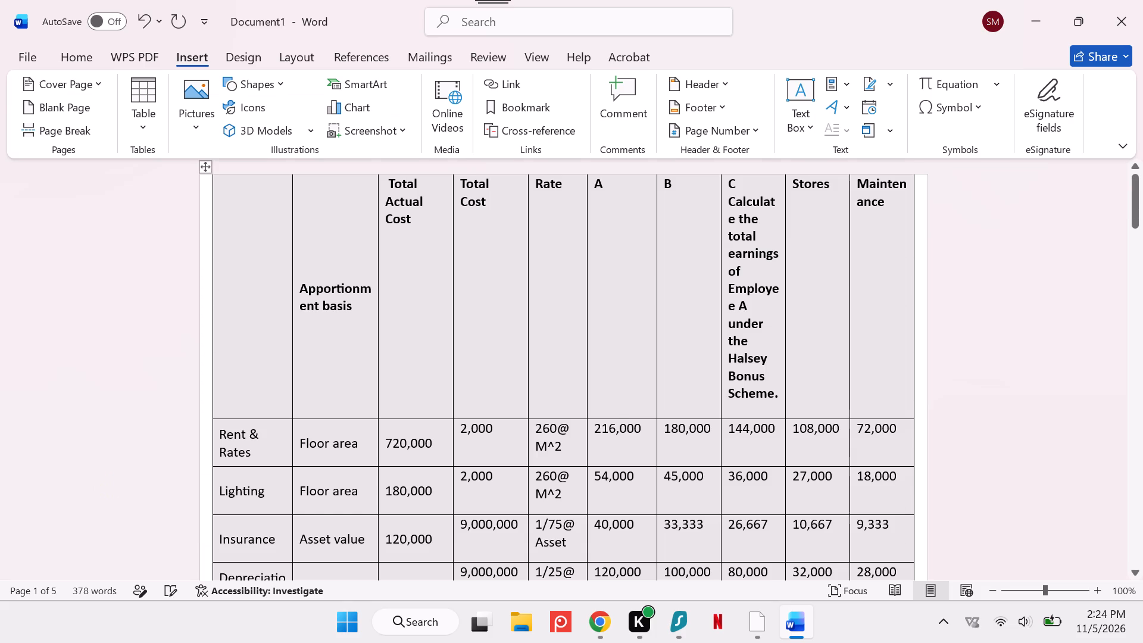
Look through the whole document, from the overhead apportionment table to the part (d) scheme comment and back.
{"action": "scroll", "coordinate": [383, 413], "scroll_direction": "up", "scroll_amount": 7}
{"action": "scroll", "coordinate": [383, 413], "scroll_direction": "down", "scroll_amount": 1}
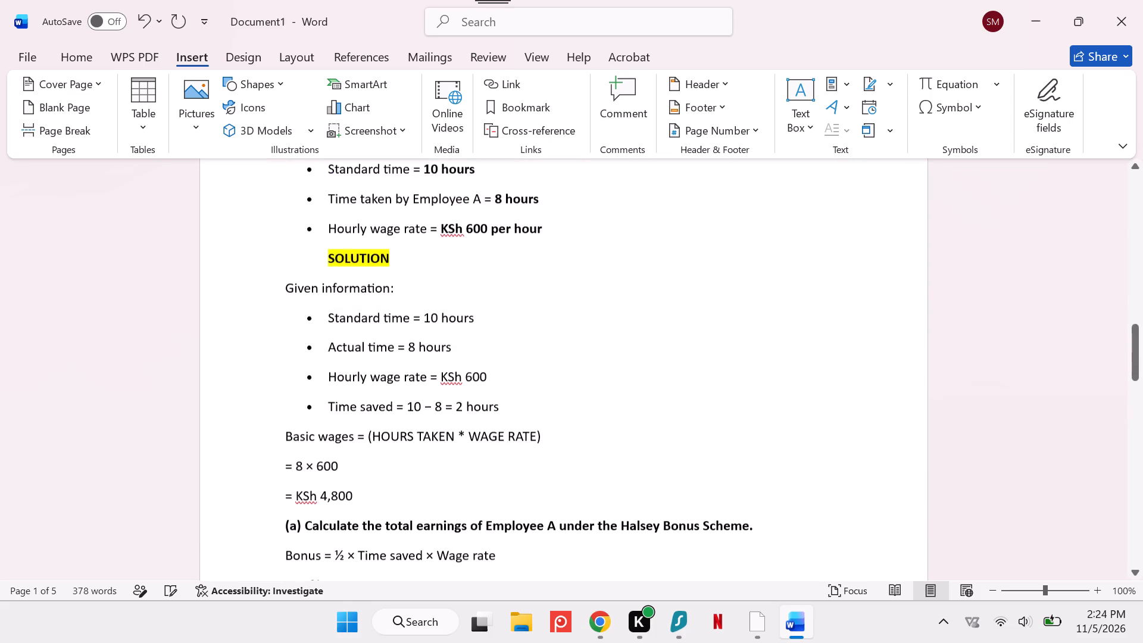
{"action": "scroll", "coordinate": [383, 413], "scroll_direction": "up", "scroll_amount": 4}
{"action": "scroll", "coordinate": [383, 413], "scroll_direction": "down", "scroll_amount": 11}
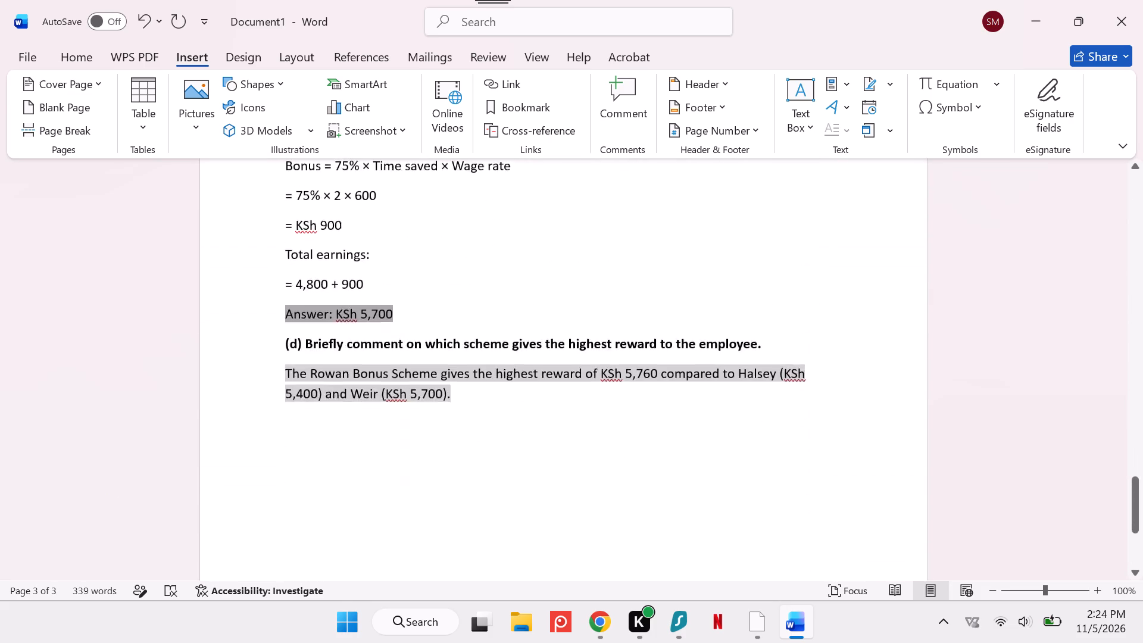
{"action": "scroll", "coordinate": [383, 413], "scroll_direction": "down", "scroll_amount": 1}
{"action": "scroll", "coordinate": [383, 413], "scroll_direction": "up", "scroll_amount": 8}
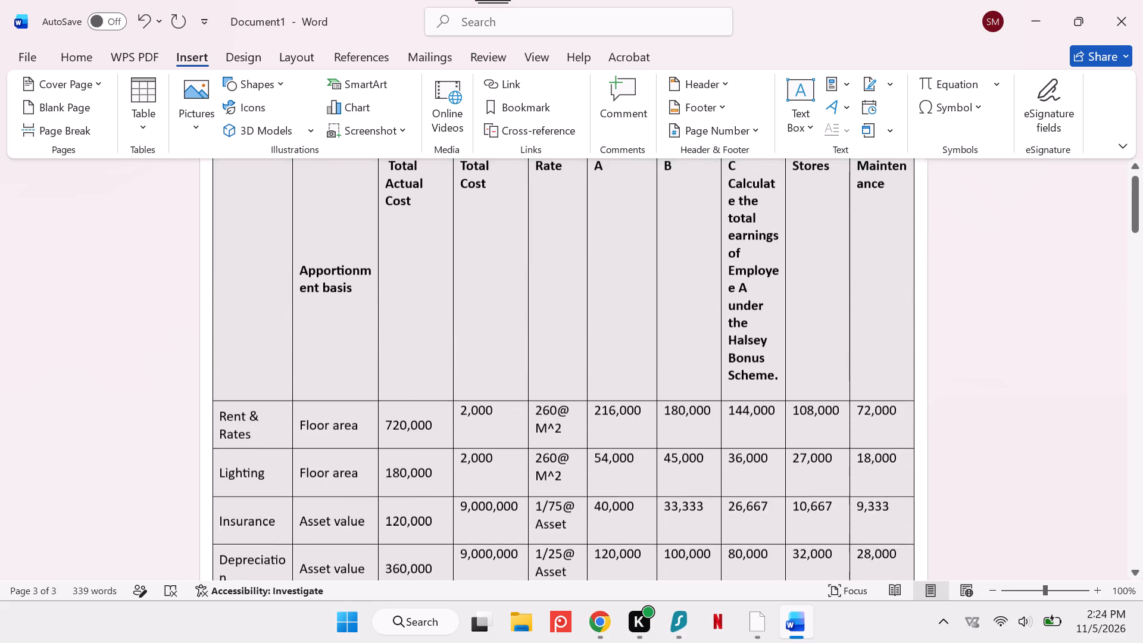
{"action": "scroll", "coordinate": [383, 413], "scroll_direction": "up", "scroll_amount": 8}
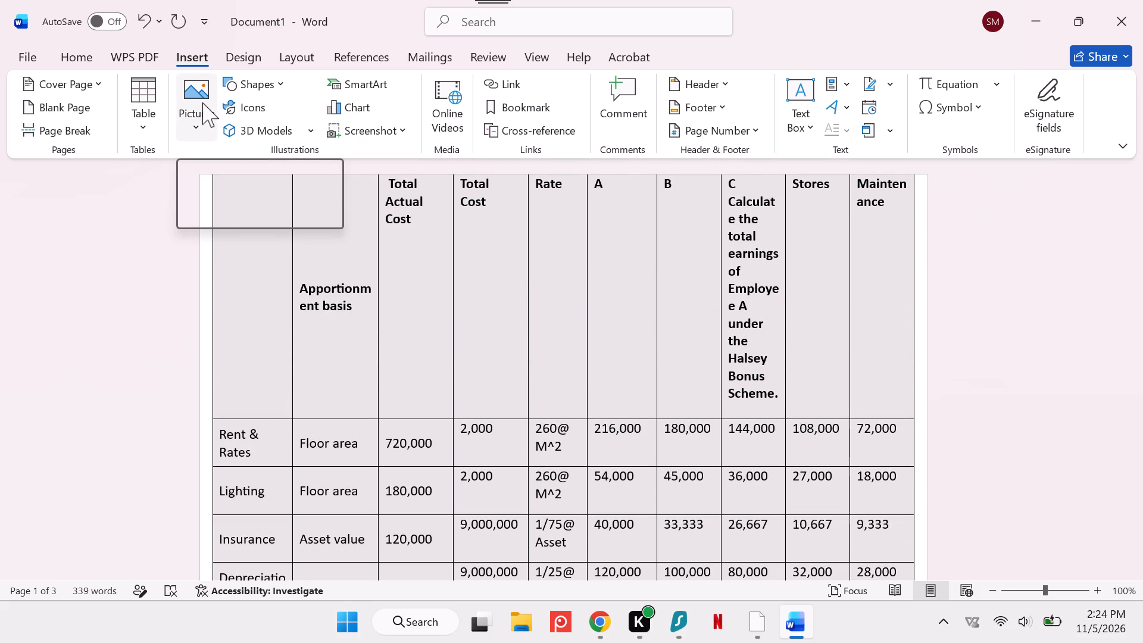
Insert a blank page before the overhead apportionment table.
{"action": "left_click", "coordinate": [85, 102]}
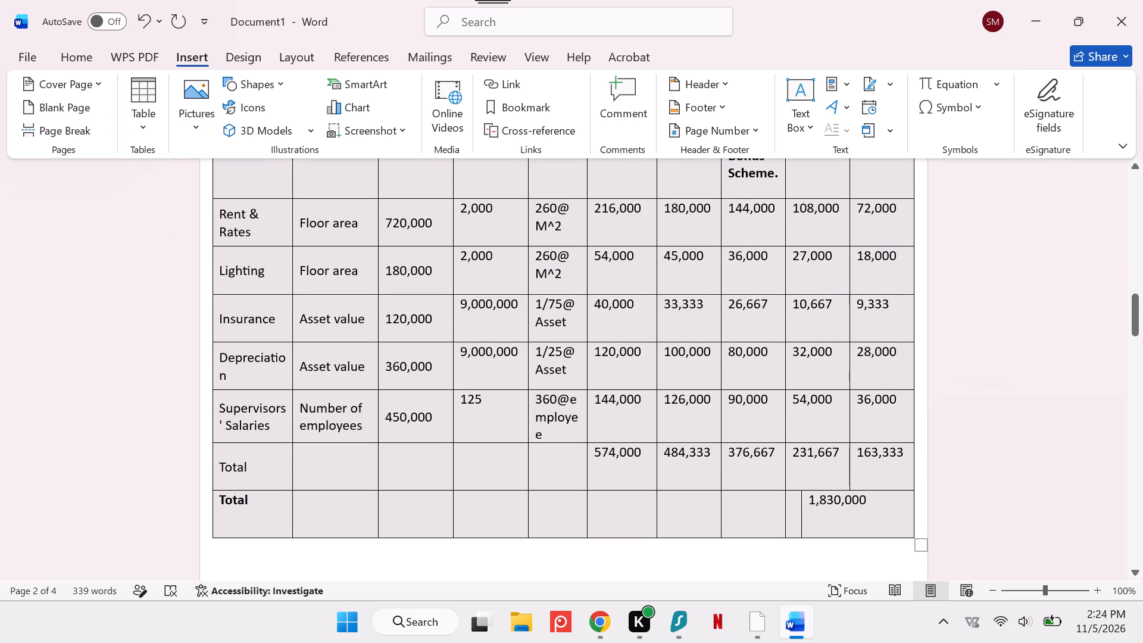
{"action": "scroll", "coordinate": [404, 426], "scroll_direction": "up", "scroll_amount": 2}
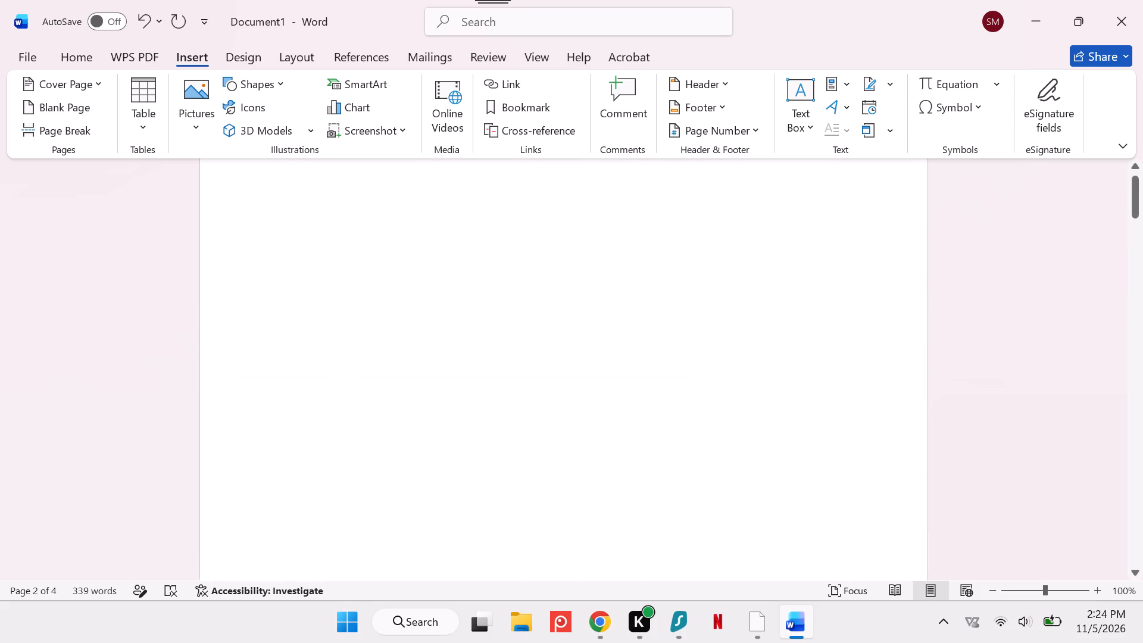
{"action": "scroll", "coordinate": [404, 426], "scroll_direction": "up", "scroll_amount": 1}
{"action": "scroll", "coordinate": [404, 426], "scroll_direction": "down", "scroll_amount": 2}
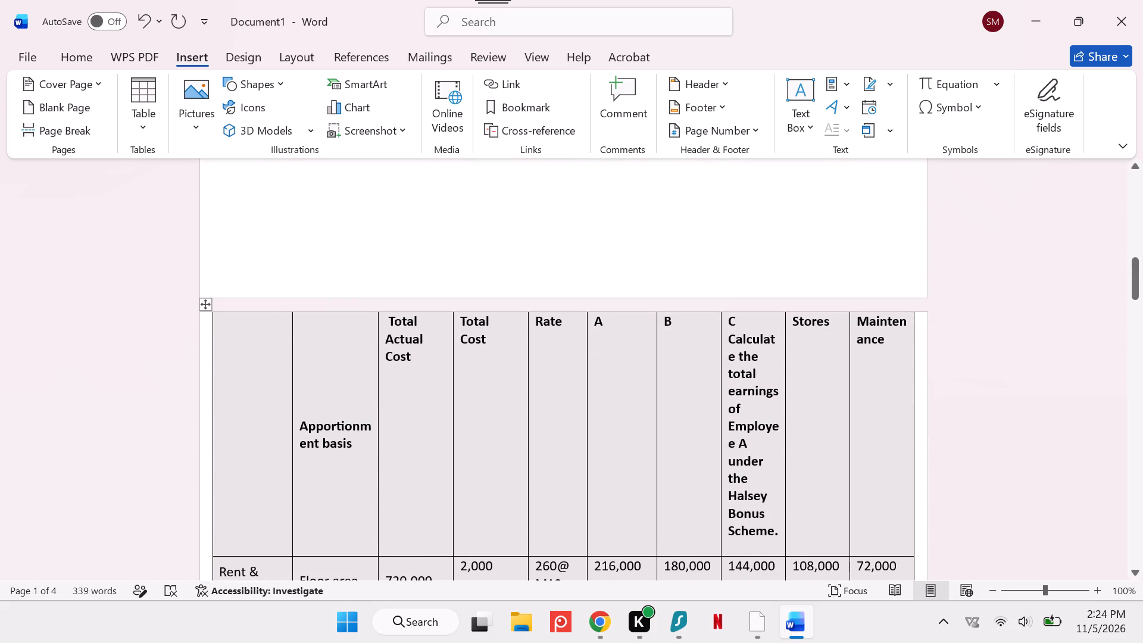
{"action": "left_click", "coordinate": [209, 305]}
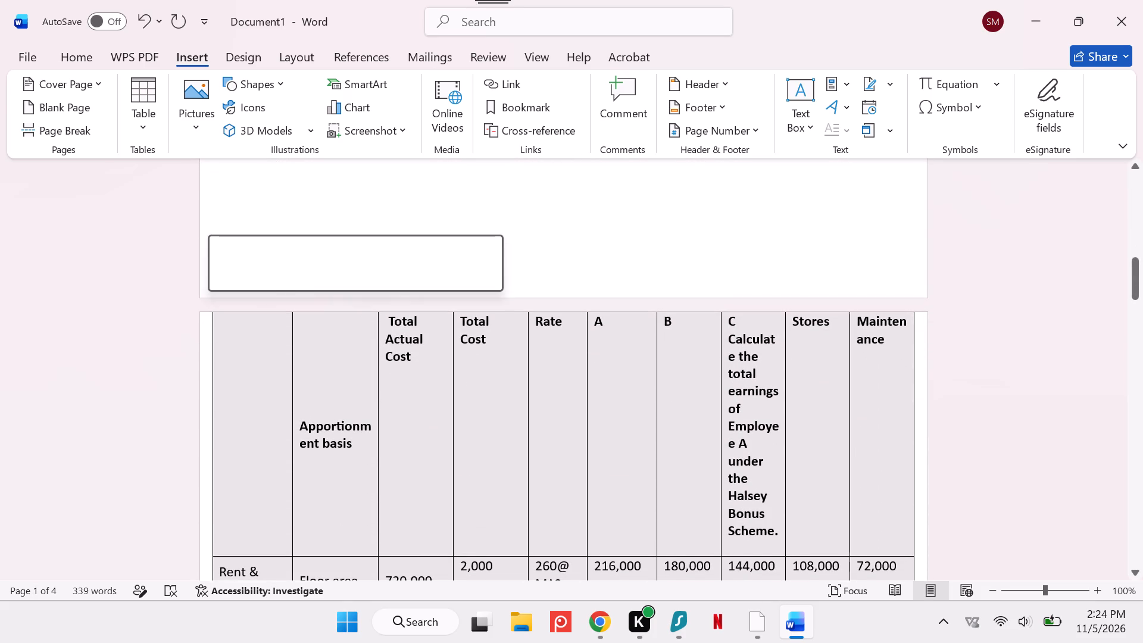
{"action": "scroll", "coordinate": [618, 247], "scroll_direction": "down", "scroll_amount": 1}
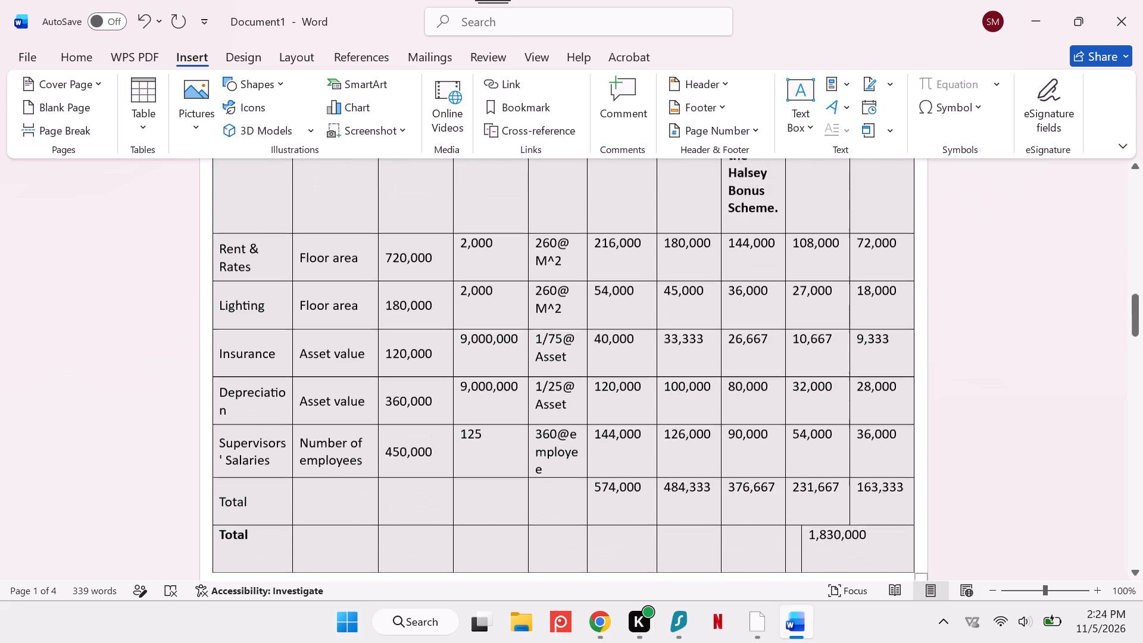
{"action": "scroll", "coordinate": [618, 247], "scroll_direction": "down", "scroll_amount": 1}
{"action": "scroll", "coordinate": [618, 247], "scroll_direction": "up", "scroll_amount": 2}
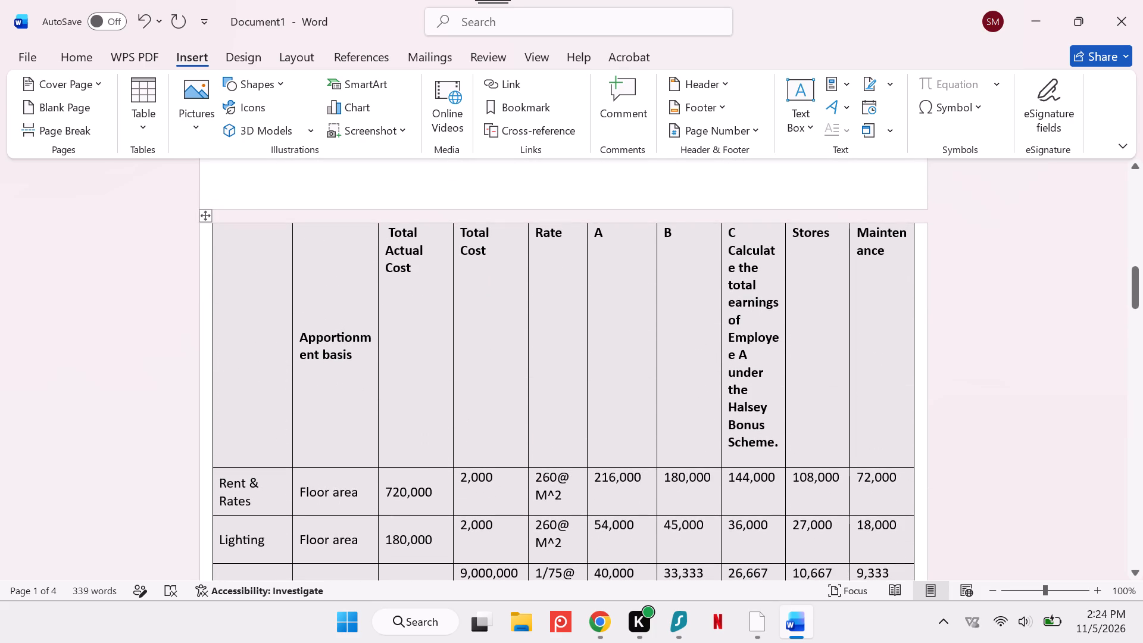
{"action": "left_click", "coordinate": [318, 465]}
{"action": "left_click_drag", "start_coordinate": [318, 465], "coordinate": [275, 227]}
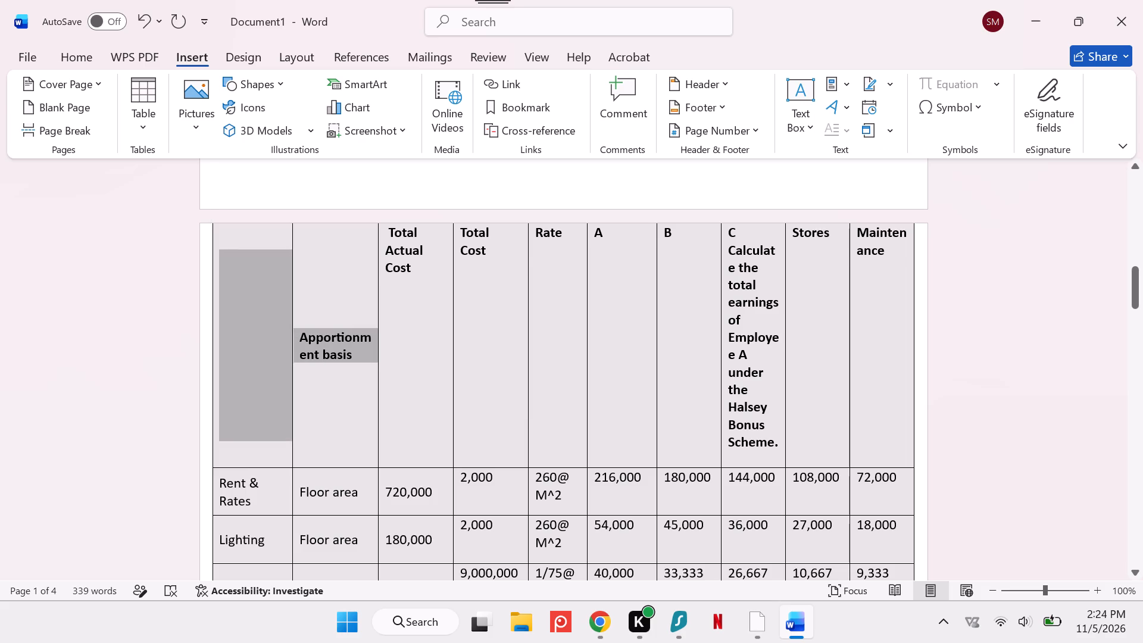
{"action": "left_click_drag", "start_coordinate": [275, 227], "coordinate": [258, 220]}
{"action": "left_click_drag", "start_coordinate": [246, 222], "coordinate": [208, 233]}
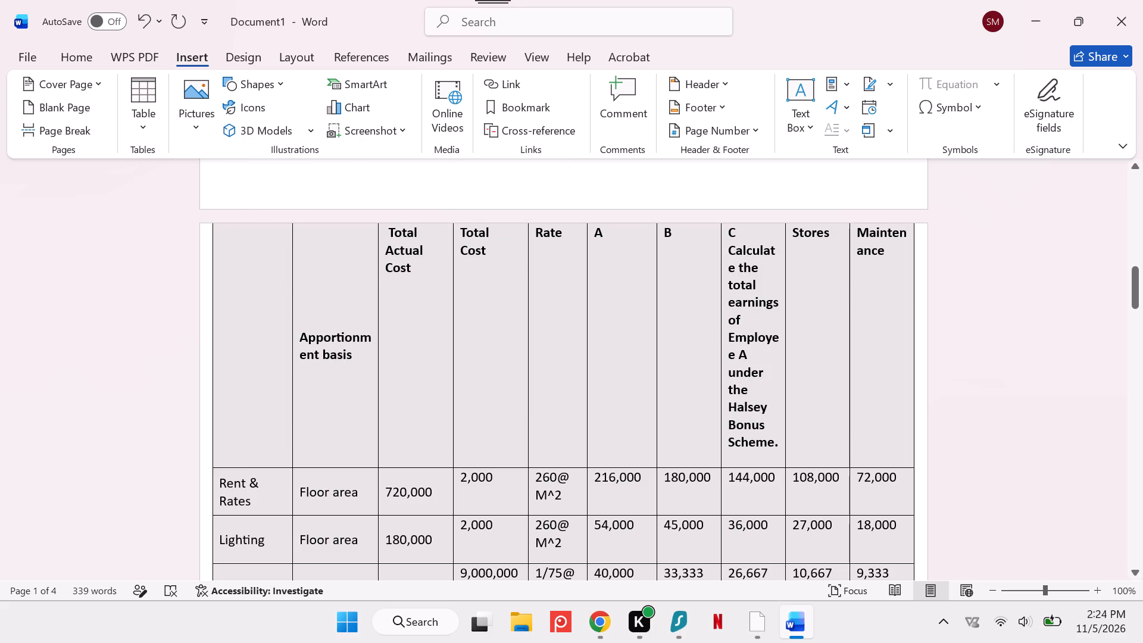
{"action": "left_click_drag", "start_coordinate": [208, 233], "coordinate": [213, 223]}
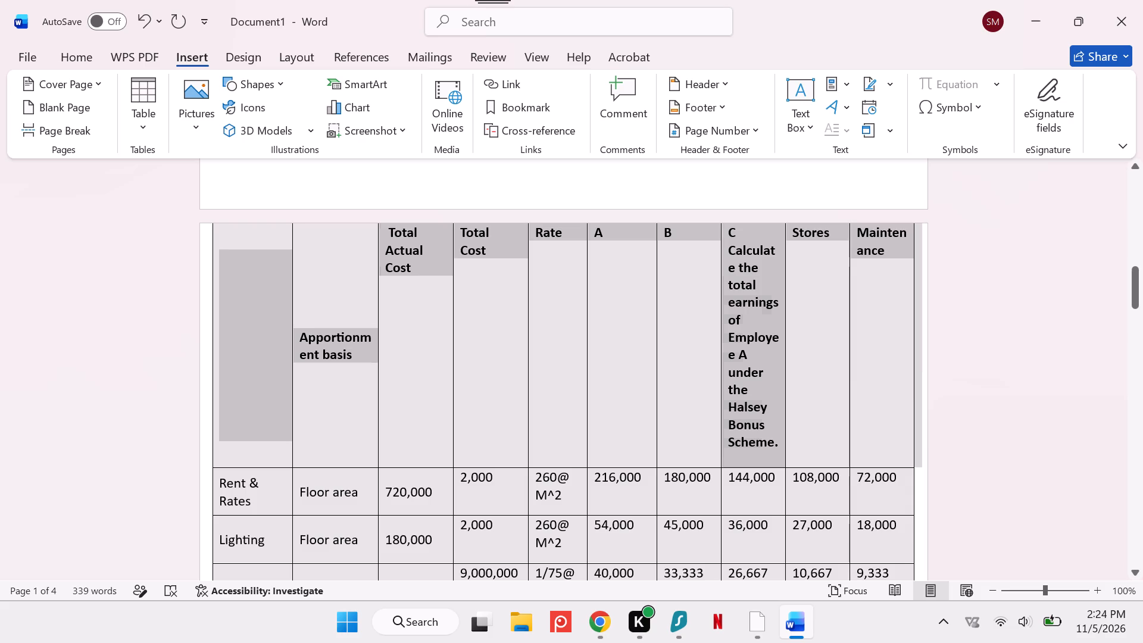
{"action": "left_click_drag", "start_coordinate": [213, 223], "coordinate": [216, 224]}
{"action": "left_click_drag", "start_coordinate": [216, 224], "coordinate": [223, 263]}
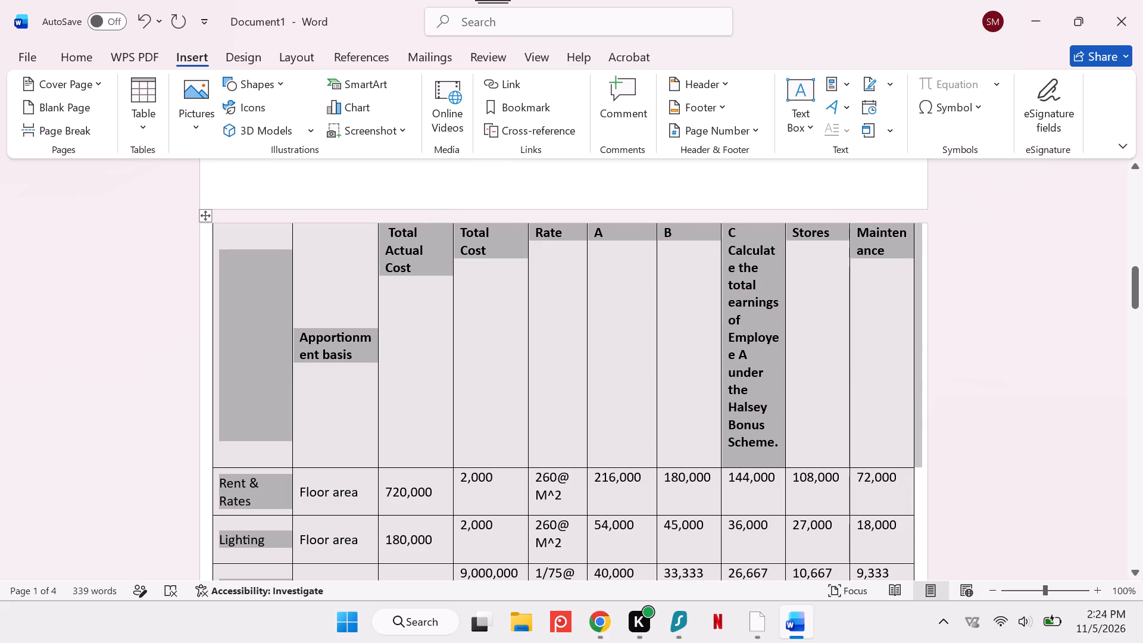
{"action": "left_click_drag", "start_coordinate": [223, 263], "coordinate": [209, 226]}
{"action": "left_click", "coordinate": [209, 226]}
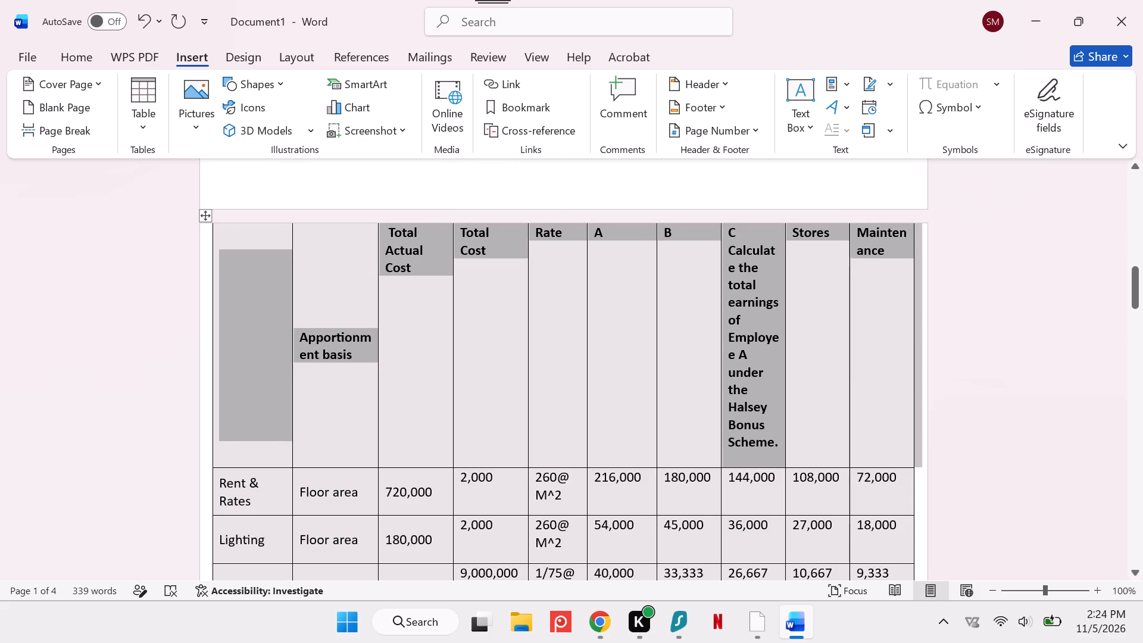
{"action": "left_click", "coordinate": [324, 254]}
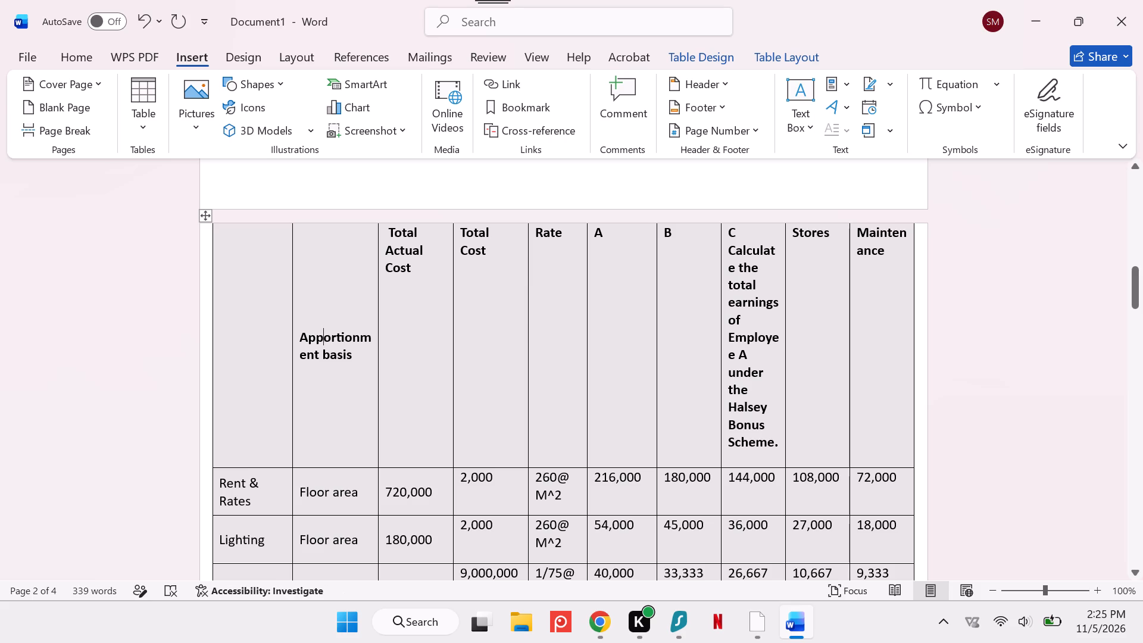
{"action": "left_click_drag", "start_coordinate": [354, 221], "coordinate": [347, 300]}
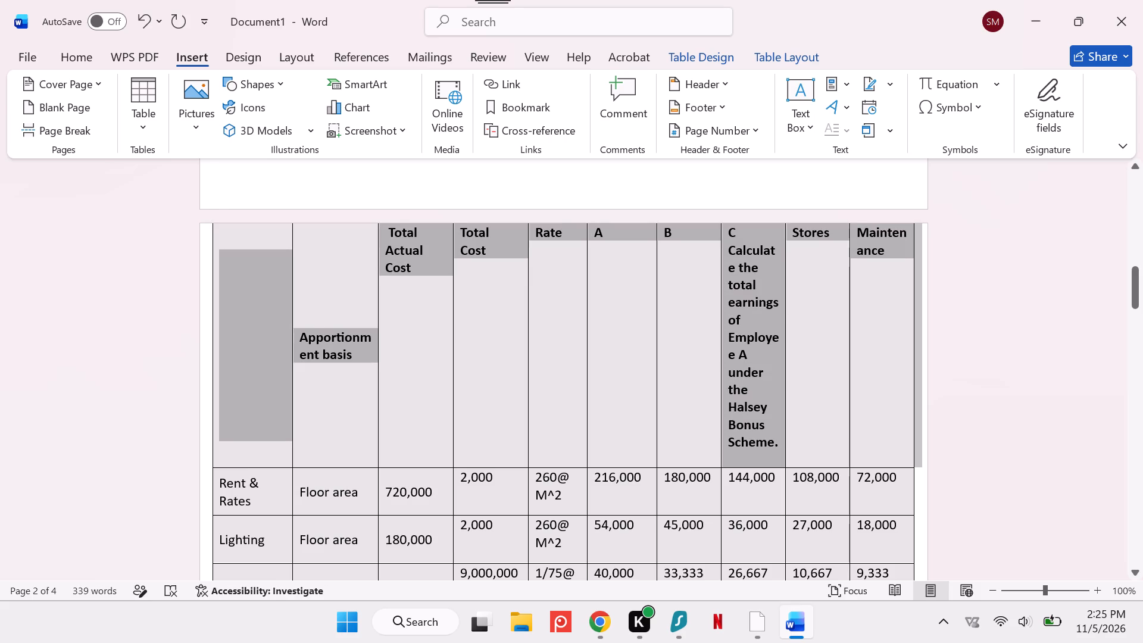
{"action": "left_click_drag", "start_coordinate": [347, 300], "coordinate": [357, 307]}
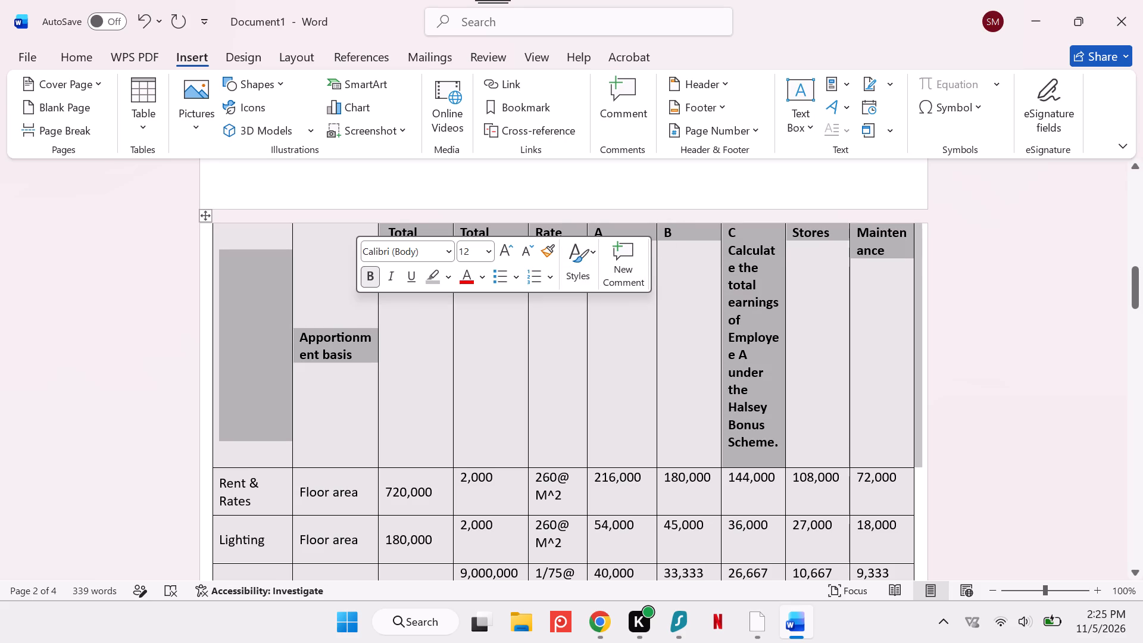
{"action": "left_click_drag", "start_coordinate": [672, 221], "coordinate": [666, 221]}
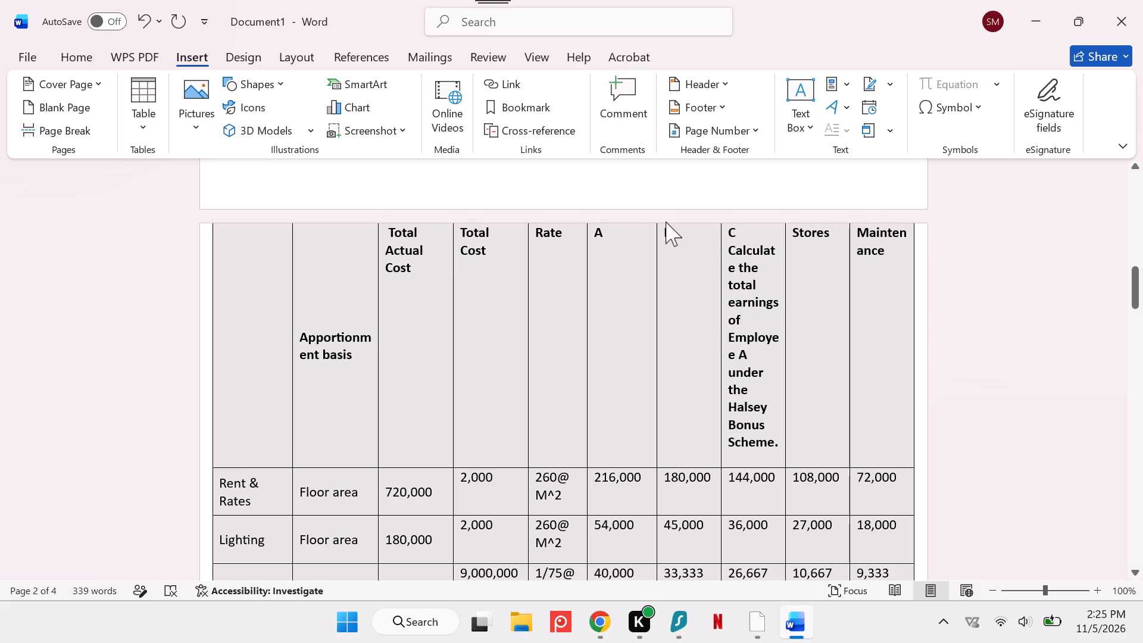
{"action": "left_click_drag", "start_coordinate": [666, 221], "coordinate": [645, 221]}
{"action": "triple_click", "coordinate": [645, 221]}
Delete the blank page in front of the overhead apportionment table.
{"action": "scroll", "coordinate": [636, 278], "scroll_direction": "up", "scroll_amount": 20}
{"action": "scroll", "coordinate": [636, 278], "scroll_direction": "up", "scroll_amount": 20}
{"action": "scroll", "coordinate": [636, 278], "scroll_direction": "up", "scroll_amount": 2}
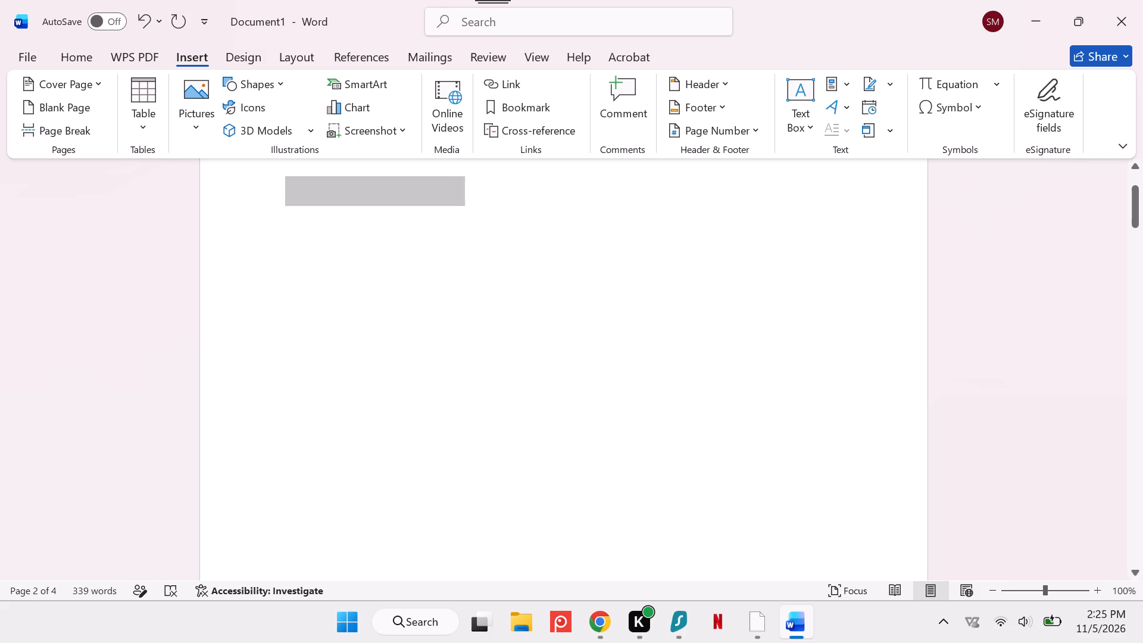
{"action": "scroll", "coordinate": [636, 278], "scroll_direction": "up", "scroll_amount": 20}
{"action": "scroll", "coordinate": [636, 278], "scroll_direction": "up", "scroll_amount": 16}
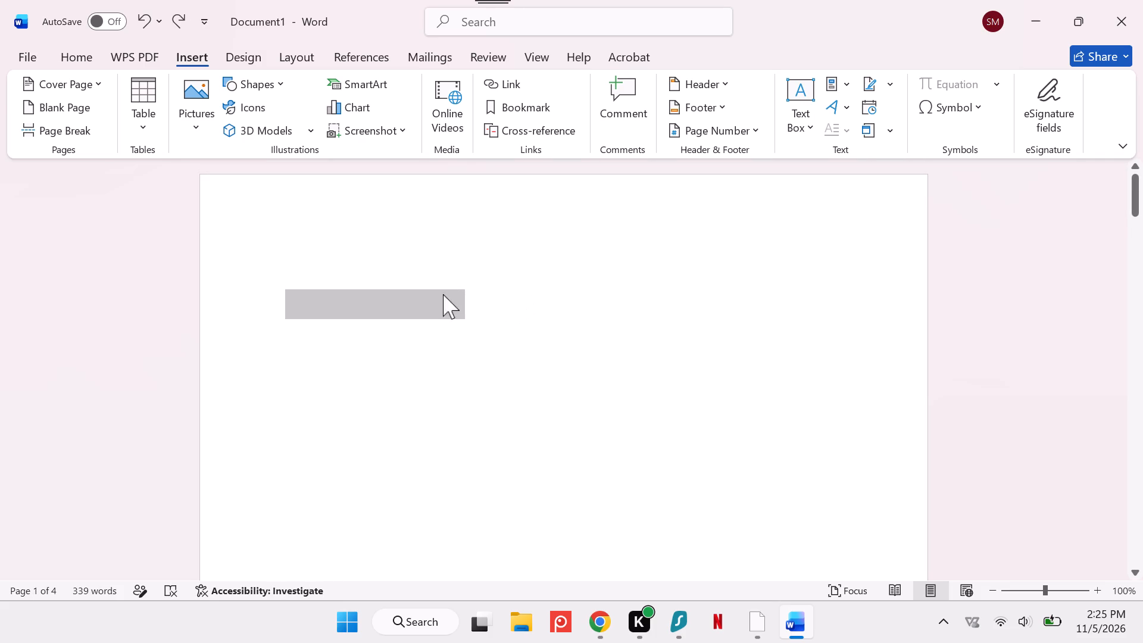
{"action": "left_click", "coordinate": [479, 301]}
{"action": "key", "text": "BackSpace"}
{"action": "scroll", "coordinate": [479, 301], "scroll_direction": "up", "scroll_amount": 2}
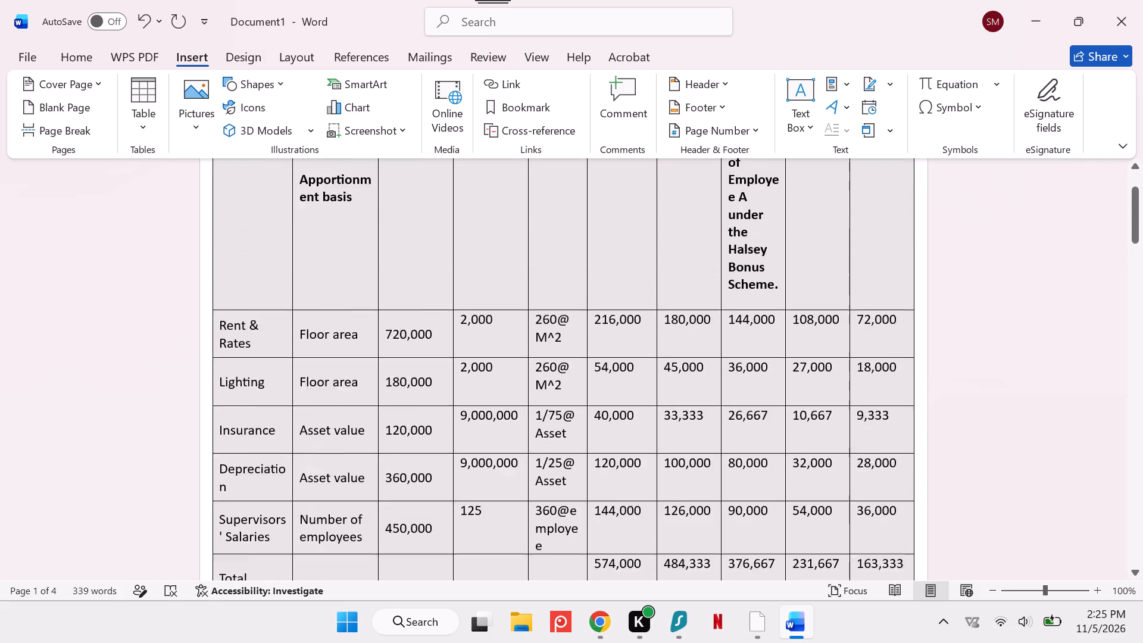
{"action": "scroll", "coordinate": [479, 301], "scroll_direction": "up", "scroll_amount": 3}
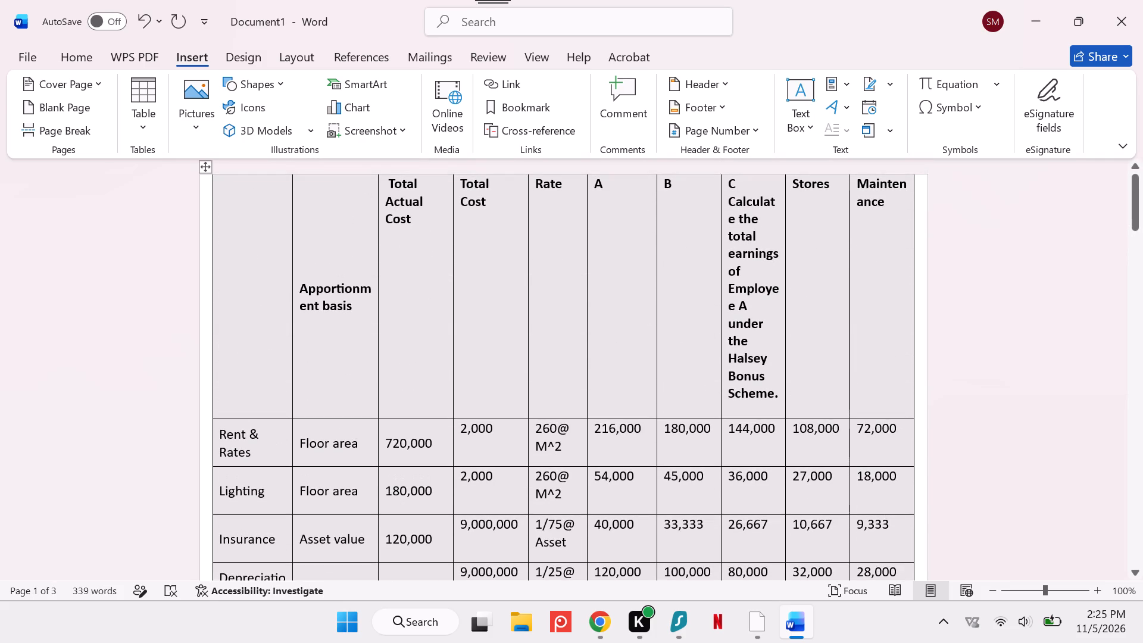
Undo the recent blank-page, cover-page and header edits until the overhead table's header row starts with "Overheads (KSh)" and column C reads only "C".
{"action": "left_click", "coordinate": [238, 236]}
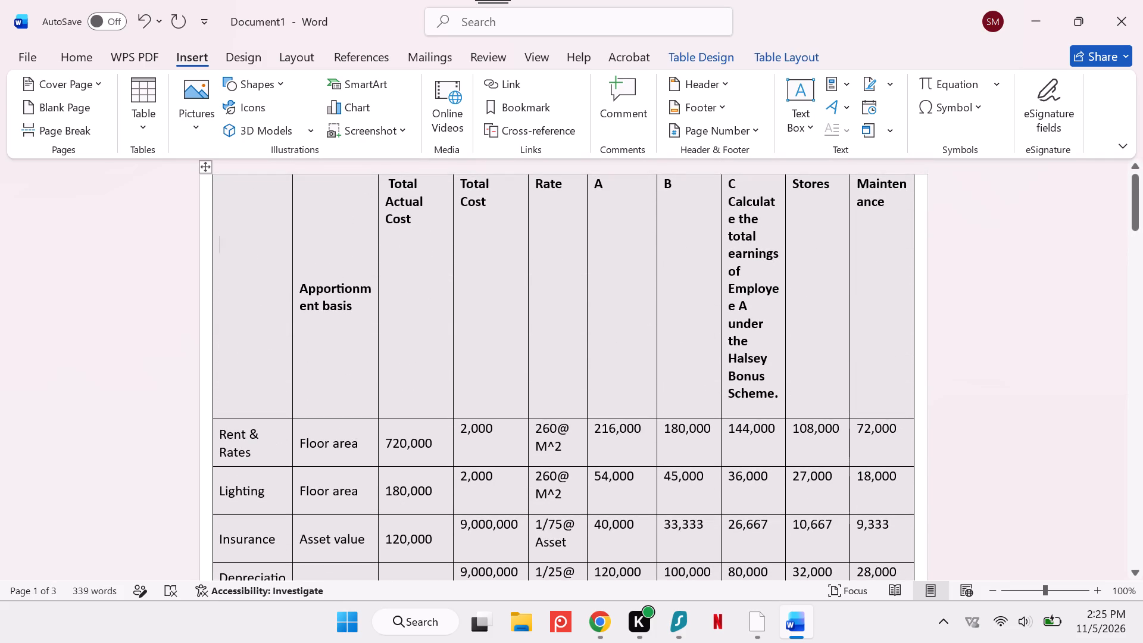
{"action": "key", "text": "ctrl+z"}
{"action": "key", "text": "ctrl+z"}
{"action": "scroll", "coordinate": [238, 236], "scroll_direction": "up", "scroll_amount": 5}
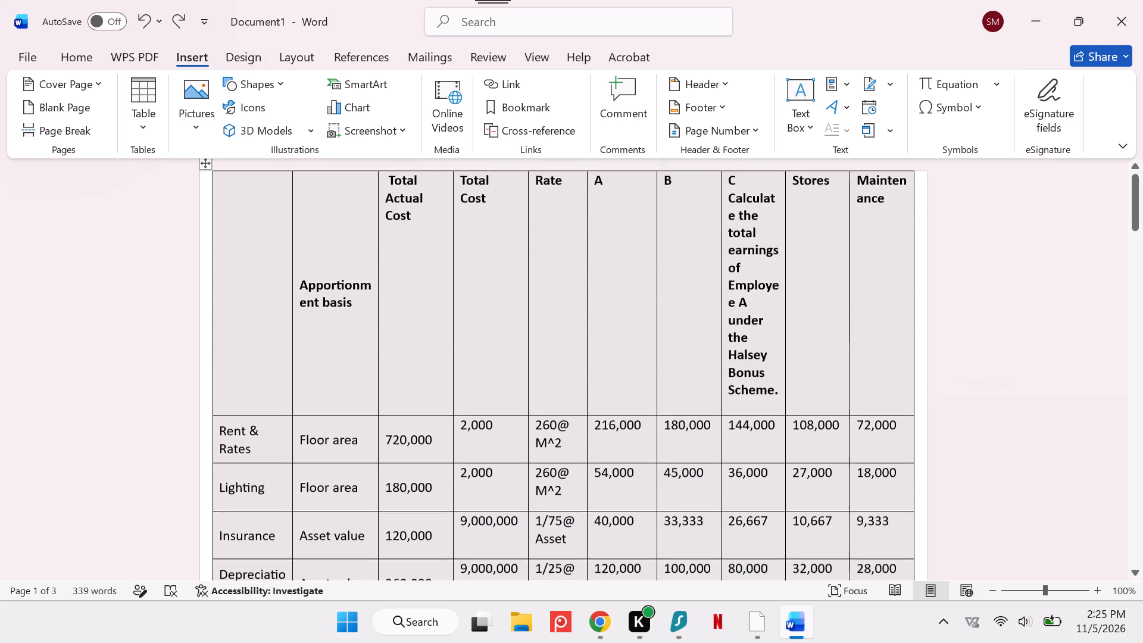
{"action": "key", "text": "ctrl+z"}
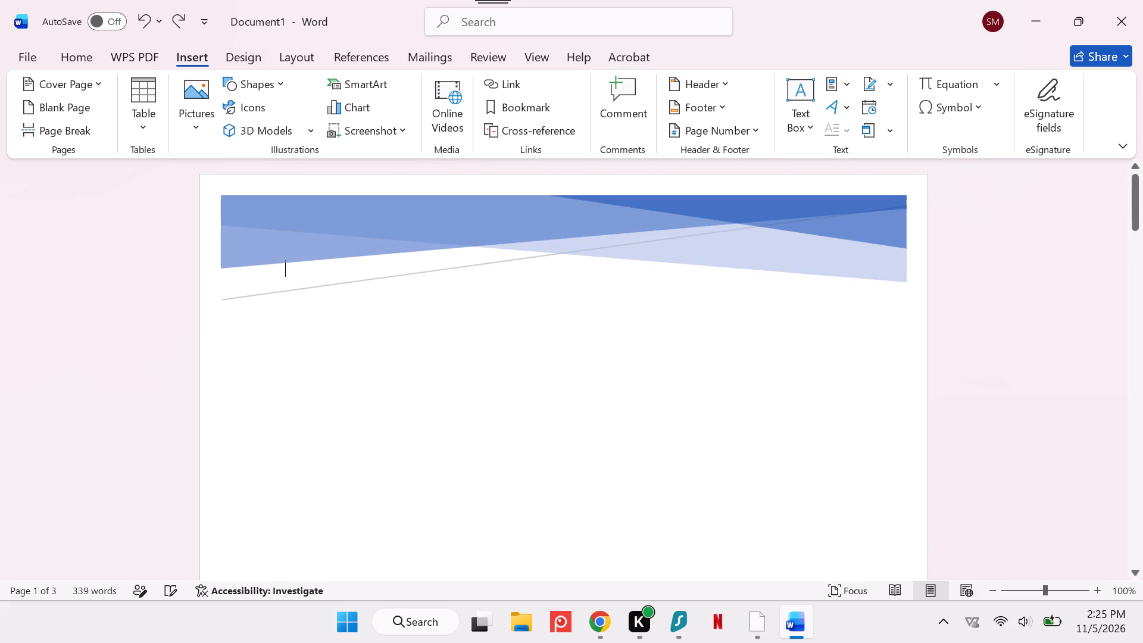
{"action": "key", "text": "ctrl+z"}
{"action": "key", "text": "ctrl+z"}
{"action": "key", "text": "ctrl+z"}
{"action": "key", "text": "ctrl+z"}
{"action": "key", "text": "z"}
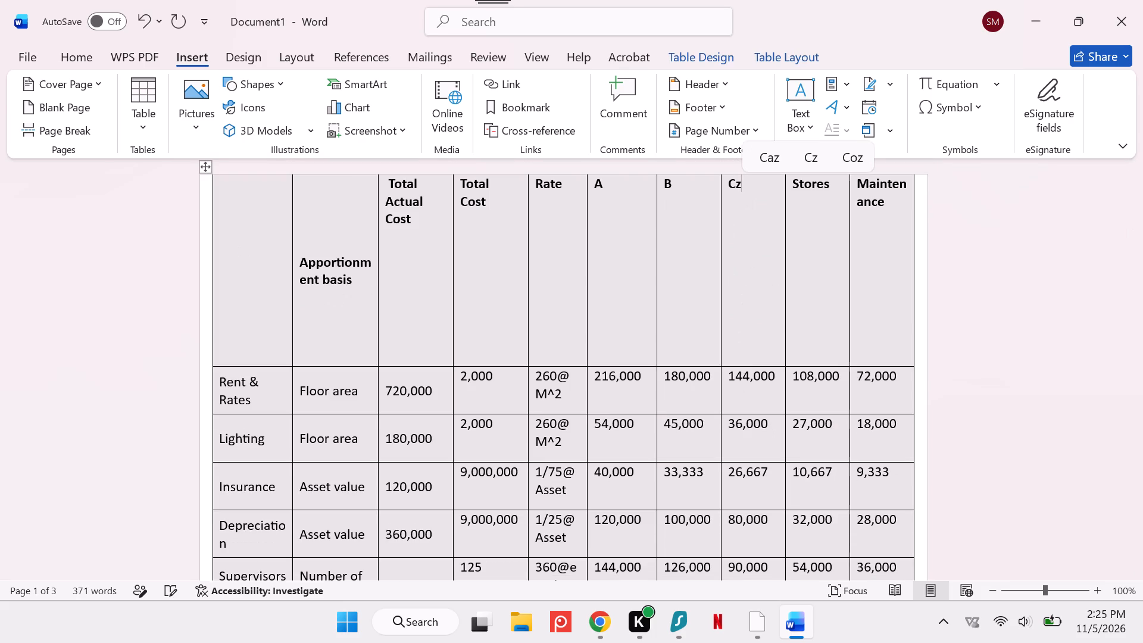
{"action": "key", "text": "ctrl+z"}
{"action": "key", "text": "ctrl+z"}
{"action": "key", "text": "ctrl+z"}
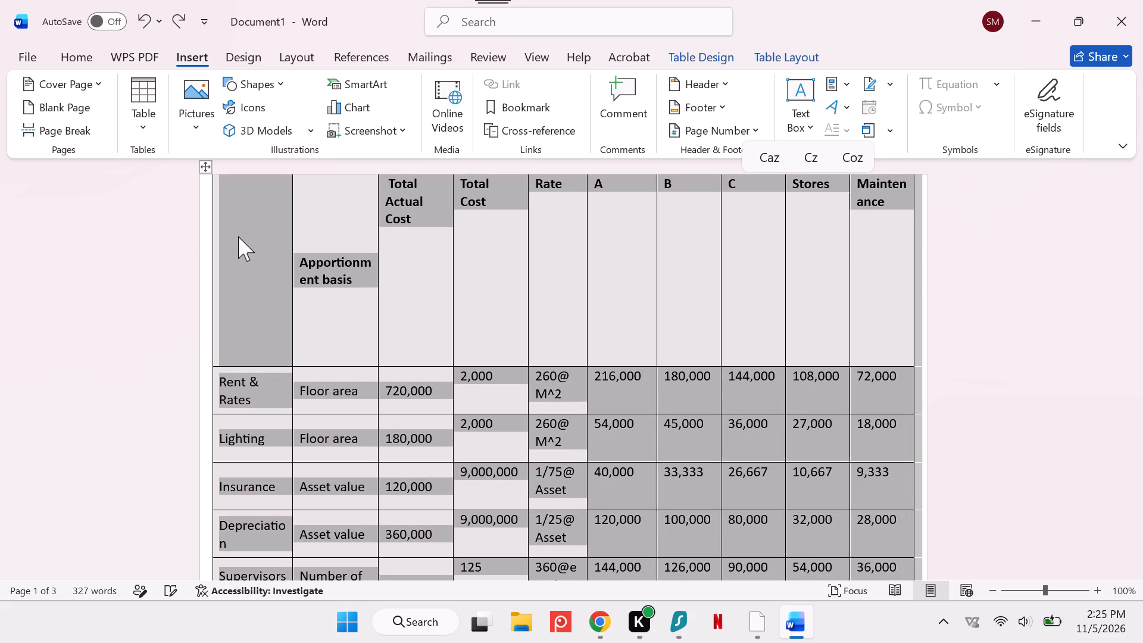
{"action": "key", "text": "ctrl+z"}
{"action": "key", "text": "ctrl+z"}
{"action": "key", "text": "ctrl+z"}
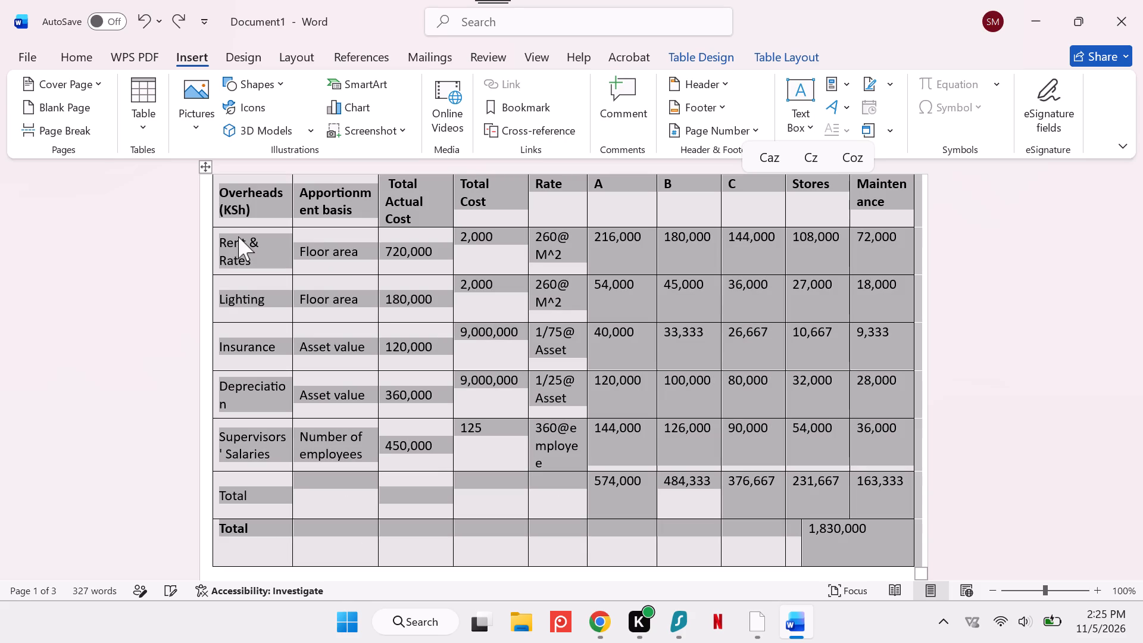
{"action": "left_click", "coordinate": [442, 446]}
Look over the overhead apportionment table and the area below it.
{"action": "scroll", "coordinate": [442, 446], "scroll_direction": "down", "scroll_amount": 1}
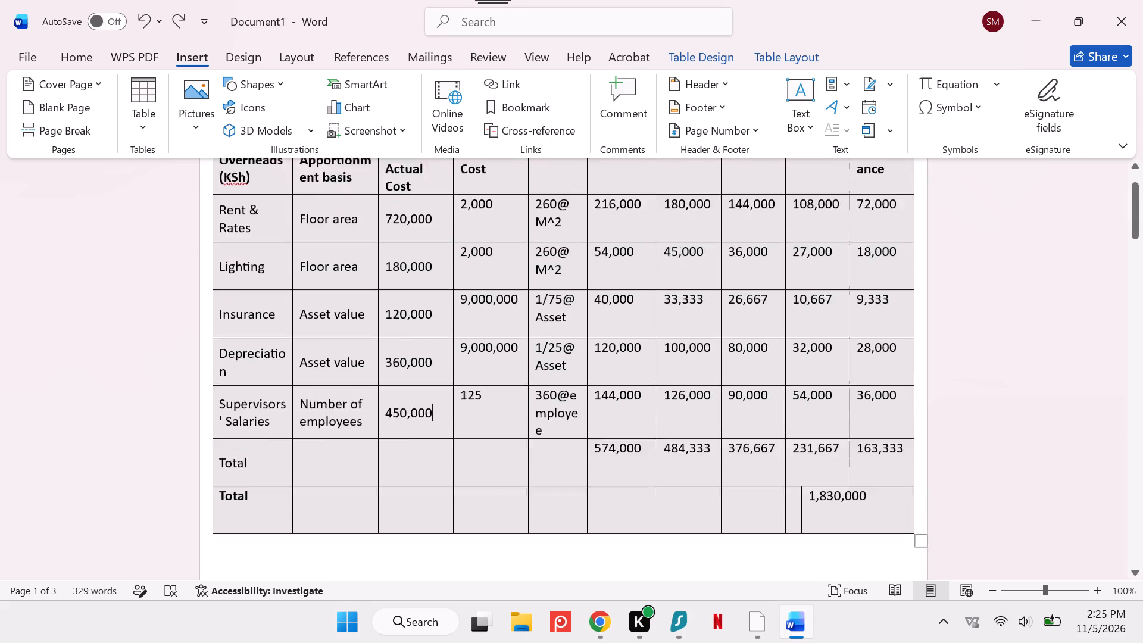
{"action": "scroll", "coordinate": [442, 446], "scroll_direction": "down", "scroll_amount": 1}
{"action": "scroll", "coordinate": [442, 446], "scroll_direction": "up", "scroll_amount": 6}
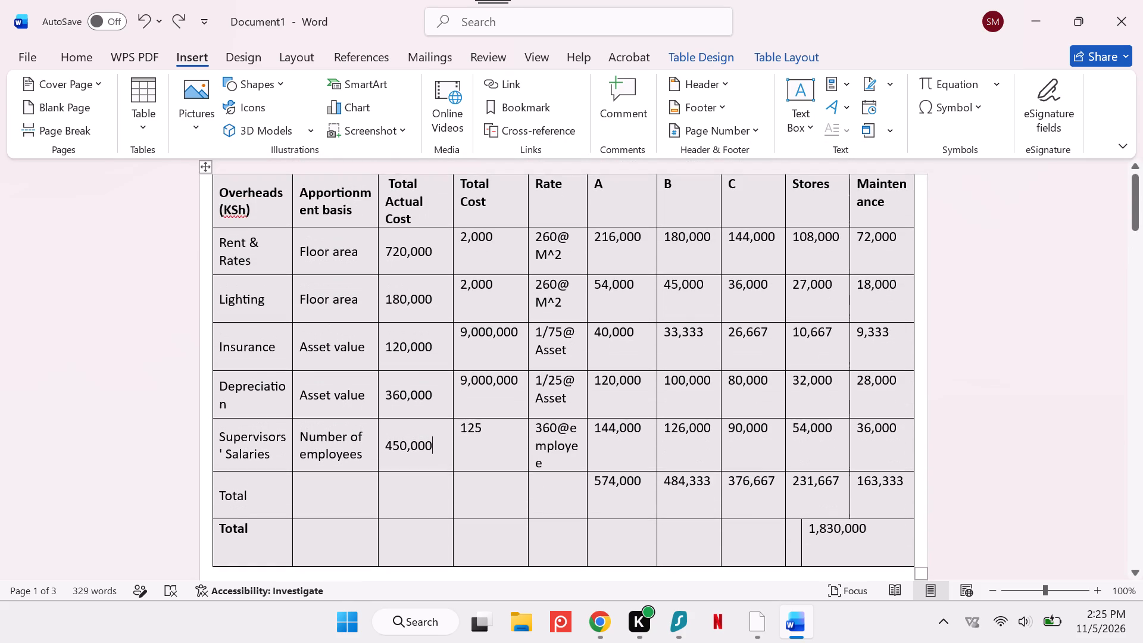
{"action": "scroll", "coordinate": [442, 446], "scroll_direction": "down", "scroll_amount": 3}
{"action": "scroll", "coordinate": [442, 446], "scroll_direction": "up", "scroll_amount": 5}
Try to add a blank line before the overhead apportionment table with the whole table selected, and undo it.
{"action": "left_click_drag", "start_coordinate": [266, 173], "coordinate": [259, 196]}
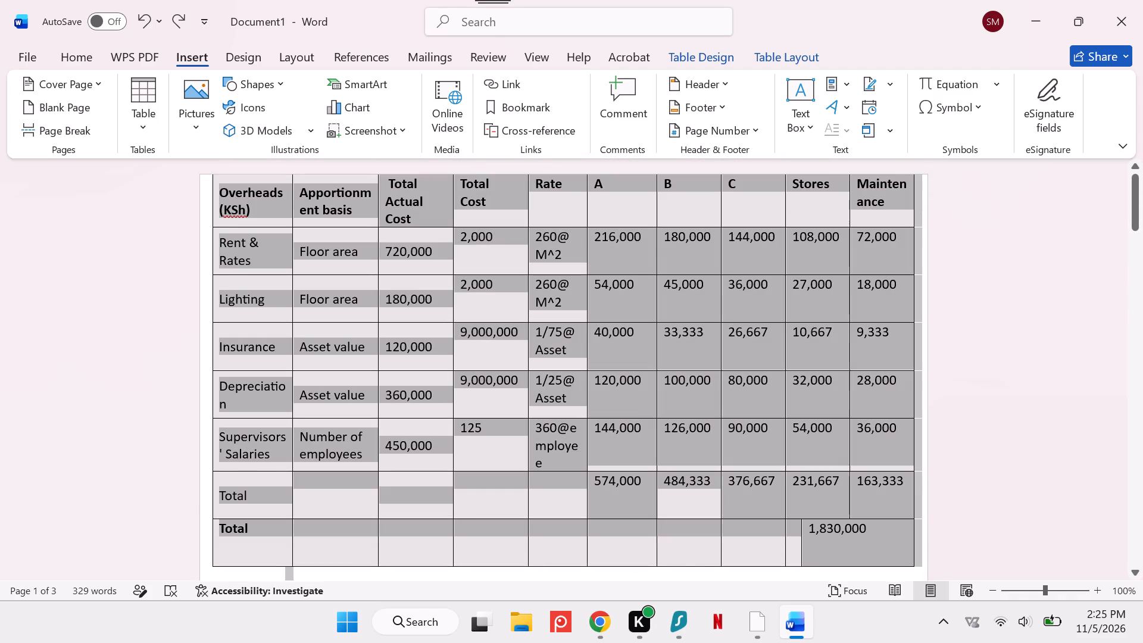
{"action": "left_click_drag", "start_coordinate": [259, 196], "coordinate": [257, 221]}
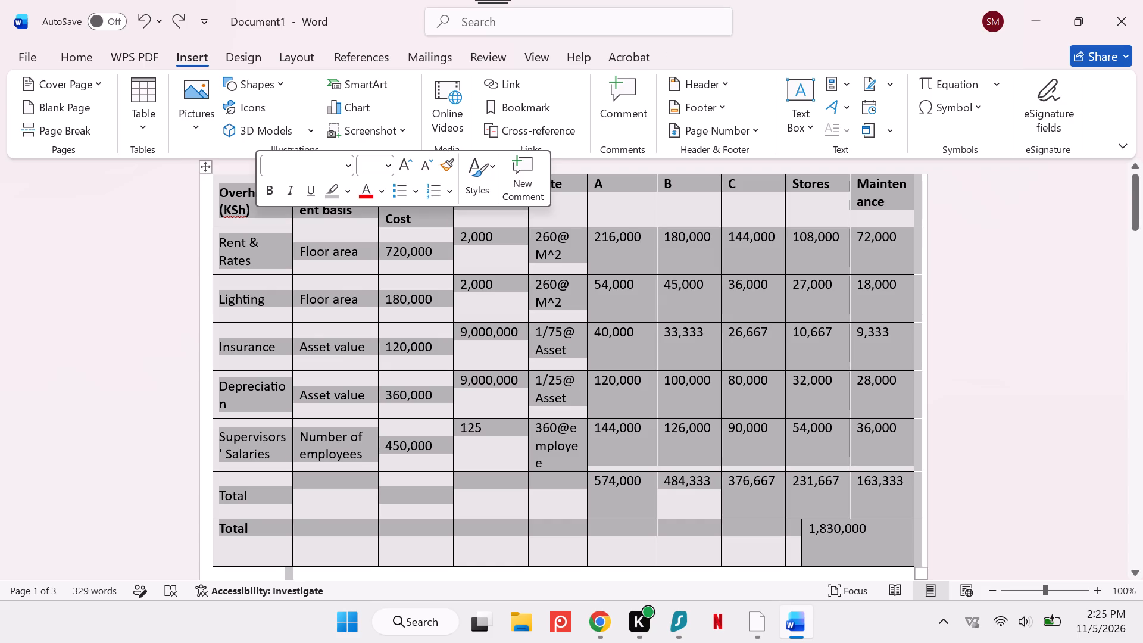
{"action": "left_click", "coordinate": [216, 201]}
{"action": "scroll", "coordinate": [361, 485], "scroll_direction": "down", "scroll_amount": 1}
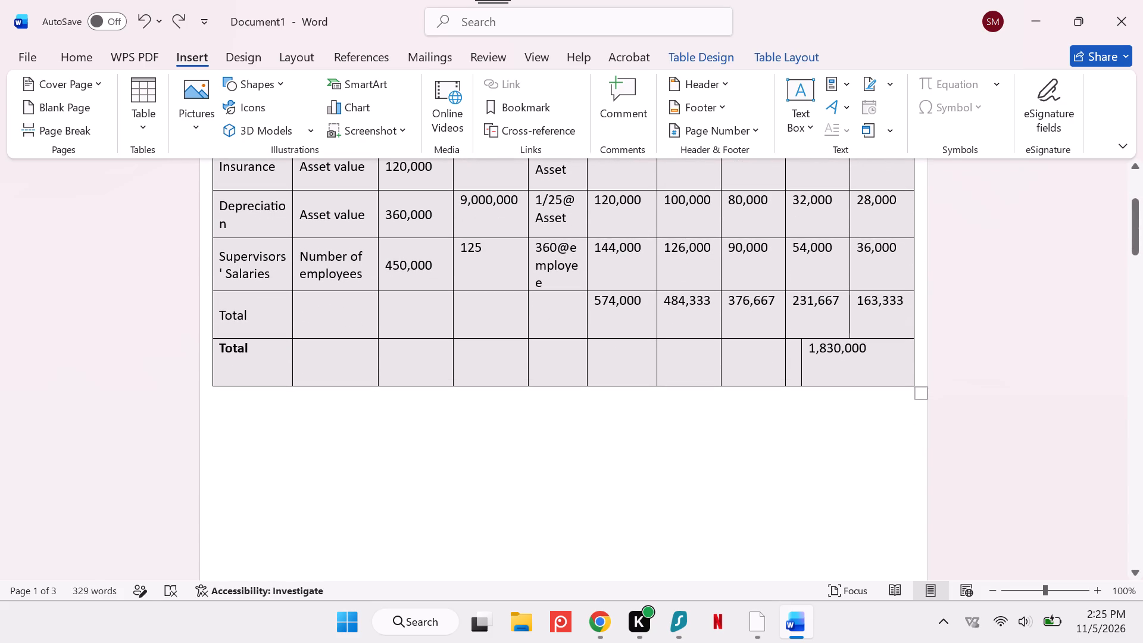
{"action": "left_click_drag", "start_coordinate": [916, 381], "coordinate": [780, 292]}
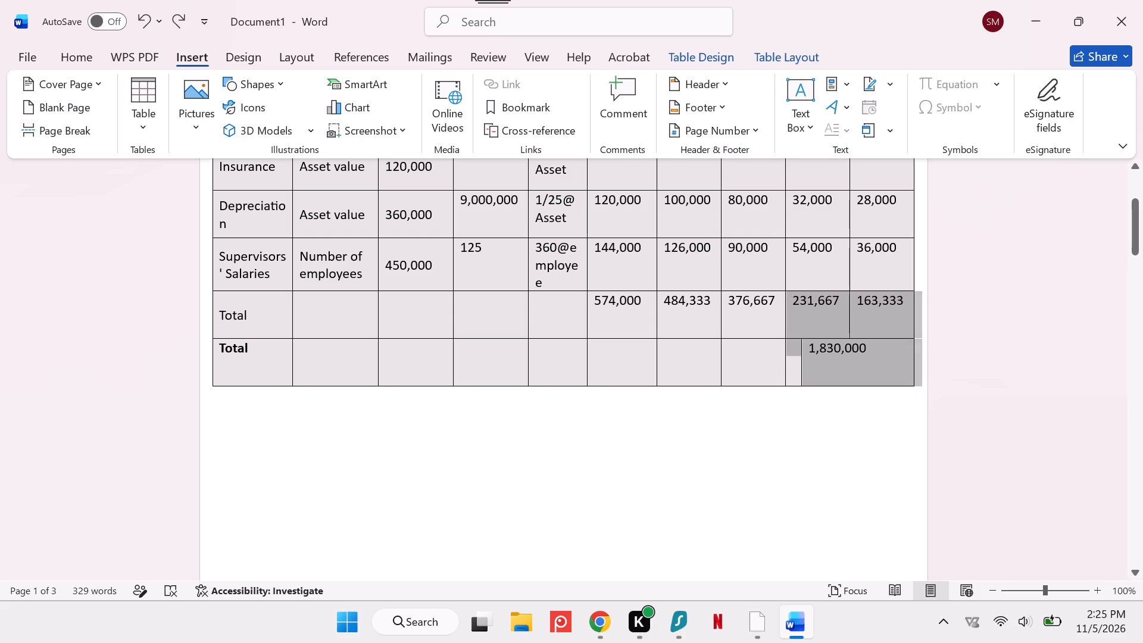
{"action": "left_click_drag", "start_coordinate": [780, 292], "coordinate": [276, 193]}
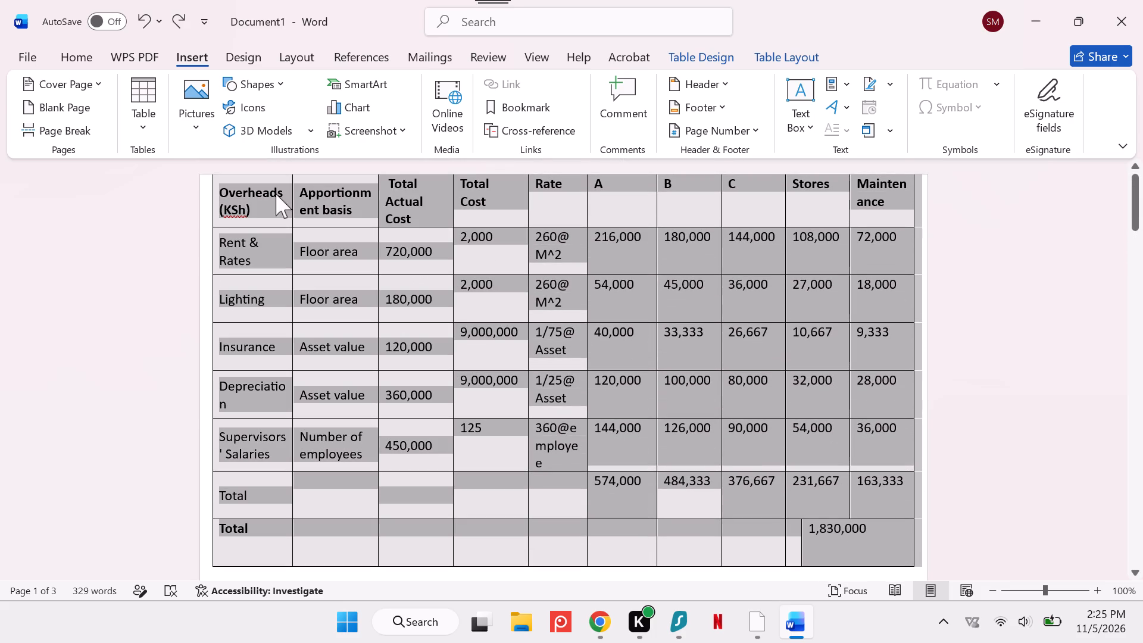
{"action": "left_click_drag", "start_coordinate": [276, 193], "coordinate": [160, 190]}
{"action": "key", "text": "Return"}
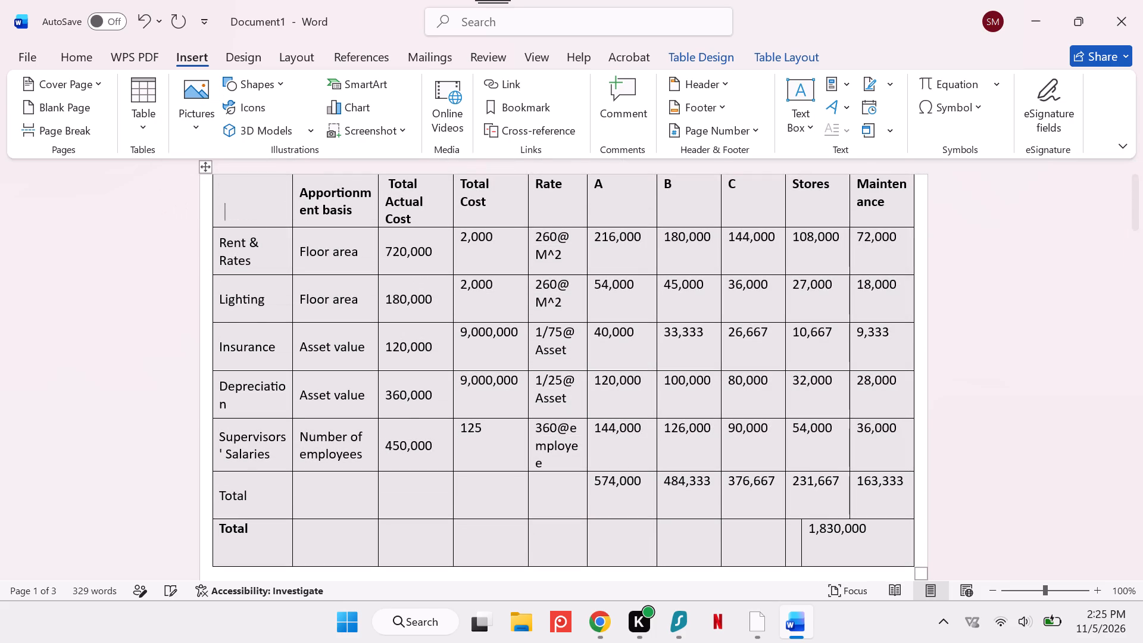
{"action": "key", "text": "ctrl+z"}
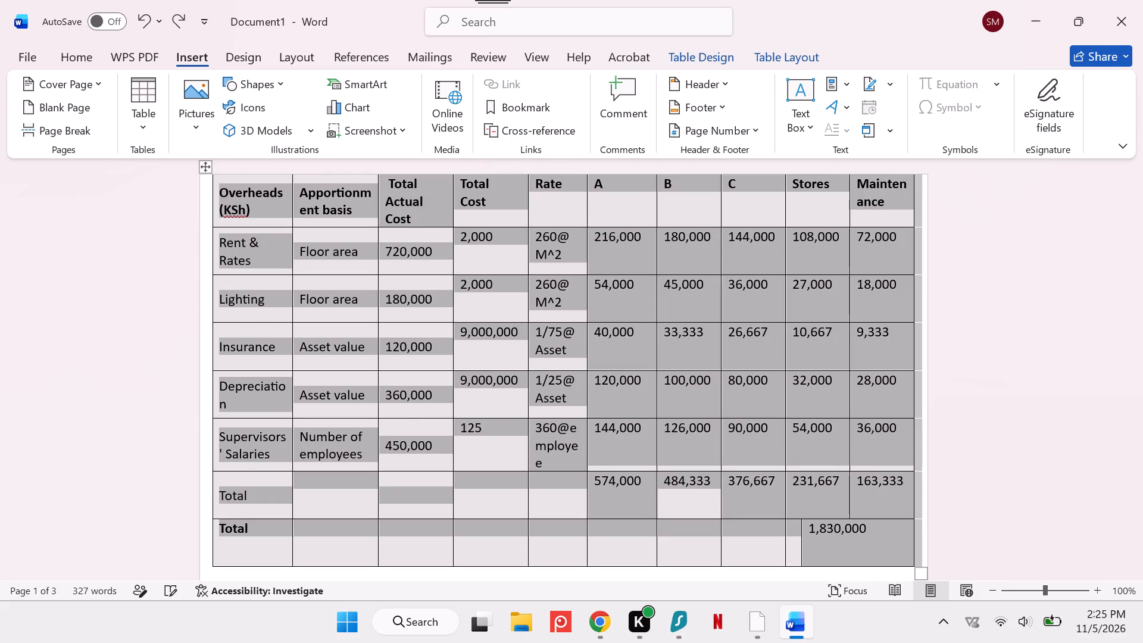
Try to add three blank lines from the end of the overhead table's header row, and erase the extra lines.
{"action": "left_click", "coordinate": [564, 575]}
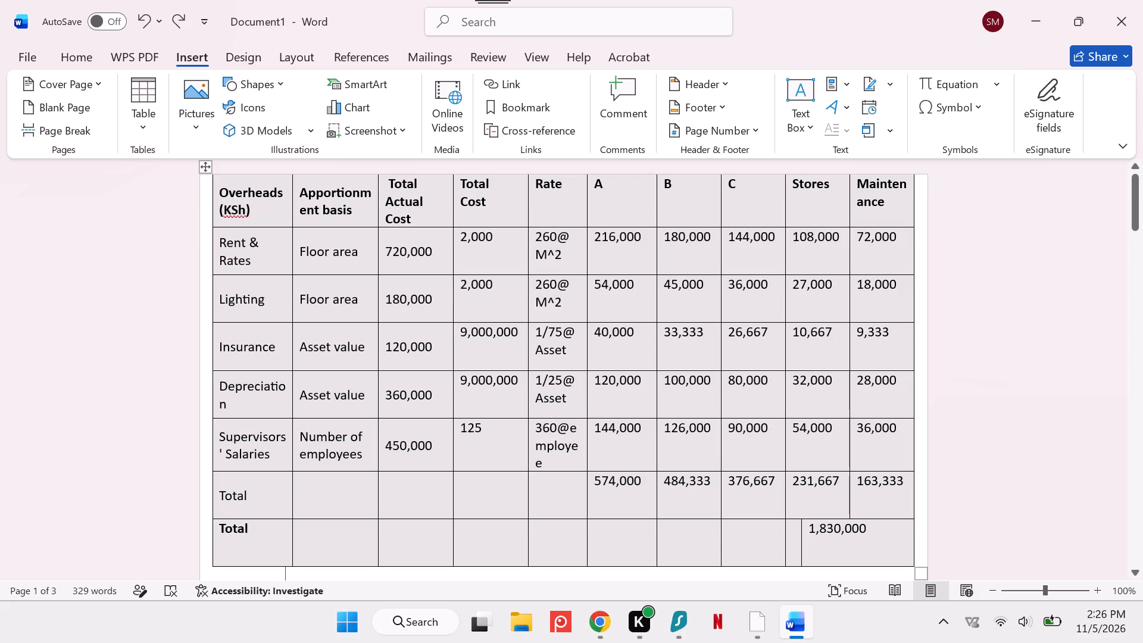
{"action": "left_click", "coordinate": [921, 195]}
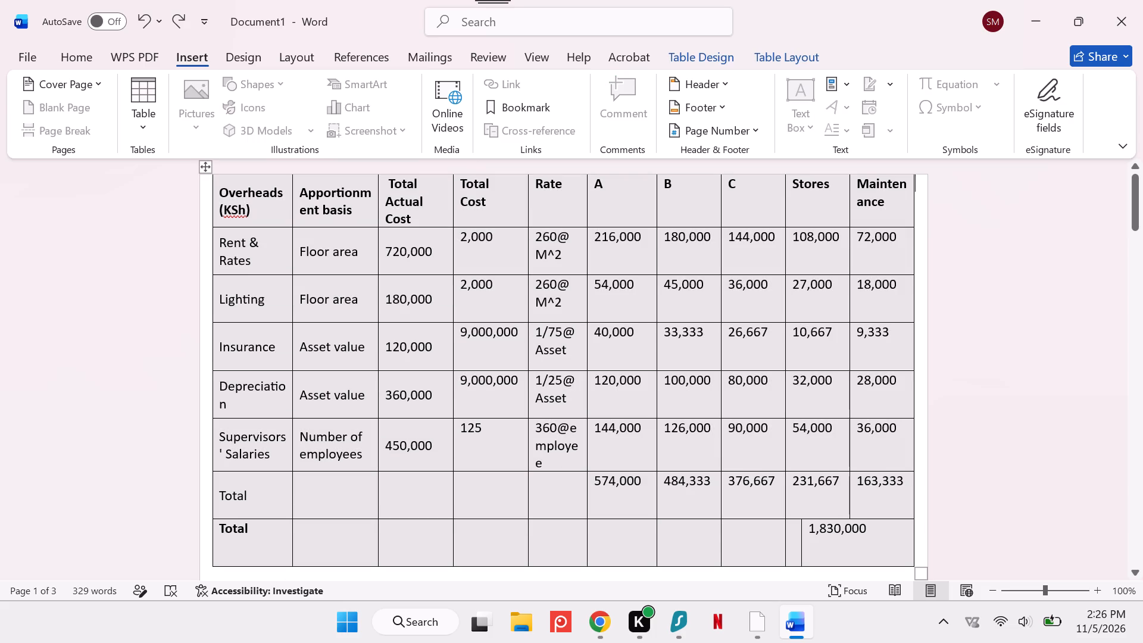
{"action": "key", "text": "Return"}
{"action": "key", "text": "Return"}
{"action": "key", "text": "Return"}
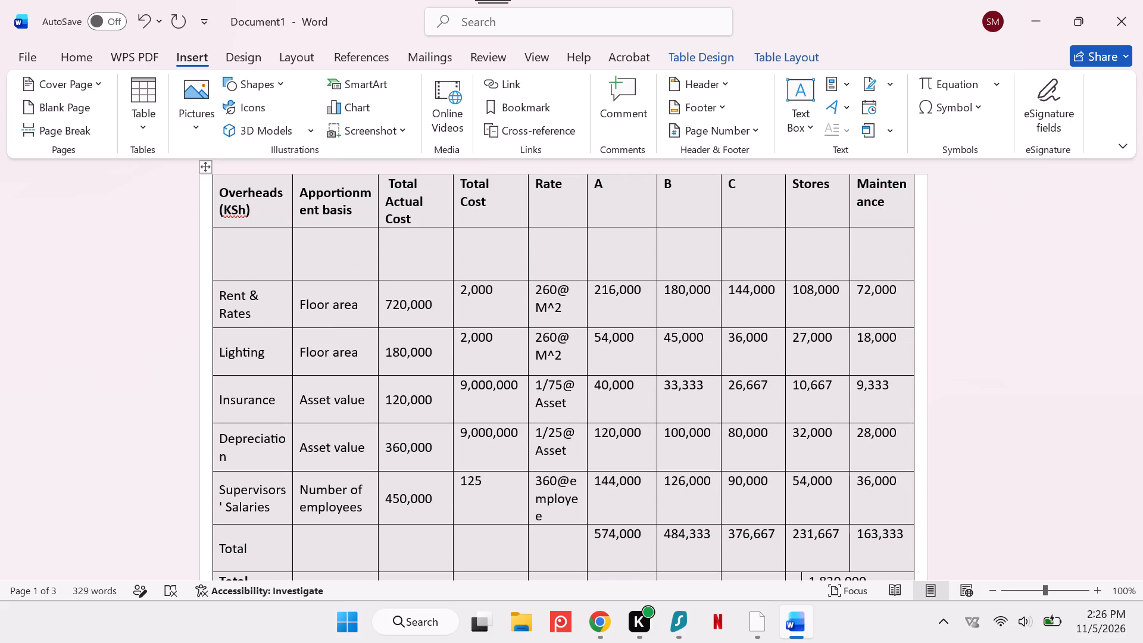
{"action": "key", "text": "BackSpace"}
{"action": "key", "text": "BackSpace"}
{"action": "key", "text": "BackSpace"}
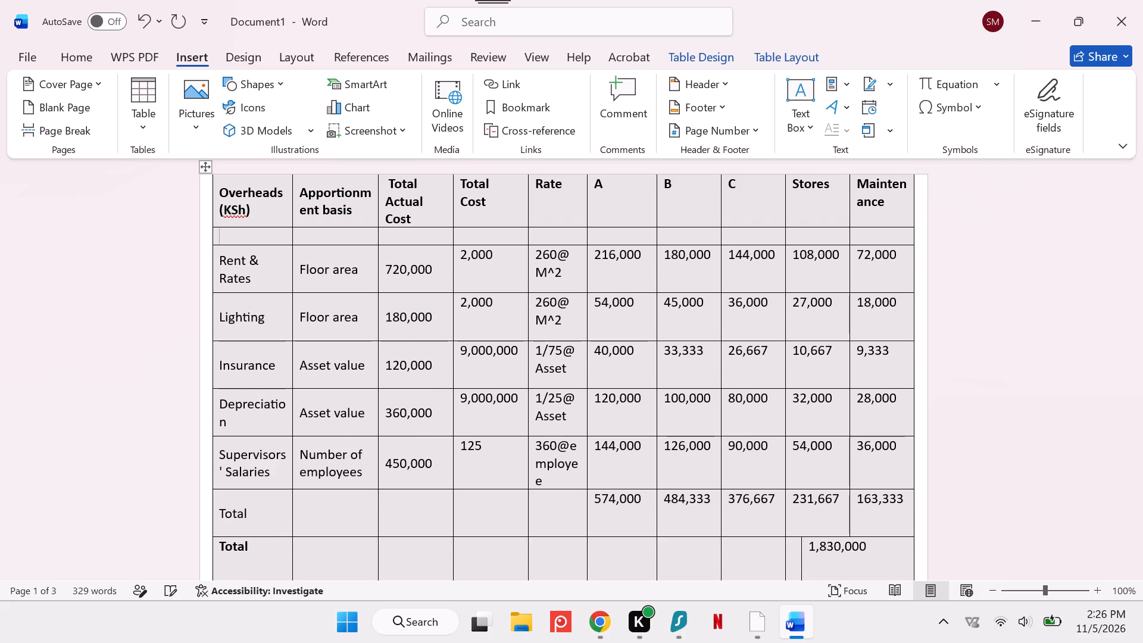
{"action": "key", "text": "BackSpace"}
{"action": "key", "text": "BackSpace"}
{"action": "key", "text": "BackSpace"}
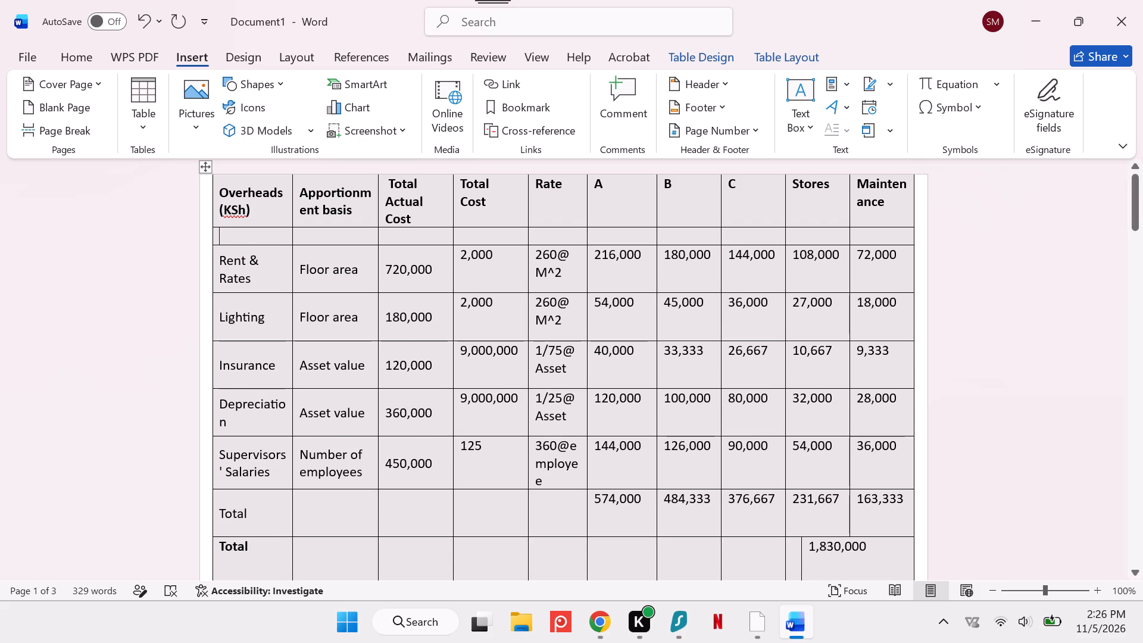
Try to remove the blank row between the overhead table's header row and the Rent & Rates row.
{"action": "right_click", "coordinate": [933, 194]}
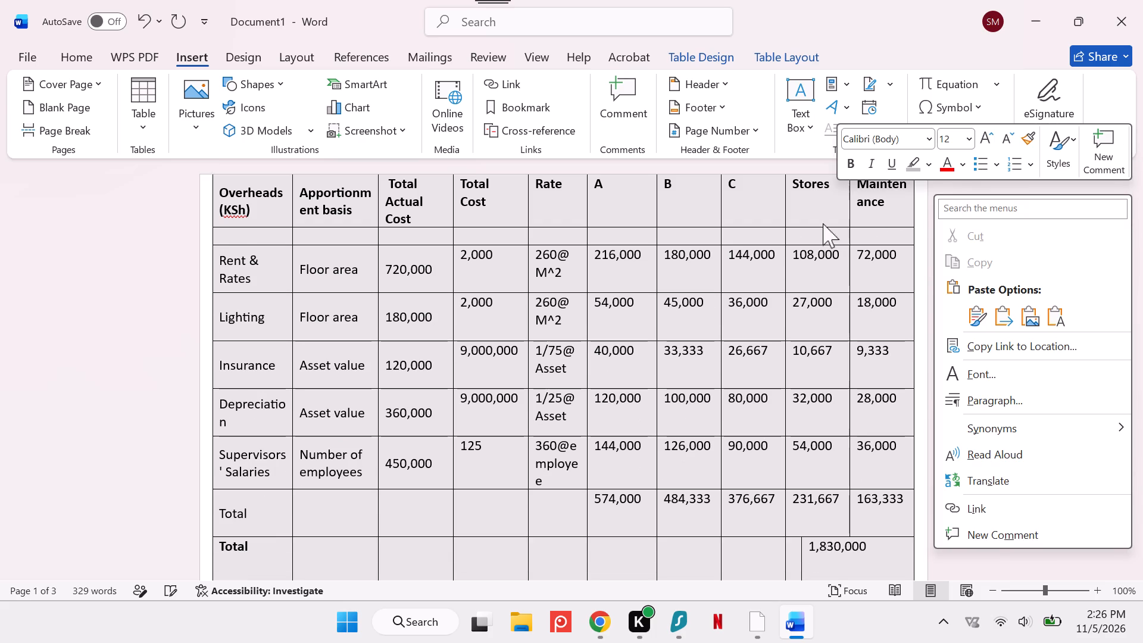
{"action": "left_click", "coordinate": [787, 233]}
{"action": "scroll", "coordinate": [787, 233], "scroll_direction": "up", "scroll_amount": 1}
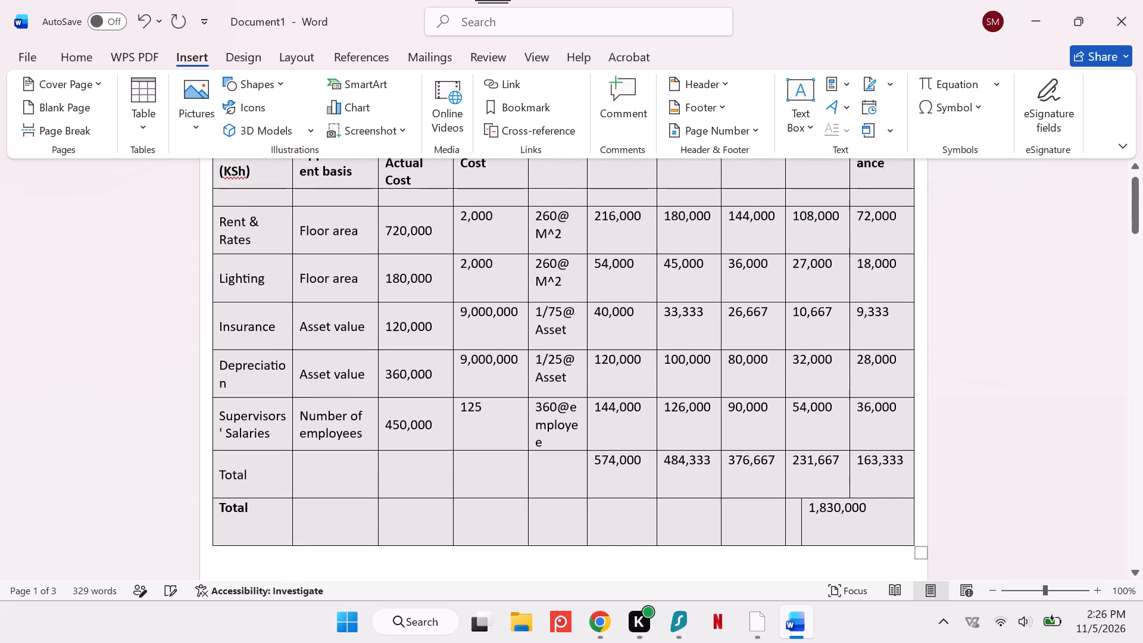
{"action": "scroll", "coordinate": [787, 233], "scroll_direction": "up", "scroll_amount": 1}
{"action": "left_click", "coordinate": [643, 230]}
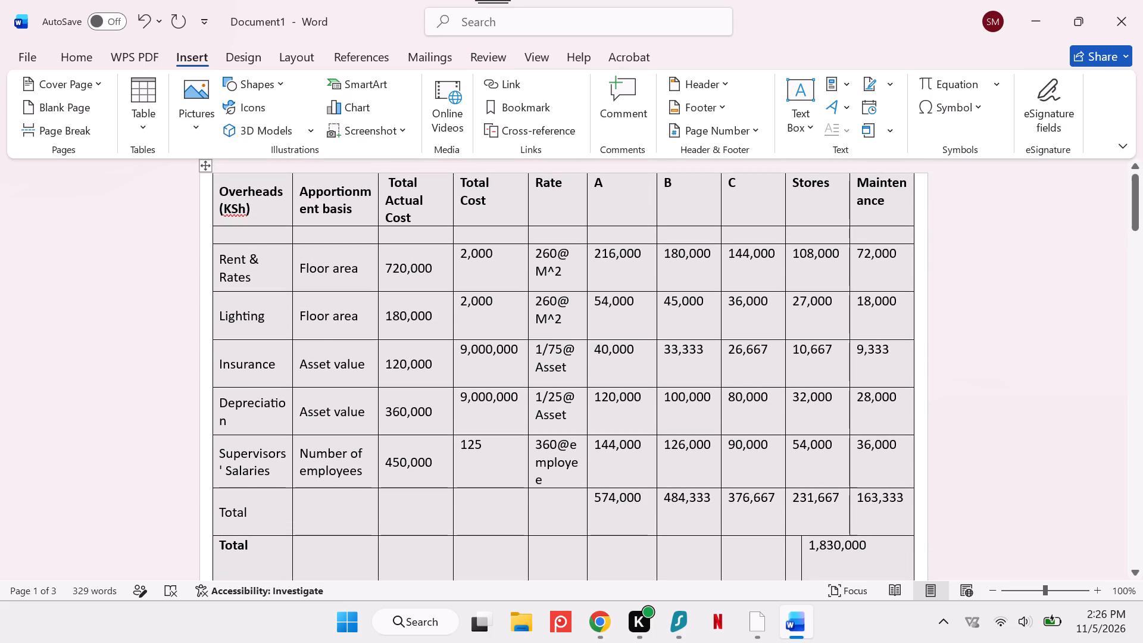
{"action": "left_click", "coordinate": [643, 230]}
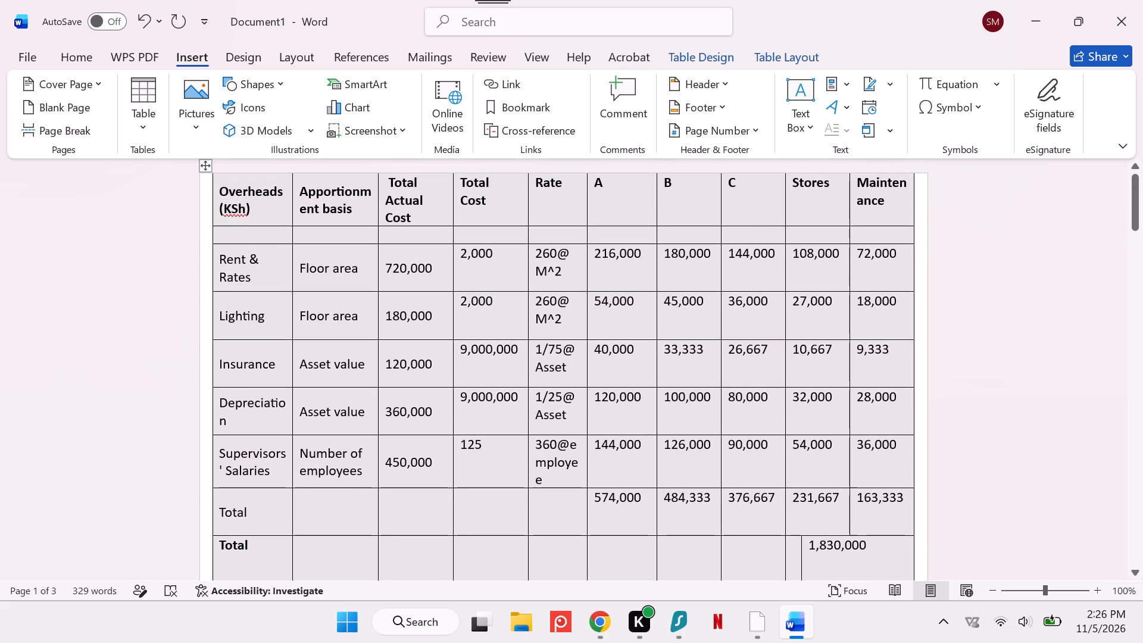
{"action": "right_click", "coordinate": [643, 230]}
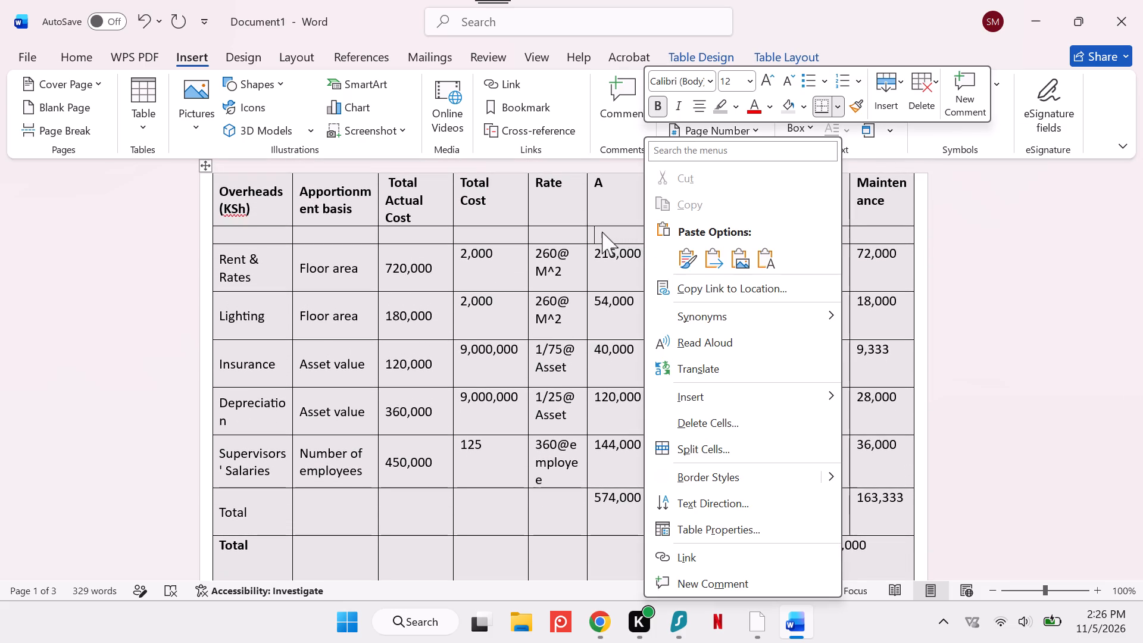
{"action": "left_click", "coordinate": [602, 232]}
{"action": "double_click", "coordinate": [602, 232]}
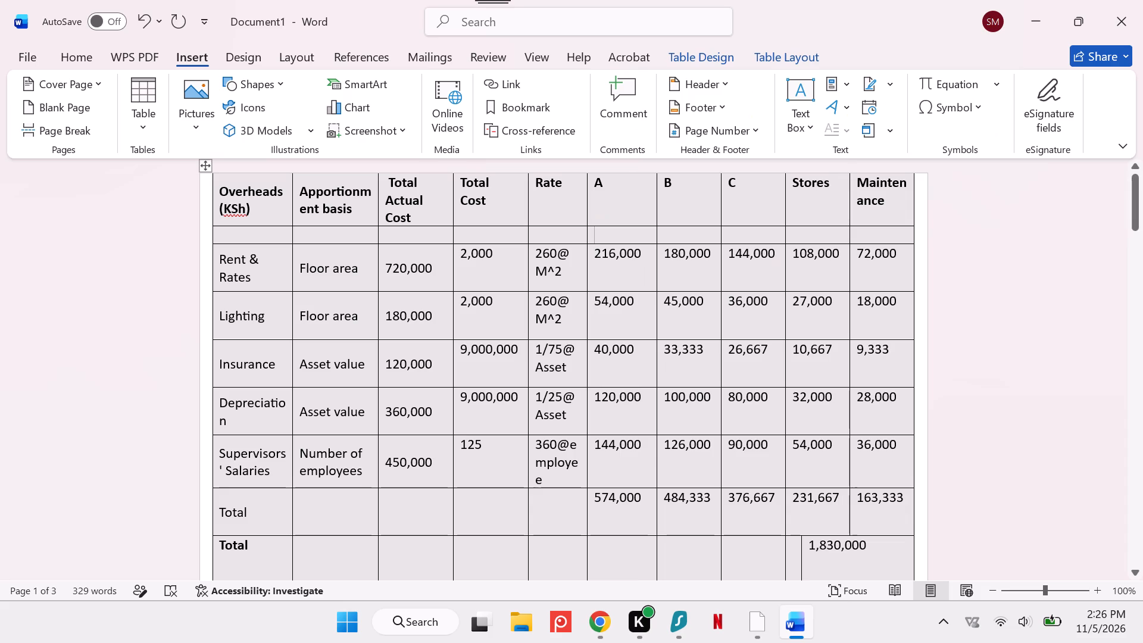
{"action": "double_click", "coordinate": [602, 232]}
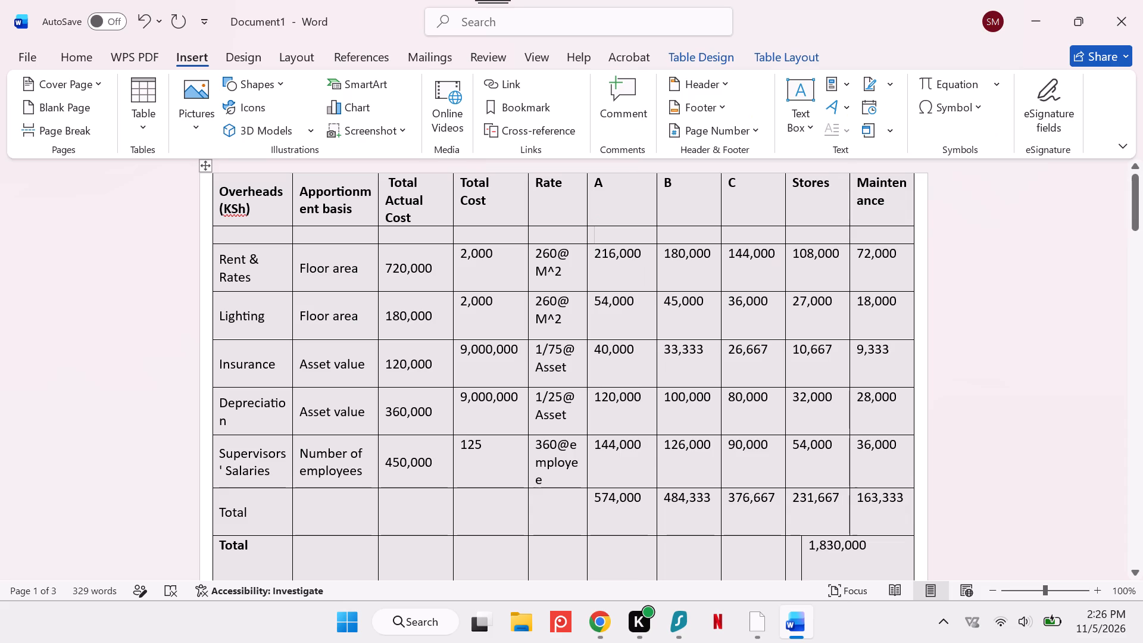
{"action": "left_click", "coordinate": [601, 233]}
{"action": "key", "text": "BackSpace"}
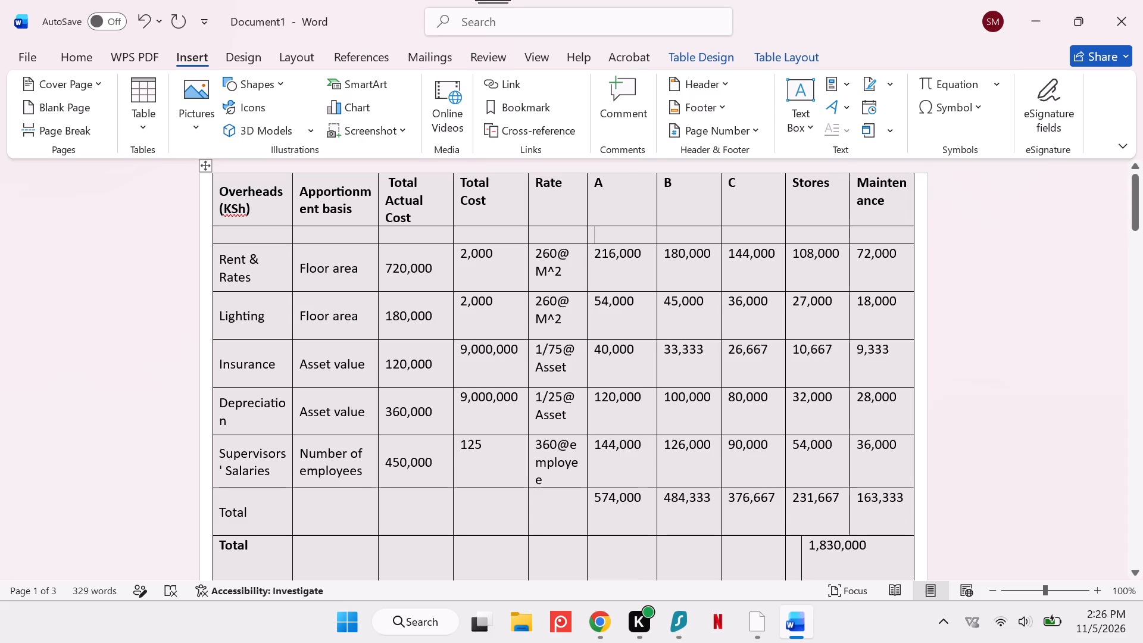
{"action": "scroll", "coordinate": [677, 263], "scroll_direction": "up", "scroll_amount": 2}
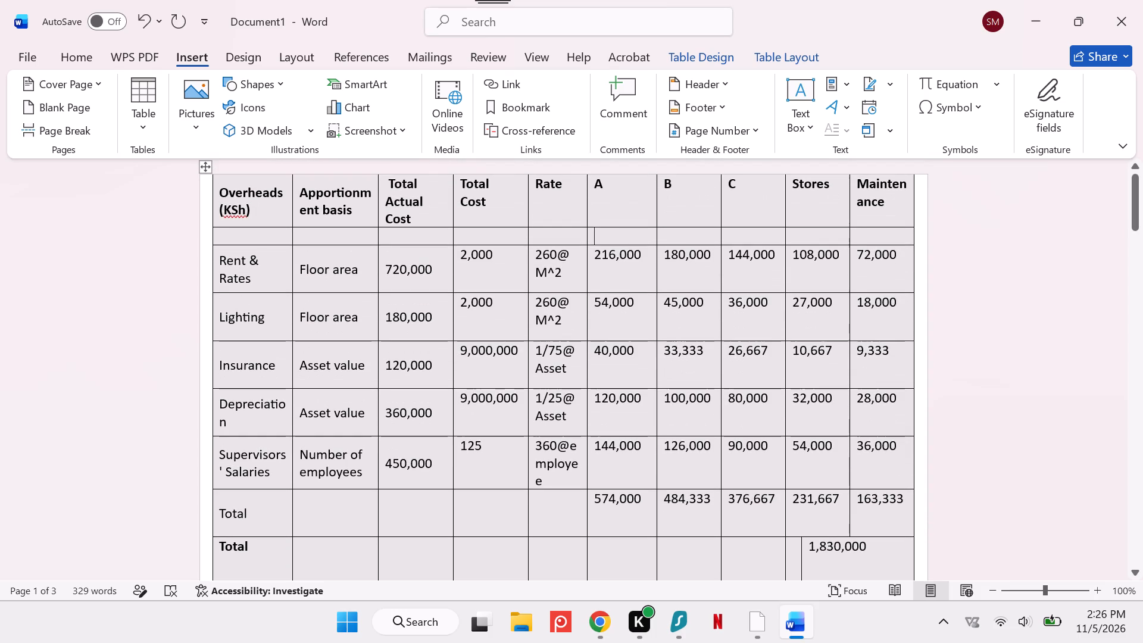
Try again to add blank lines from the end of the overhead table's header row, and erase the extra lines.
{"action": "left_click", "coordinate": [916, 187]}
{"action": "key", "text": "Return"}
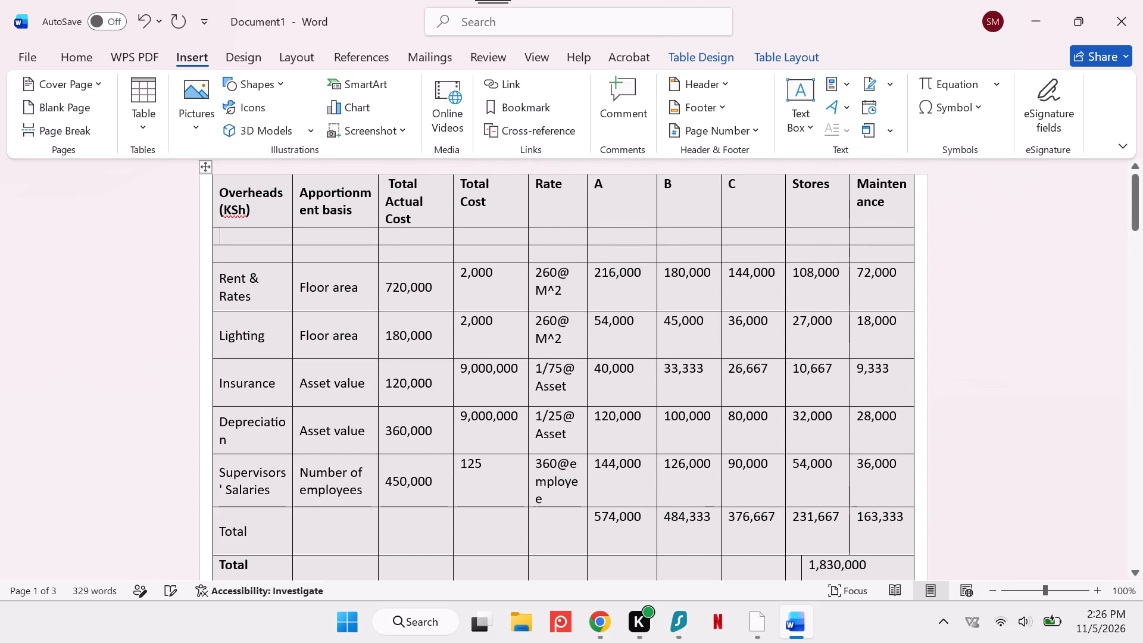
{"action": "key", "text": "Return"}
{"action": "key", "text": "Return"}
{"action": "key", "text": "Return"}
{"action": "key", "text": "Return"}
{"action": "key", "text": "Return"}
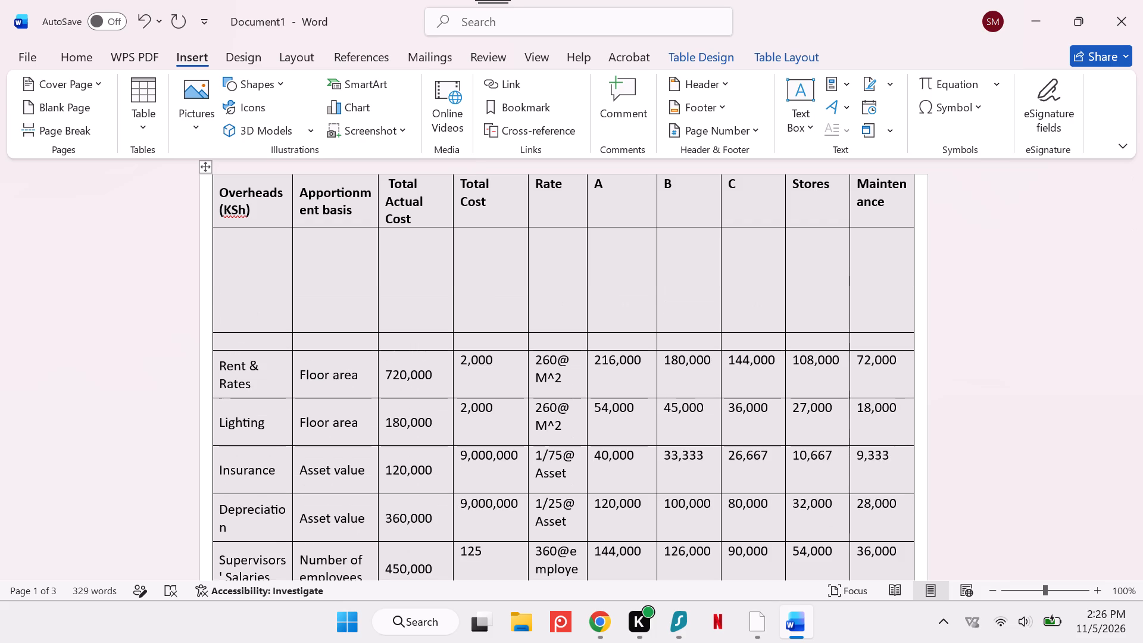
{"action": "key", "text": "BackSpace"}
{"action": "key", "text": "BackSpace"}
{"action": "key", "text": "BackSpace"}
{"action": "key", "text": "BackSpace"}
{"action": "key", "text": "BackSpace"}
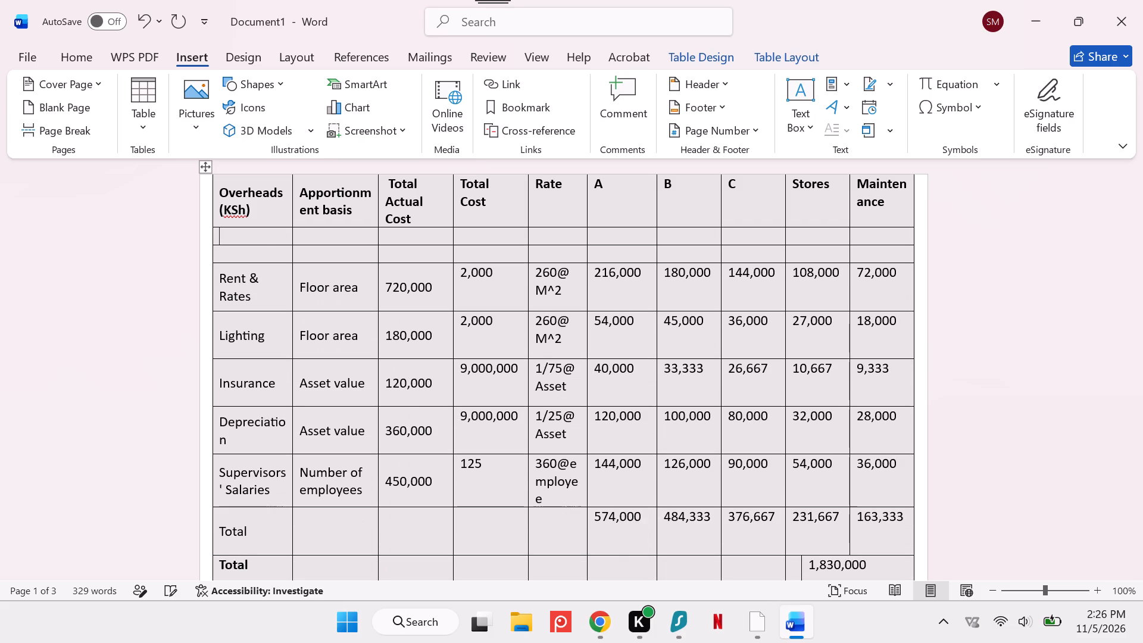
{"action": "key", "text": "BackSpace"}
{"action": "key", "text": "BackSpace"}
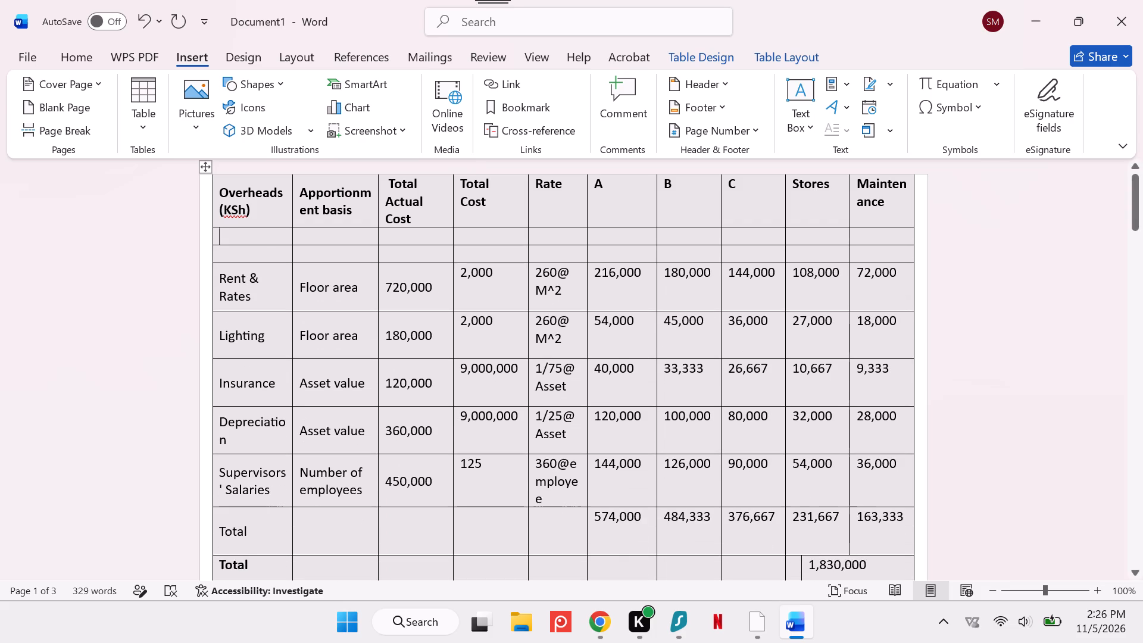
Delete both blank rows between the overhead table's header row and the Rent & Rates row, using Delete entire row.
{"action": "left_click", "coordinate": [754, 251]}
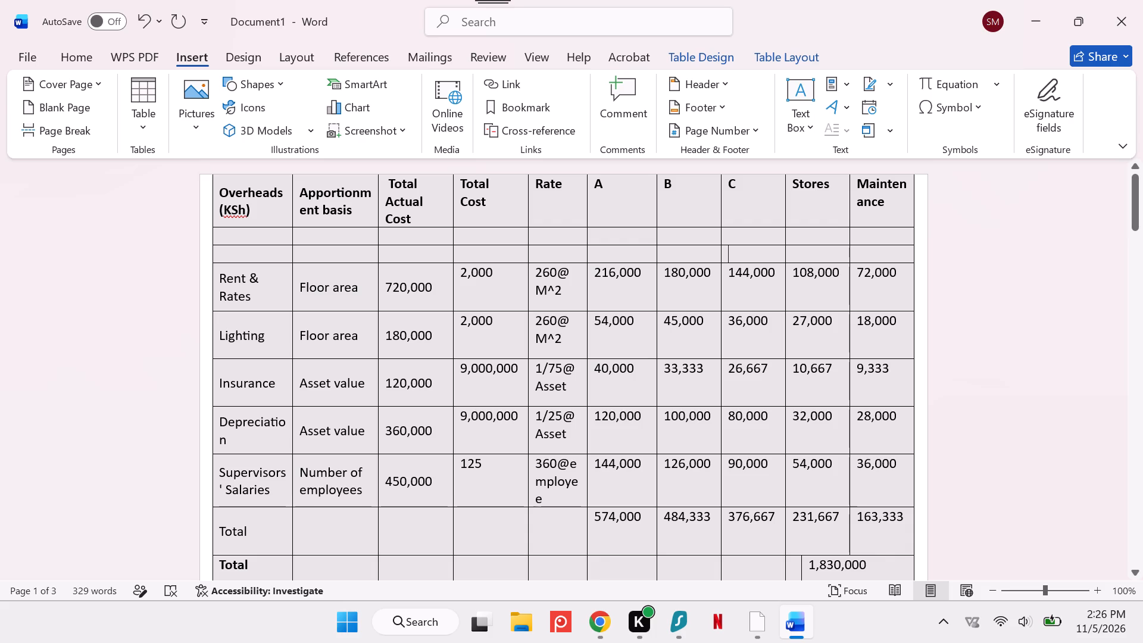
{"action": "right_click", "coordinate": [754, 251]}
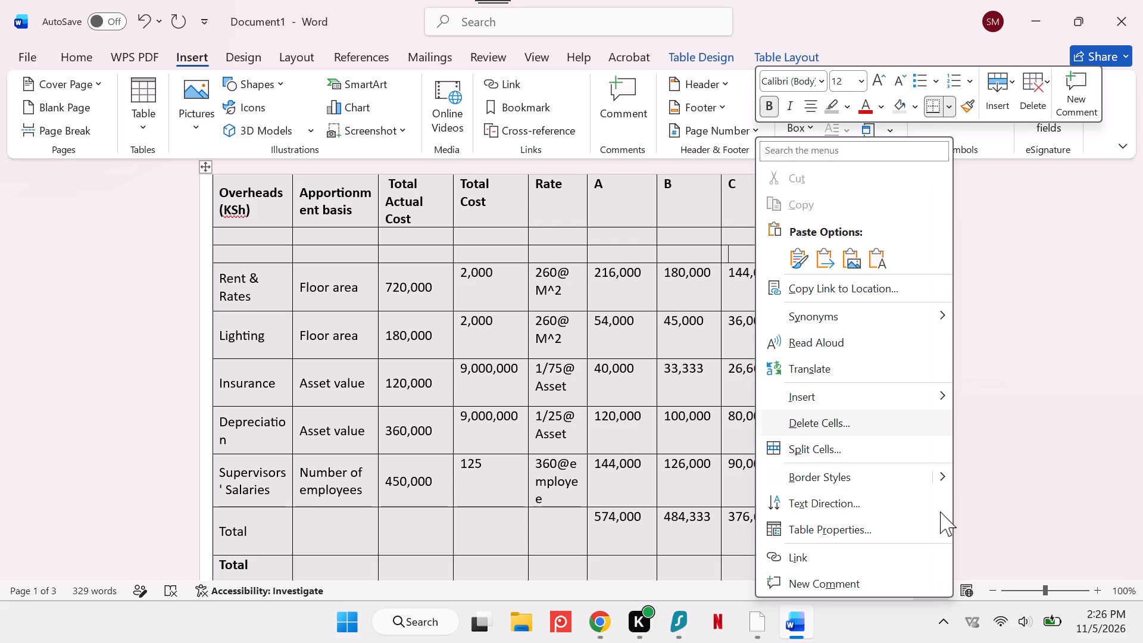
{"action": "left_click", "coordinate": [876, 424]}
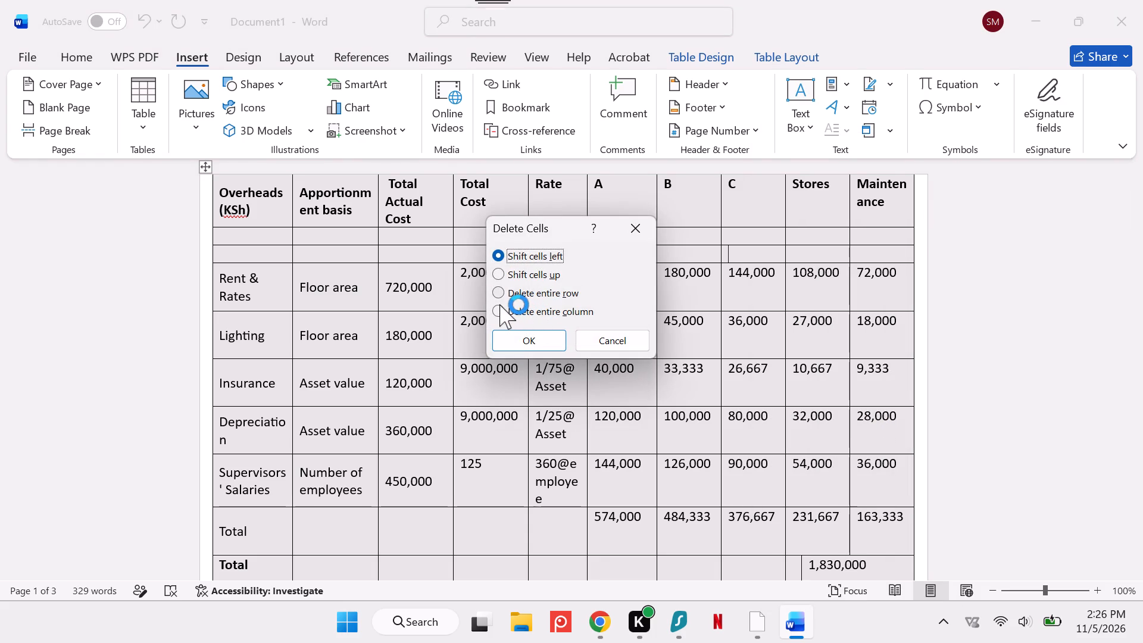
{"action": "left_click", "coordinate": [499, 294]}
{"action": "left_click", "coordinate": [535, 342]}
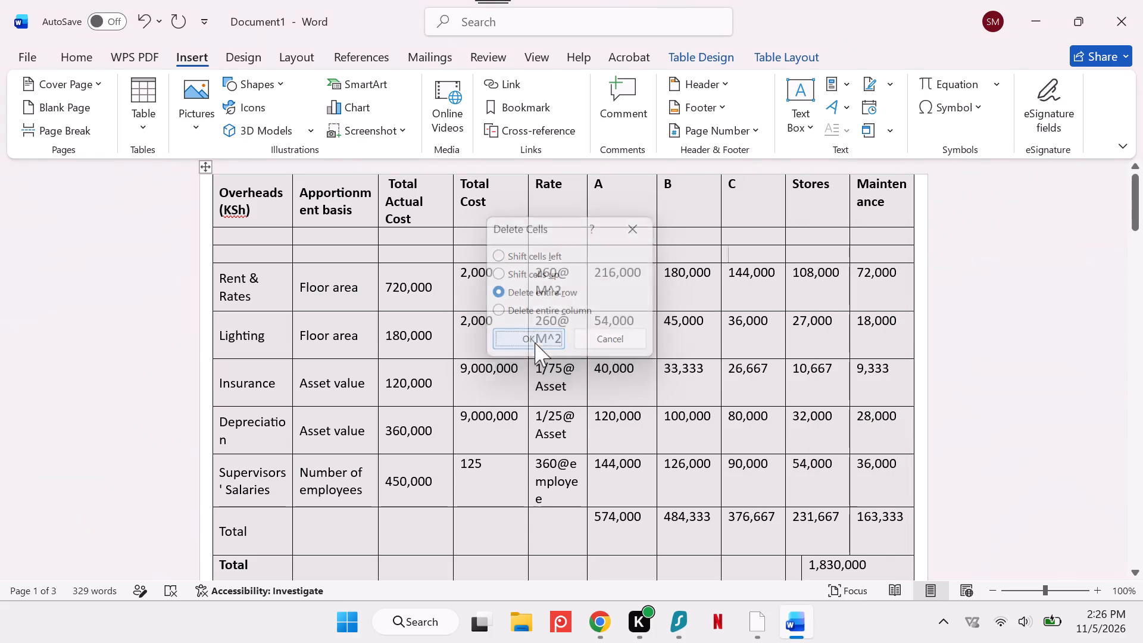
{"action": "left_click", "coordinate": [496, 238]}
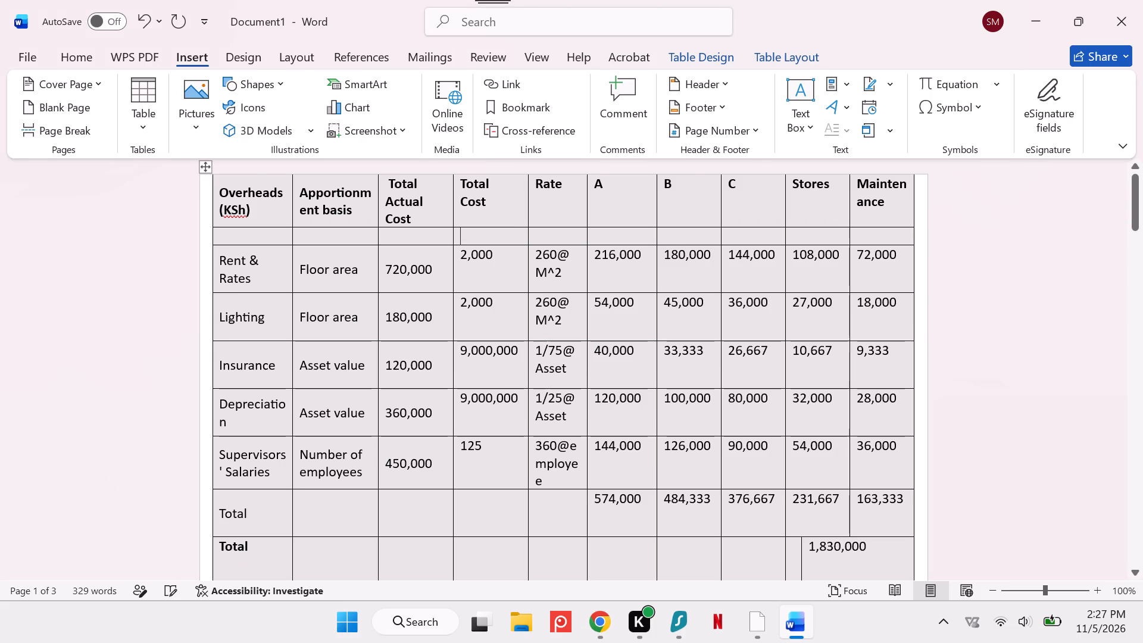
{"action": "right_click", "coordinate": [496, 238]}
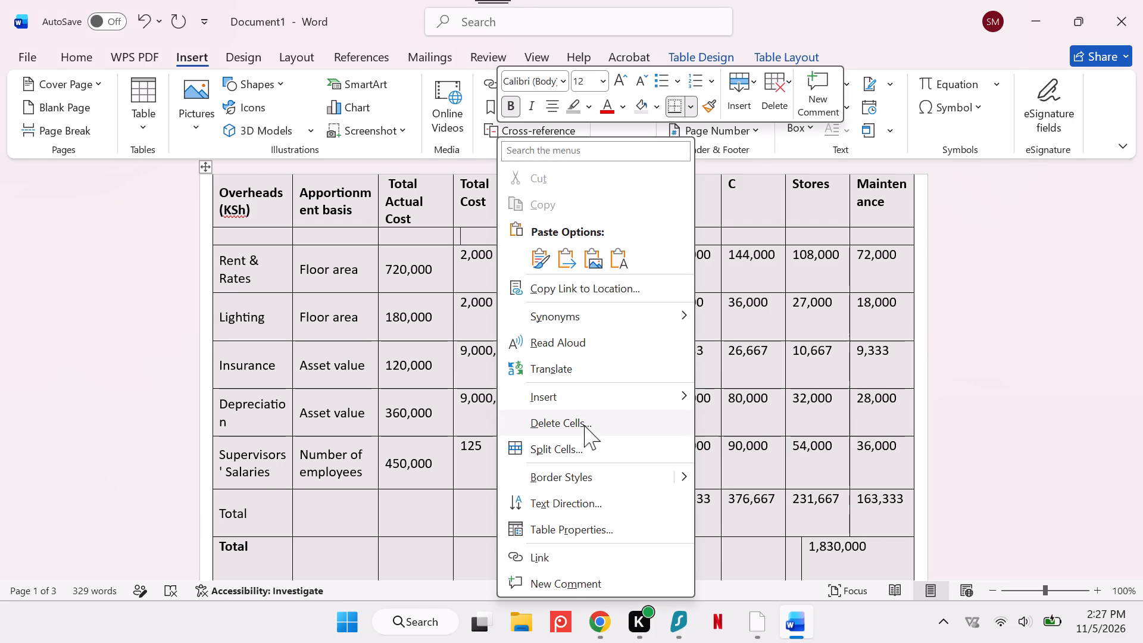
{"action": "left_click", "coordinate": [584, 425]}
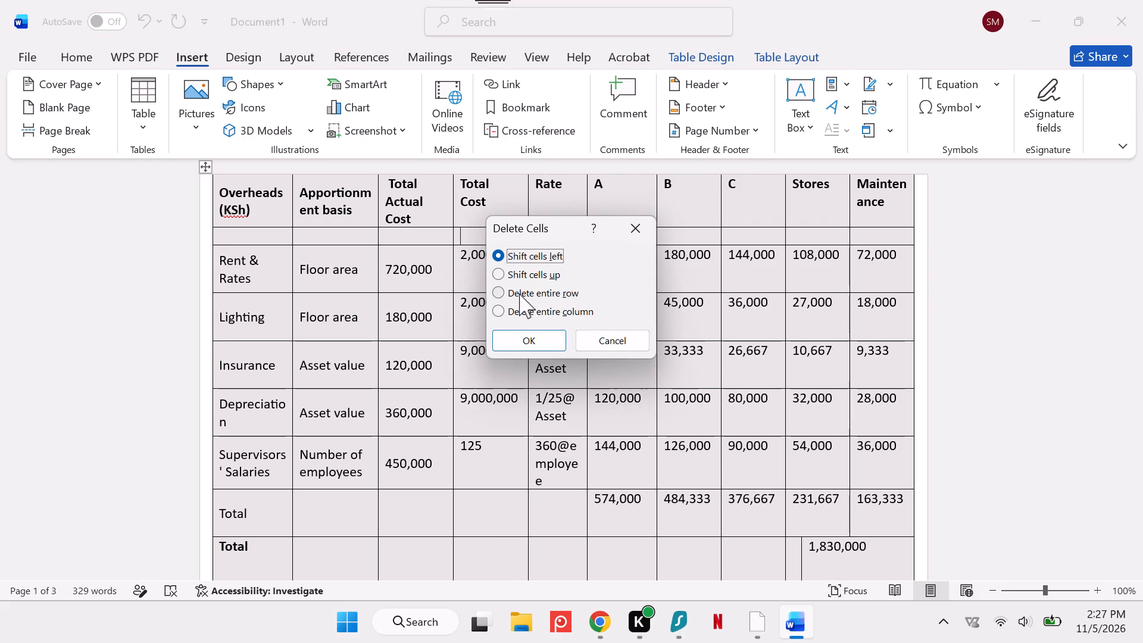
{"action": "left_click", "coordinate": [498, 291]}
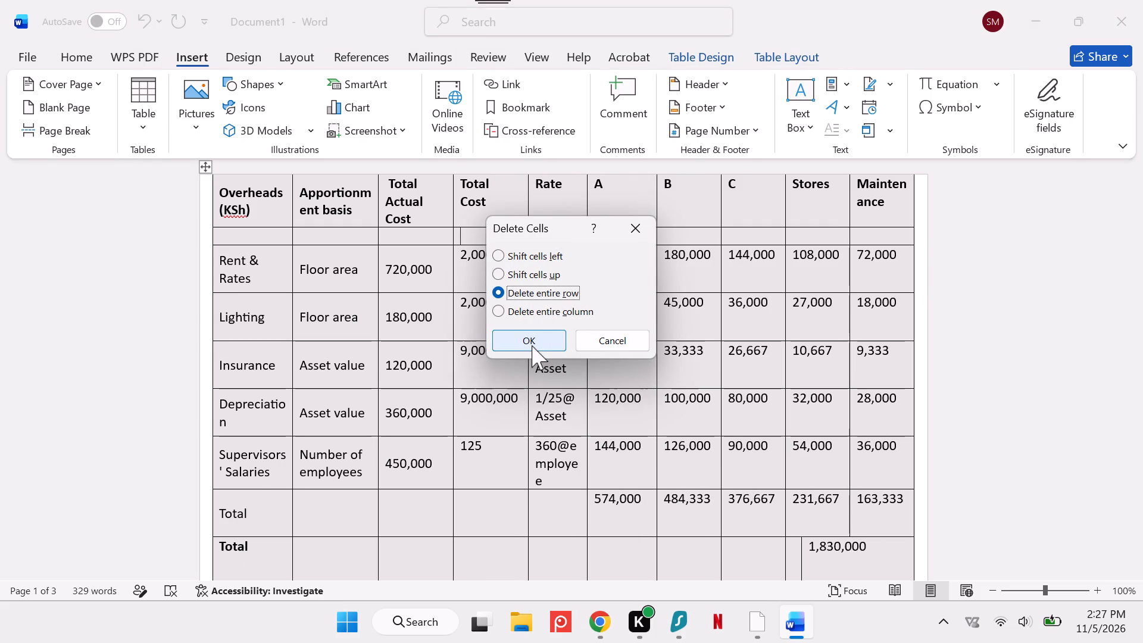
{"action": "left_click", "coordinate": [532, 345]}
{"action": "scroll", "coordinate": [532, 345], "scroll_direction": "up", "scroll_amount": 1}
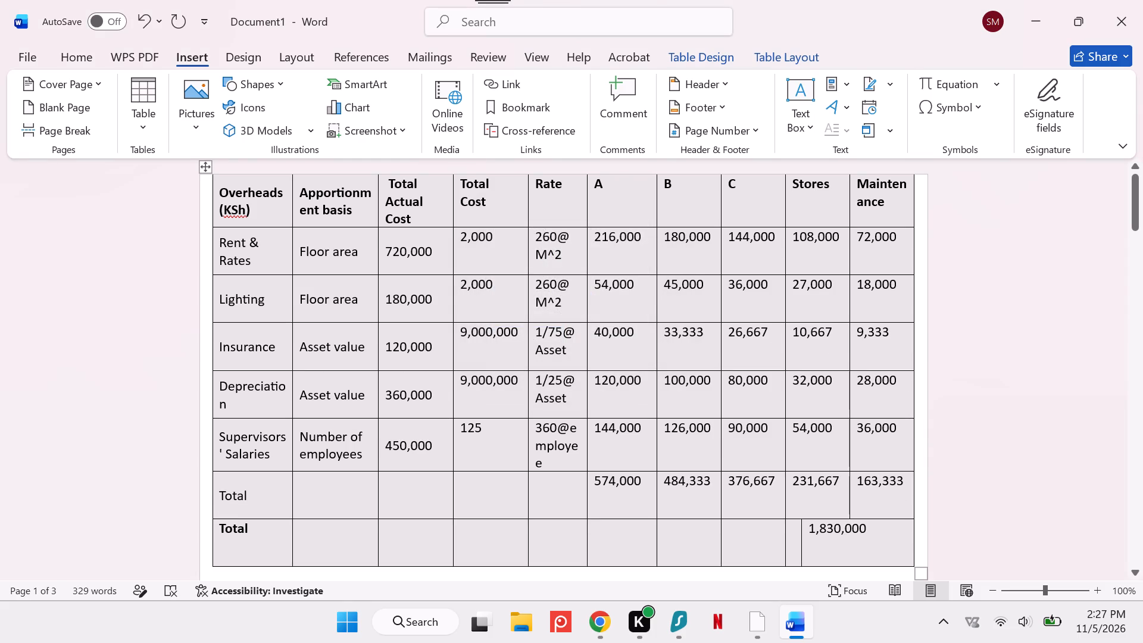
Remove the page break in front of question b) about ABC Manufacturing Ltd, pulling it up onto the overhead table's page.
{"action": "scroll", "coordinate": [457, 385], "scroll_direction": "down", "scroll_amount": 2}
{"action": "scroll", "coordinate": [457, 385], "scroll_direction": "up", "scroll_amount": 3}
{"action": "scroll", "coordinate": [457, 385], "scroll_direction": "down", "scroll_amount": 4}
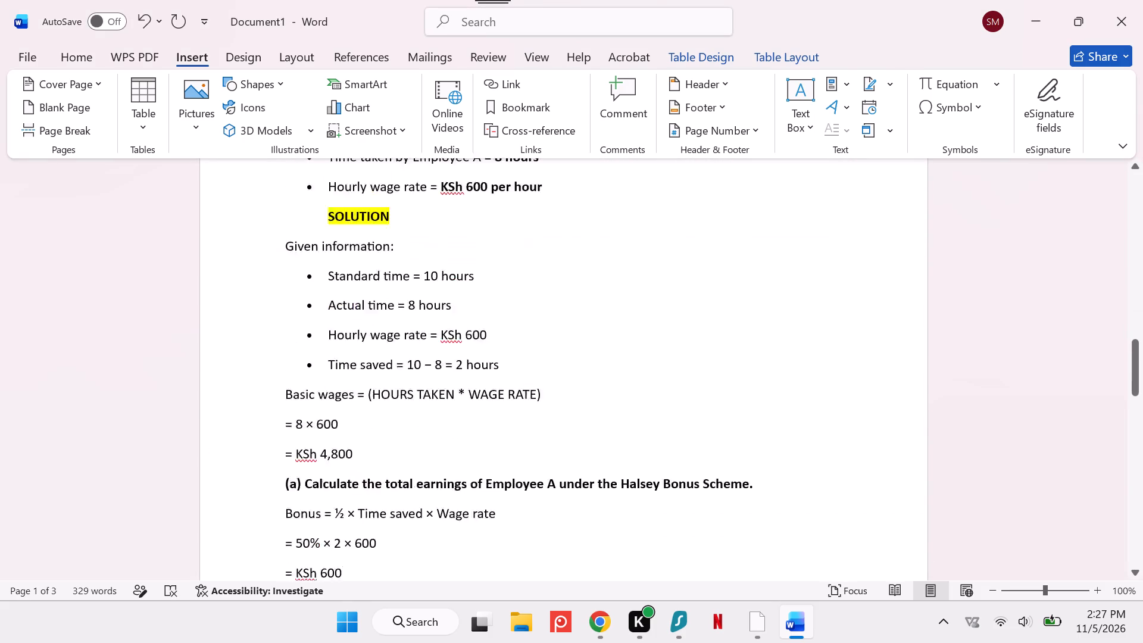
{"action": "scroll", "coordinate": [457, 385], "scroll_direction": "down", "scroll_amount": 1}
{"action": "scroll", "coordinate": [457, 385], "scroll_direction": "up", "scroll_amount": 1}
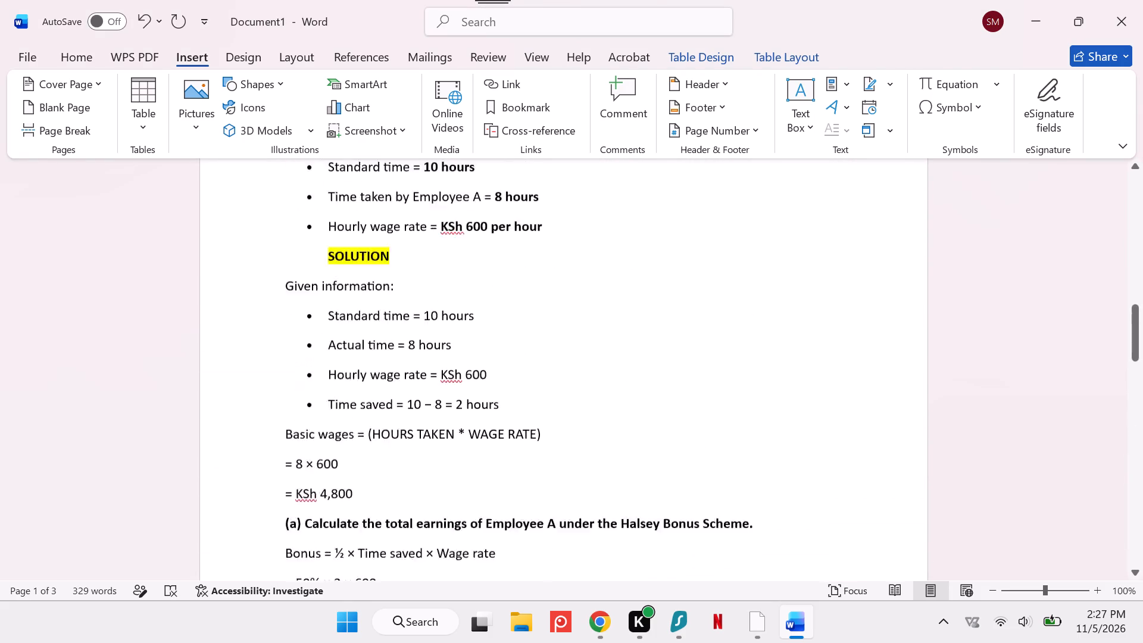
{"action": "scroll", "coordinate": [457, 385], "scroll_direction": "up", "scroll_amount": 1}
{"action": "scroll", "coordinate": [457, 385], "scroll_direction": "down", "scroll_amount": 3}
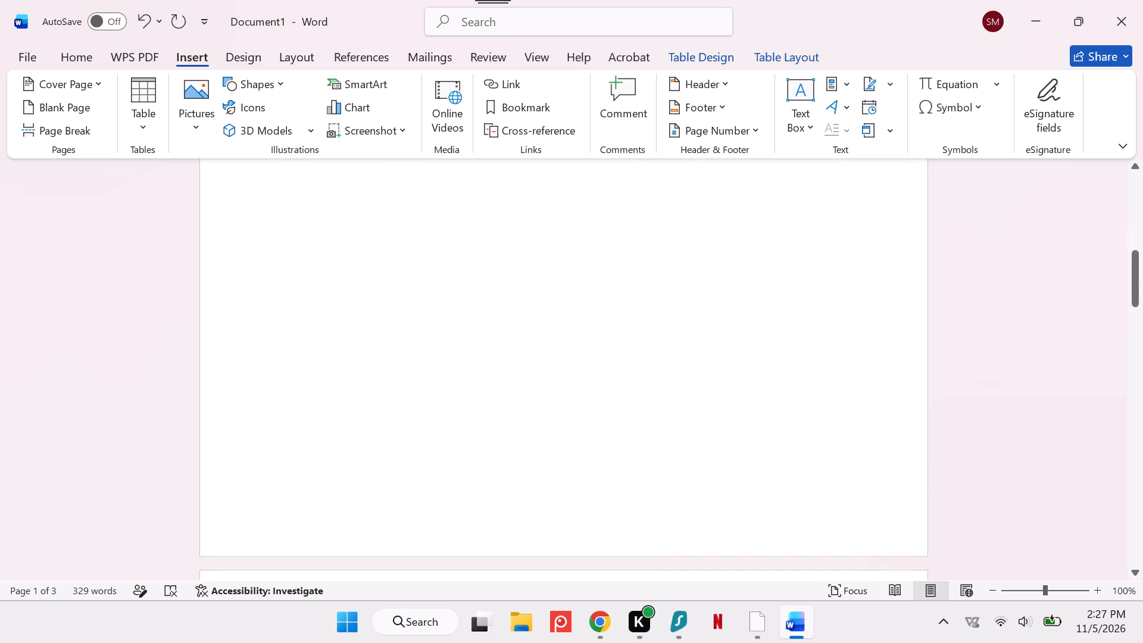
{"action": "scroll", "coordinate": [457, 385], "scroll_direction": "down", "scroll_amount": 1}
{"action": "left_click", "coordinate": [320, 533]}
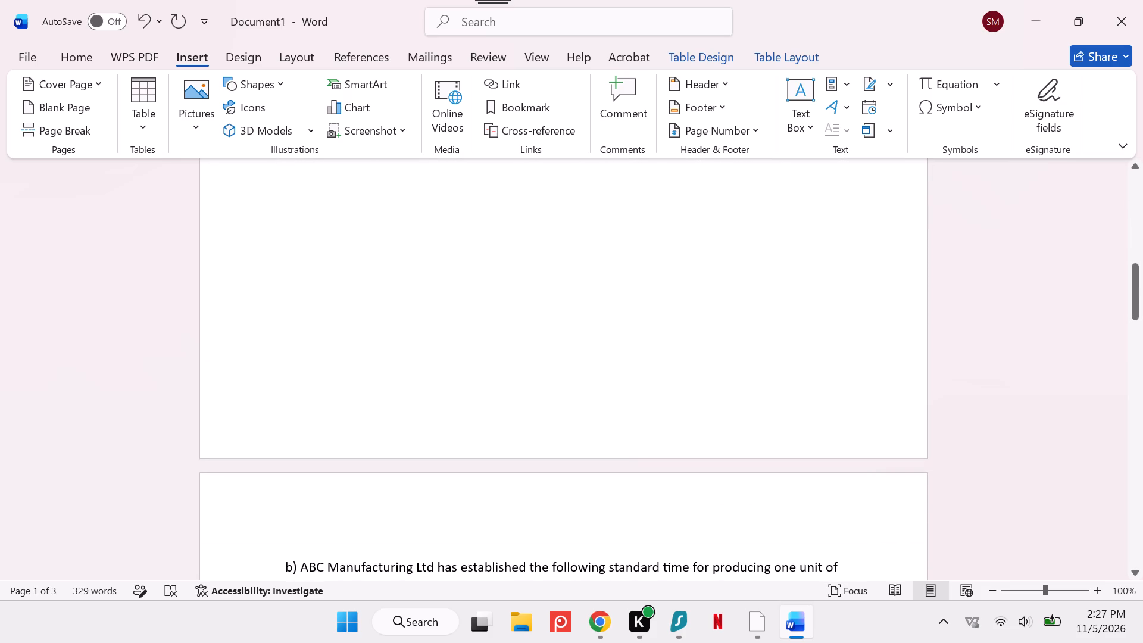
{"action": "left_click", "coordinate": [282, 560]}
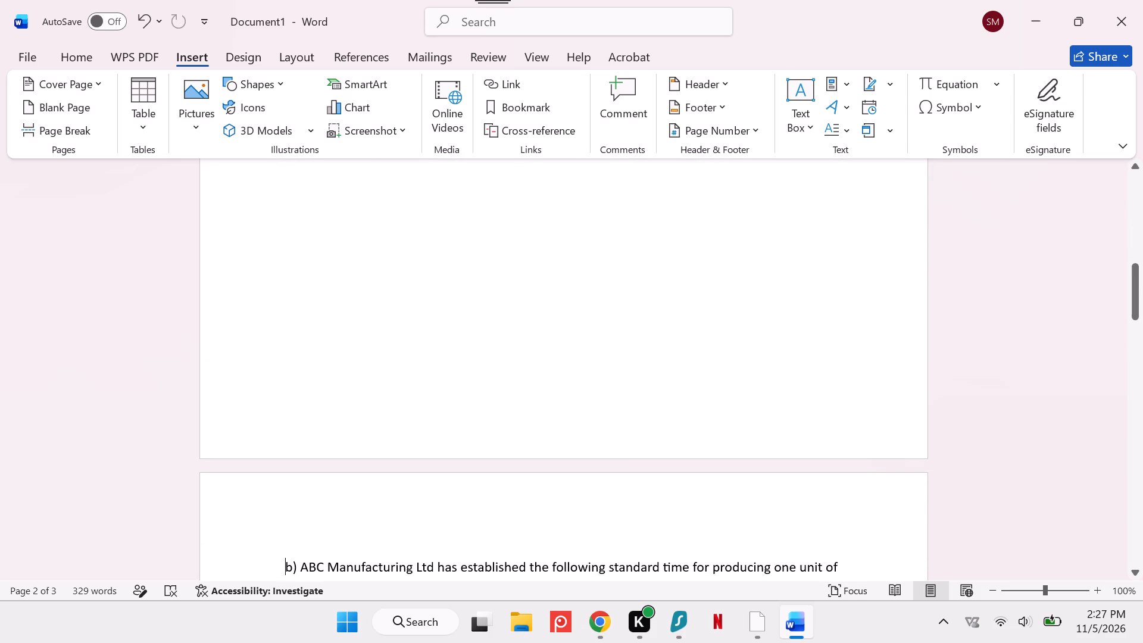
{"action": "key", "text": "BackSpace"}
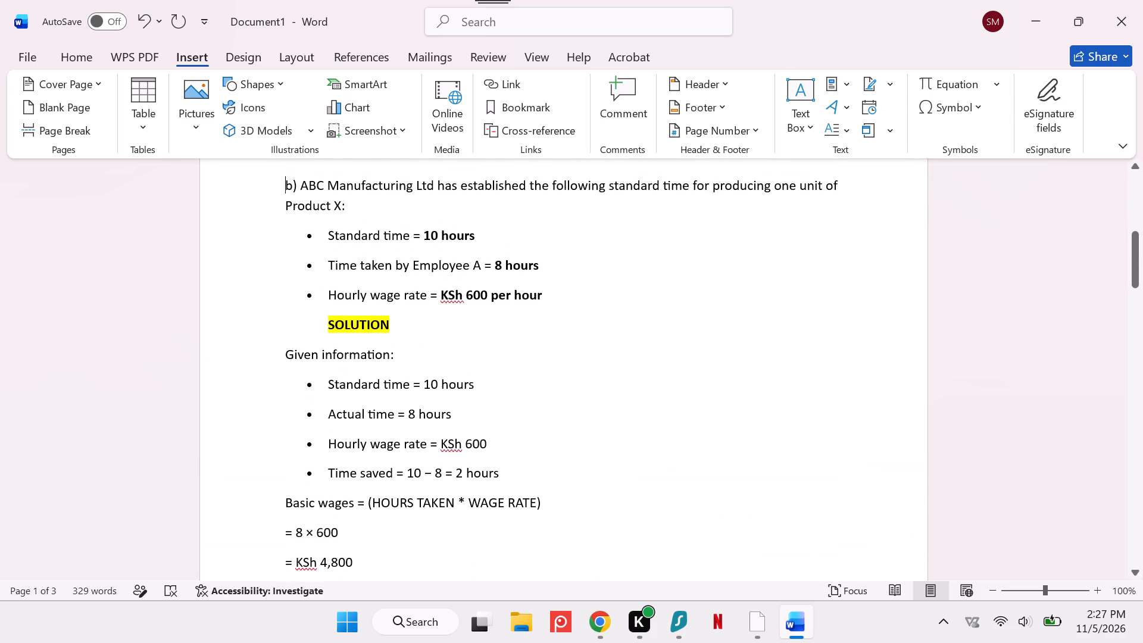
Remove the blank last page after the answer to question (d) by deleting the empty paragraphs at the end of the document.
{"action": "scroll", "coordinate": [282, 560], "scroll_direction": "up", "scroll_amount": 3}
{"action": "scroll", "coordinate": [282, 560], "scroll_direction": "down", "scroll_amount": 1}
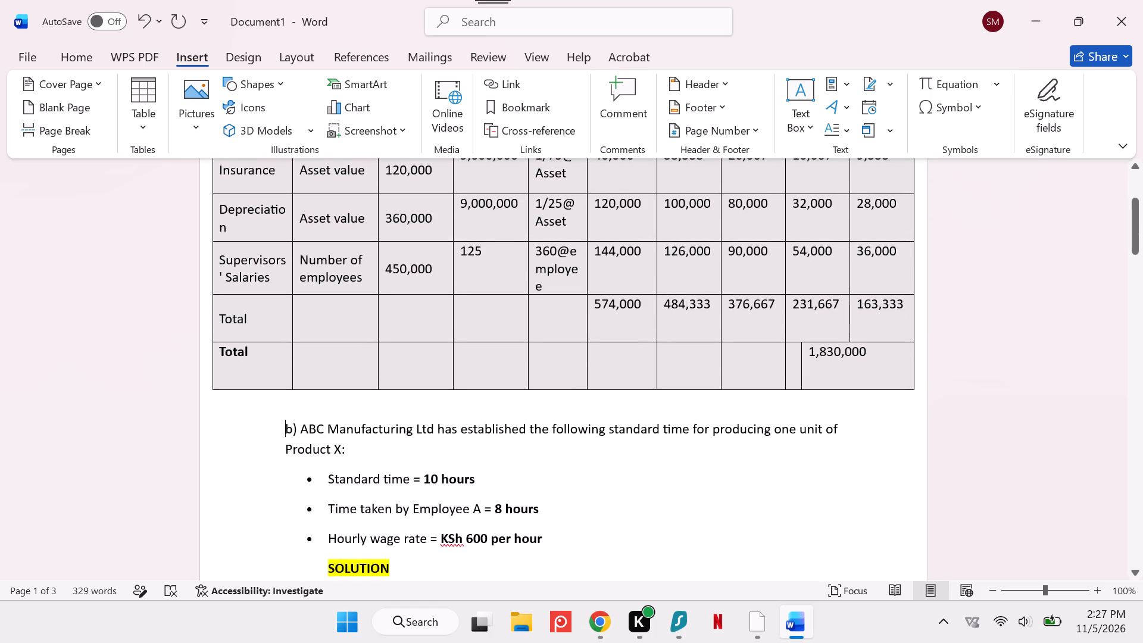
{"action": "scroll", "coordinate": [282, 560], "scroll_direction": "down", "scroll_amount": 3}
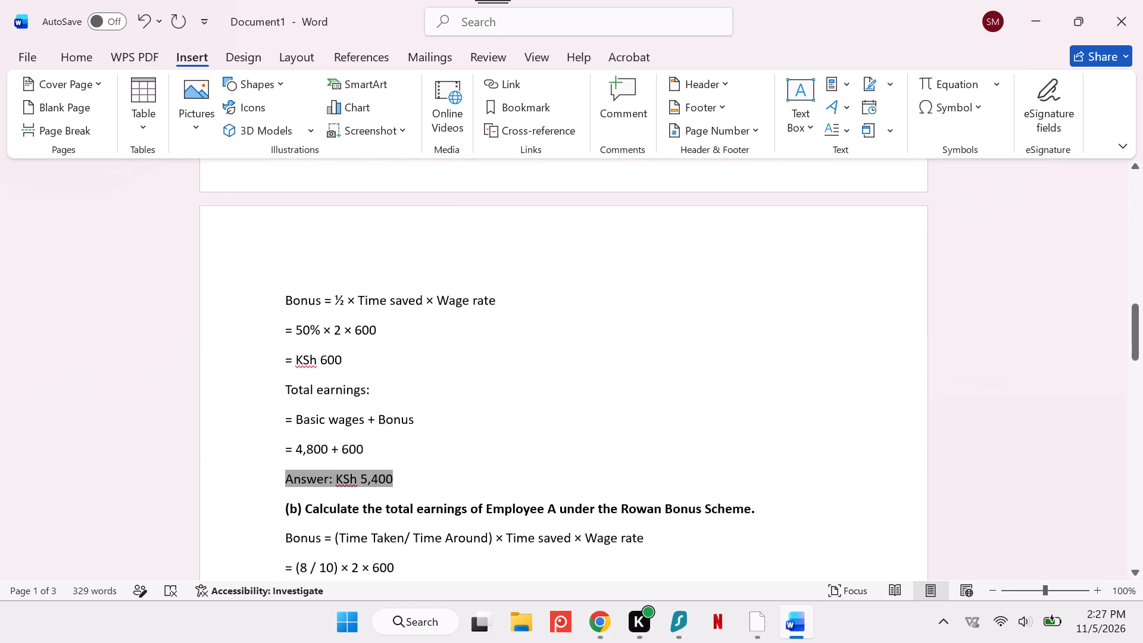
{"action": "scroll", "coordinate": [282, 560], "scroll_direction": "down", "scroll_amount": 2}
{"action": "scroll", "coordinate": [282, 560], "scroll_direction": "up", "scroll_amount": 1}
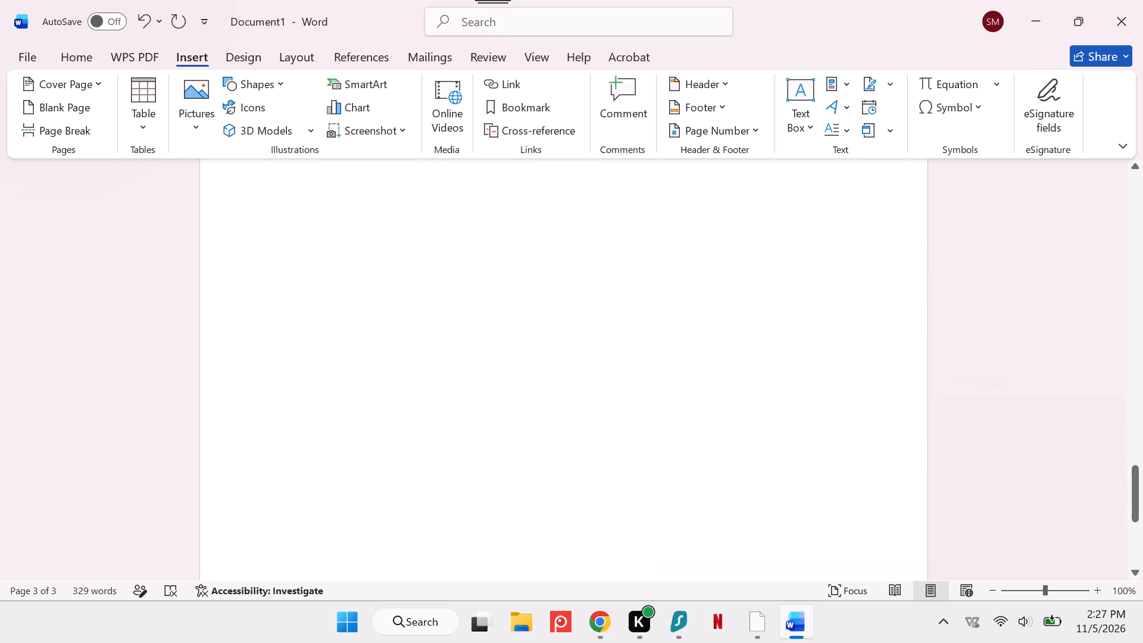
{"action": "scroll", "coordinate": [282, 560], "scroll_direction": "up", "scroll_amount": 3}
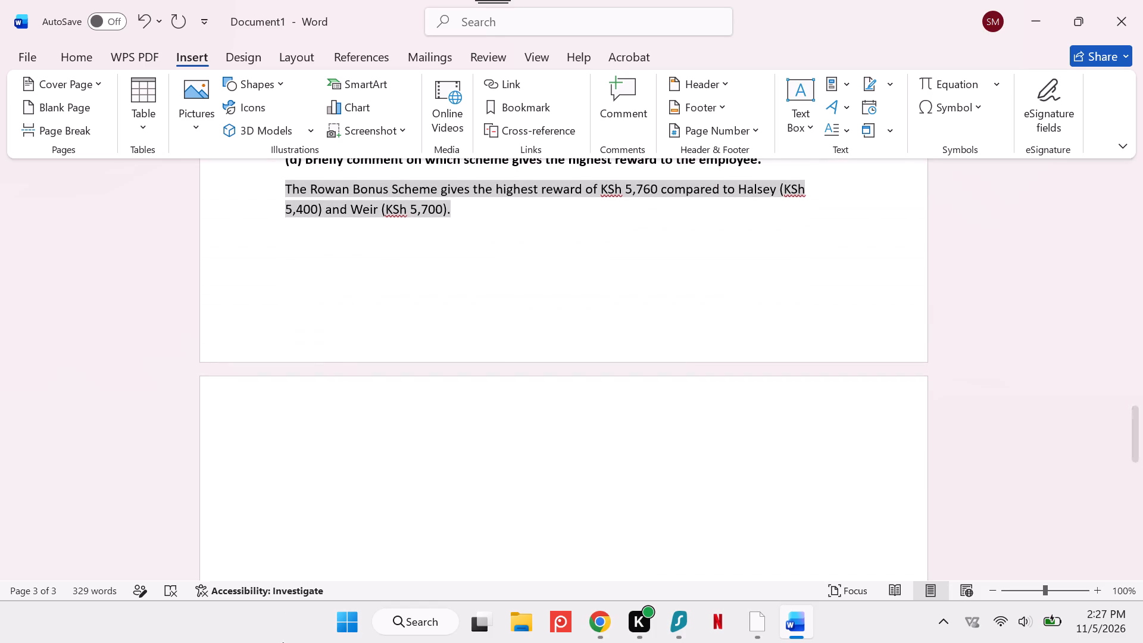
{"action": "left_click", "coordinate": [291, 468]}
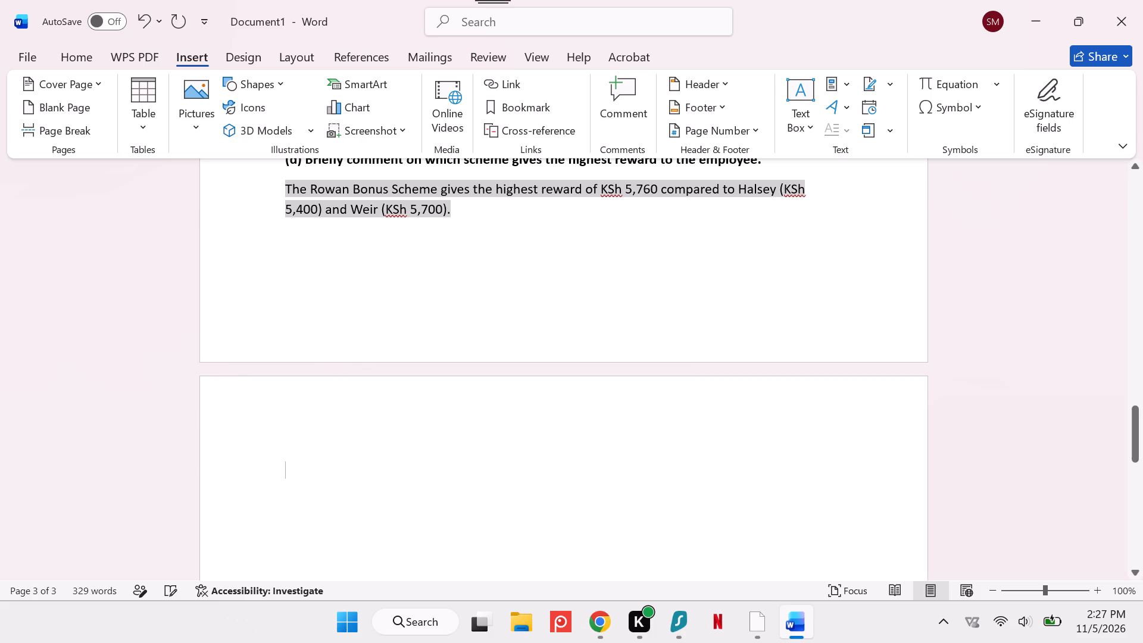
{"action": "key", "text": "BackSpace"}
{"action": "left_click", "coordinate": [309, 477]}
{"action": "key", "text": "BackSpace"}
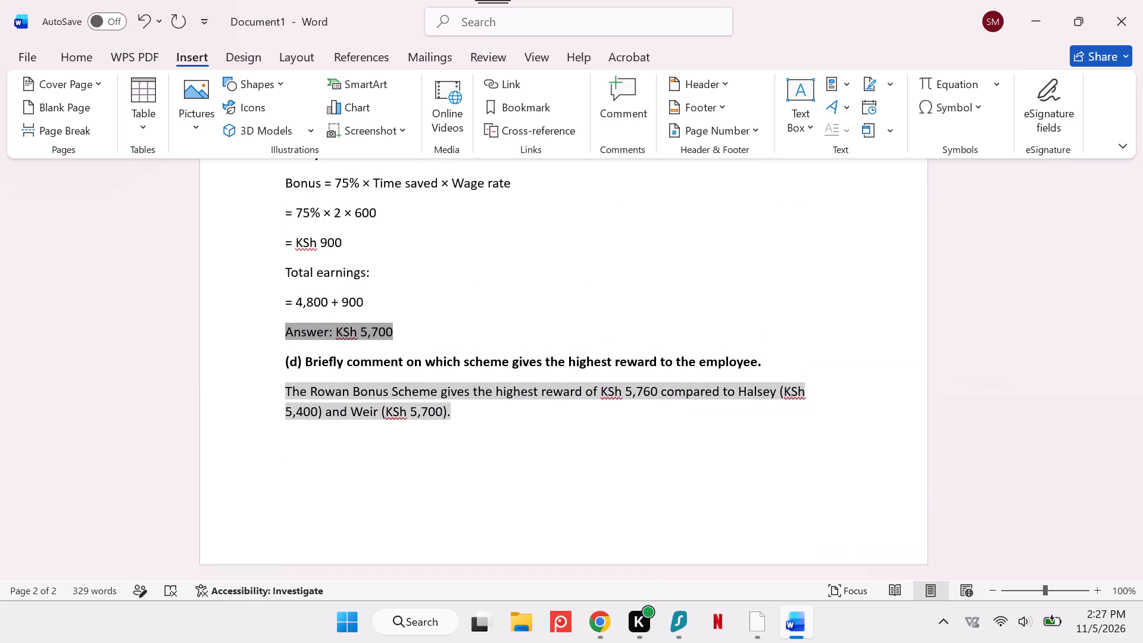
Save the document in the Downloads folder as a Word document named "Assignment 2 COST ACCOUNTING".
{"action": "scroll", "coordinate": [309, 477], "scroll_direction": "up", "scroll_amount": 9}
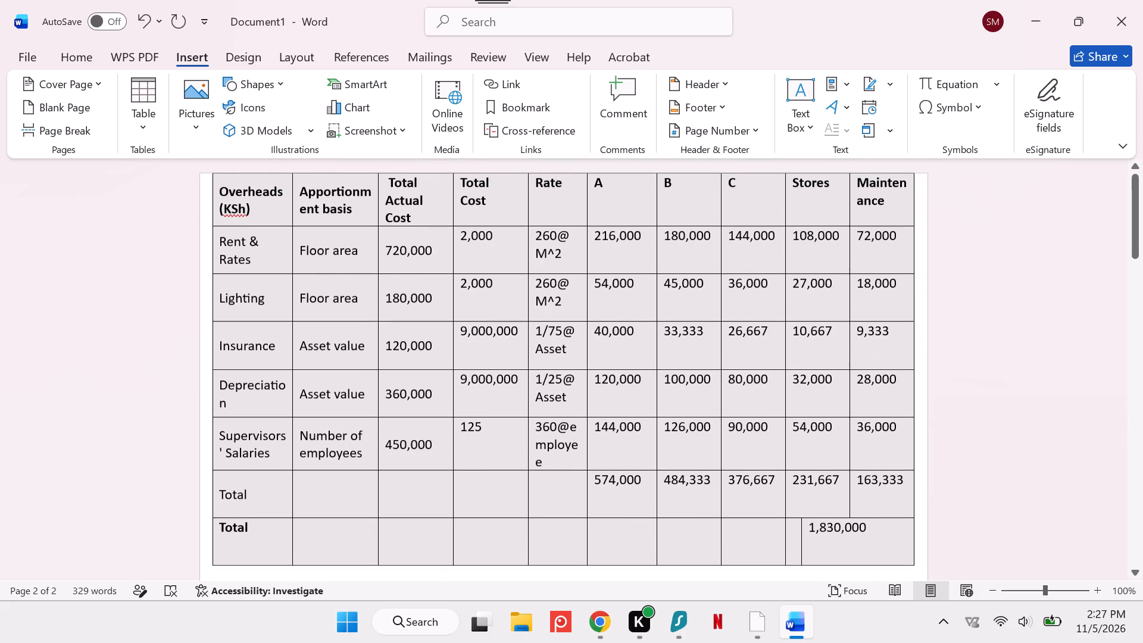
{"action": "left_click", "coordinate": [38, 63]}
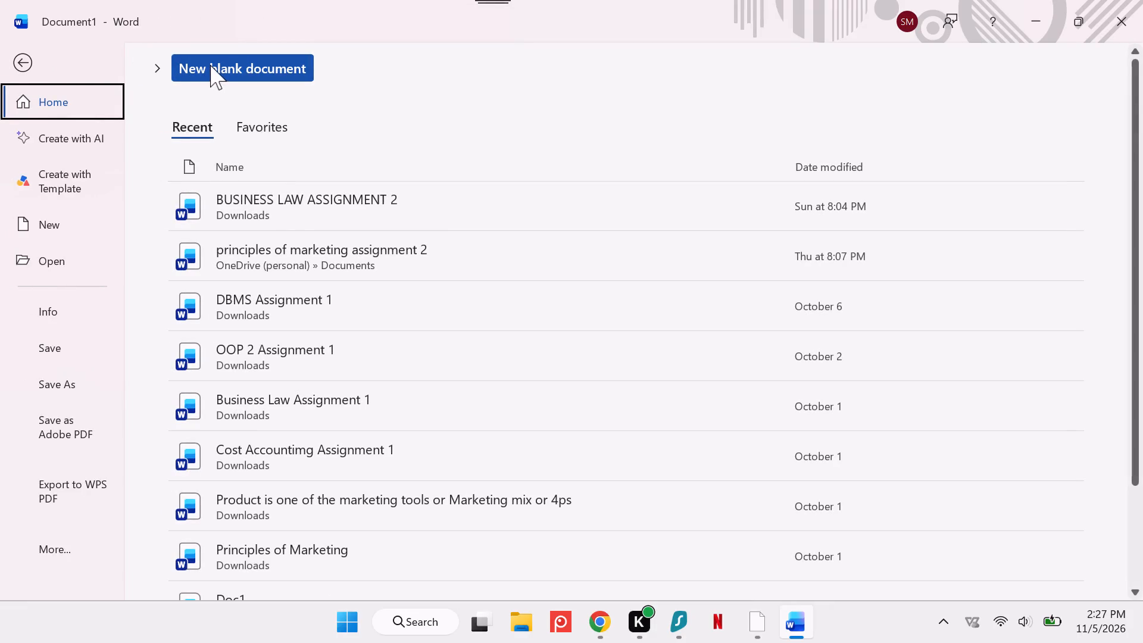
{"action": "left_click", "coordinate": [58, 344]}
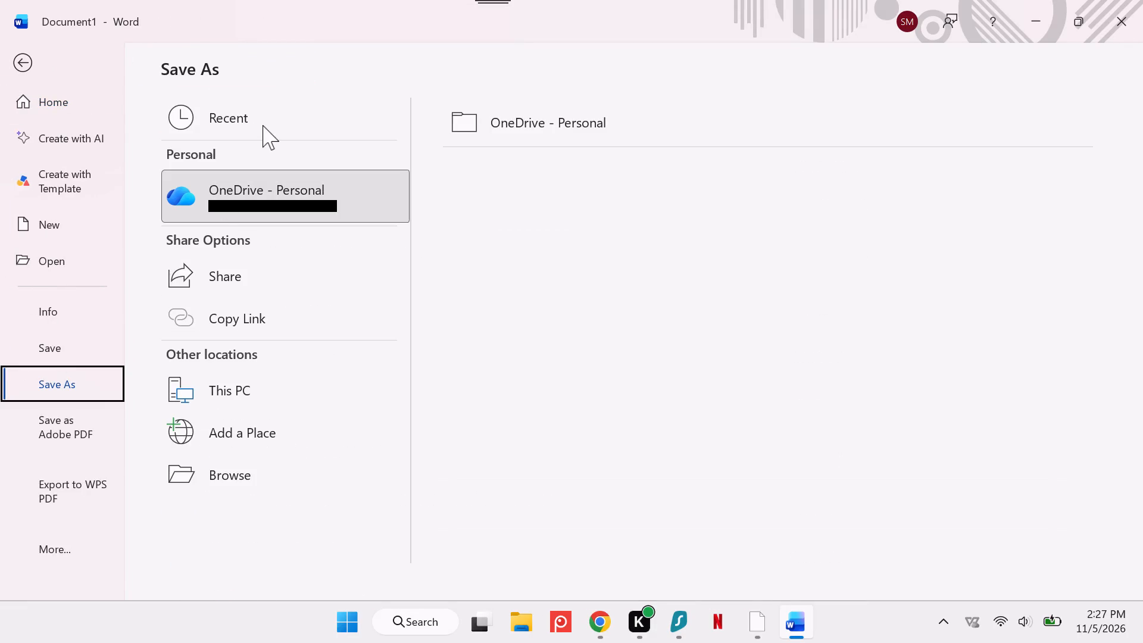
{"action": "left_click", "coordinate": [263, 125]}
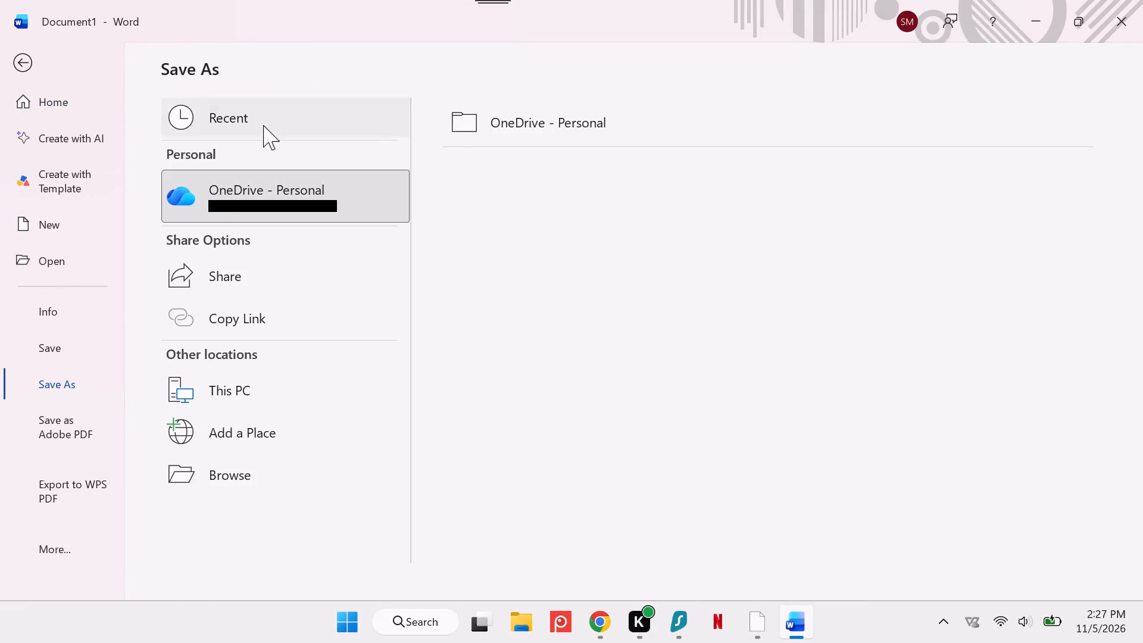
{"action": "left_click", "coordinate": [499, 204]}
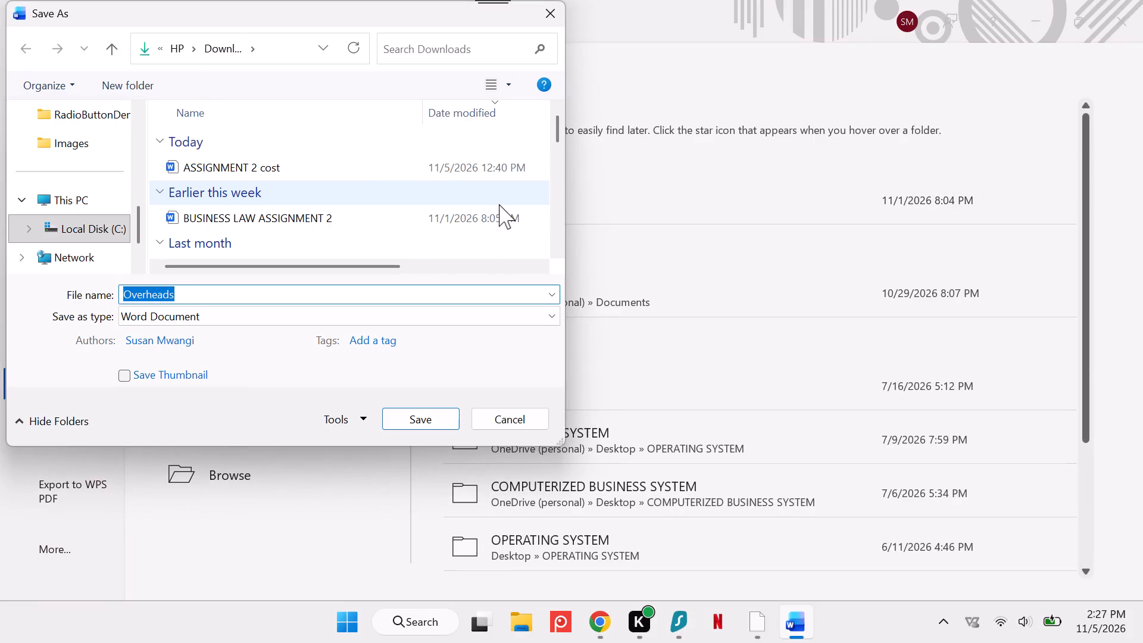
{"action": "key", "text": "BackSpace"}
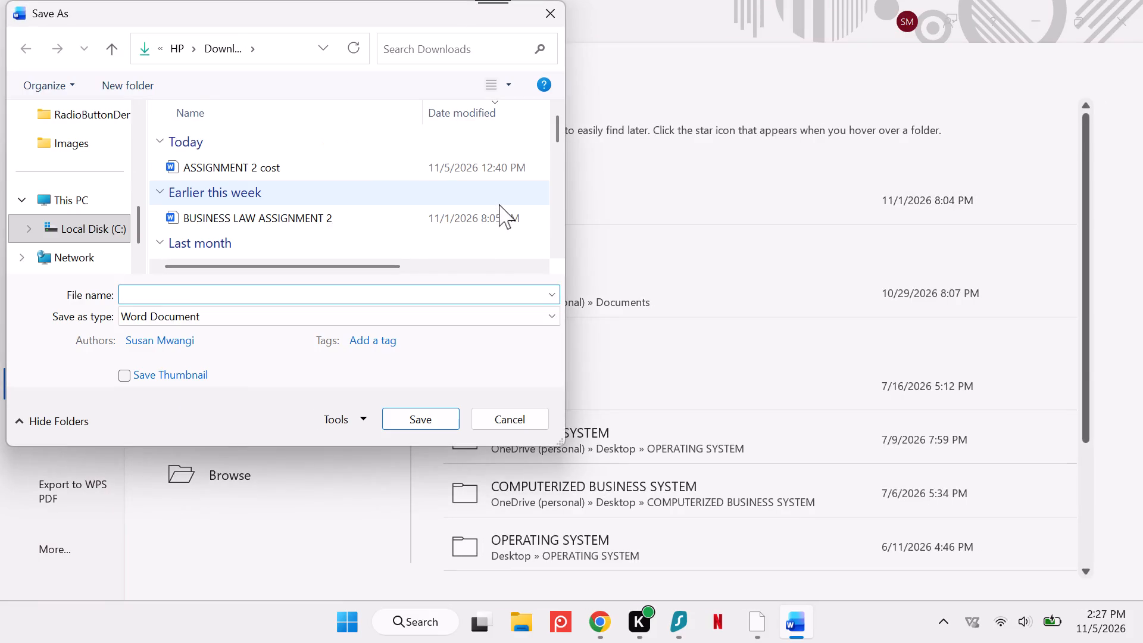
{"action": "key", "text": "a"}
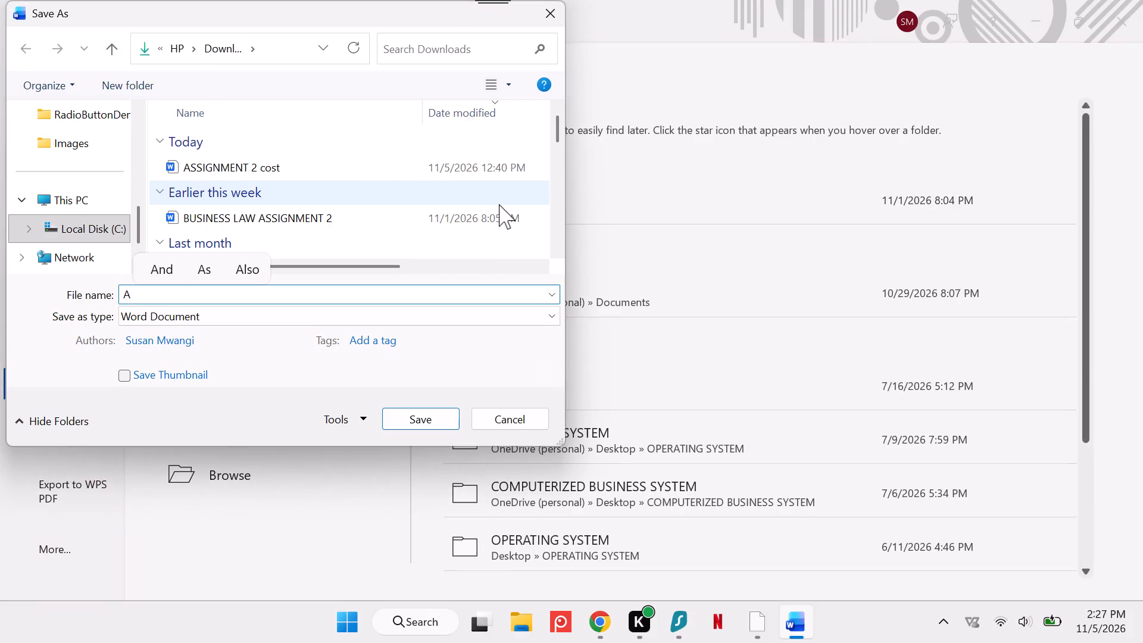
{"action": "type", "text": "ssignment"}
{"action": "key", "text": "space"}
{"action": "type", "text": "2"}
{"action": "key", "text": "space"}
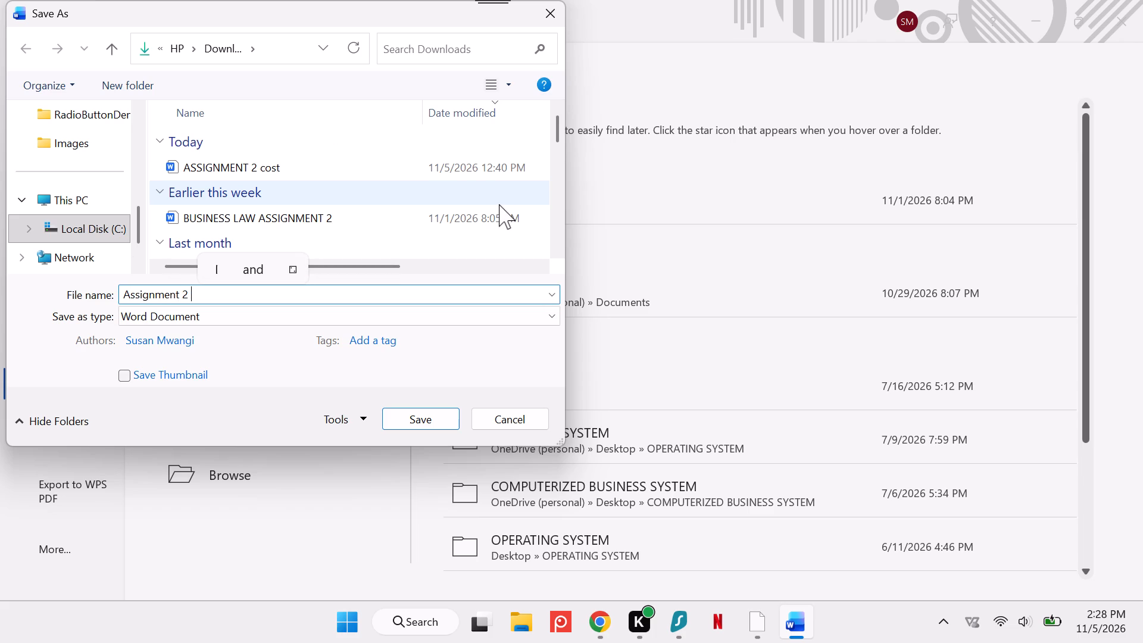
{"action": "type", "text": "COST ACCOUNTIN"}
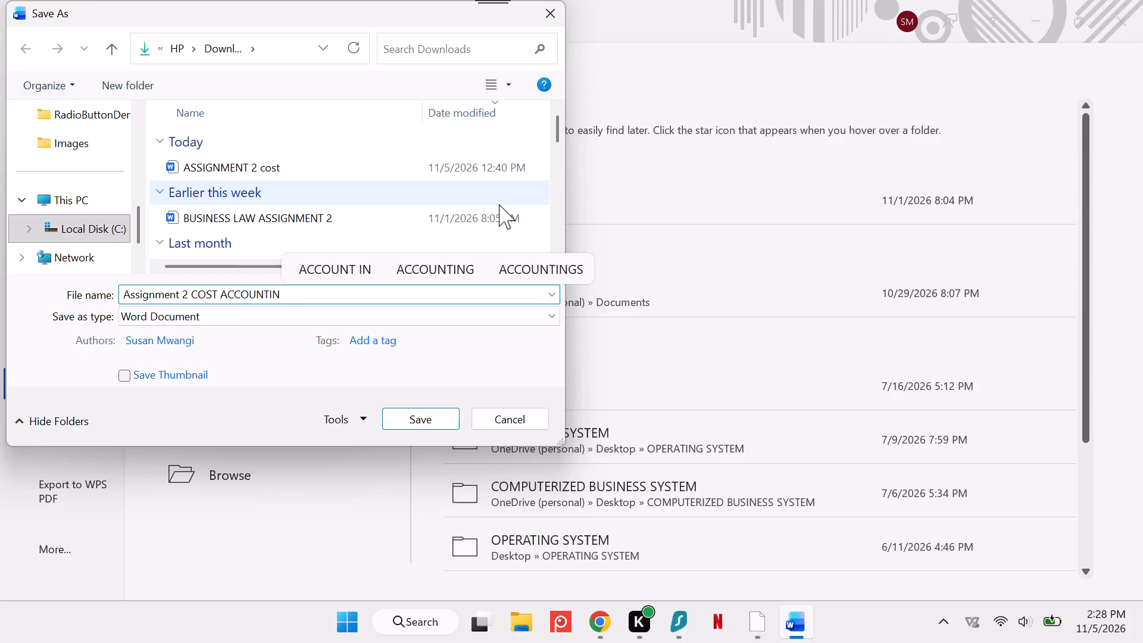
{"action": "key", "text": "g"}
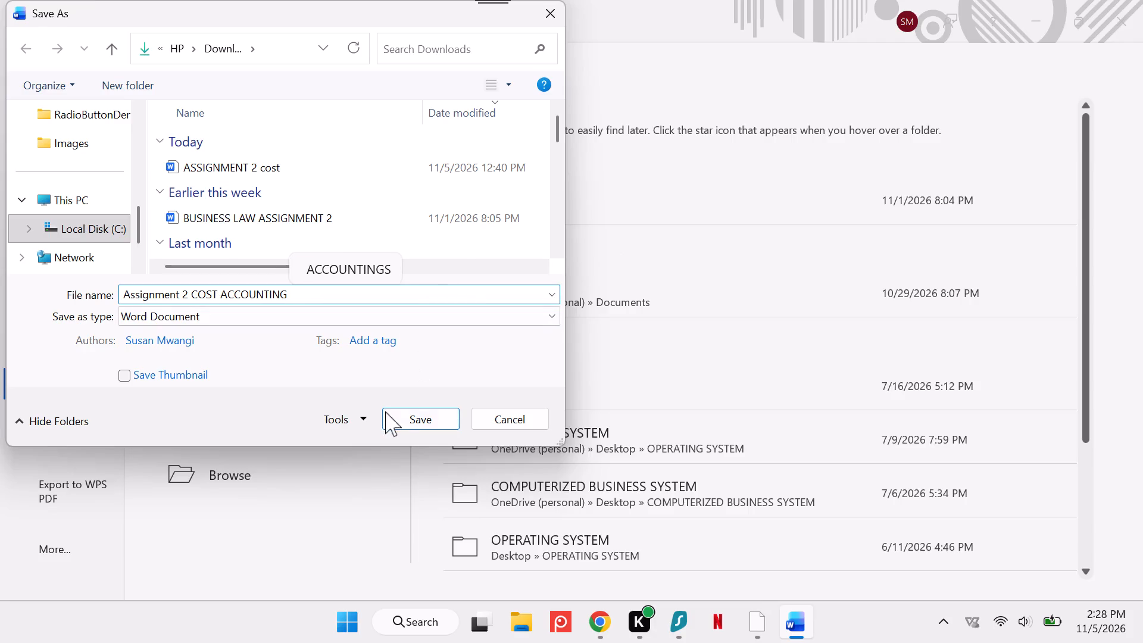
{"action": "left_click", "coordinate": [412, 418]}
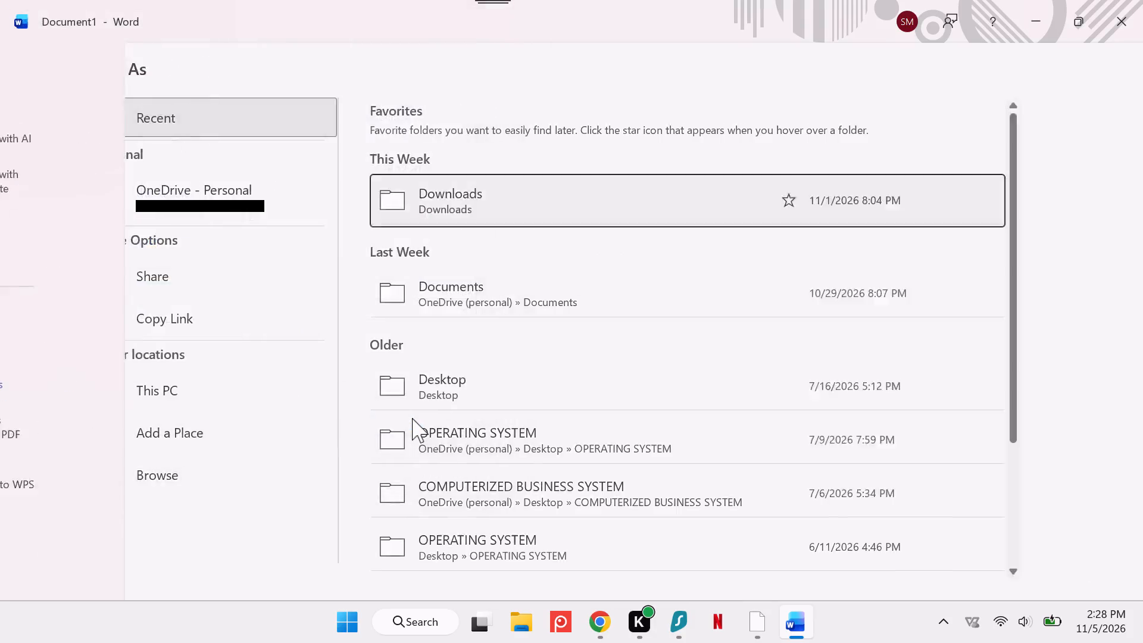
{"action": "scroll", "coordinate": [517, 436], "scroll_direction": "down", "scroll_amount": 1}
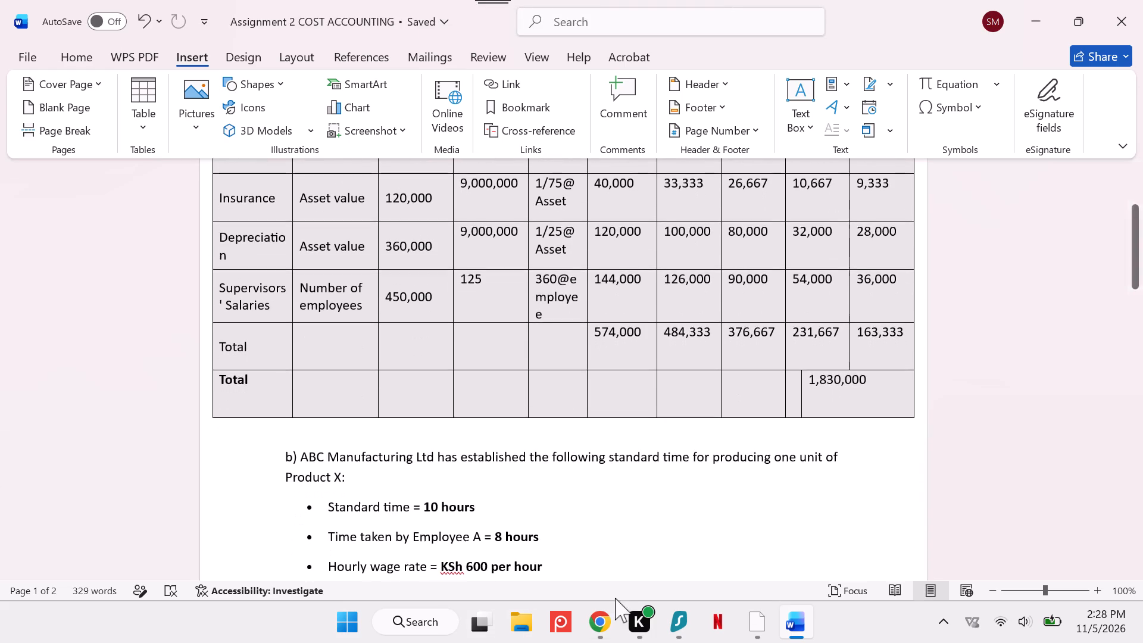
Switch to Chrome, search for "word to pdf converter" in a new tab and open Smallpdf's Word to PDF converter.
{"action": "left_click", "coordinate": [600, 619]}
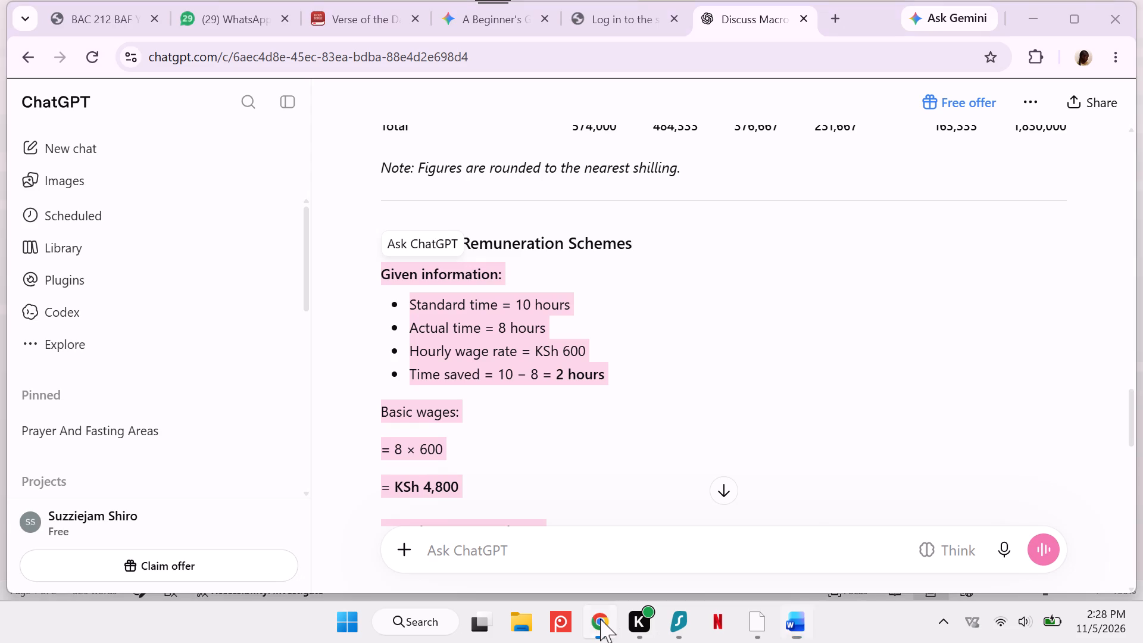
{"action": "left_click", "coordinate": [838, 26]}
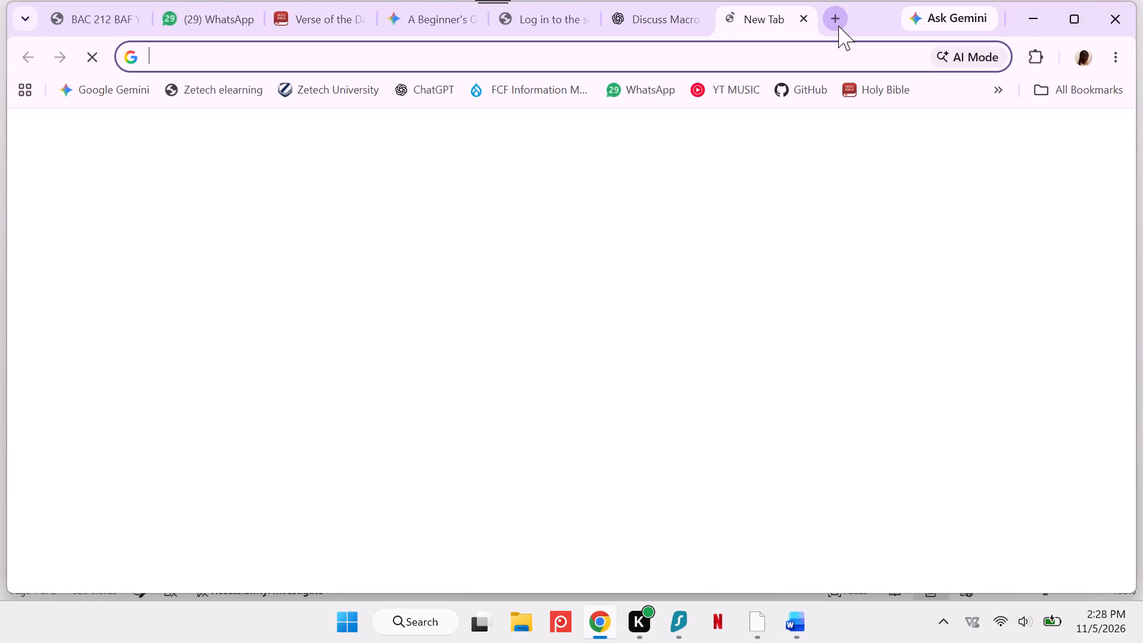
{"action": "type", "text": "WORD"}
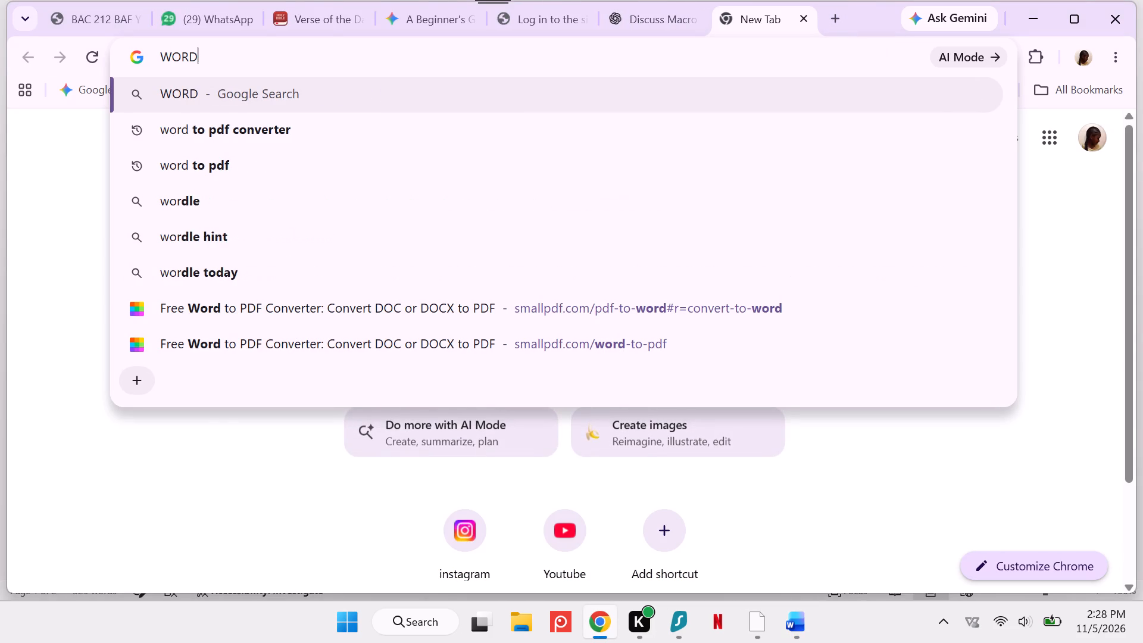
{"action": "key", "text": "space"}
{"action": "left_click", "coordinate": [296, 129]}
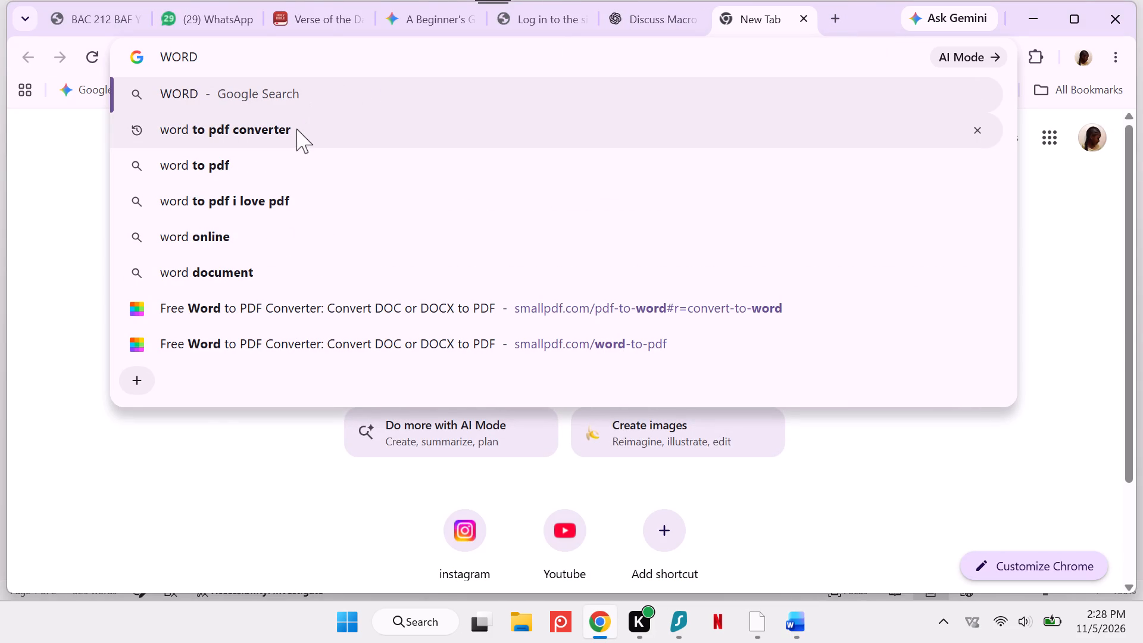
{"action": "scroll", "coordinate": [222, 265], "scroll_direction": "down", "scroll_amount": 2}
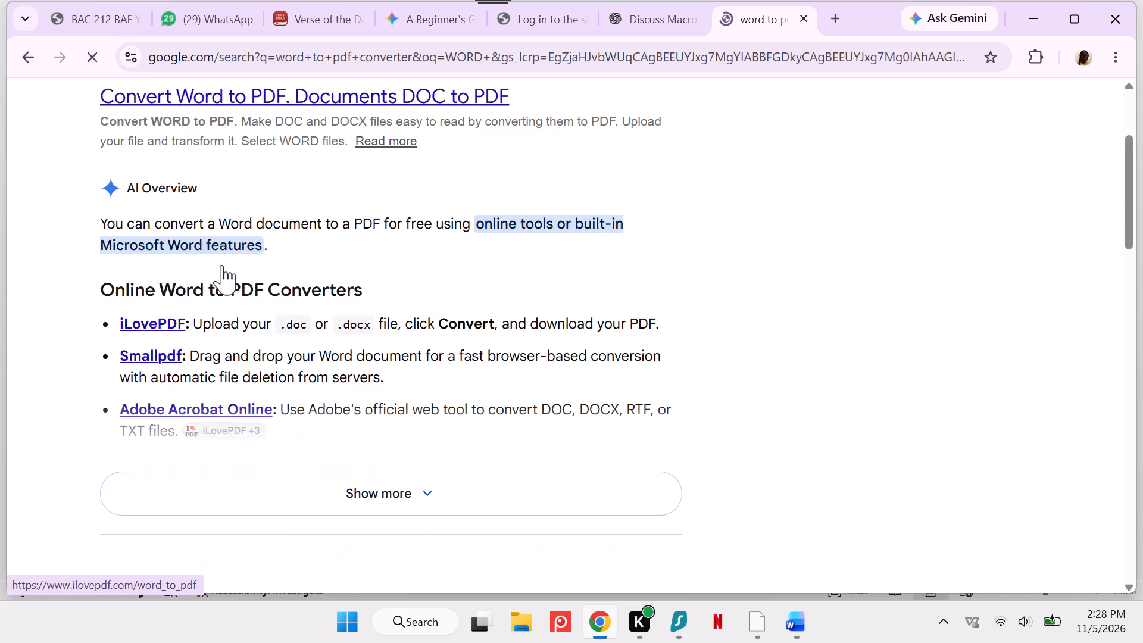
{"action": "scroll", "coordinate": [222, 265], "scroll_direction": "down", "scroll_amount": 2}
{"action": "left_click", "coordinate": [199, 372]}
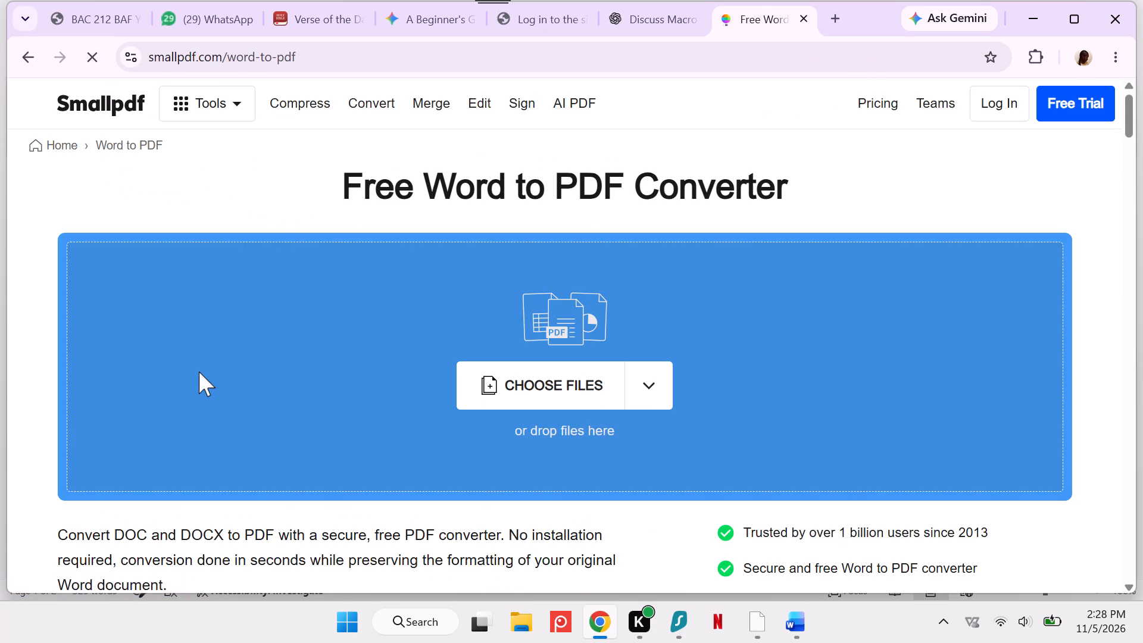
Convert the file "Assignment 2 COST ACCOUNTING" from Downloads to PDF and download the result.
{"action": "left_click", "coordinate": [551, 374]}
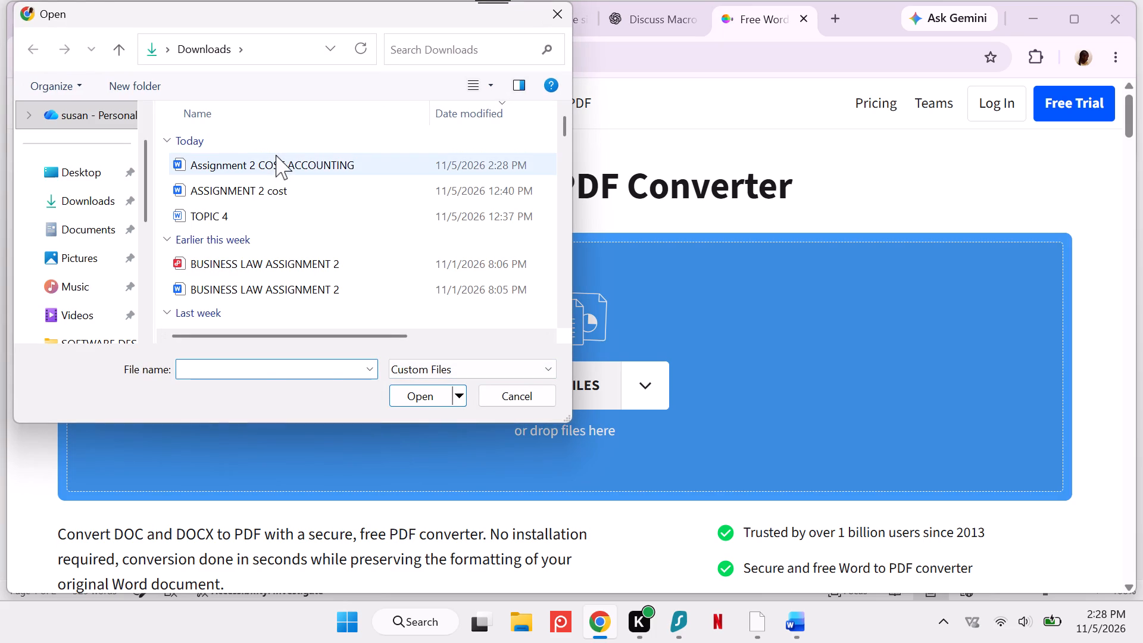
{"action": "left_click", "coordinate": [276, 155]}
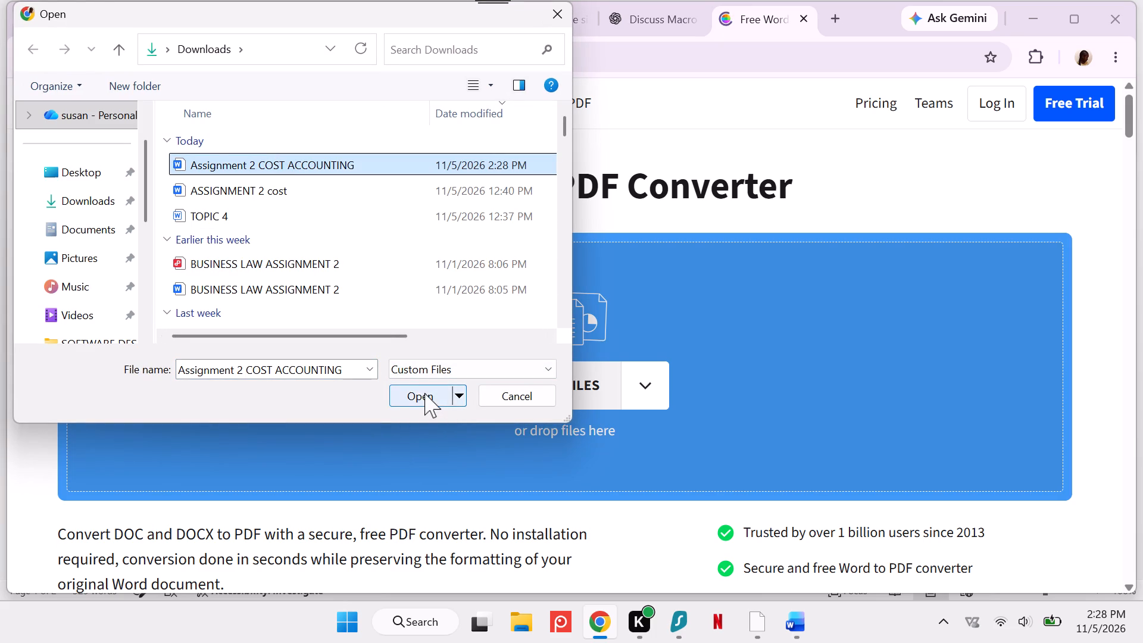
{"action": "left_click", "coordinate": [419, 389]}
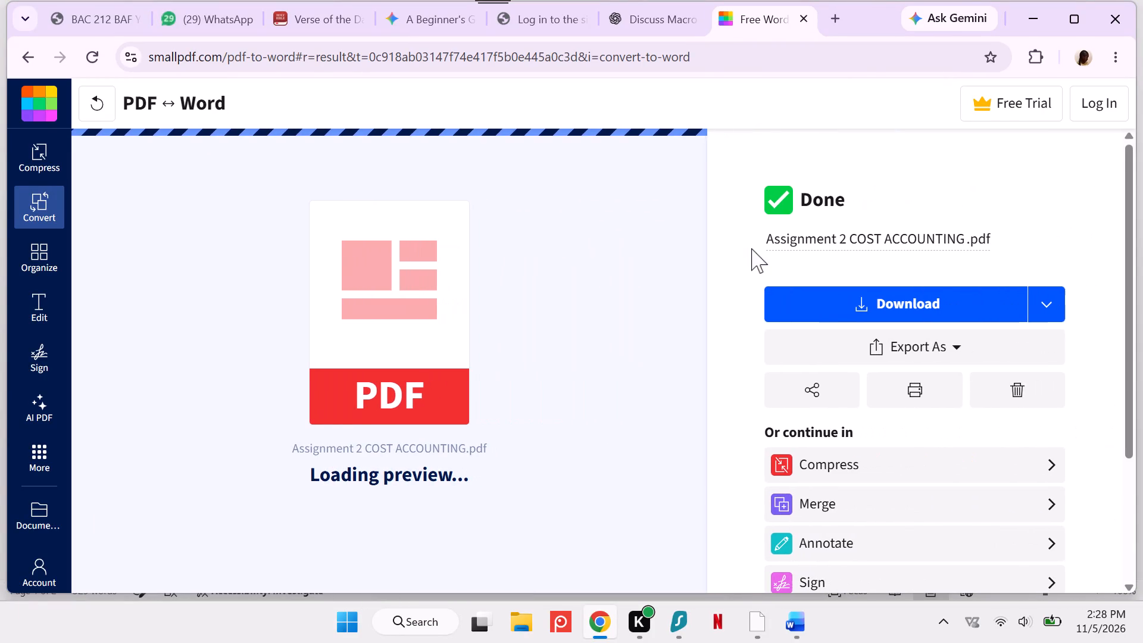
{"action": "left_click", "coordinate": [878, 302]}
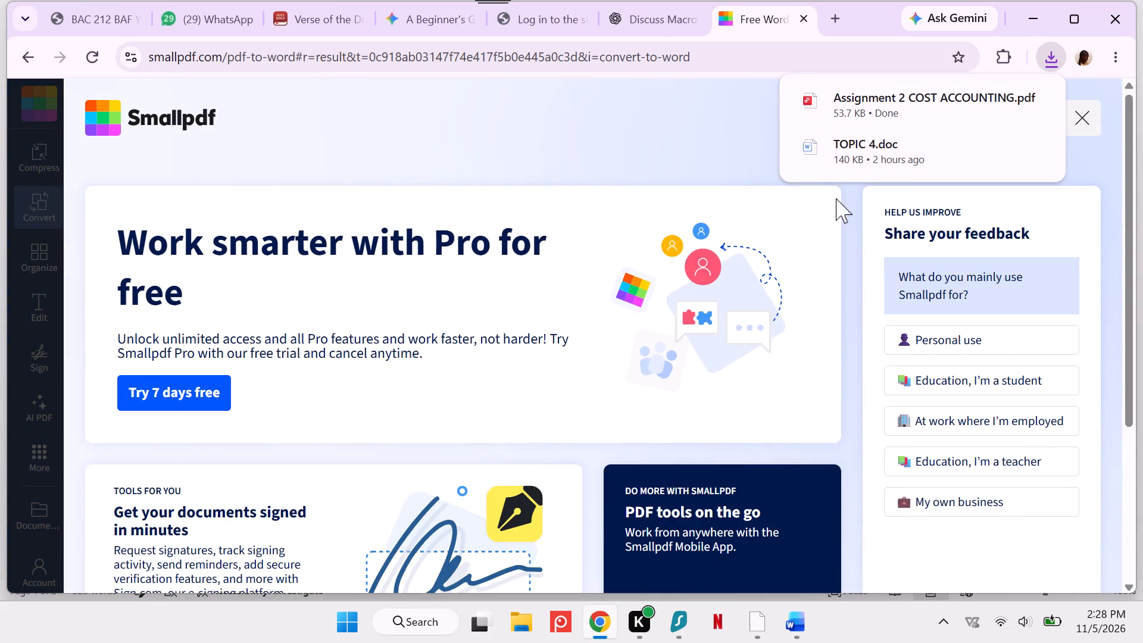
Open the downloaded "Assignment 2 COST ACCOUNTING.pdf" and review both pages, from the overheads table through the answer to question (d).
{"action": "double_click", "coordinate": [884, 103]}
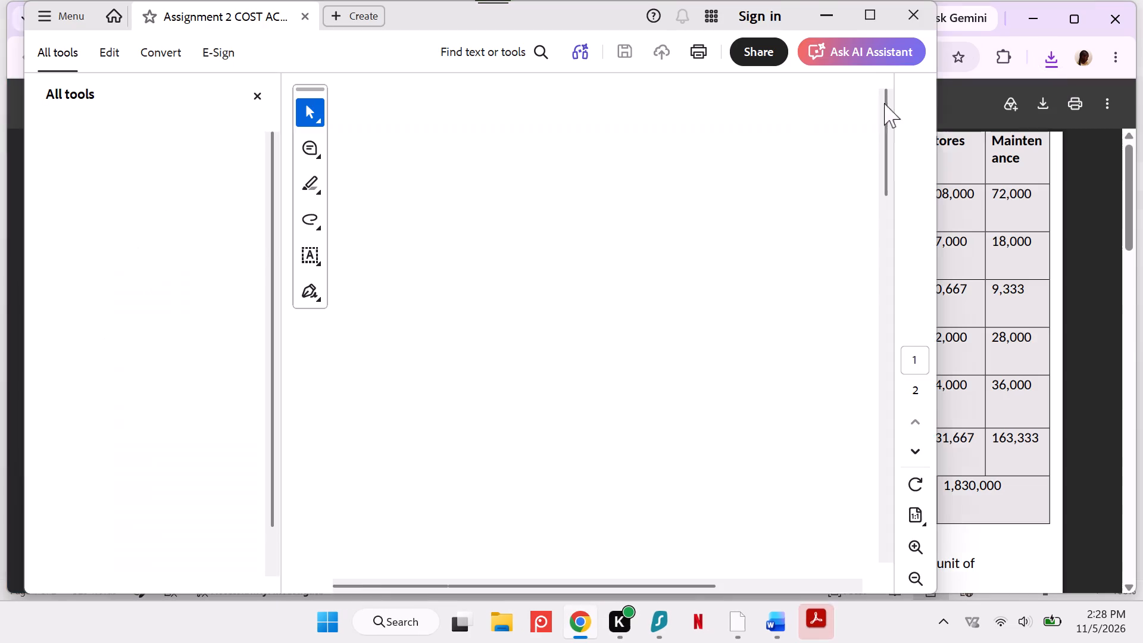
{"action": "left_click", "coordinate": [965, 205]}
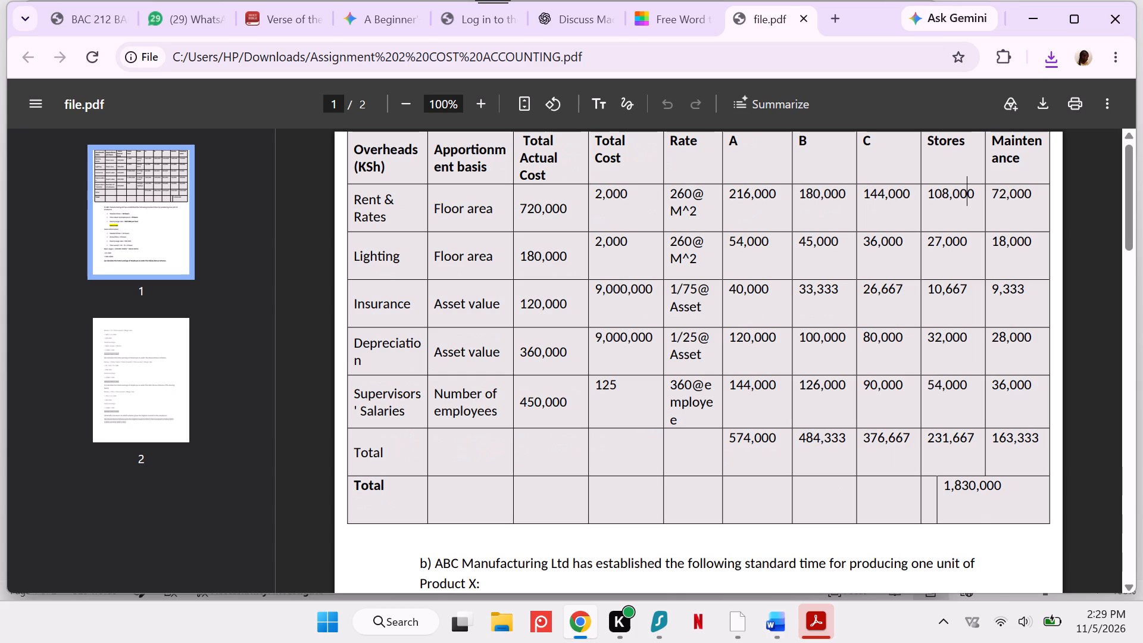
{"action": "scroll", "coordinate": [614, 213], "scroll_direction": "up", "scroll_amount": 1}
{"action": "scroll", "coordinate": [614, 213], "scroll_direction": "down", "scroll_amount": 1}
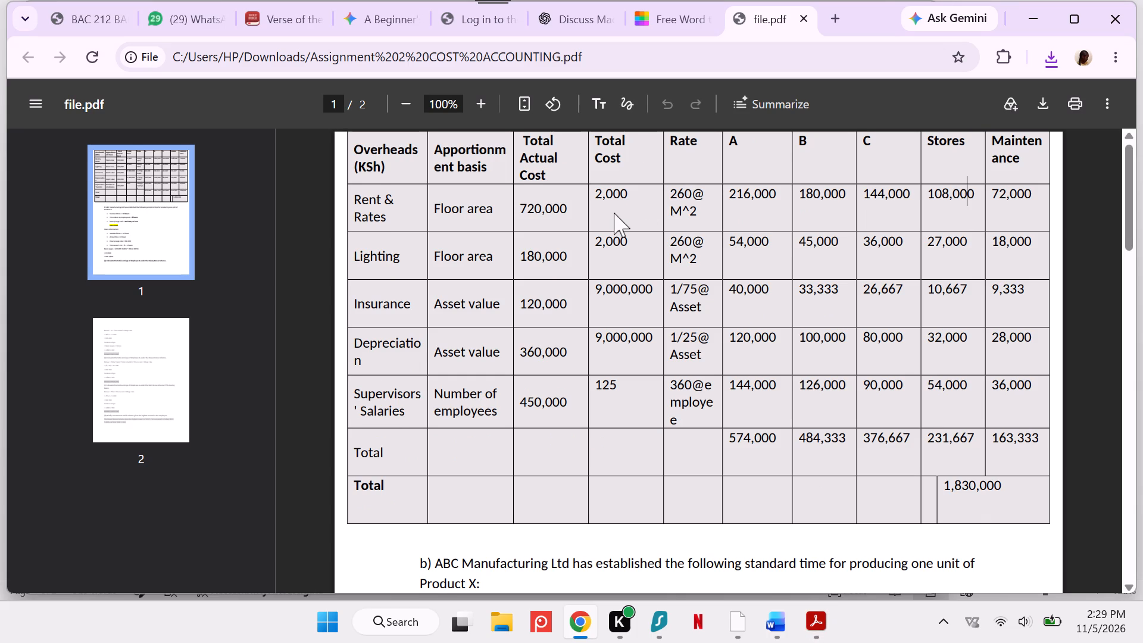
{"action": "scroll", "coordinate": [614, 213], "scroll_direction": "down", "scroll_amount": 1}
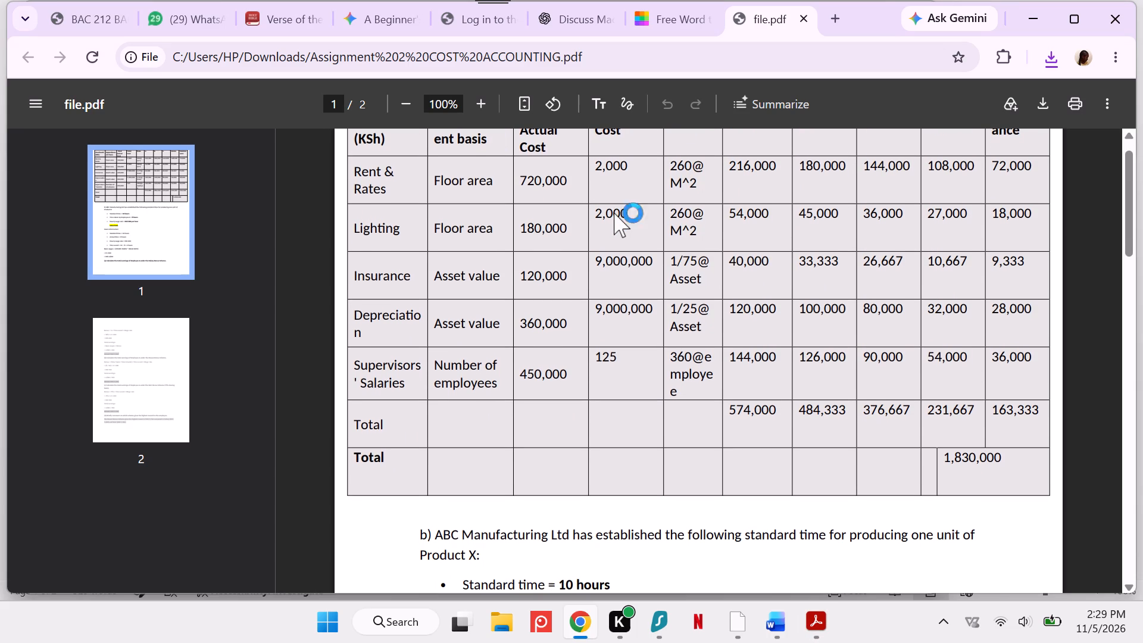
{"action": "scroll", "coordinate": [614, 213], "scroll_direction": "left", "scroll_amount": 2}
{"action": "scroll", "coordinate": [671, 386], "scroll_direction": "down", "scroll_amount": 1}
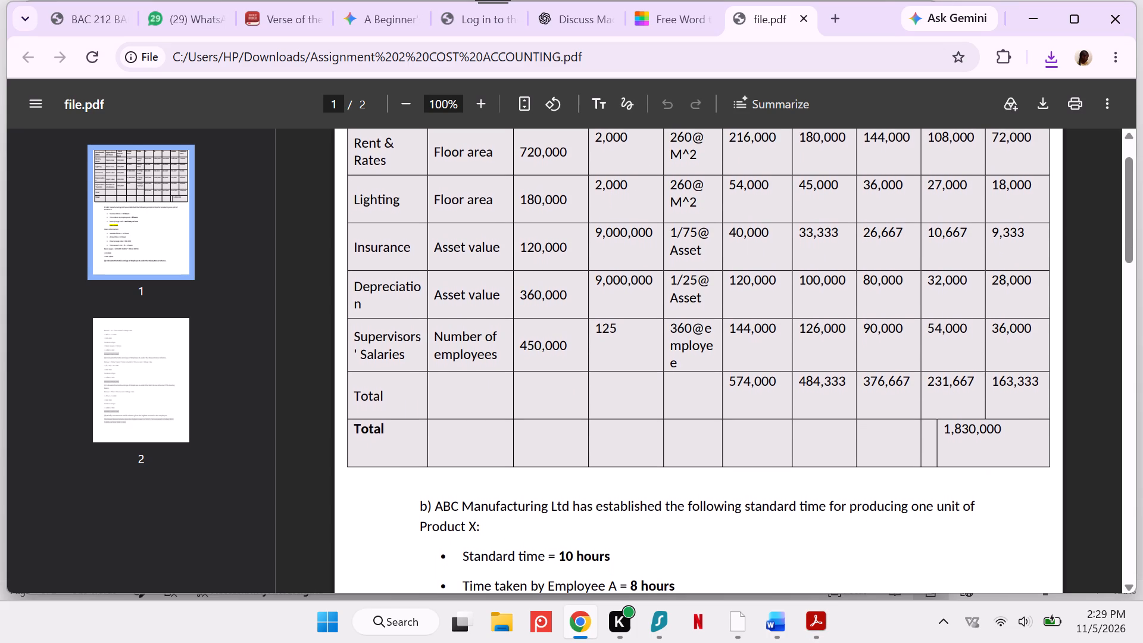
{"action": "scroll", "coordinate": [671, 386], "scroll_direction": "down", "scroll_amount": 3}
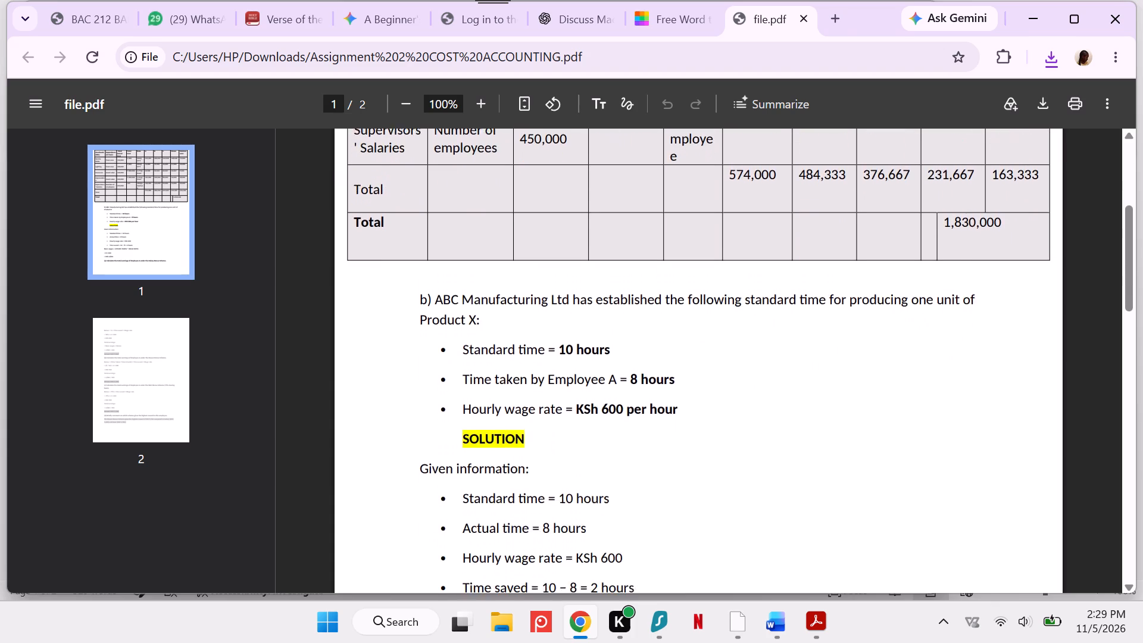
{"action": "scroll", "coordinate": [671, 386], "scroll_direction": "down", "scroll_amount": 2}
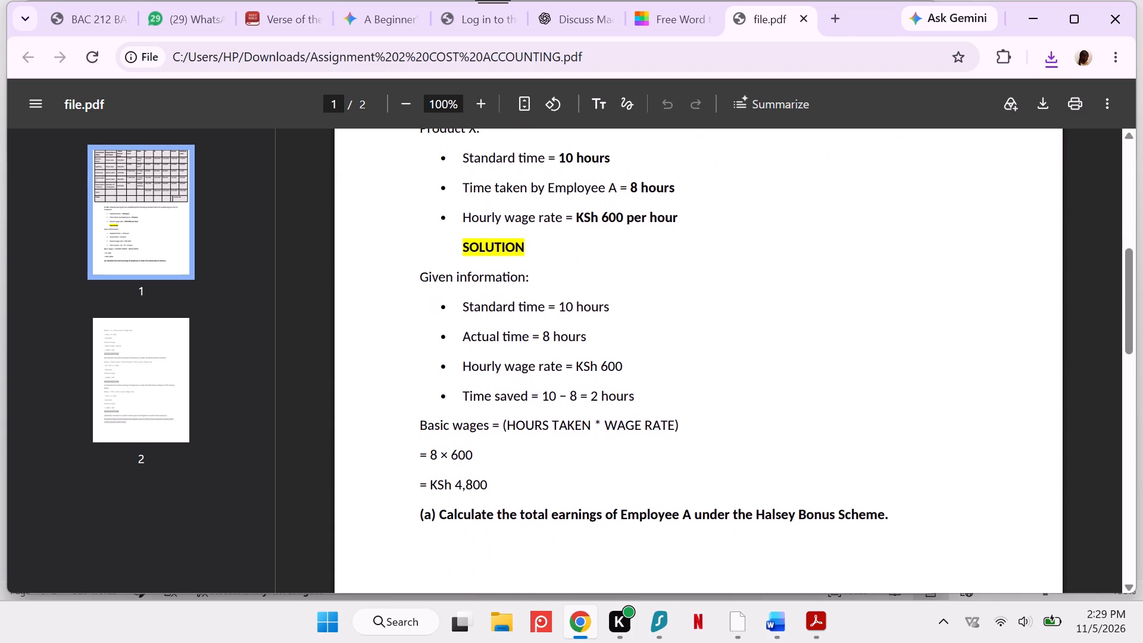
{"action": "scroll", "coordinate": [671, 386], "scroll_direction": "down", "scroll_amount": 3}
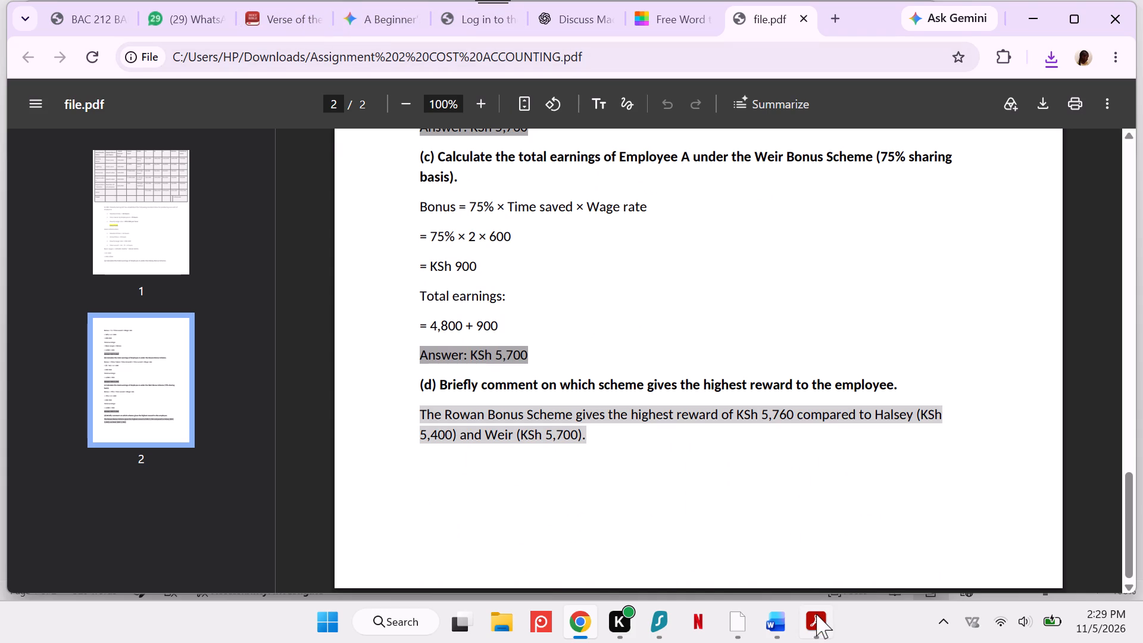
Close the Adobe Acrobat window and the Word document "Assignment 2 COST ACCOUNTING", keeping Chrome open.
{"action": "left_click", "coordinate": [884, 467]}
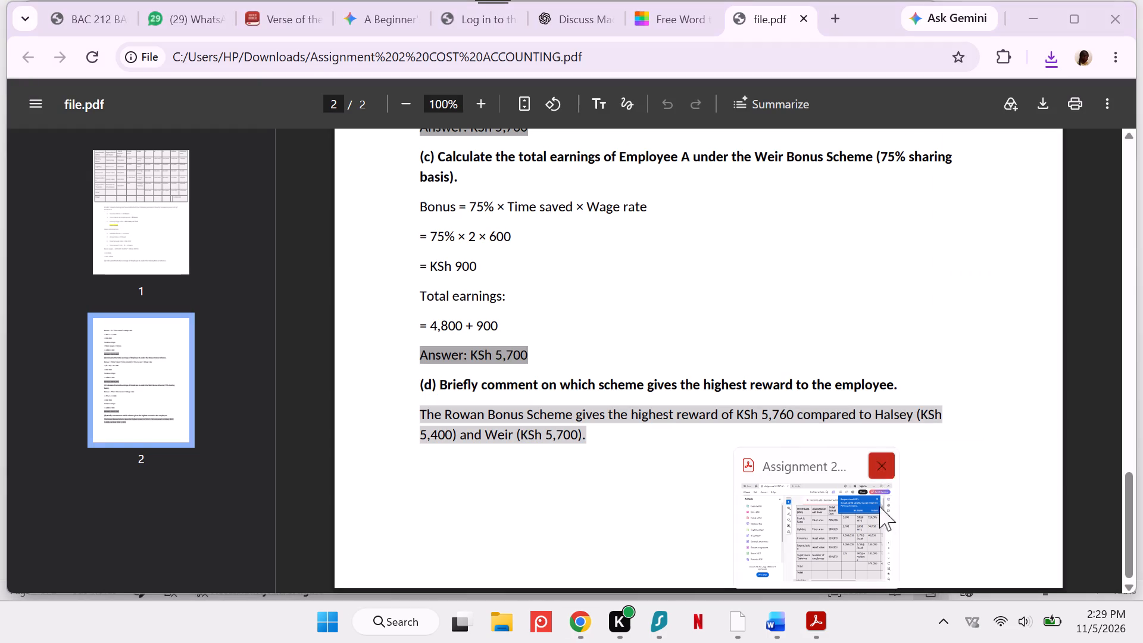
{"action": "left_click", "coordinate": [883, 468]}
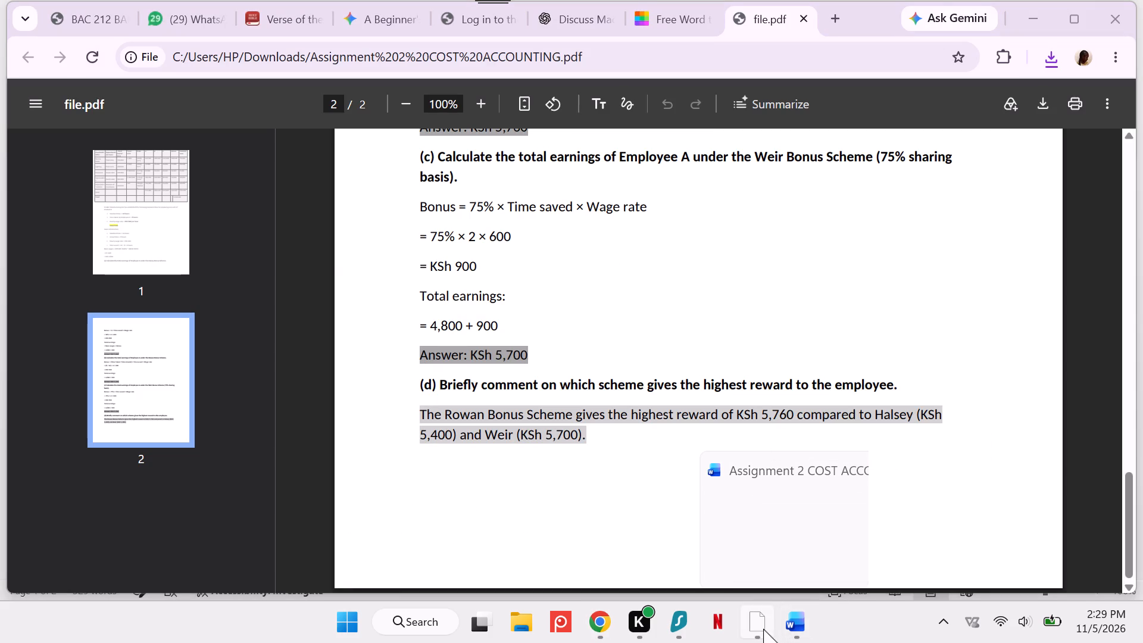
{"action": "left_click", "coordinate": [831, 474]}
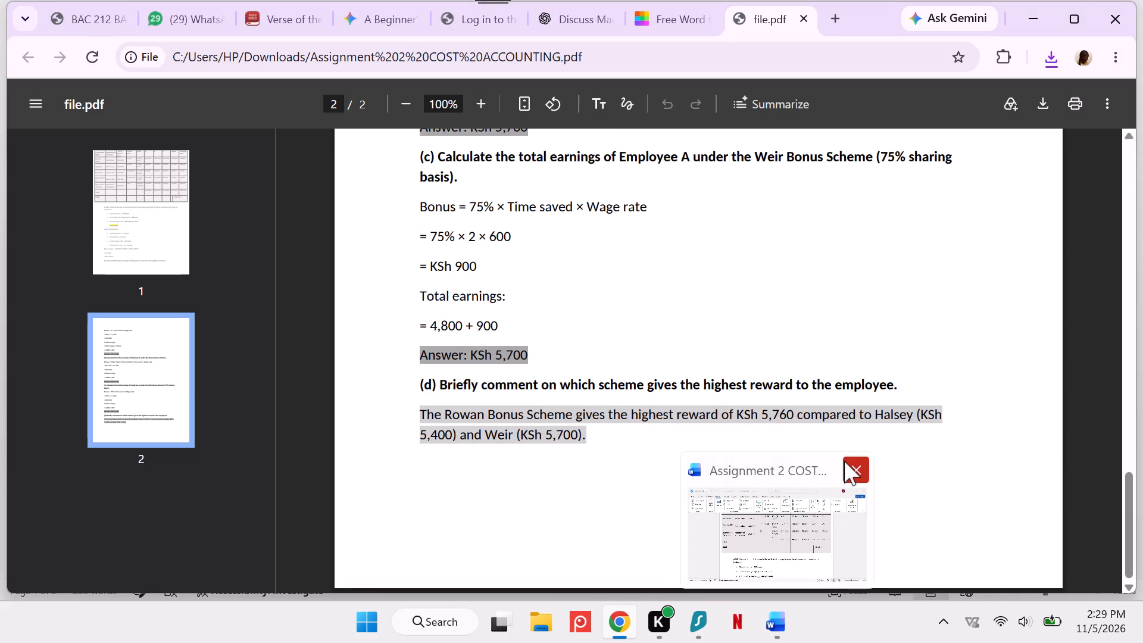
{"action": "left_click", "coordinate": [849, 466]}
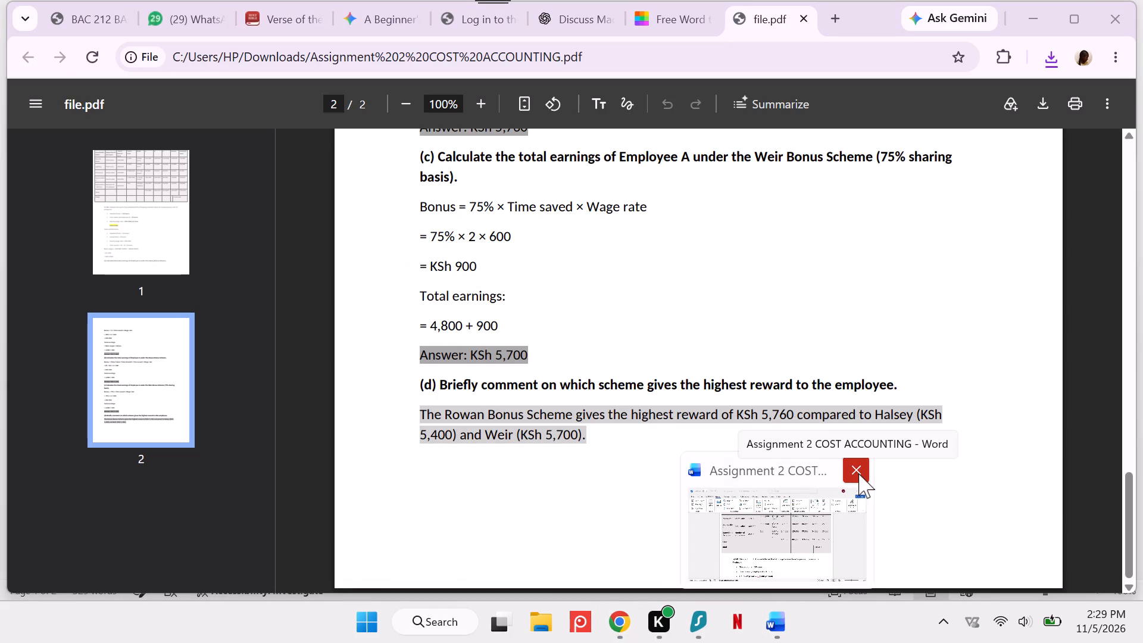
{"action": "left_click", "coordinate": [858, 473]}
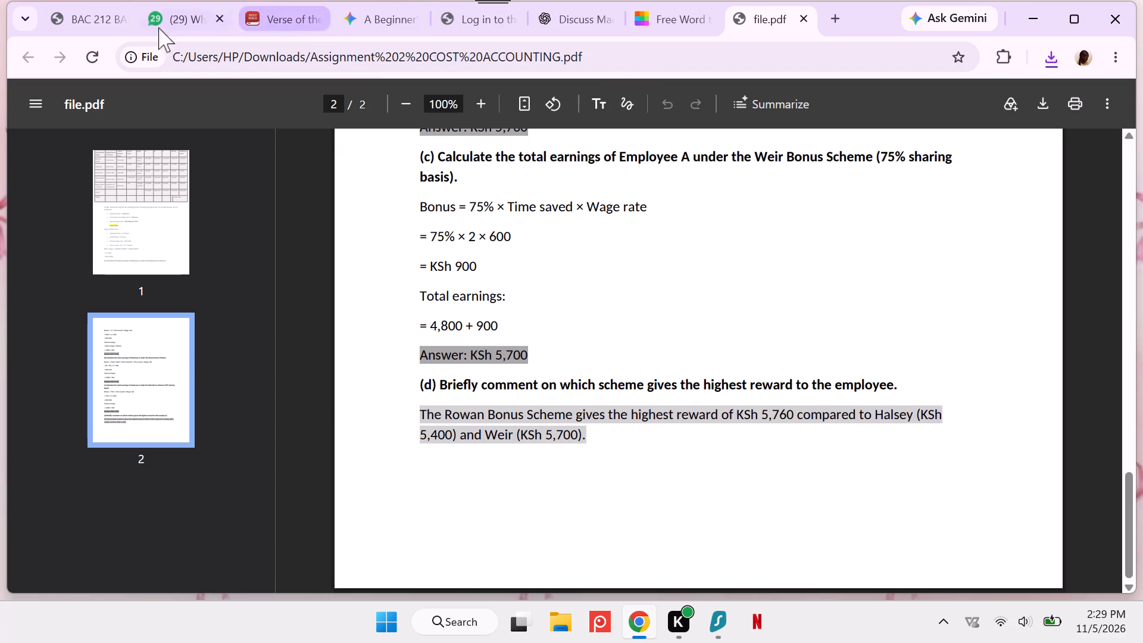
Return to the ASSIGNMENT 2 page of the Cost Accounting course and open the form for adding a submission.
{"action": "left_click", "coordinate": [76, 18]}
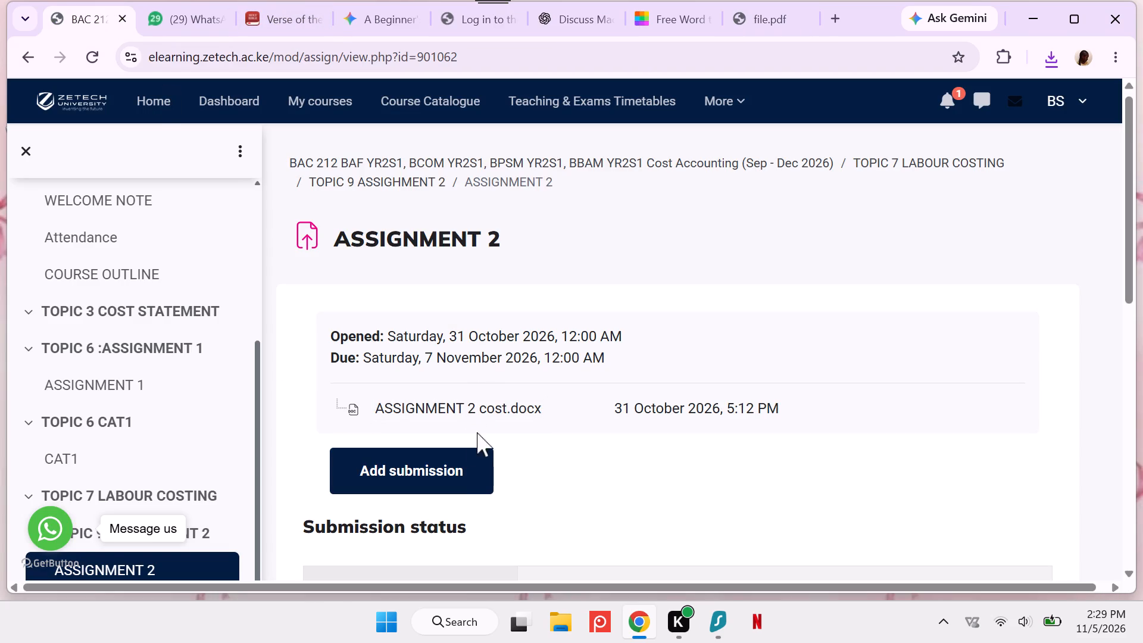
{"action": "left_click", "coordinate": [454, 462]}
{"action": "scroll", "coordinate": [454, 462], "scroll_direction": "down", "scroll_amount": 2}
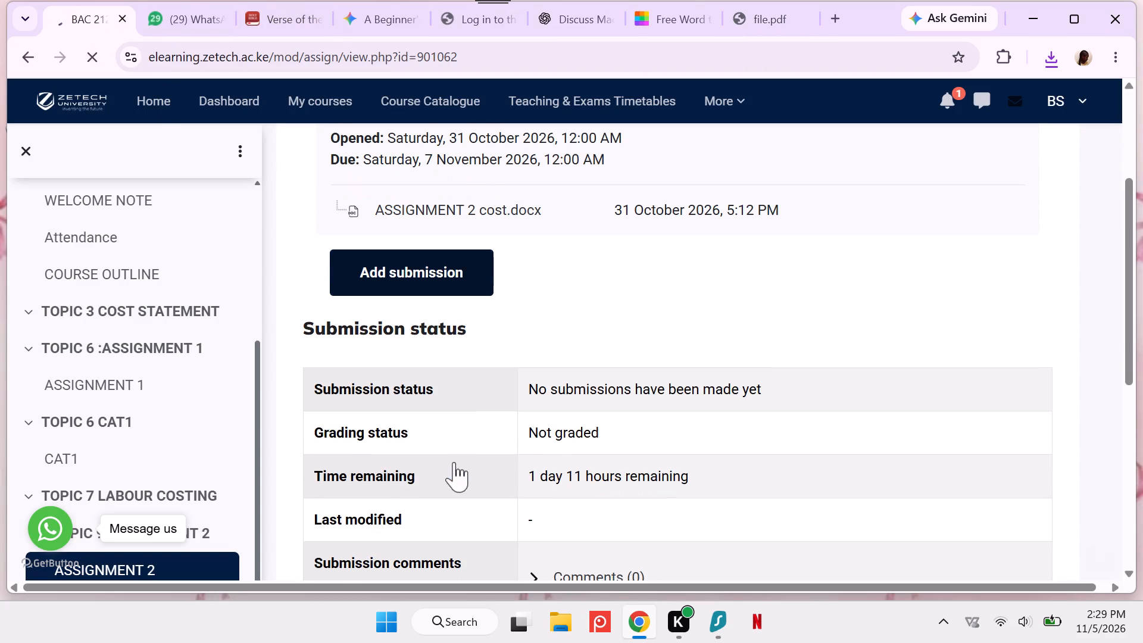
{"action": "left_click", "coordinate": [417, 269]}
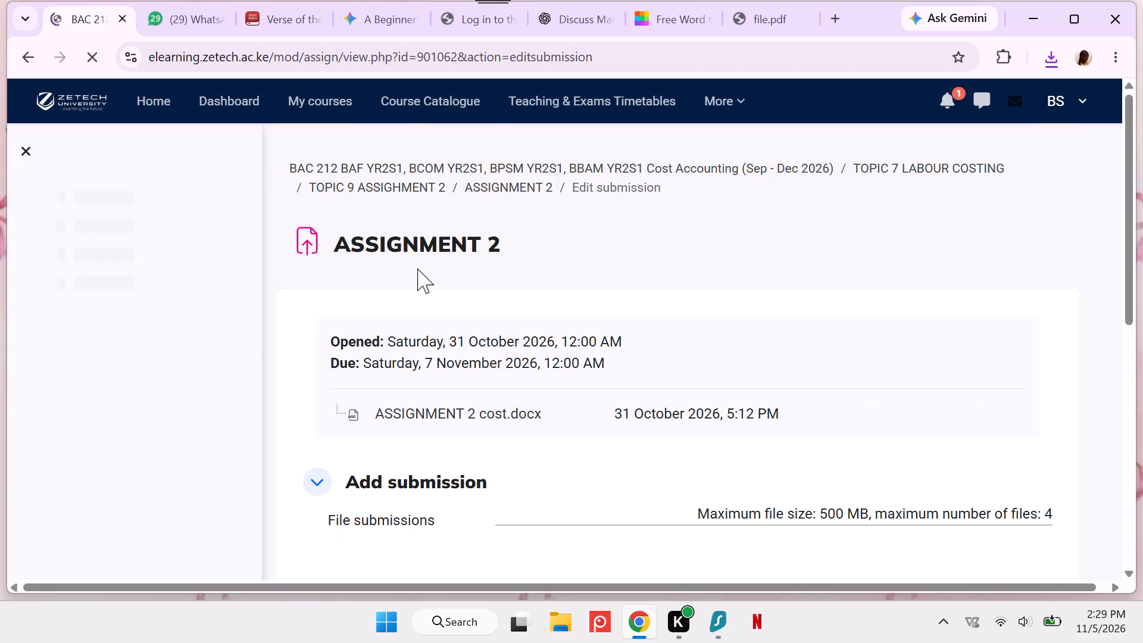
{"action": "scroll", "coordinate": [417, 269], "scroll_direction": "down", "scroll_amount": 3}
{"action": "scroll", "coordinate": [417, 269], "scroll_direction": "right", "scroll_amount": 1}
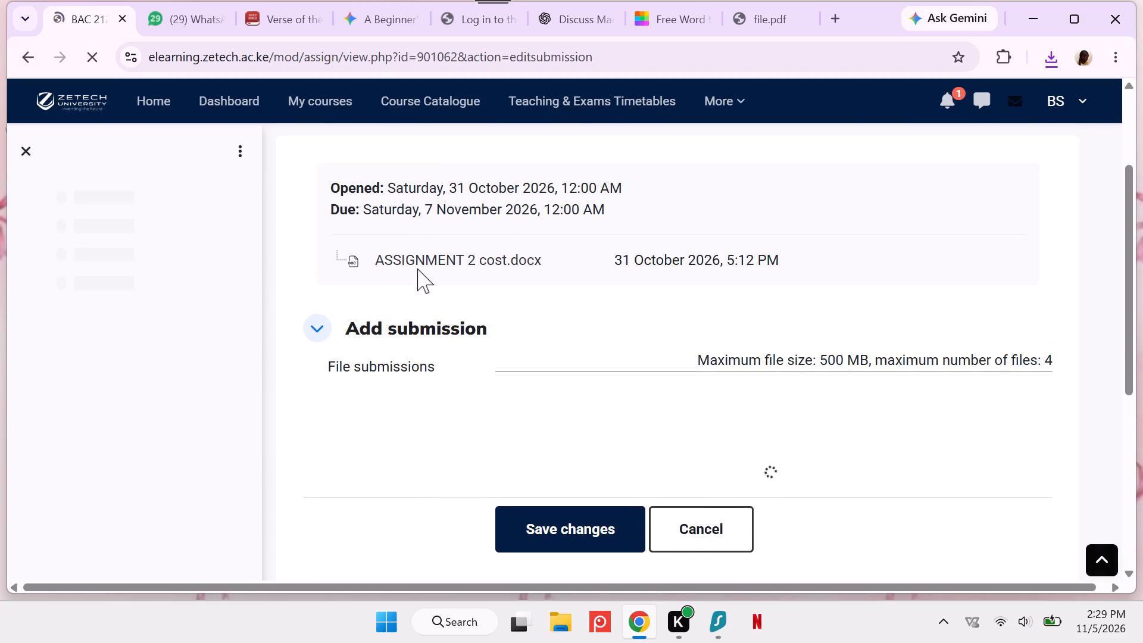
{"action": "scroll", "coordinate": [417, 269], "scroll_direction": "down", "scroll_amount": 1}
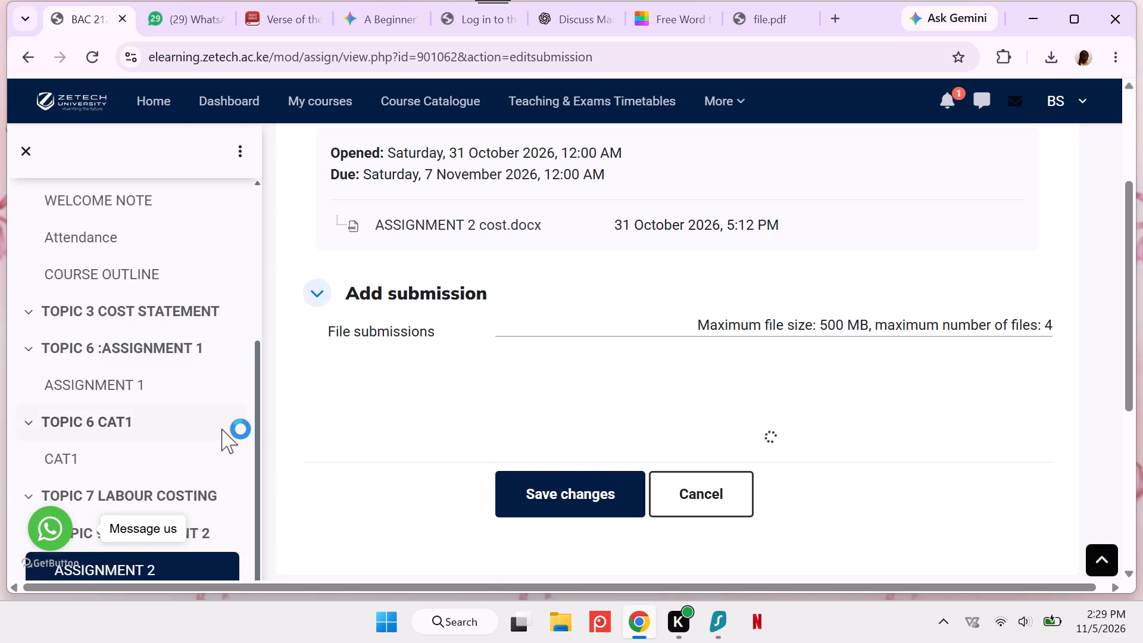
{"action": "scroll", "coordinate": [196, 416], "scroll_direction": "down", "scroll_amount": 3}
{"action": "scroll", "coordinate": [196, 416], "scroll_direction": "up", "scroll_amount": 2}
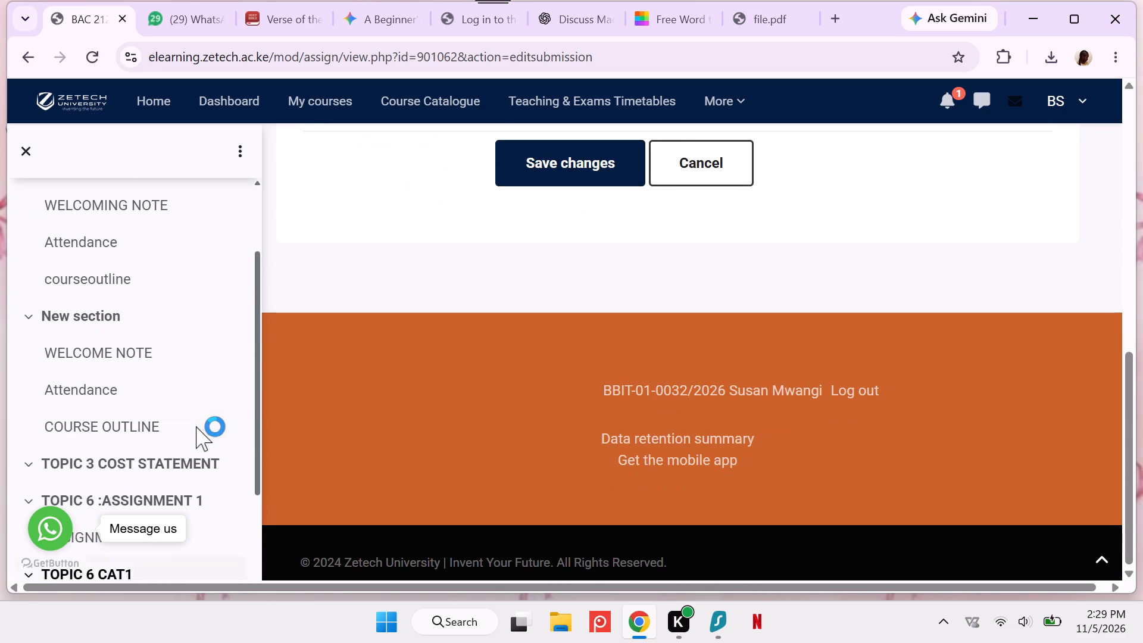
{"action": "scroll", "coordinate": [414, 329], "scroll_direction": "up", "scroll_amount": 3}
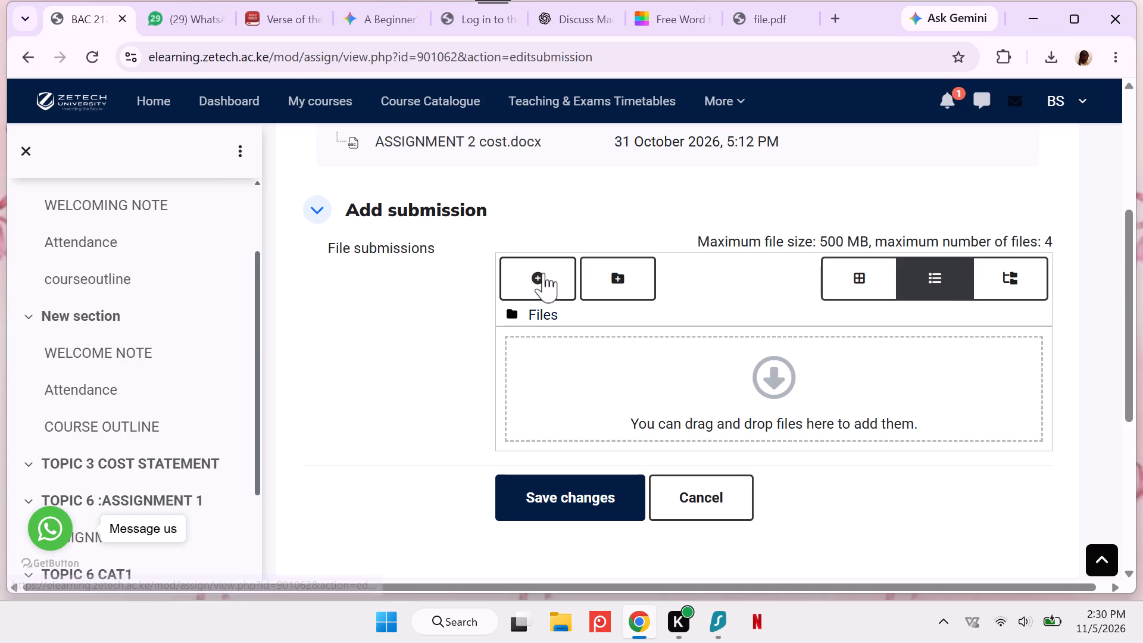
Upload the PDF "Assignment 2 COST ACCOUNTING" from Downloads as the file submission and save the changes.
{"action": "left_click", "coordinate": [544, 273]}
{"action": "left_click", "coordinate": [479, 254]}
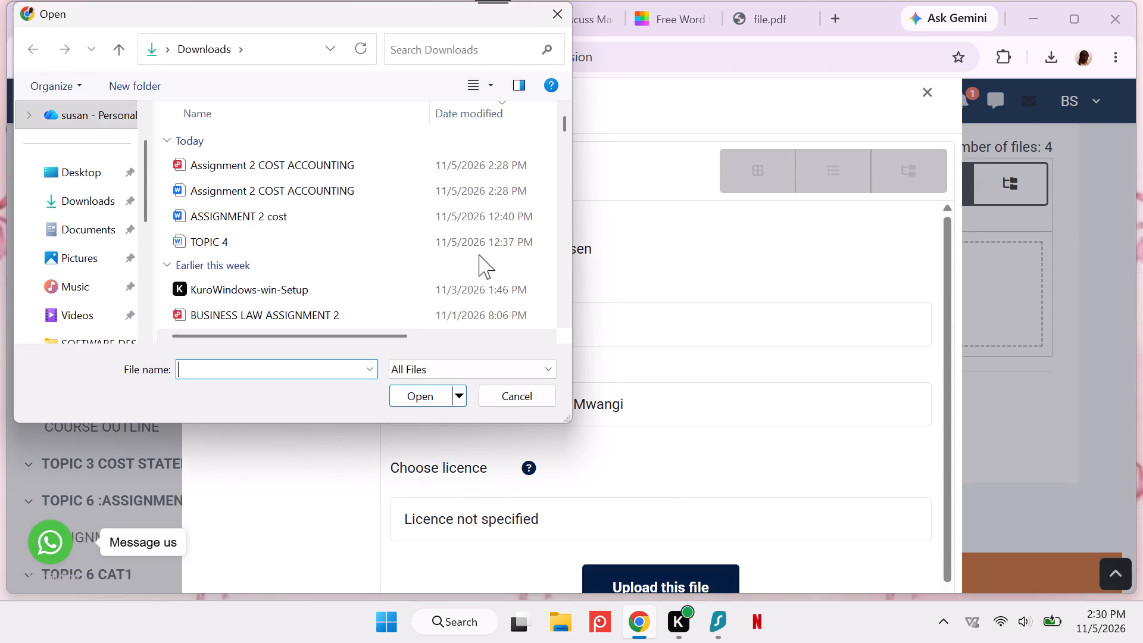
{"action": "left_click", "coordinate": [358, 162]}
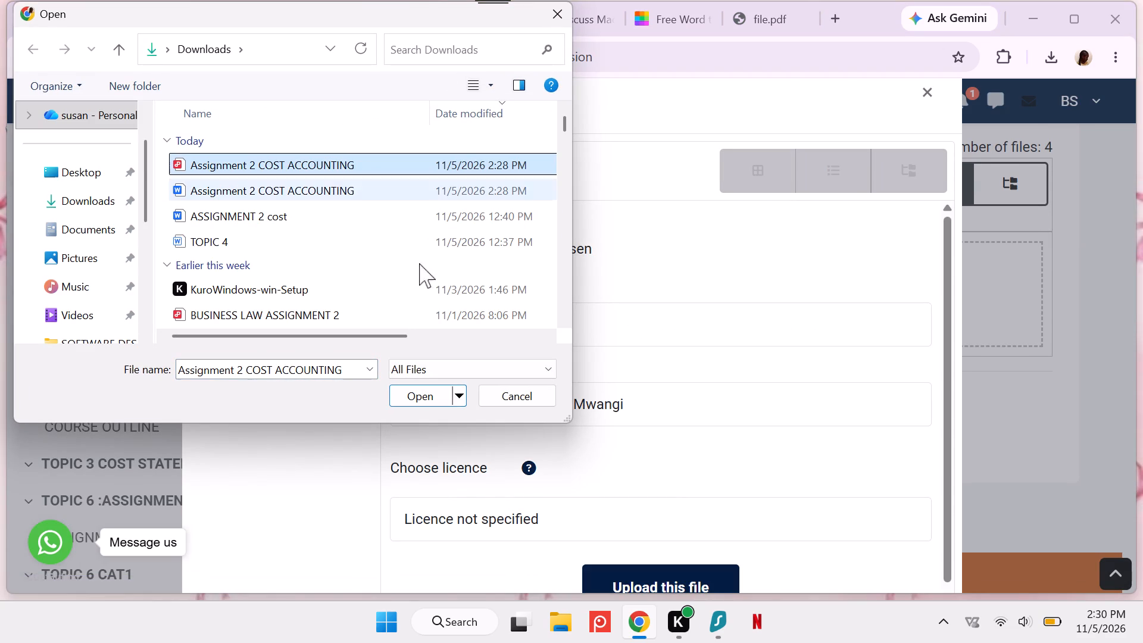
{"action": "left_click", "coordinate": [427, 395]}
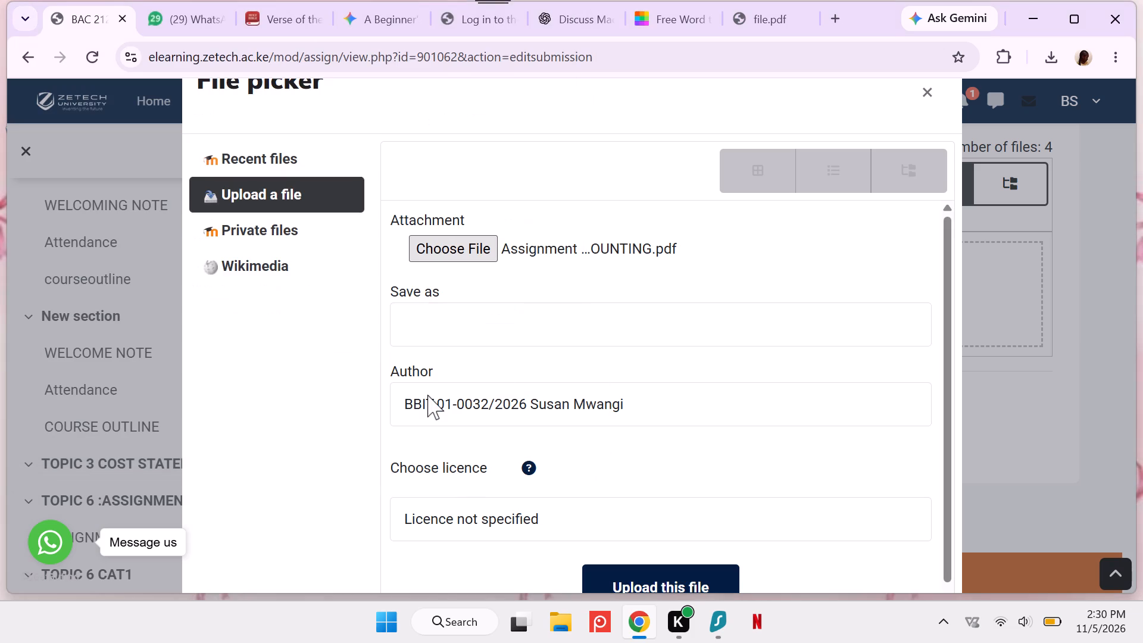
{"action": "scroll", "coordinate": [545, 401], "scroll_direction": "down", "scroll_amount": 1}
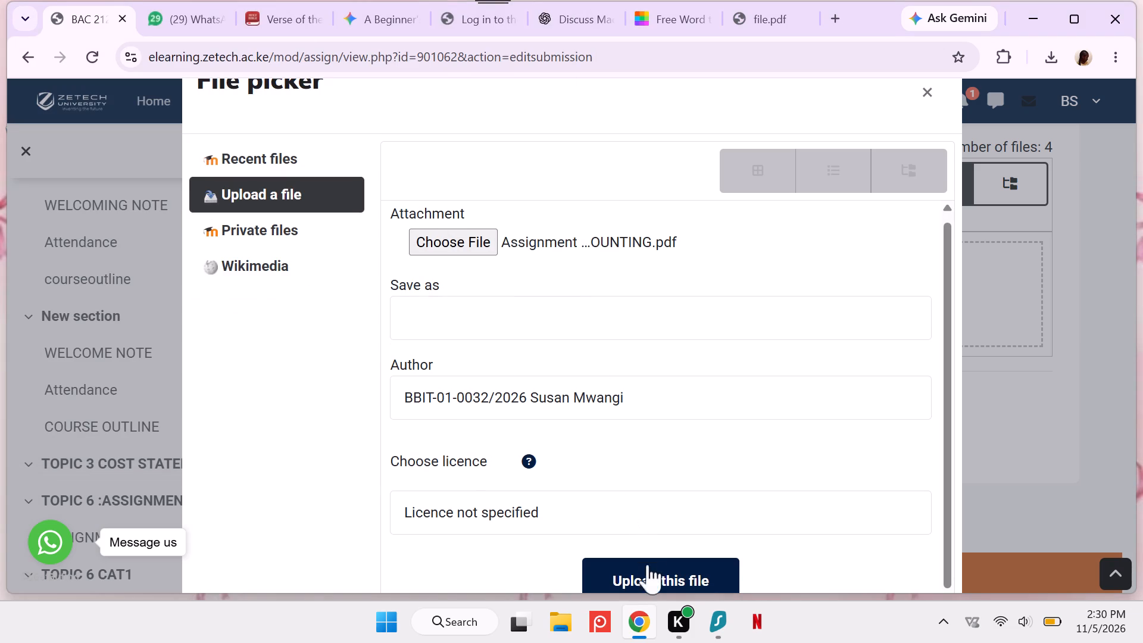
{"action": "left_click", "coordinate": [648, 578]}
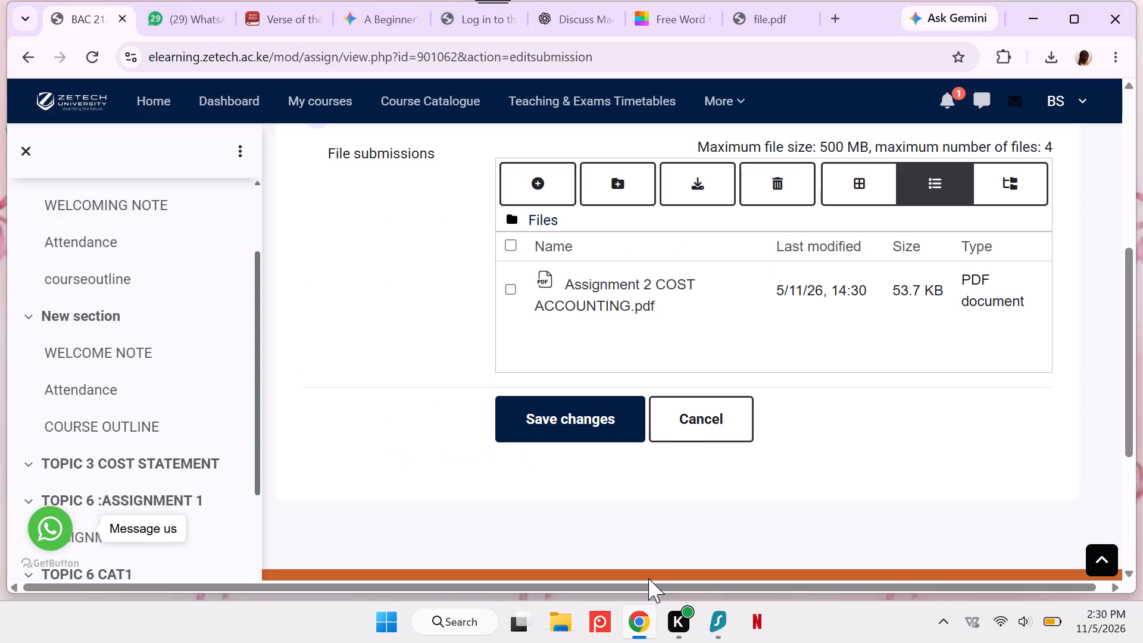
{"action": "left_click", "coordinate": [558, 432]}
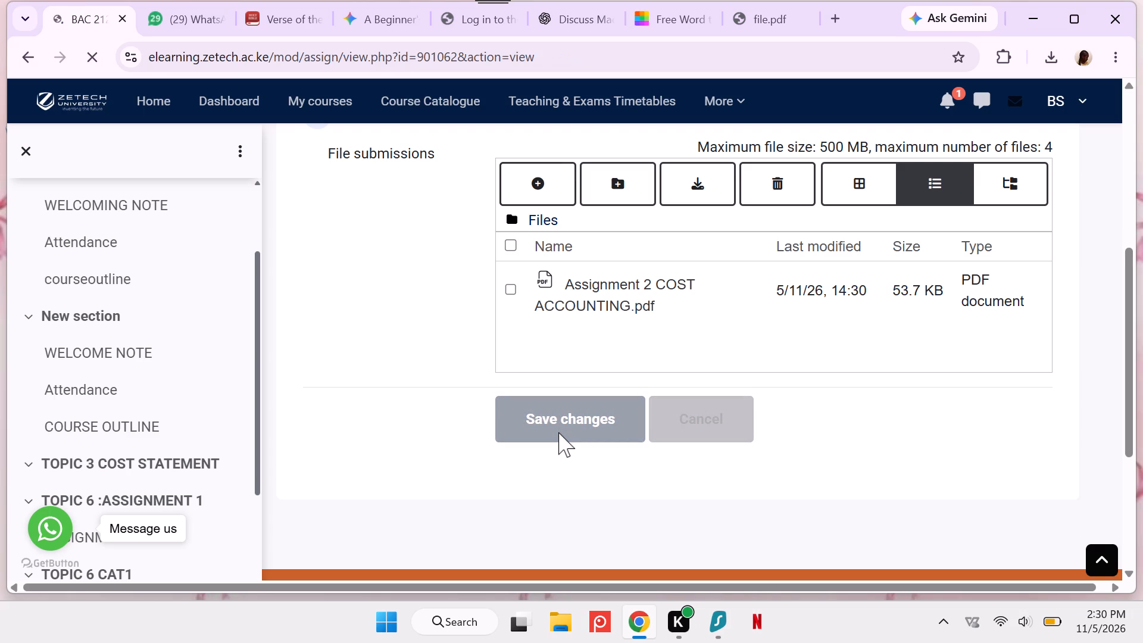
Check the submission status of ASSIGNMENT 2, then download and open the submitted file "Assignment 2 COST ACCOUNTING.pdf".
{"action": "scroll", "coordinate": [558, 432], "scroll_direction": "down", "scroll_amount": 2}
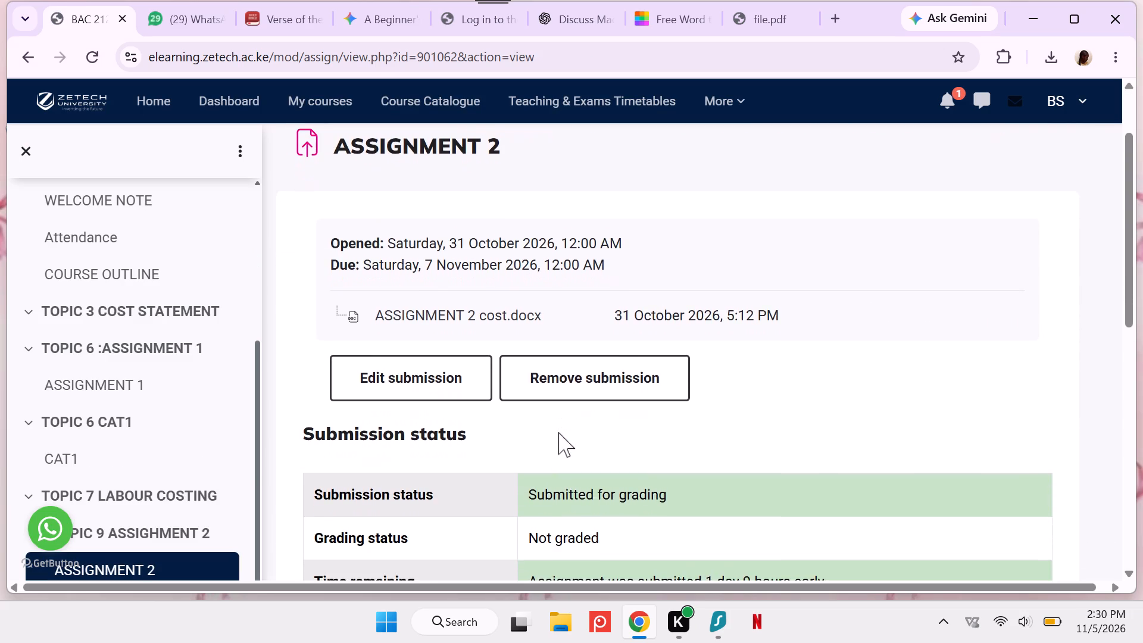
{"action": "scroll", "coordinate": [558, 432], "scroll_direction": "down", "scroll_amount": 1}
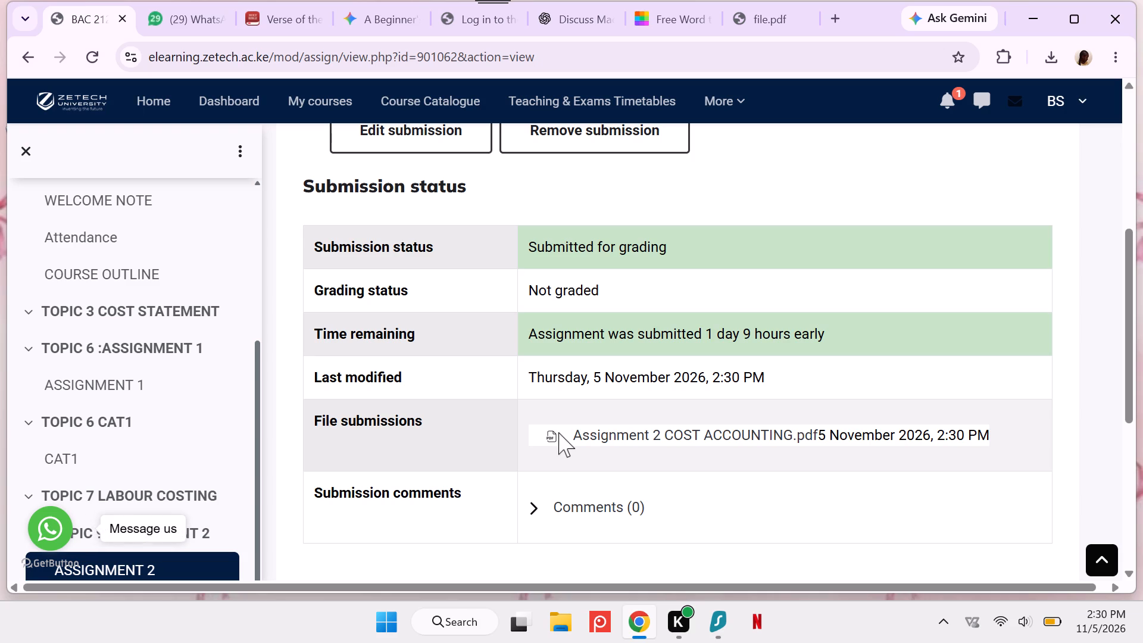
{"action": "scroll", "coordinate": [558, 432], "scroll_direction": "up", "scroll_amount": 2}
{"action": "scroll", "coordinate": [558, 432], "scroll_direction": "down", "scroll_amount": 2}
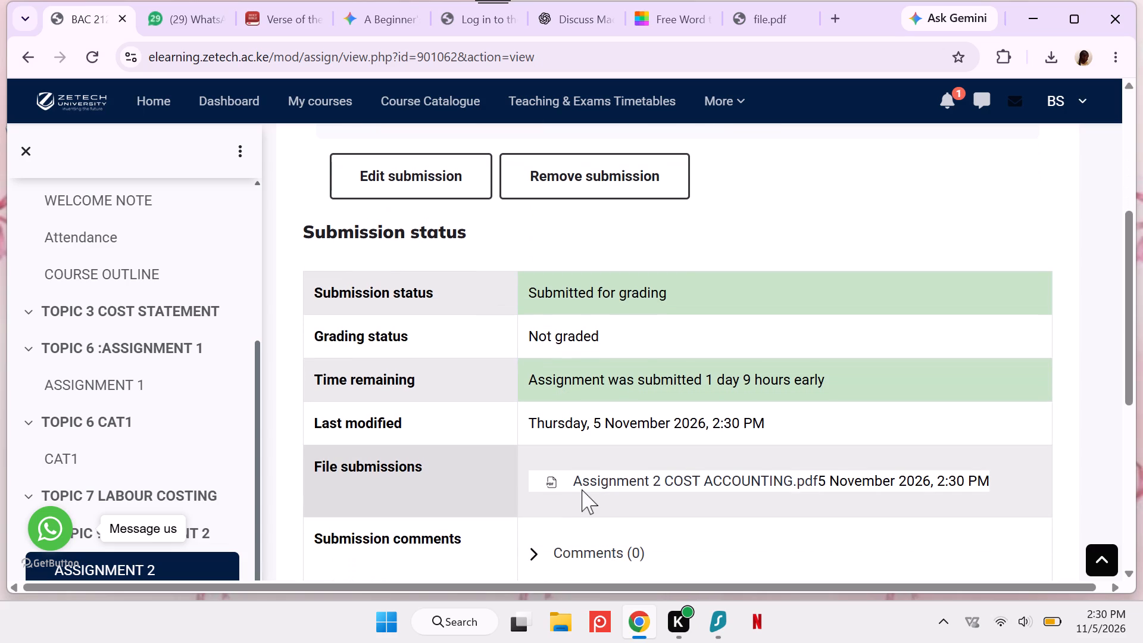
{"action": "double_click", "coordinate": [588, 474]}
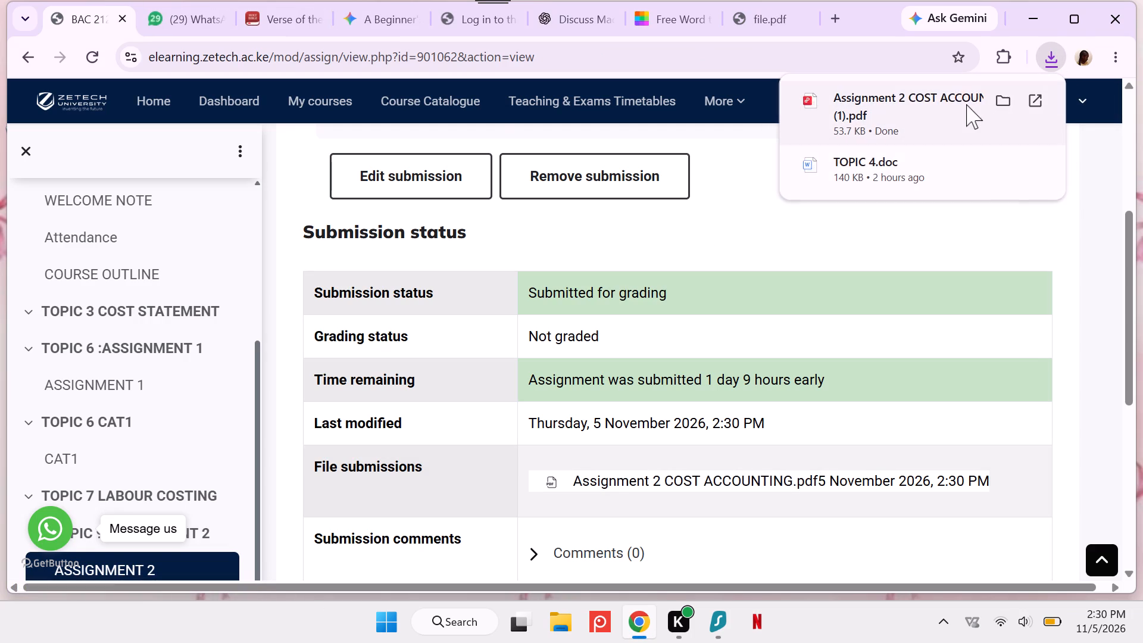
{"action": "double_click", "coordinate": [961, 106]}
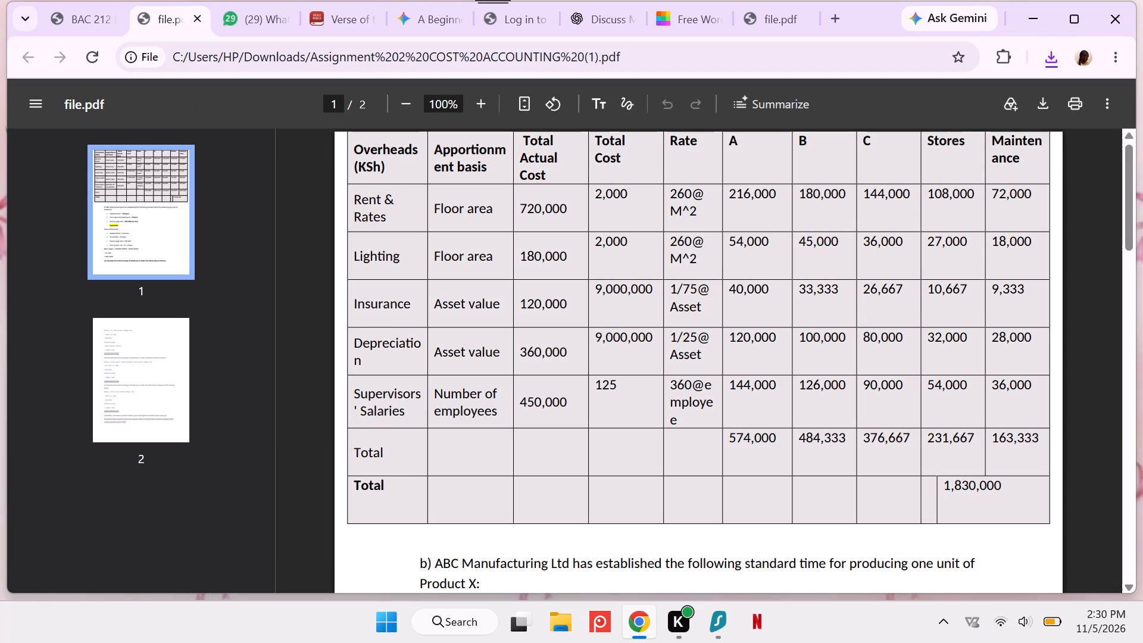
Review both pages of the submitted PDF, from the overheads table through the bonus scheme calculations to question (d).
{"action": "scroll", "coordinate": [740, 332], "scroll_direction": "up", "scroll_amount": 3}
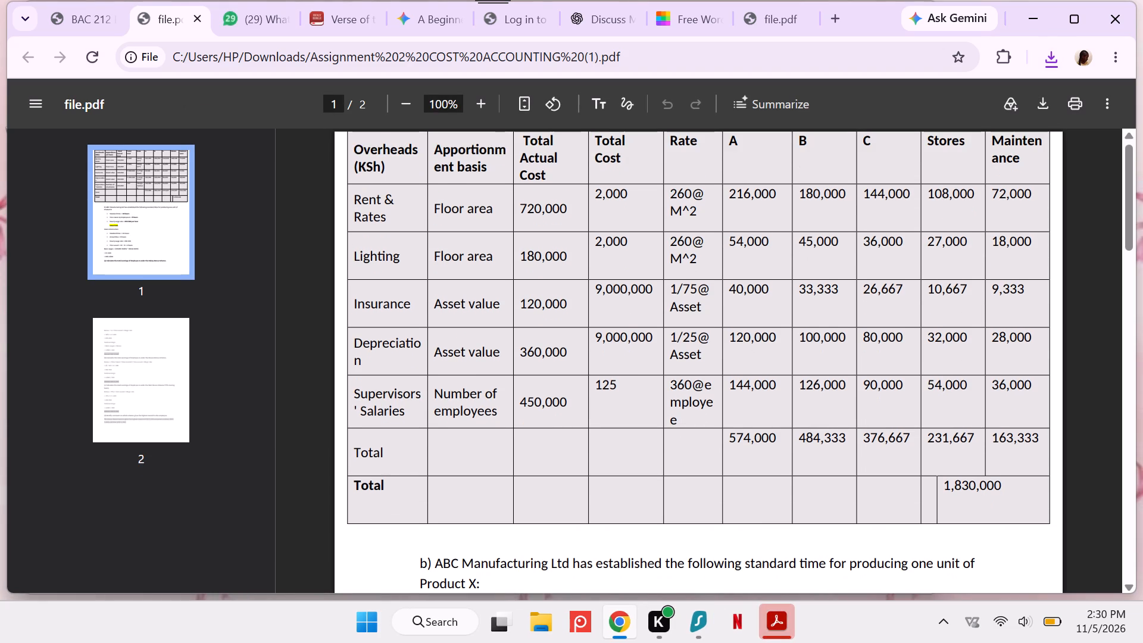
{"action": "scroll", "coordinate": [740, 332], "scroll_direction": "down", "scroll_amount": 1}
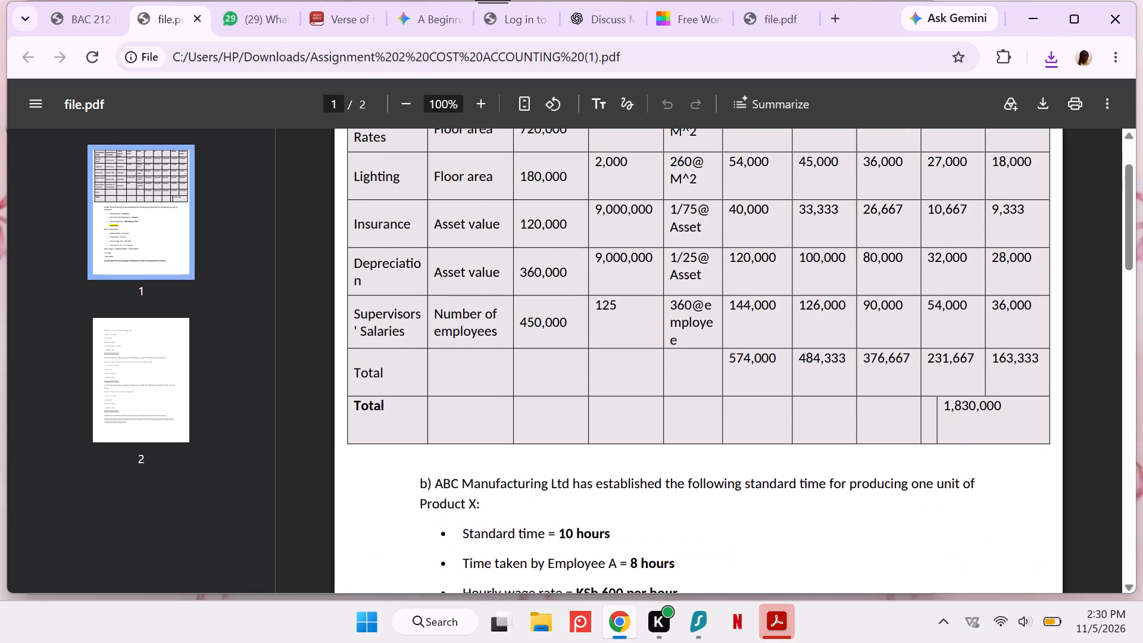
{"action": "scroll", "coordinate": [740, 332], "scroll_direction": "down", "scroll_amount": 2}
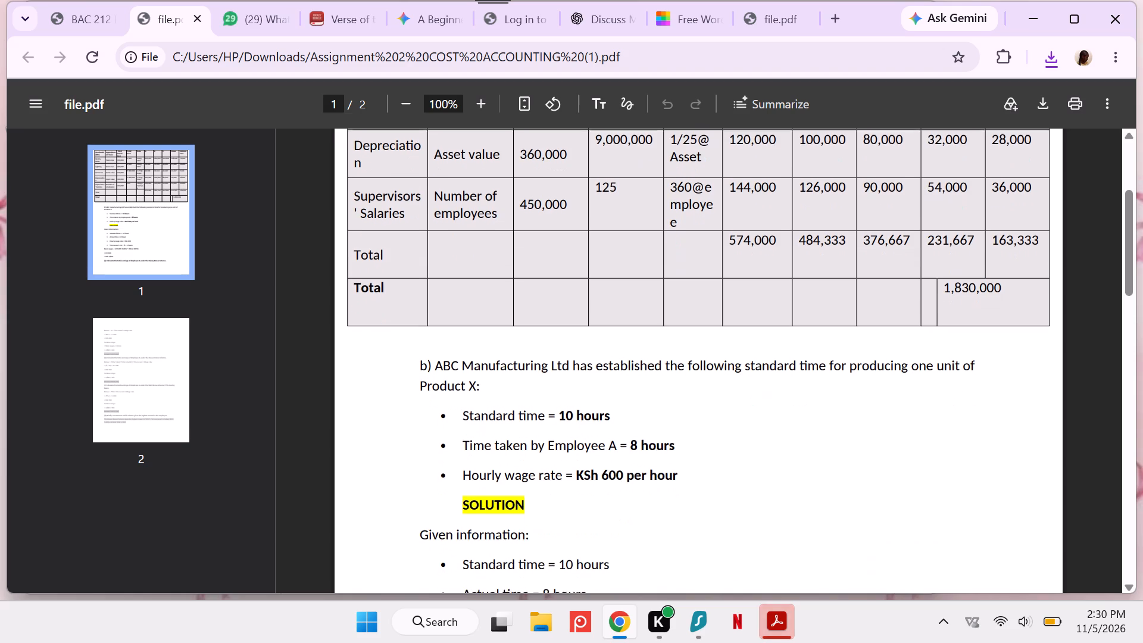
{"action": "scroll", "coordinate": [740, 332], "scroll_direction": "down", "scroll_amount": 1}
{"action": "scroll", "coordinate": [740, 332], "scroll_direction": "up", "scroll_amount": 1}
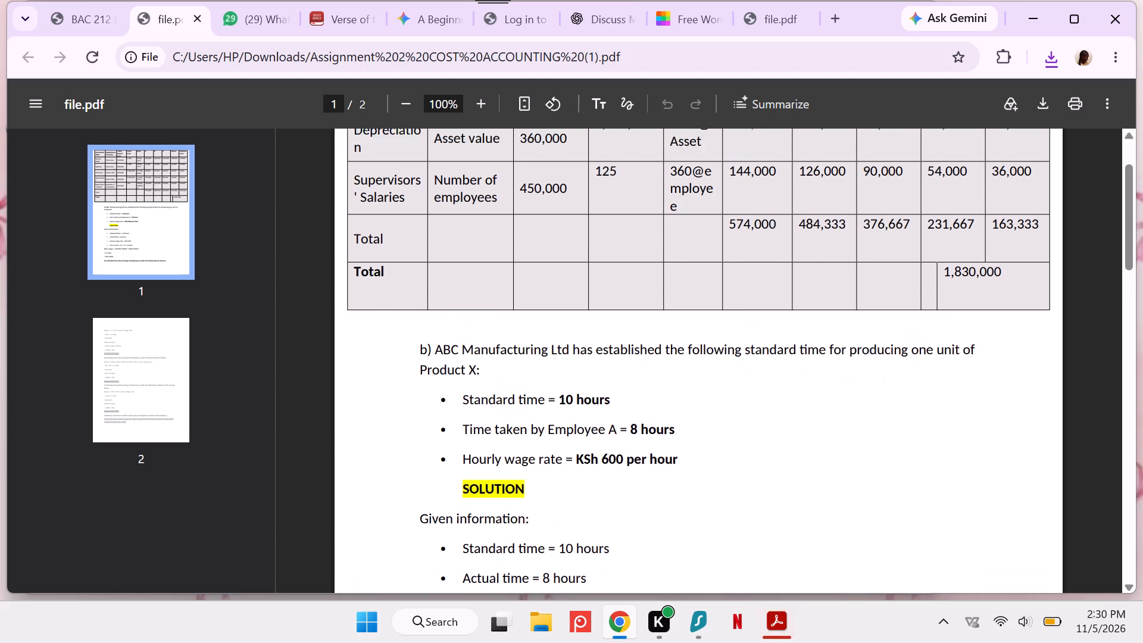
{"action": "scroll", "coordinate": [740, 332], "scroll_direction": "up", "scroll_amount": 3}
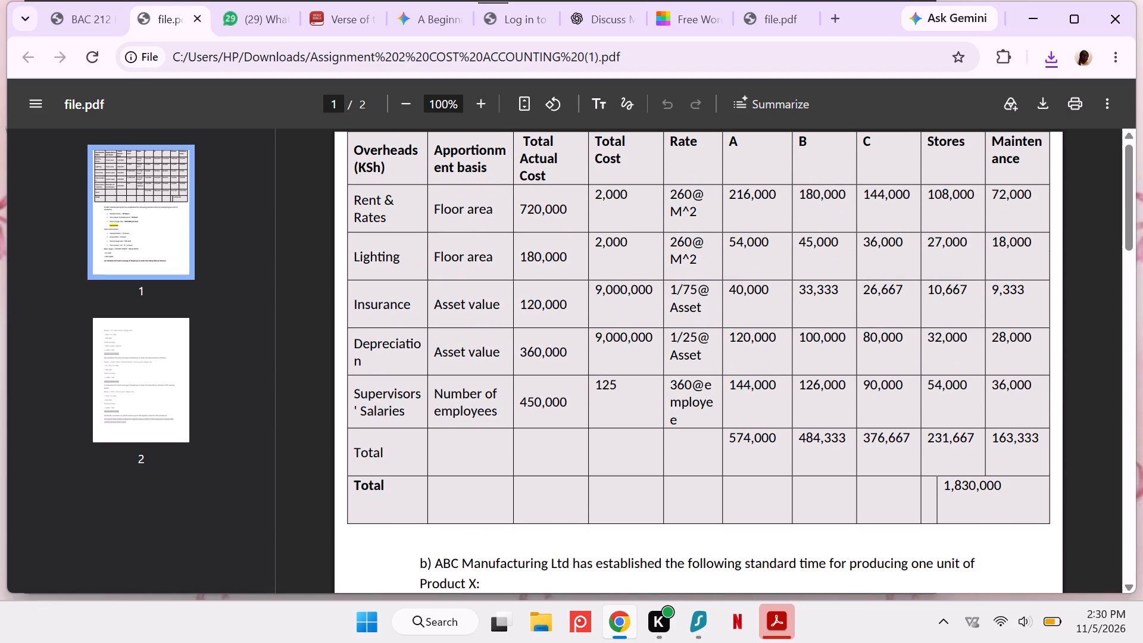
{"action": "scroll", "coordinate": [740, 332], "scroll_direction": "down", "scroll_amount": 1}
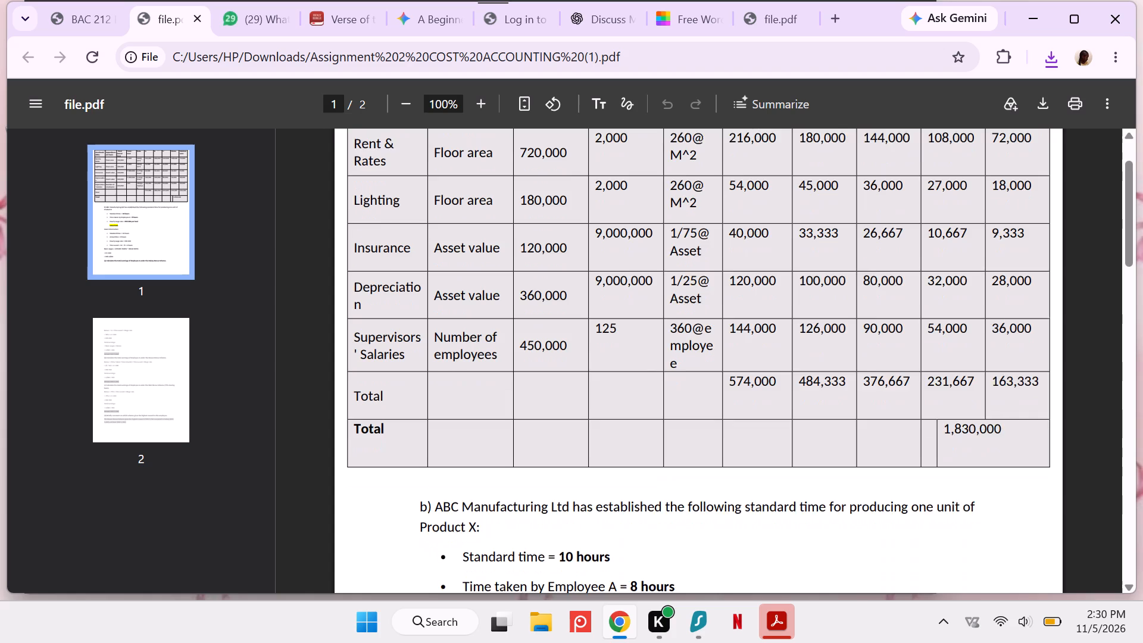
{"action": "scroll", "coordinate": [740, 332], "scroll_direction": "down", "scroll_amount": 4}
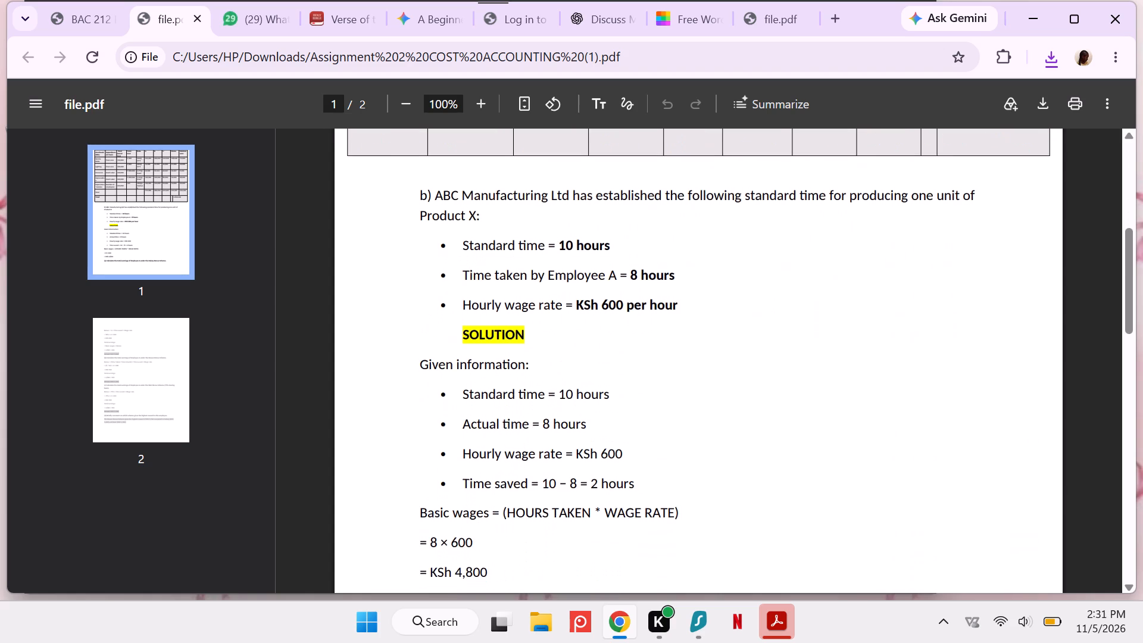
{"action": "scroll", "coordinate": [740, 332], "scroll_direction": "down", "scroll_amount": 2}
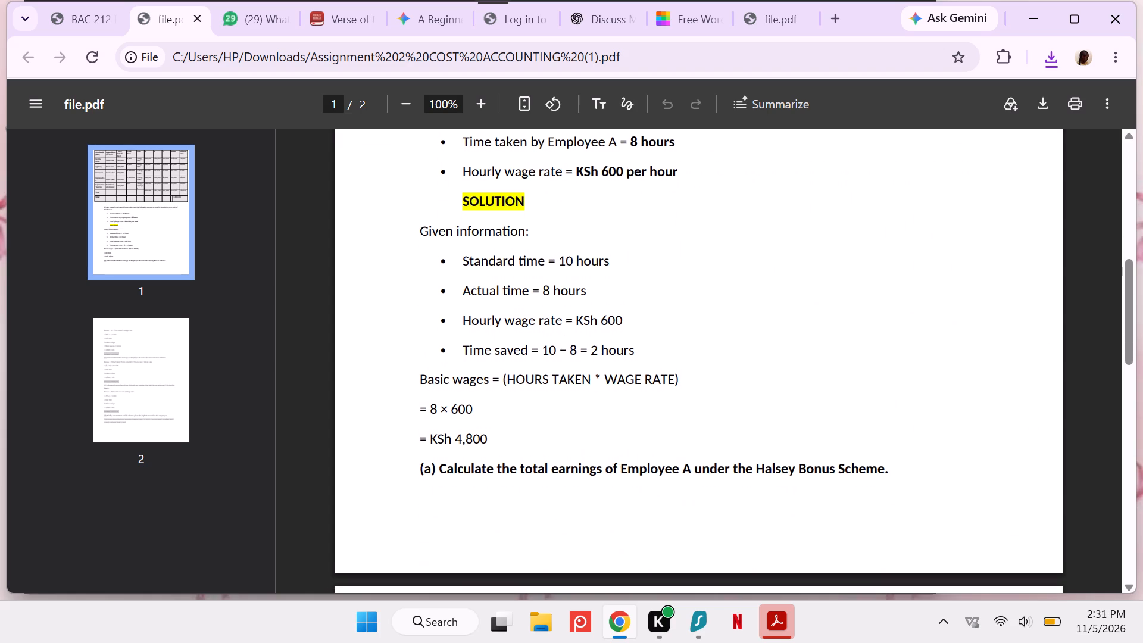
{"action": "scroll", "coordinate": [740, 332], "scroll_direction": "down", "scroll_amount": 3}
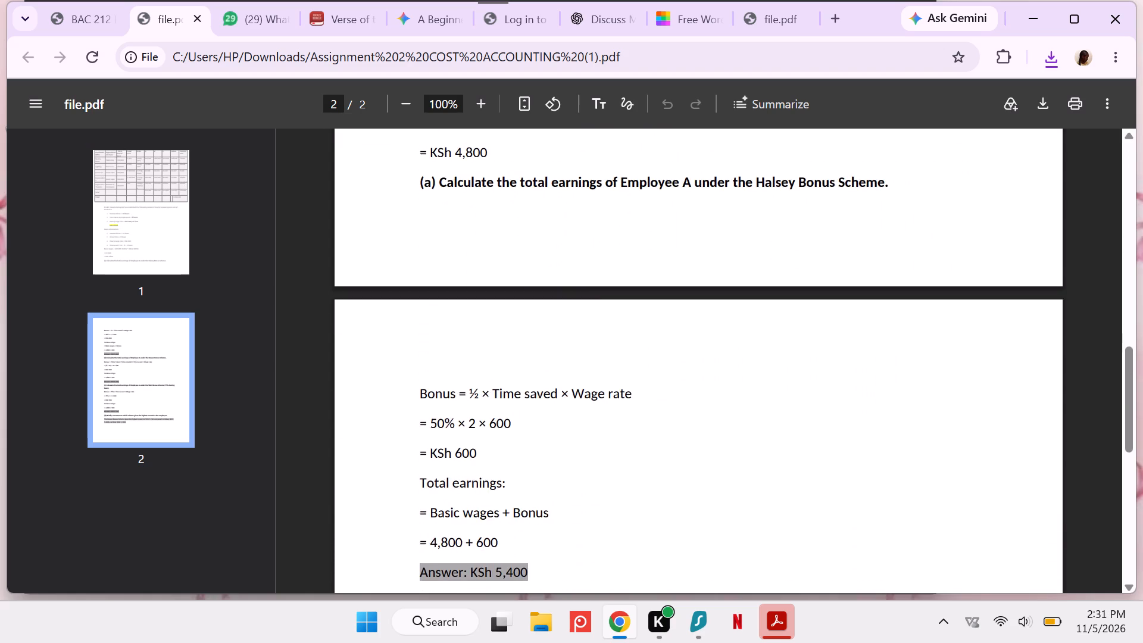
{"action": "scroll", "coordinate": [740, 332], "scroll_direction": "down", "scroll_amount": 7}
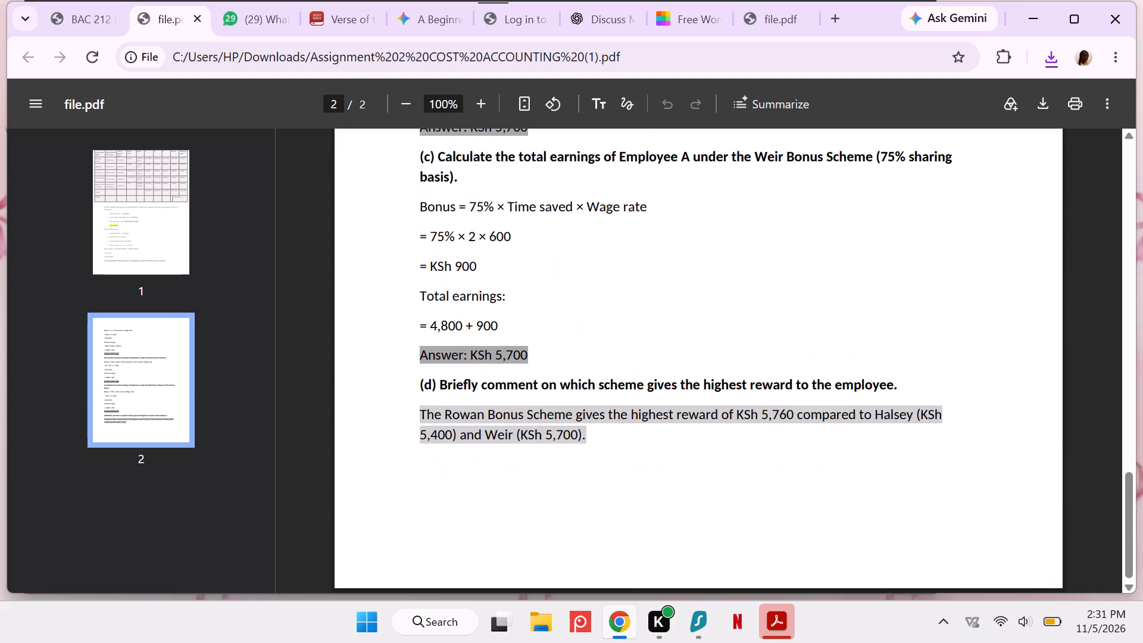
{"action": "scroll", "coordinate": [740, 332], "scroll_direction": "down", "scroll_amount": 4}
Close the browser tabs for the free Word converter and the older file.pdf, keeping the submitted PDF open.
{"action": "left_click", "coordinate": [711, 18]}
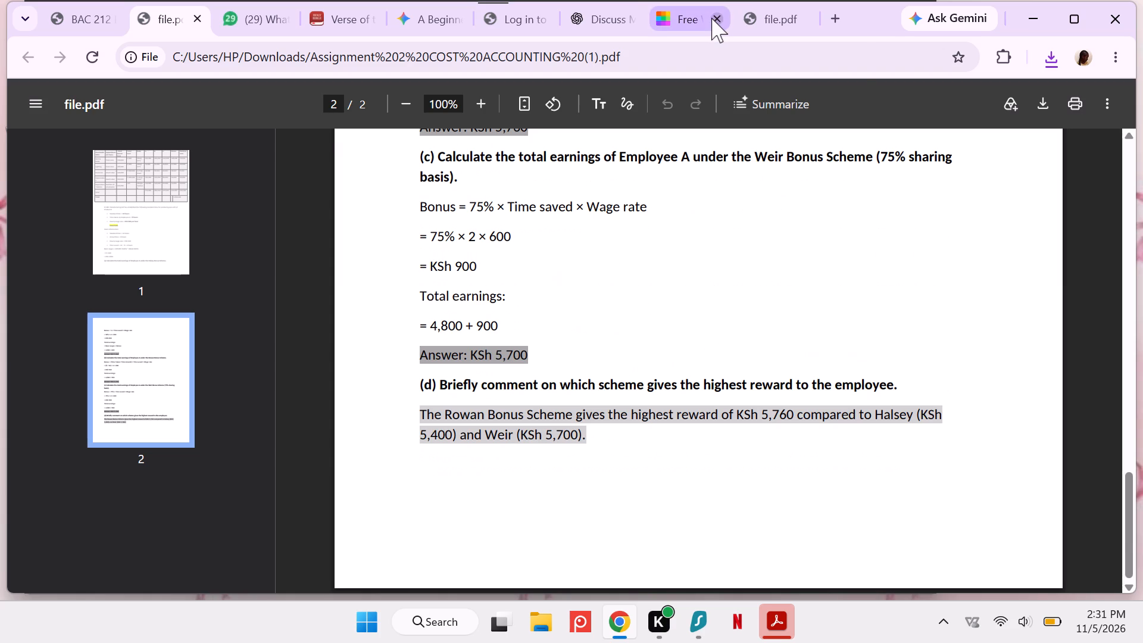
{"action": "left_click", "coordinate": [711, 18]}
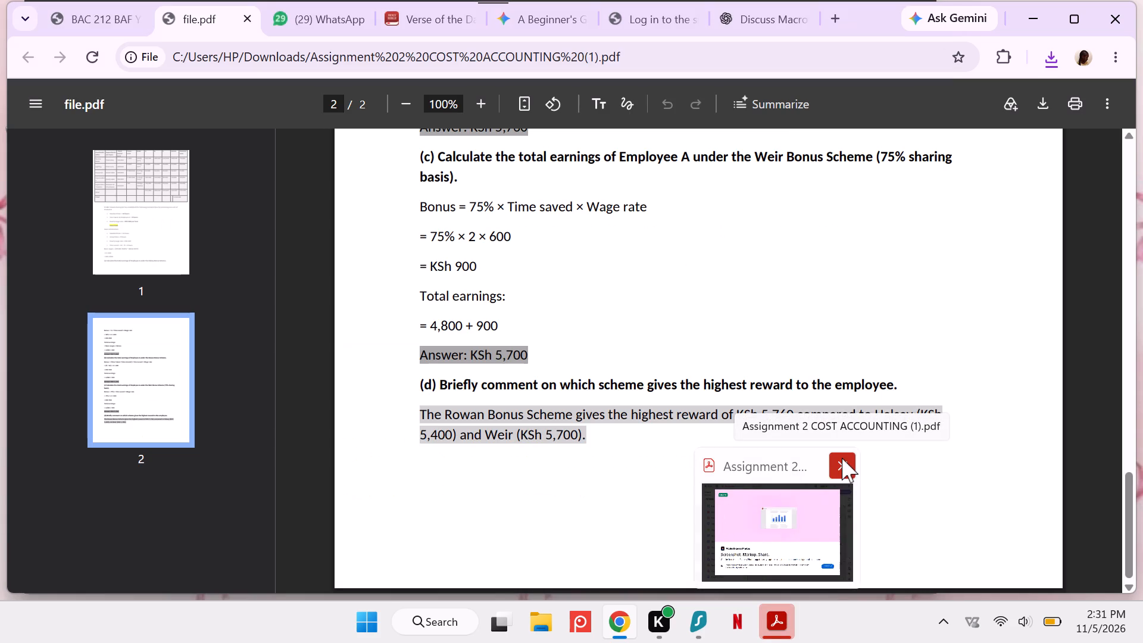
Continue past the Adobe Express Photos offer with installation left checked, and close the Adobe Acrobat window containing the submitted PDF.
{"action": "left_click", "coordinate": [841, 476]}
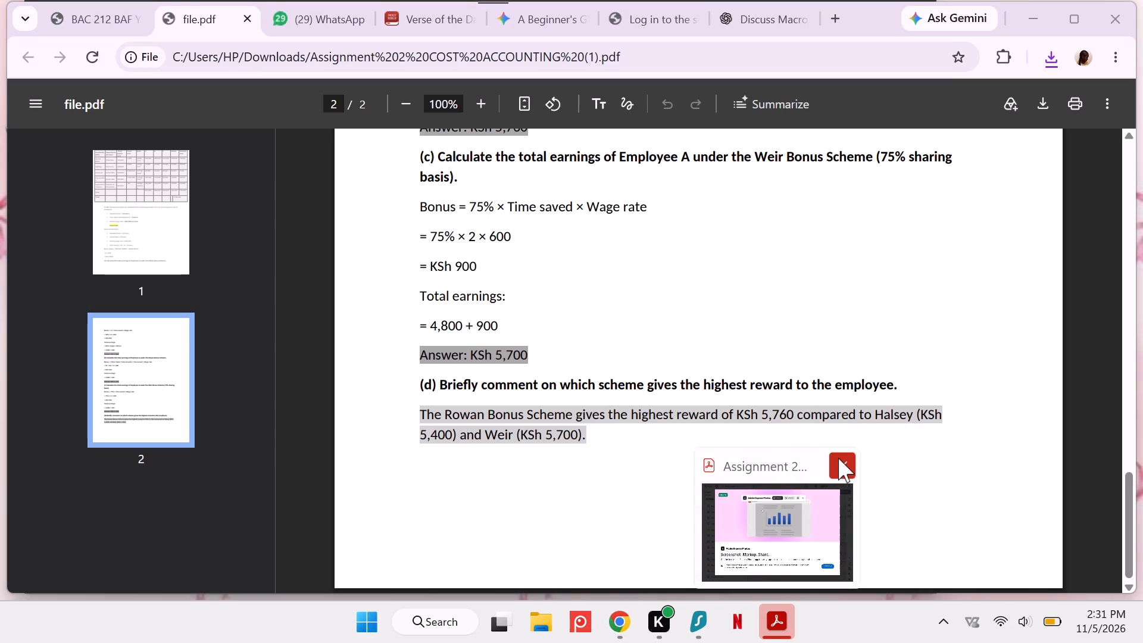
{"action": "left_click", "coordinate": [838, 458]}
{"action": "left_click", "coordinate": [845, 463]}
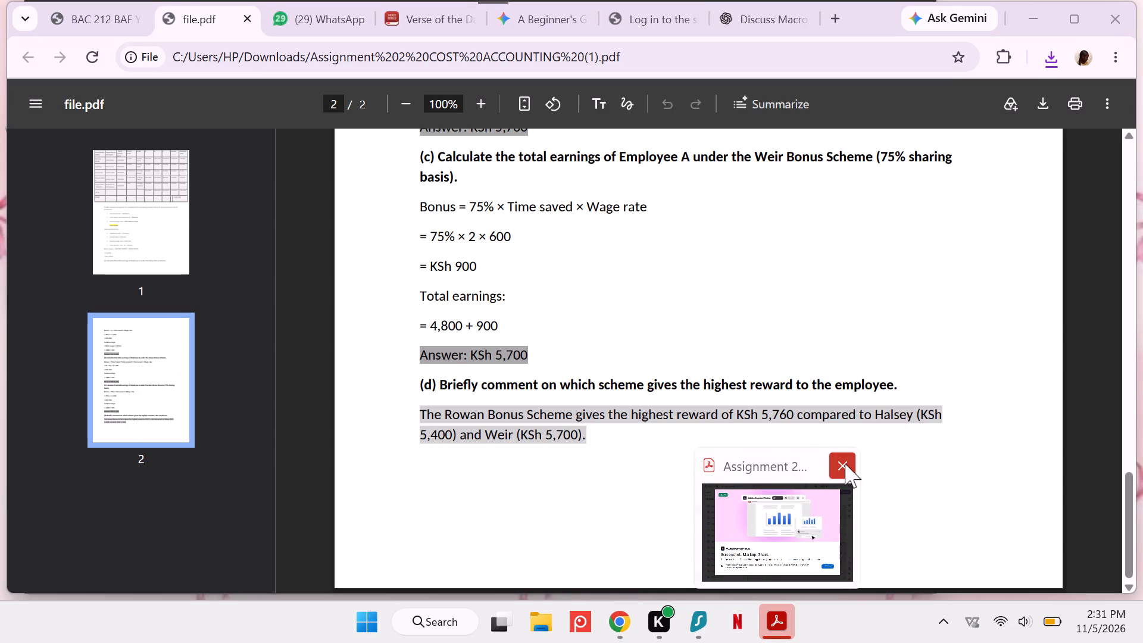
{"action": "left_click", "coordinate": [845, 463]}
{"action": "double_click", "coordinate": [845, 463]}
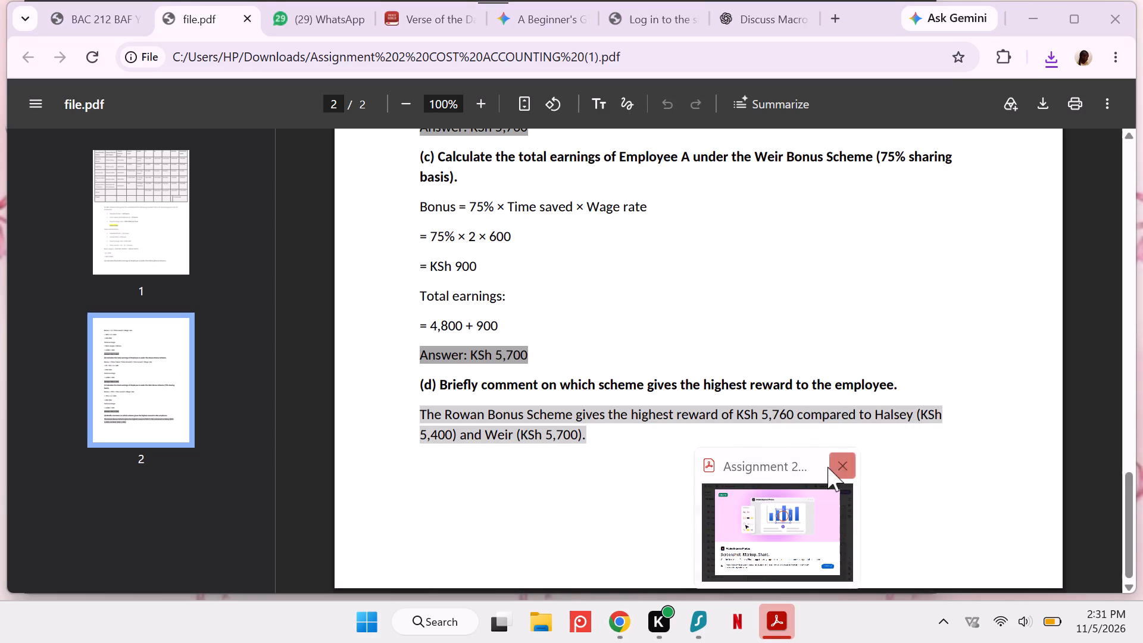
{"action": "left_click", "coordinate": [839, 466]}
{"action": "double_click", "coordinate": [839, 466]}
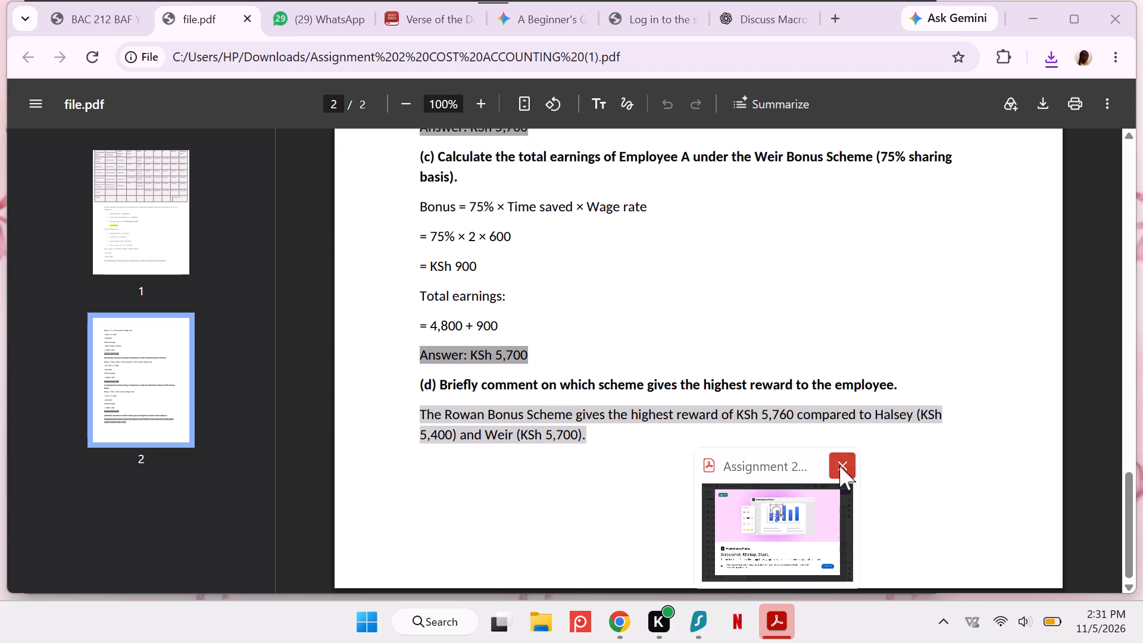
{"action": "left_click_drag", "start_coordinate": [839, 466], "coordinate": [775, 626]}
{"action": "left_click", "coordinate": [775, 626]}
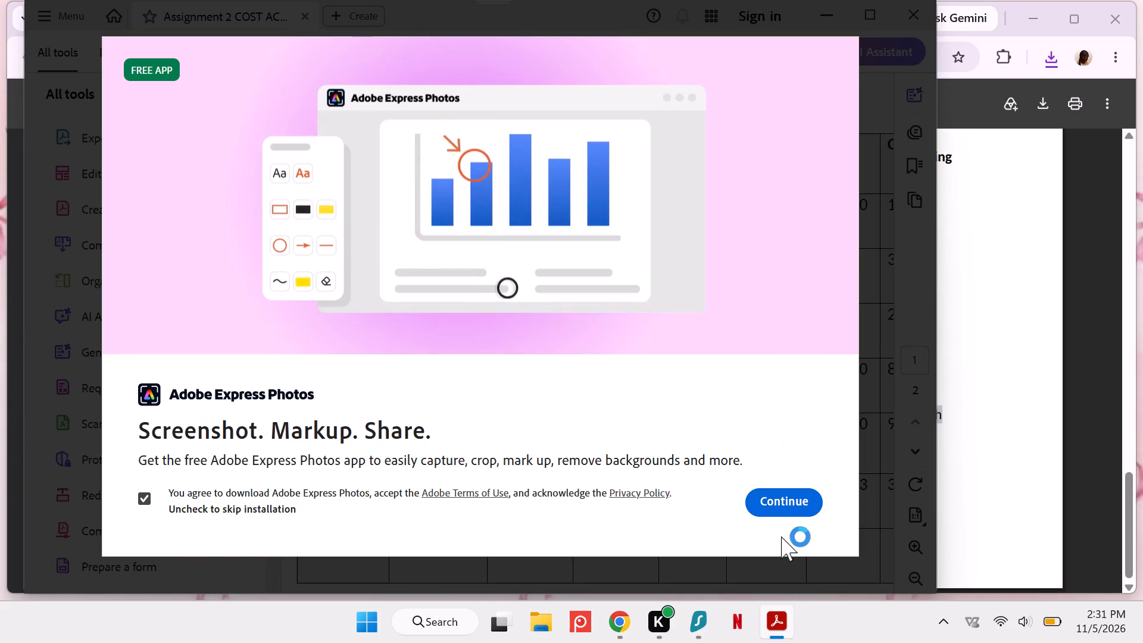
{"action": "left_click", "coordinate": [781, 508]}
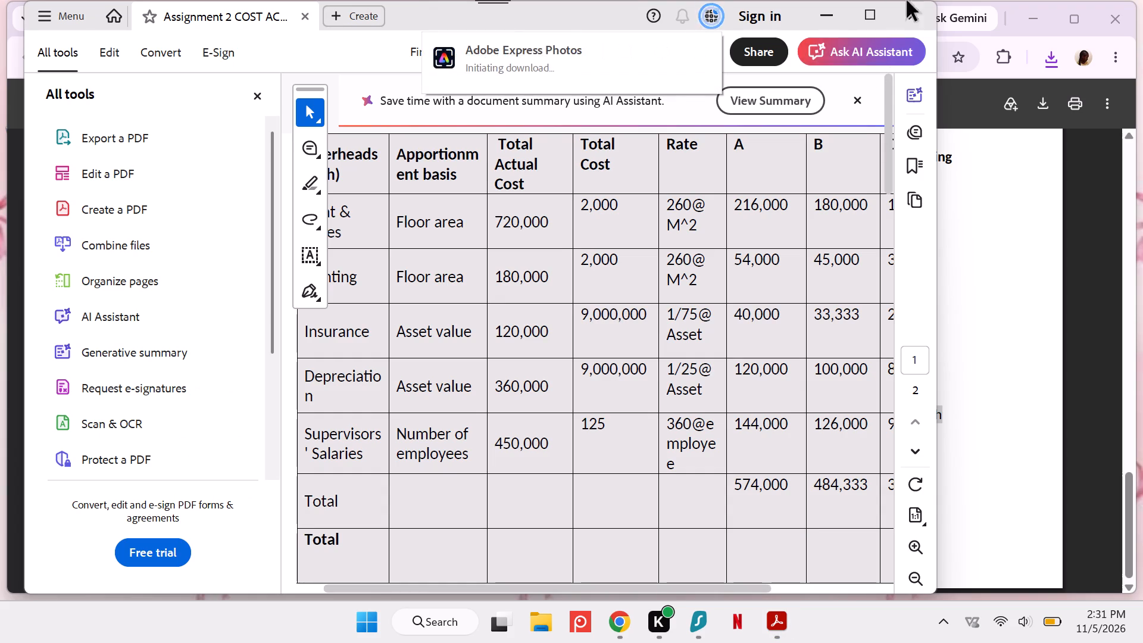
{"action": "left_click", "coordinate": [916, 12]}
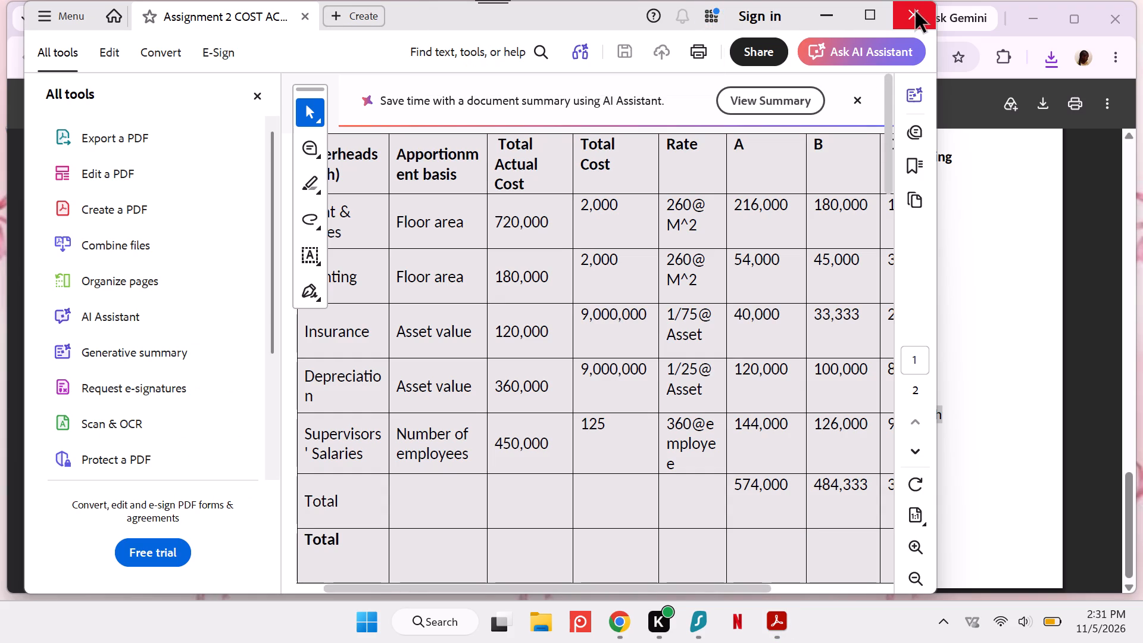
{"action": "left_click", "coordinate": [916, 12]}
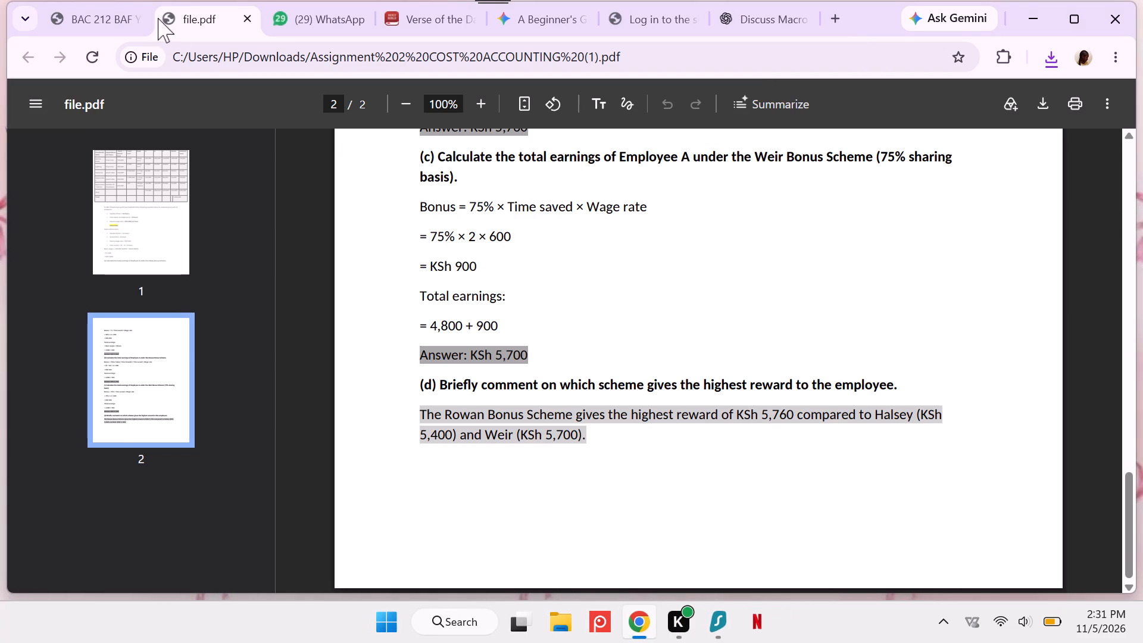
Return to the e-learning portal, open the Dashboard and go to today's Attendance Register TRC activity for Business Law.
{"action": "left_click", "coordinate": [115, 21]}
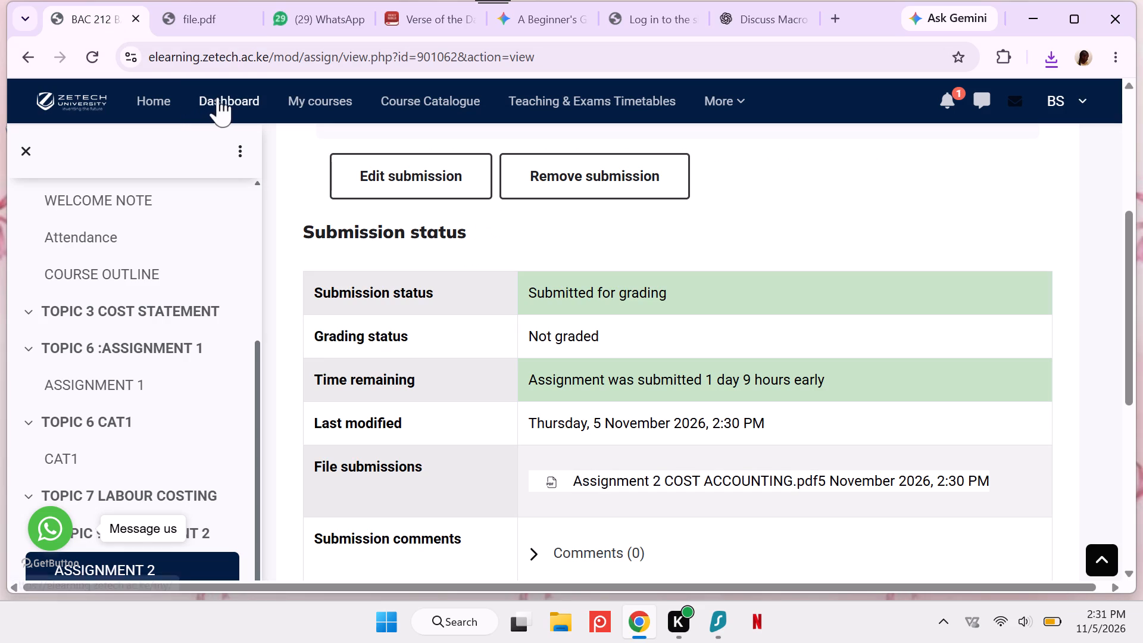
{"action": "left_click", "coordinate": [218, 97]}
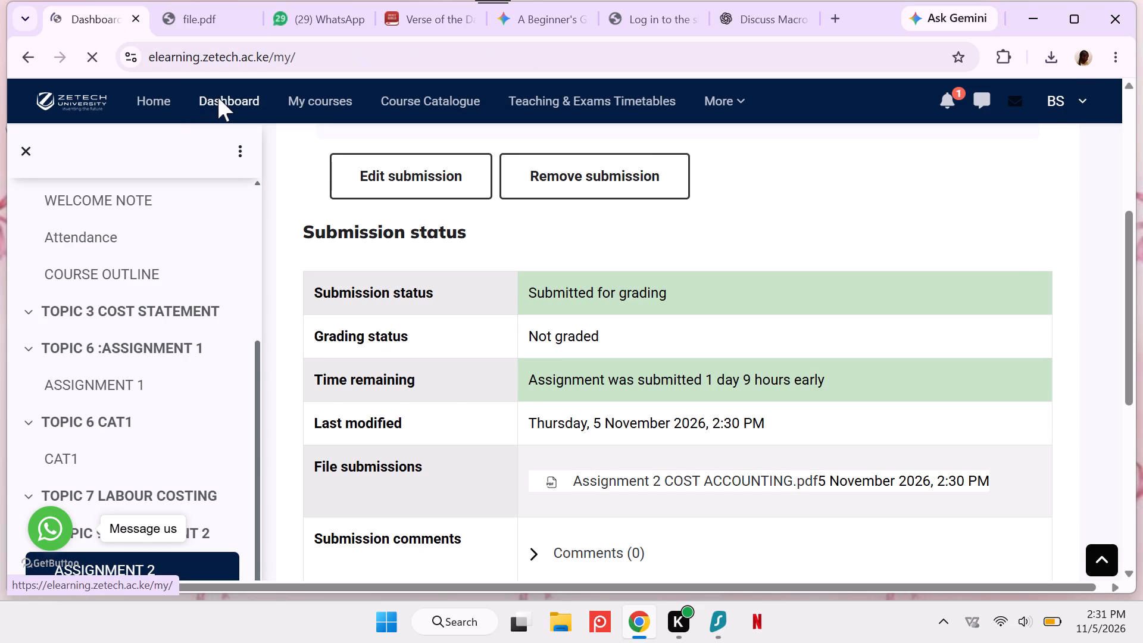
{"action": "scroll", "coordinate": [558, 269], "scroll_direction": "down", "scroll_amount": 1}
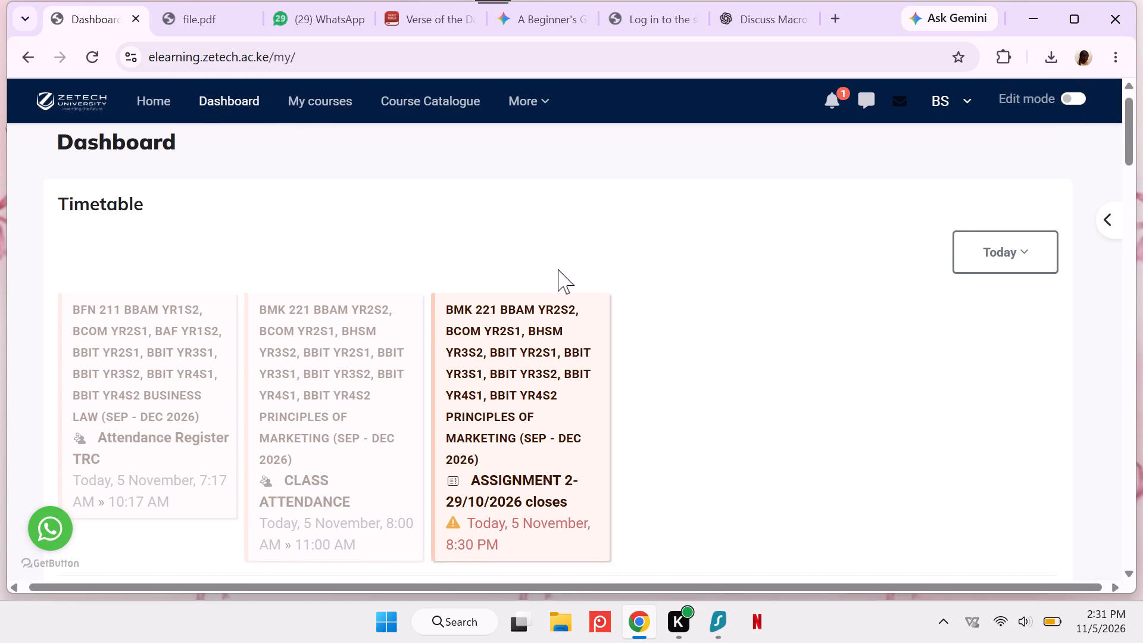
{"action": "scroll", "coordinate": [558, 269], "scroll_direction": "down", "scroll_amount": 2}
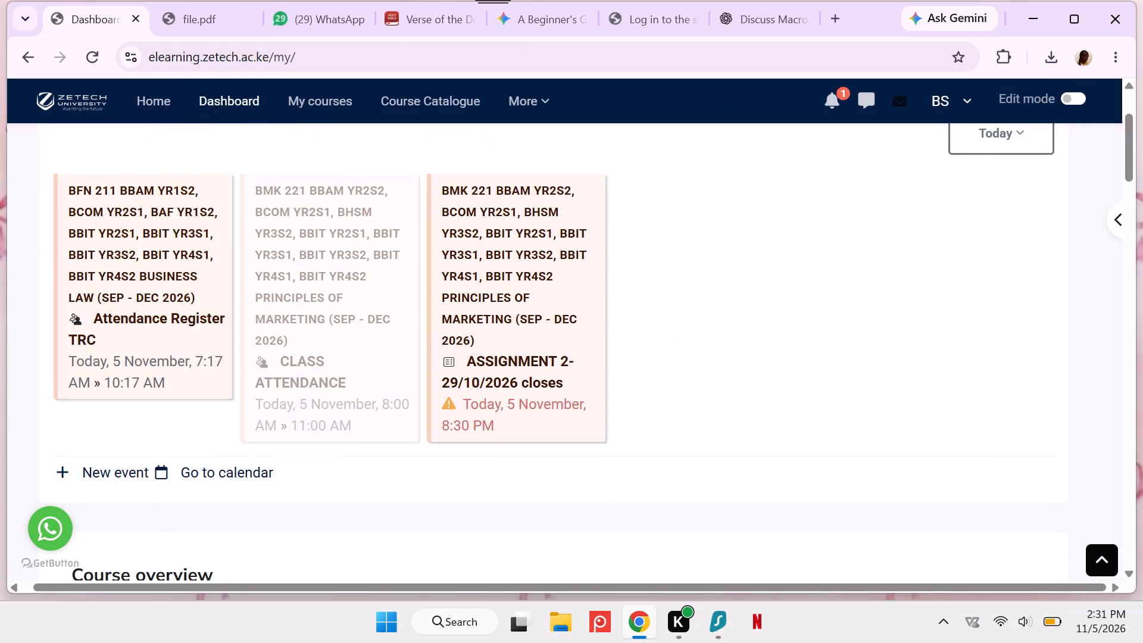
{"action": "left_click", "coordinate": [118, 318]}
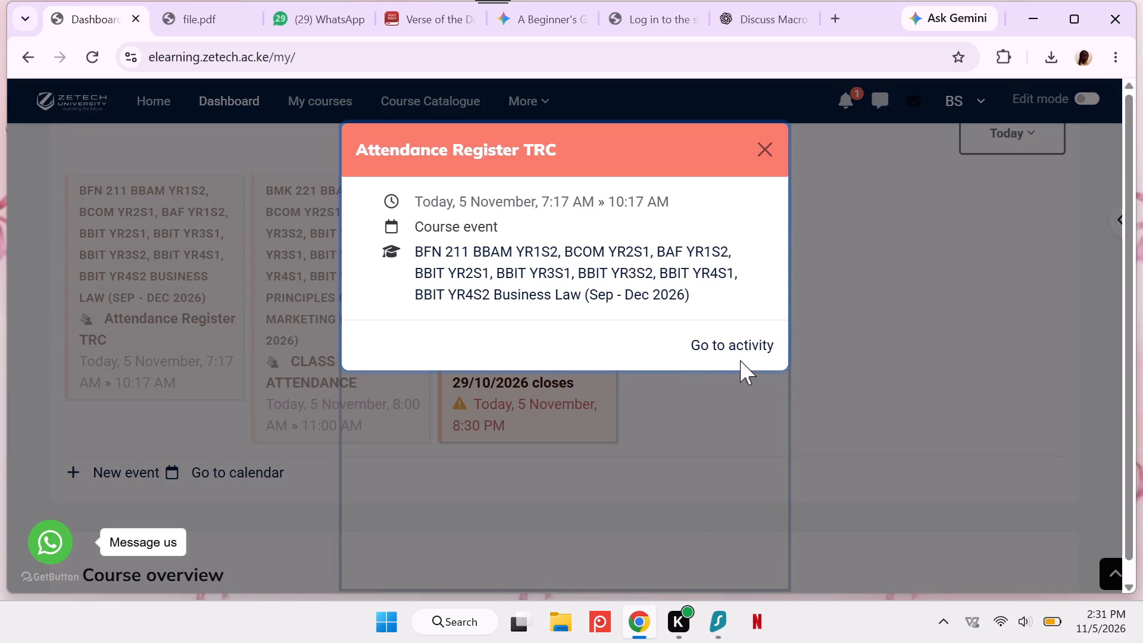
{"action": "left_click", "coordinate": [723, 349]}
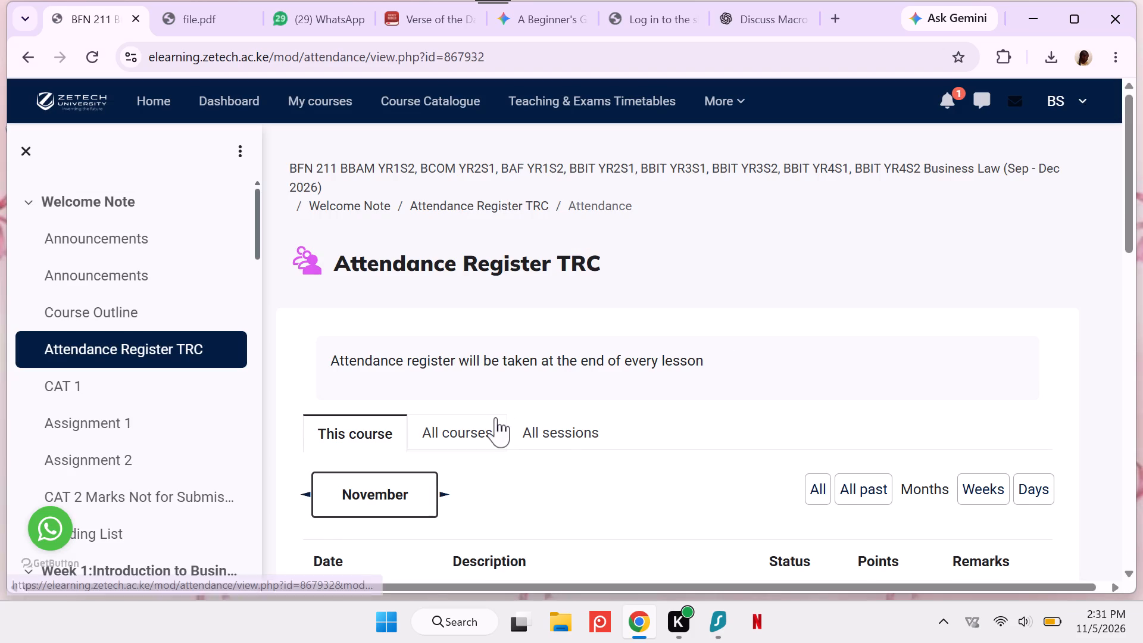
Look over the November attendance sessions and open Assignment 2 of the Business Law course.
{"action": "scroll", "coordinate": [496, 417], "scroll_direction": "down", "scroll_amount": 1}
{"action": "double_click", "coordinate": [140, 467]}
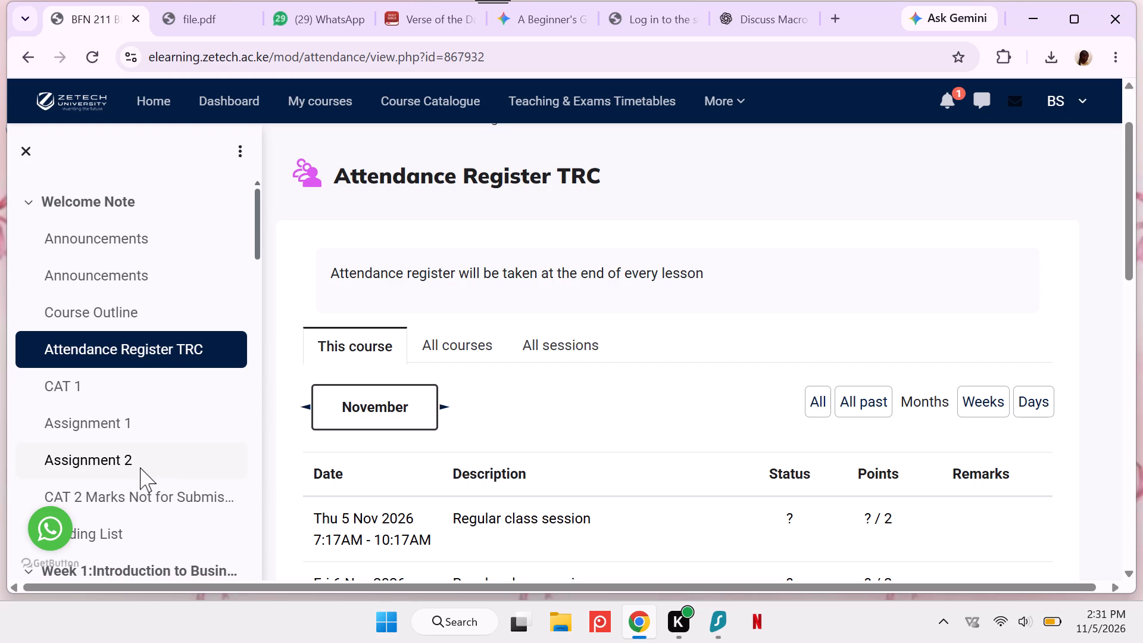
{"action": "scroll", "coordinate": [115, 458], "scroll_direction": "down", "scroll_amount": 1}
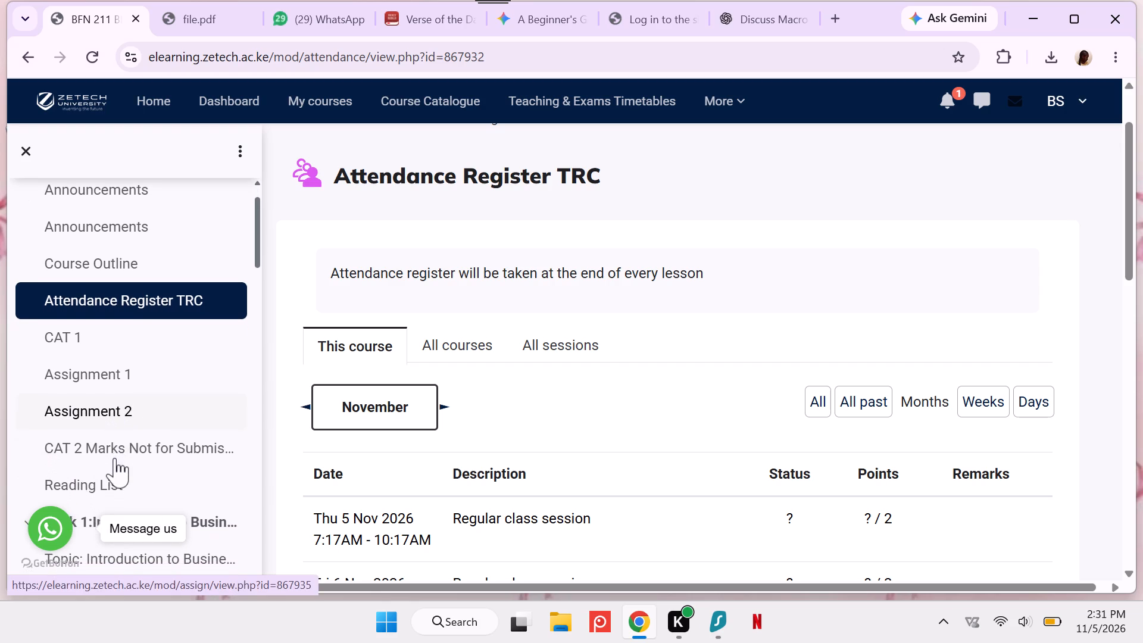
{"action": "scroll", "coordinate": [383, 365], "scroll_direction": "down", "scroll_amount": 1}
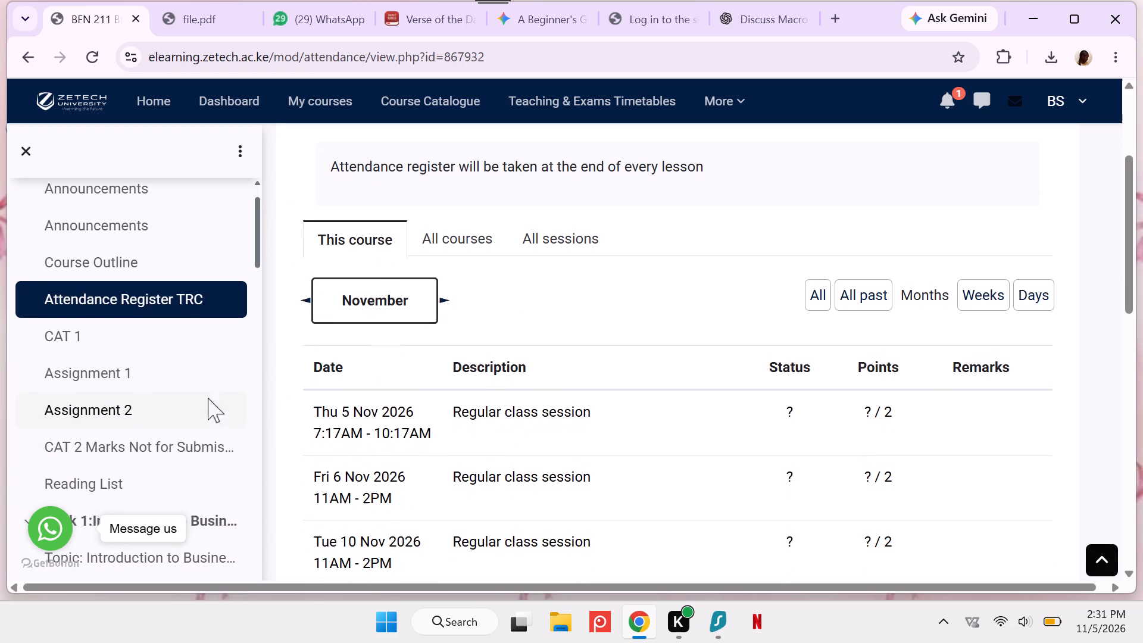
{"action": "double_click", "coordinate": [120, 404]}
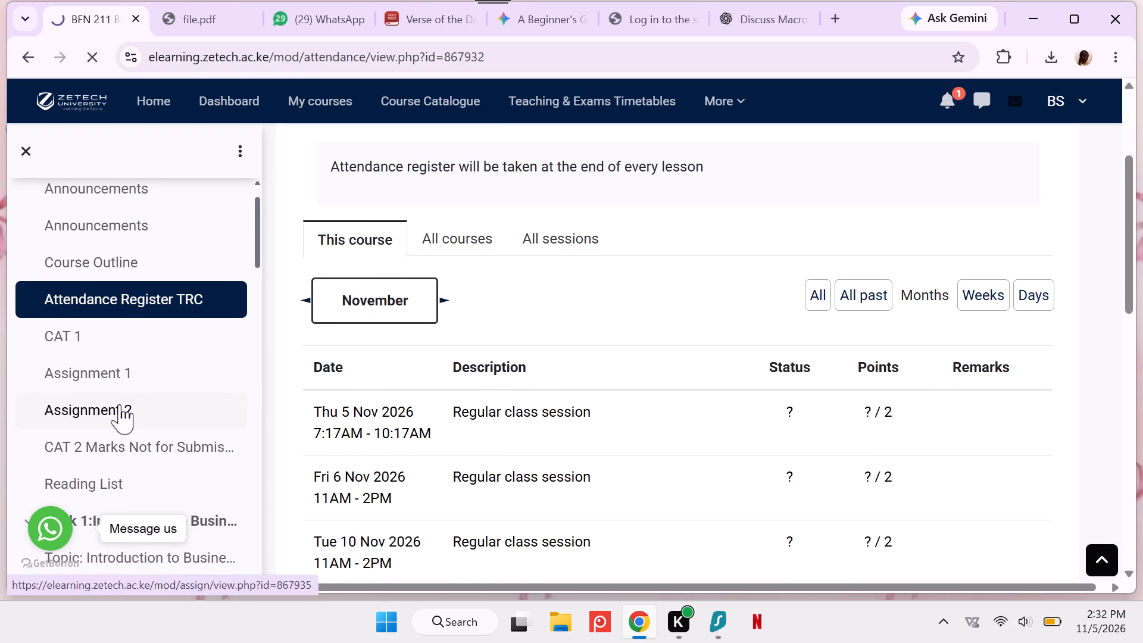
Review the submission status of Business Law Assignment 2 and expand its submission comments.
{"action": "scroll", "coordinate": [474, 433], "scroll_direction": "down", "scroll_amount": 1}
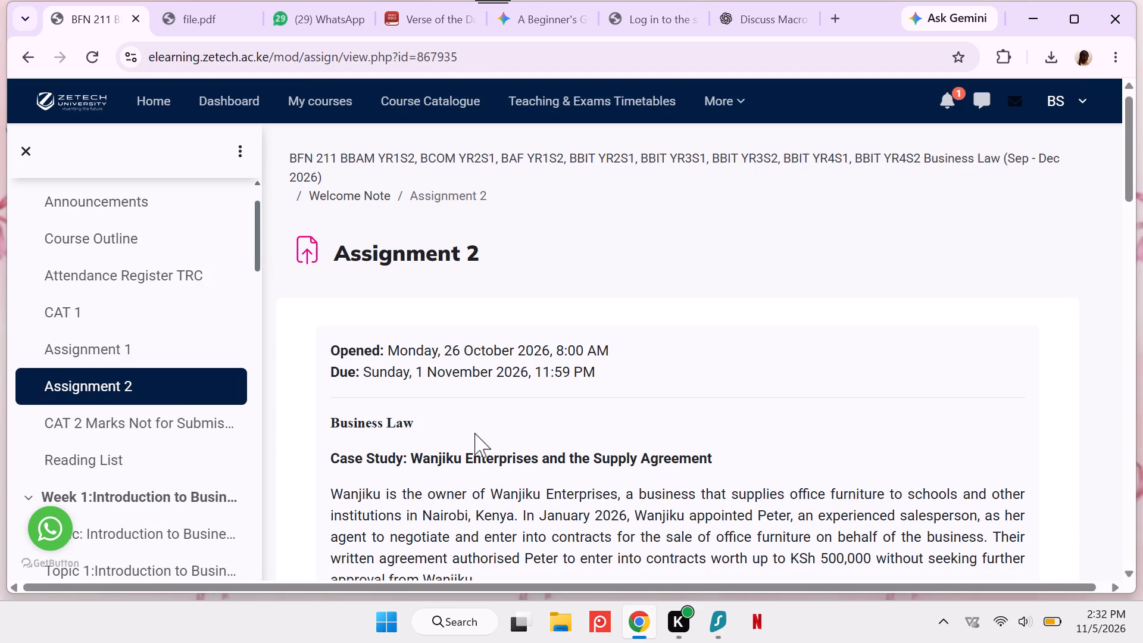
{"action": "scroll", "coordinate": [474, 433], "scroll_direction": "down", "scroll_amount": 5}
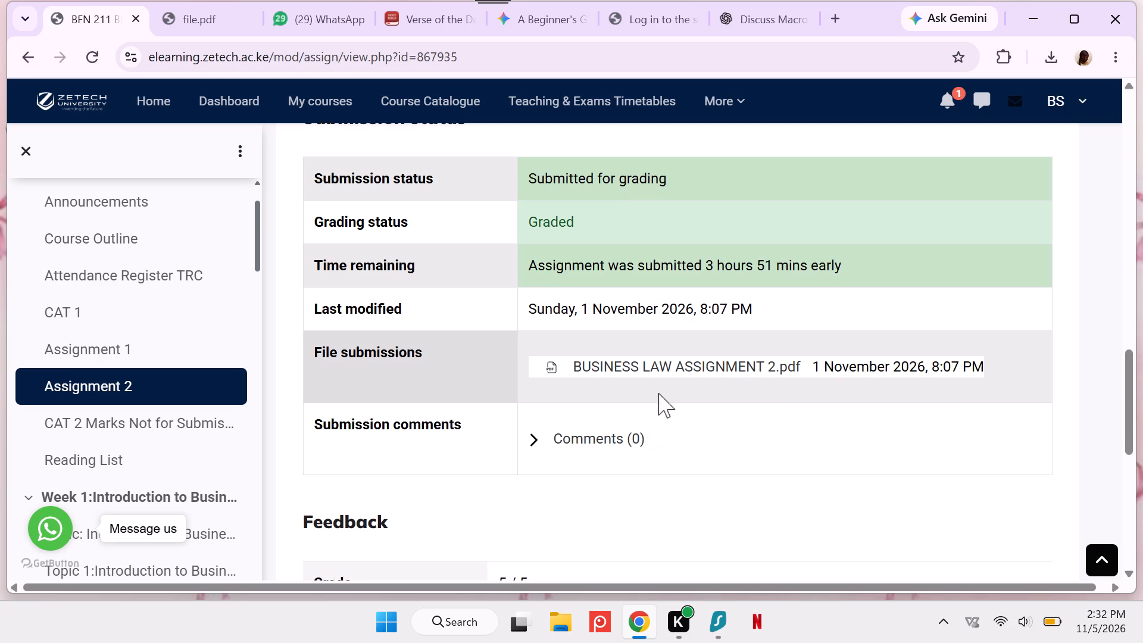
{"action": "scroll", "coordinate": [658, 393], "scroll_direction": "up", "scroll_amount": 2}
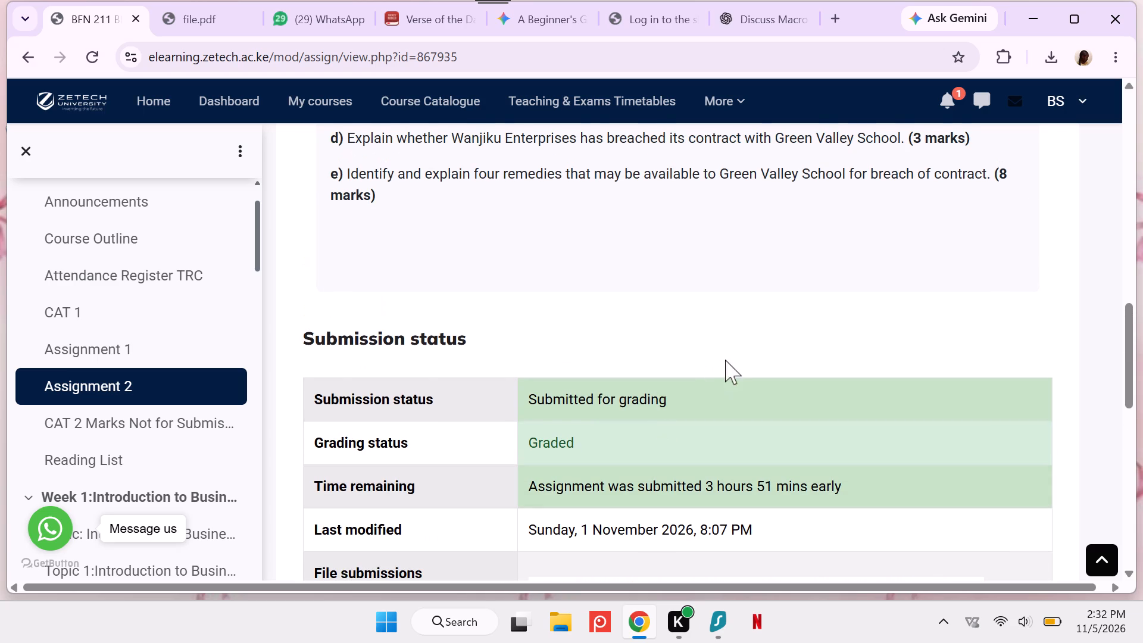
{"action": "scroll", "coordinate": [752, 449], "scroll_direction": "down", "scroll_amount": 2}
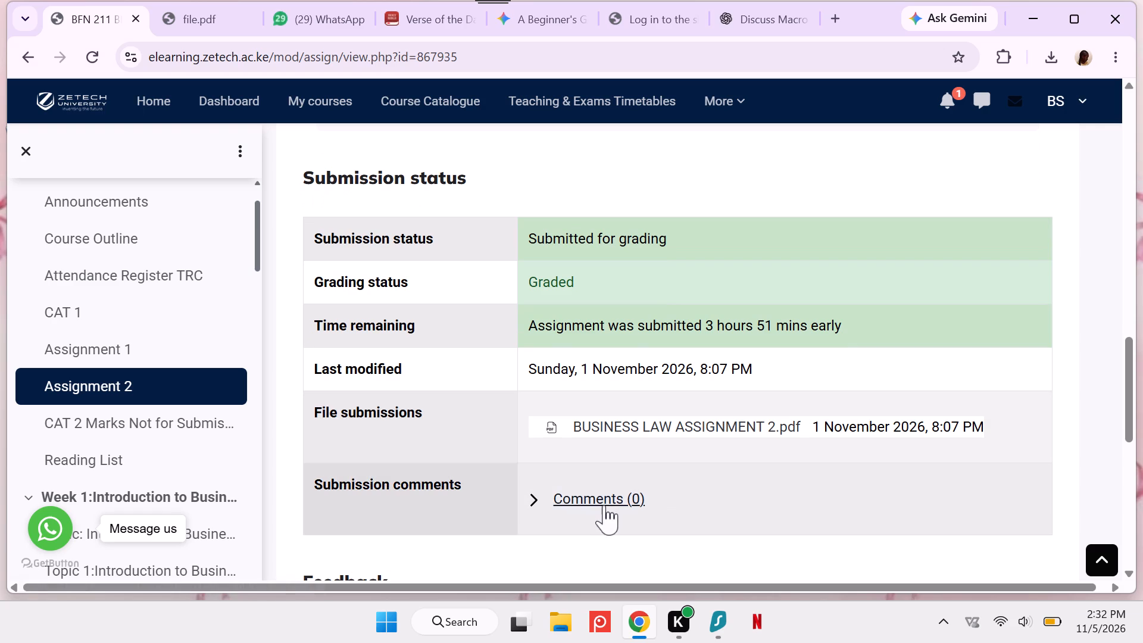
{"action": "left_click", "coordinate": [620, 489]}
{"action": "scroll", "coordinate": [620, 489], "scroll_direction": "right", "scroll_amount": 1}
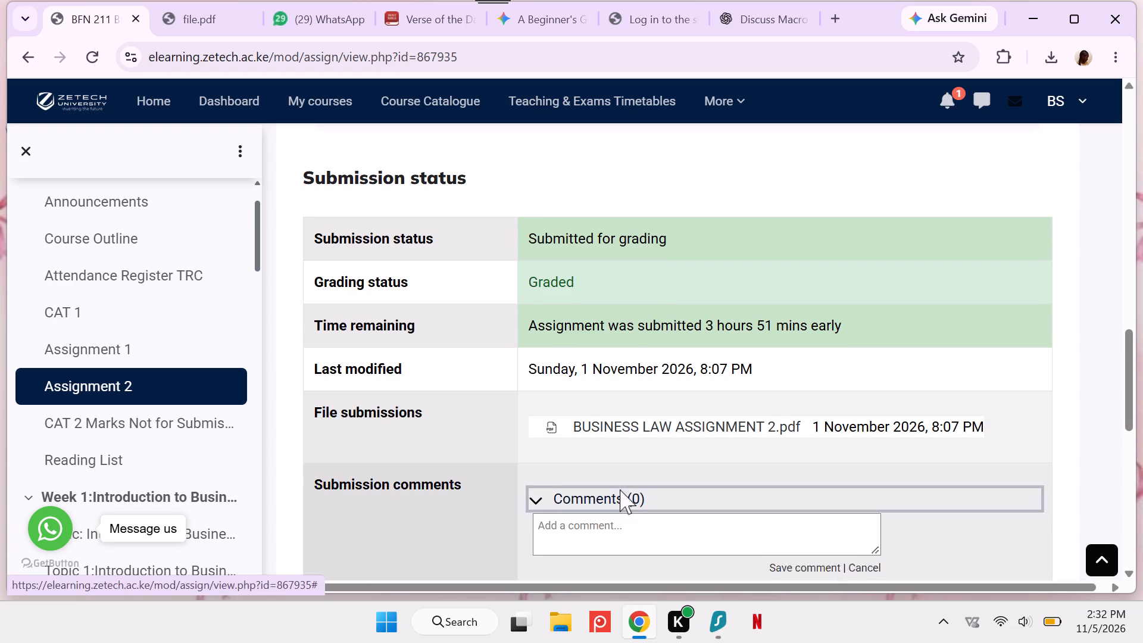
{"action": "scroll", "coordinate": [620, 489], "scroll_direction": "right", "scroll_amount": 1}
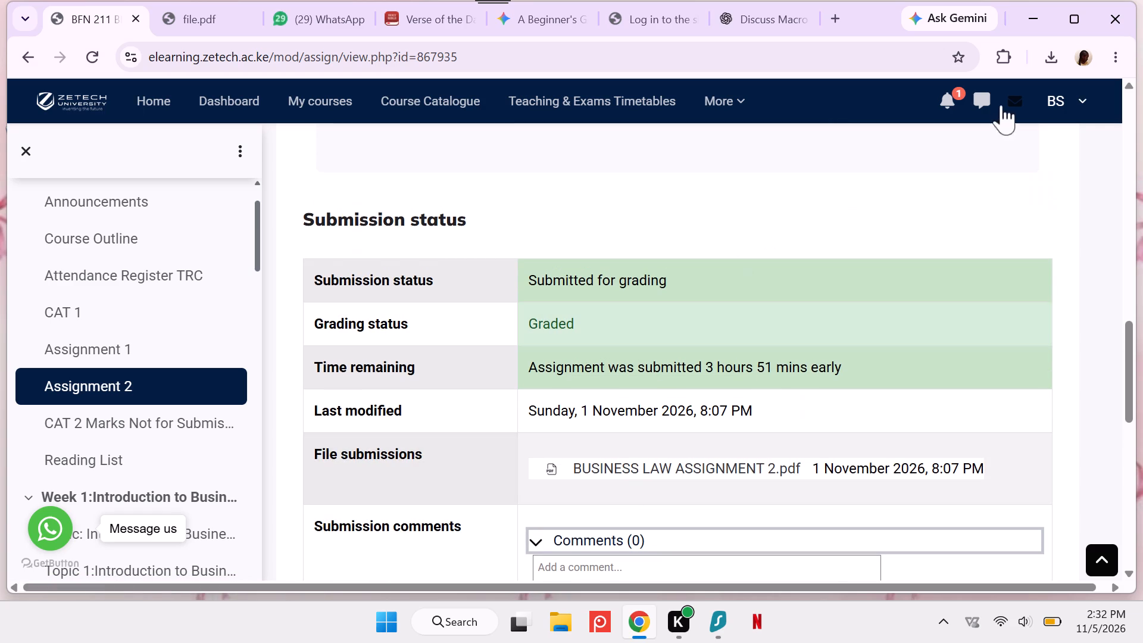
Open the grades overview, examine the Business Law grade report and return to the course list.
{"action": "left_click", "coordinate": [1066, 95]}
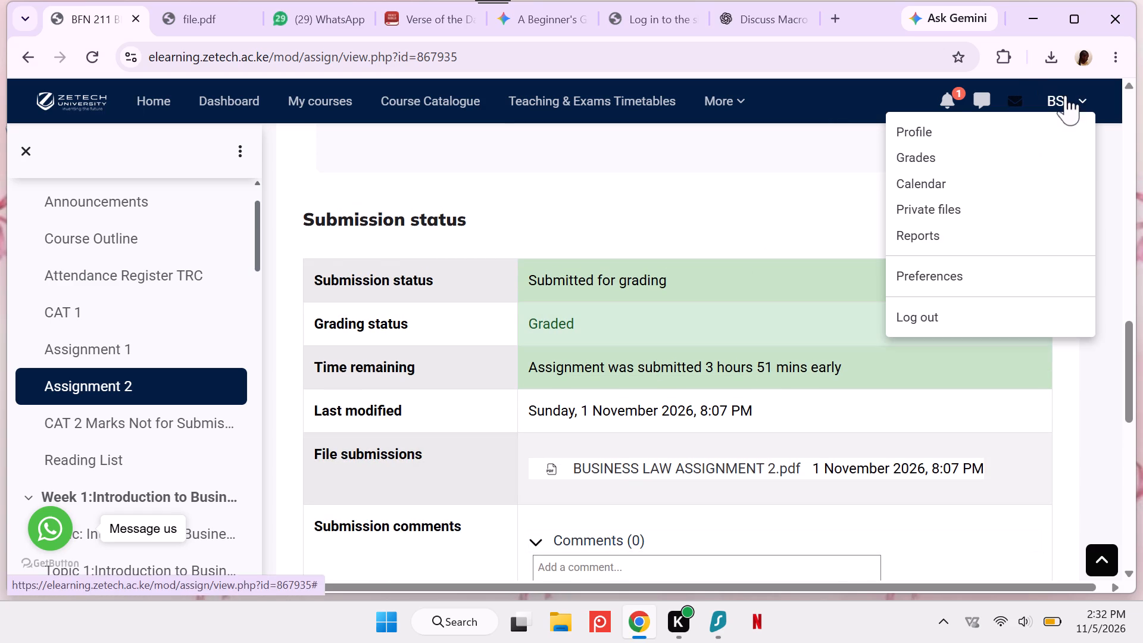
{"action": "left_click", "coordinate": [952, 158]}
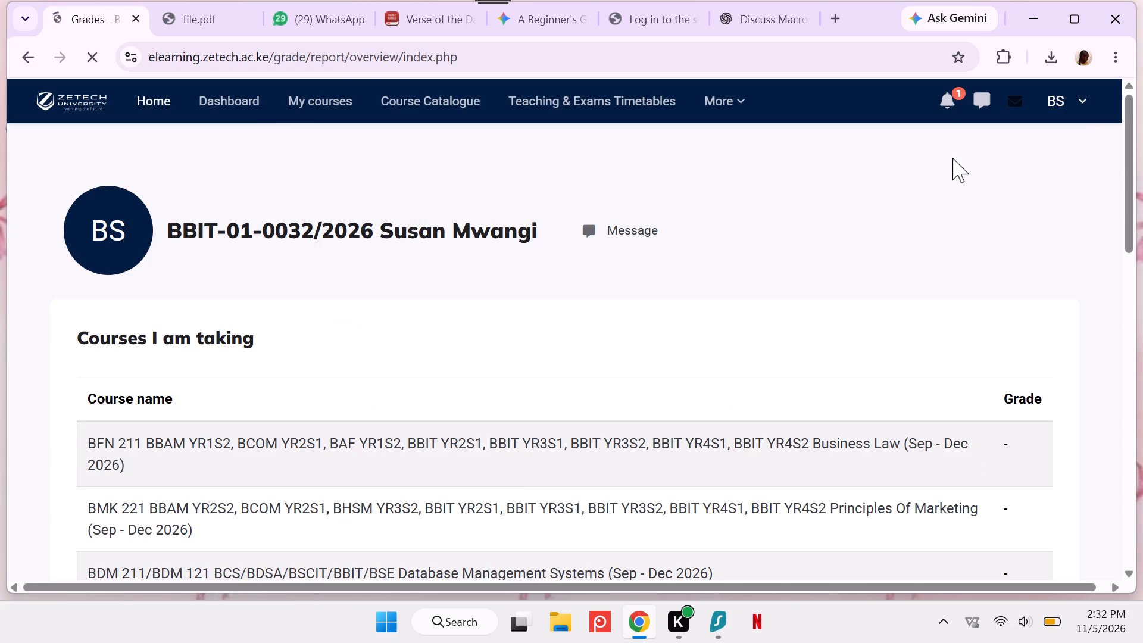
{"action": "scroll", "coordinate": [710, 241], "scroll_direction": "down", "scroll_amount": 1}
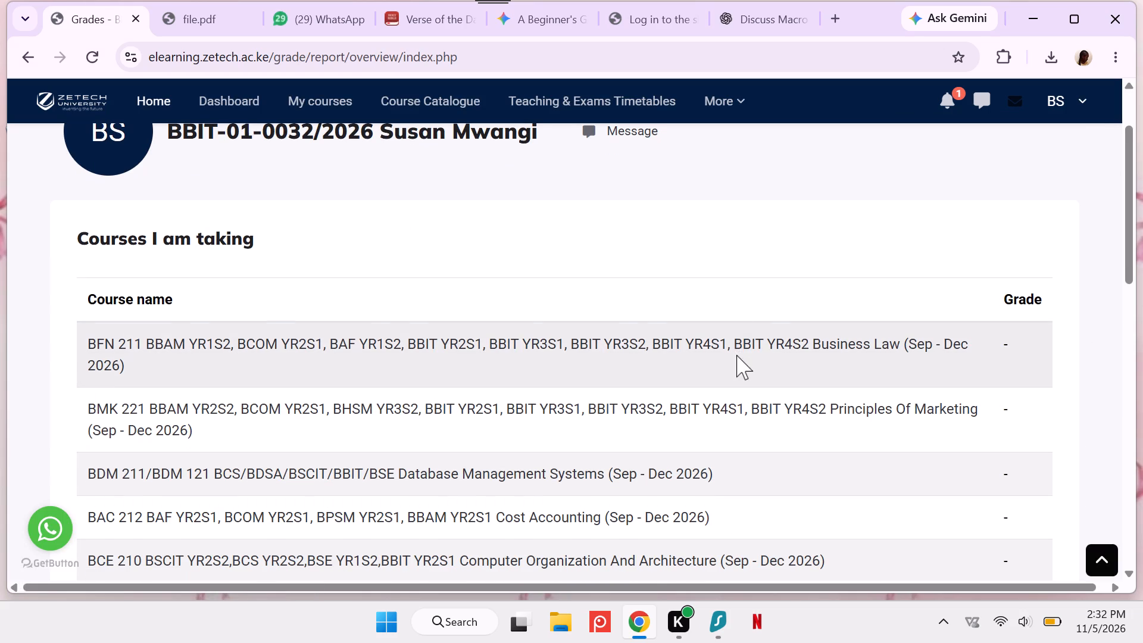
{"action": "left_click_drag", "start_coordinate": [736, 355], "coordinate": [732, 339]}
{"action": "double_click", "coordinate": [732, 339]}
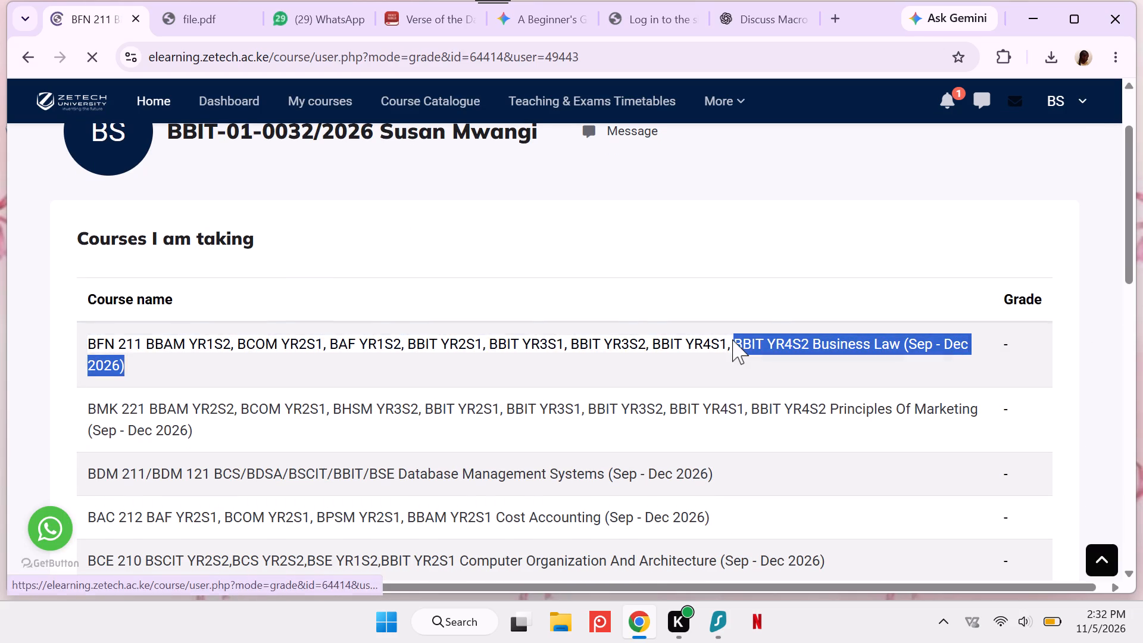
{"action": "scroll", "coordinate": [732, 339], "scroll_direction": "down", "scroll_amount": 5}
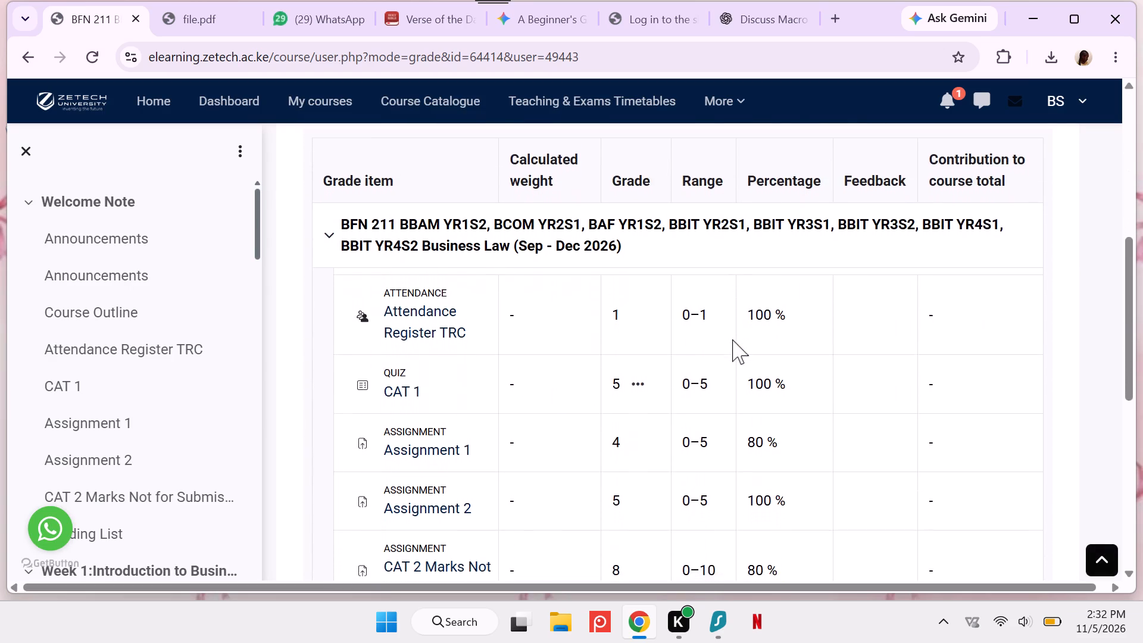
{"action": "scroll", "coordinate": [732, 339], "scroll_direction": "down", "scroll_amount": 2}
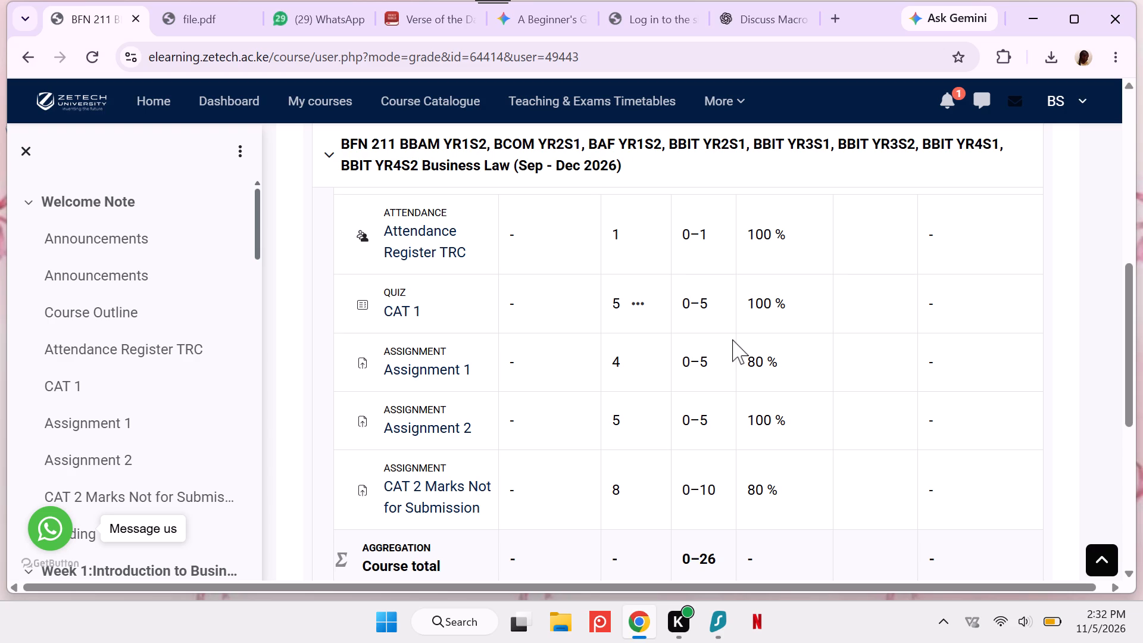
{"action": "scroll", "coordinate": [732, 339], "scroll_direction": "down", "scroll_amount": 1}
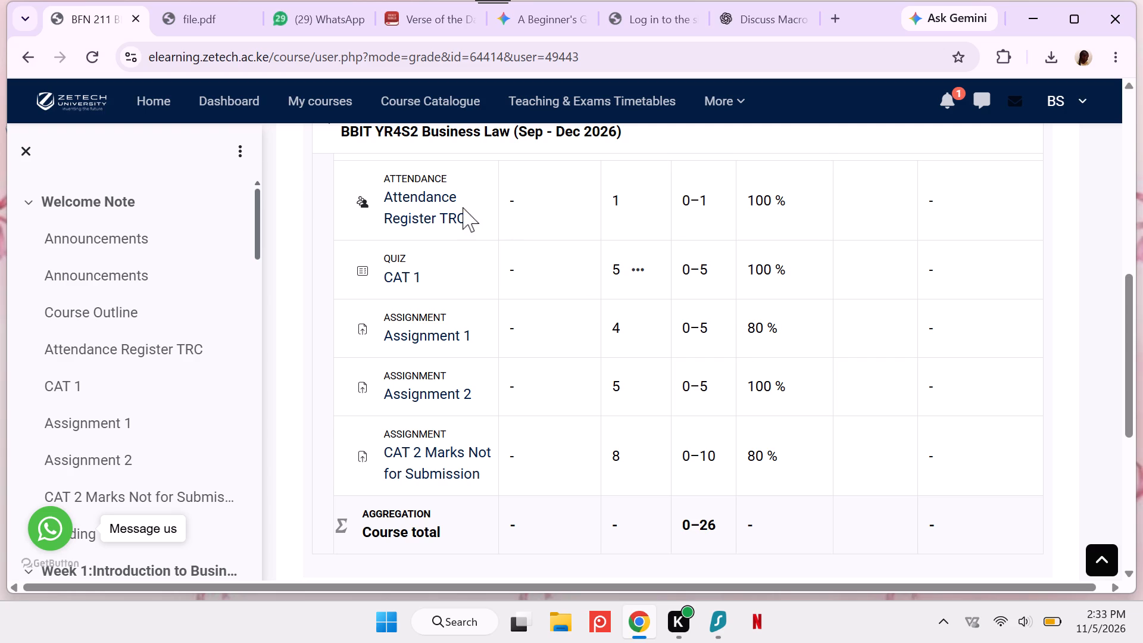
{"action": "left_click", "coordinate": [25, 53]}
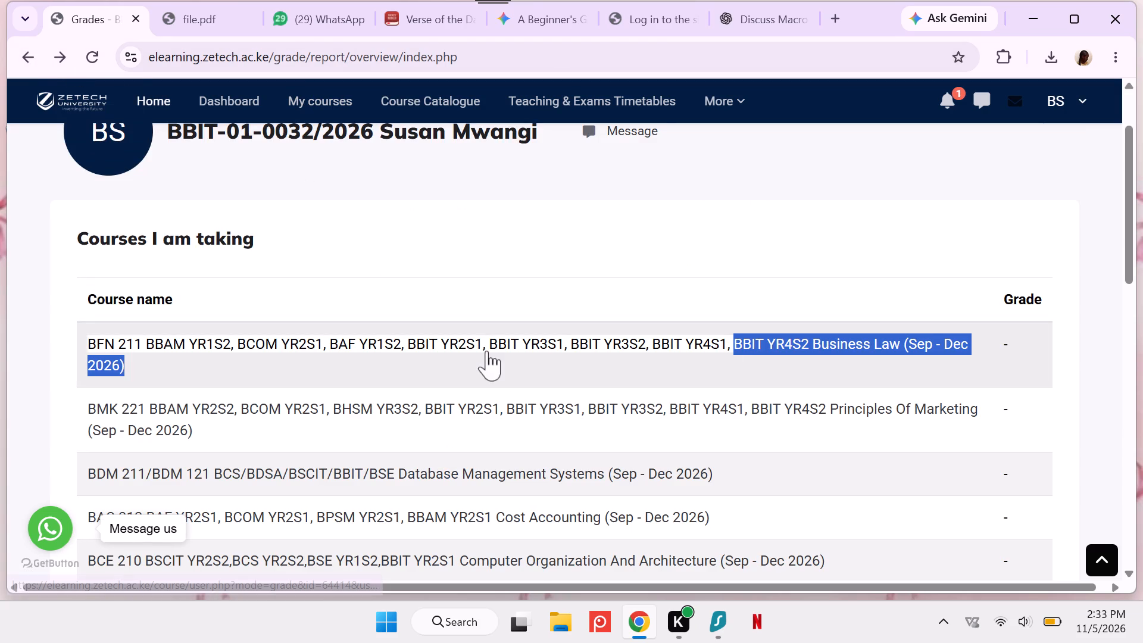
Examine the grade report for BMK 221 Principles Of Marketing and return to the grades overview.
{"action": "scroll", "coordinate": [487, 351], "scroll_direction": "down", "scroll_amount": 1}
{"action": "left_click", "coordinate": [571, 363]}
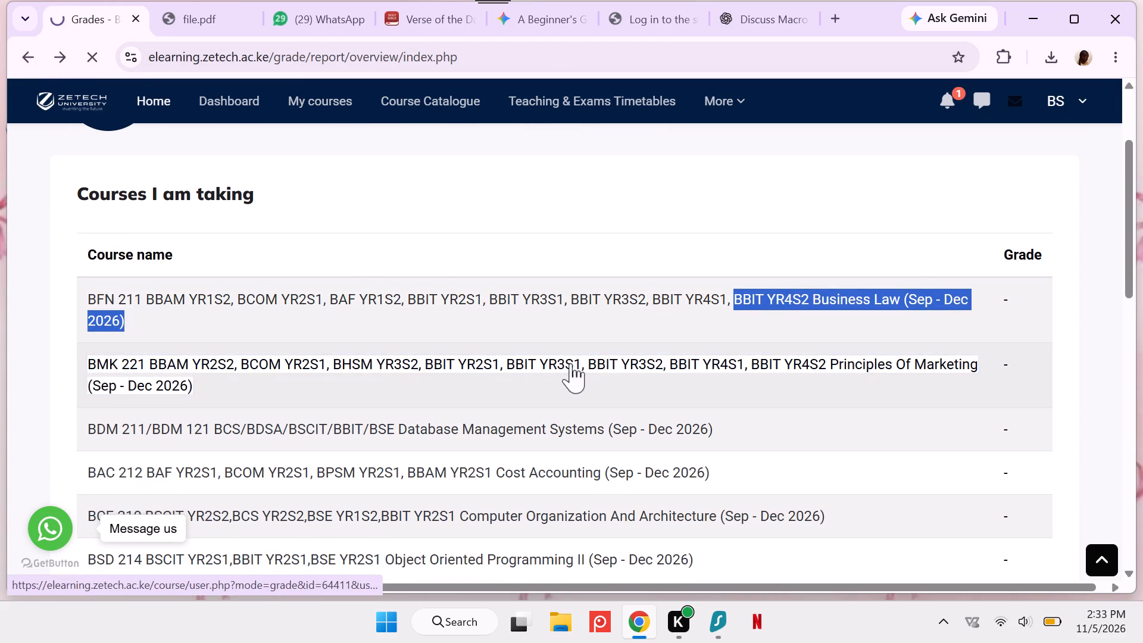
{"action": "scroll", "coordinate": [571, 363], "scroll_direction": "down", "scroll_amount": 4}
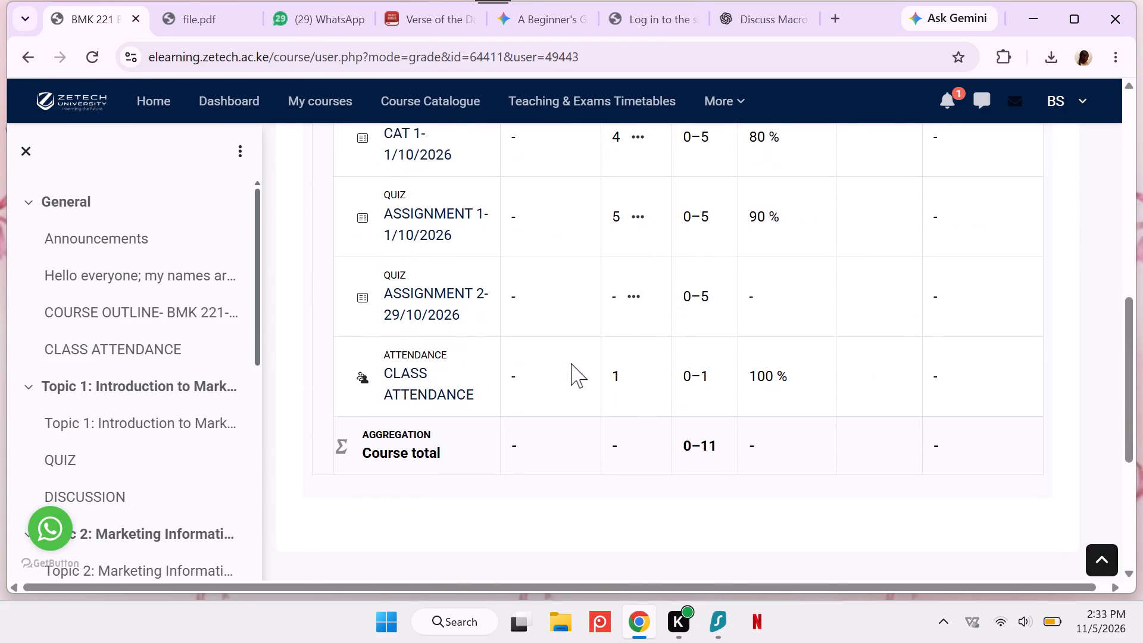
{"action": "scroll", "coordinate": [571, 363], "scroll_direction": "up", "scroll_amount": 2}
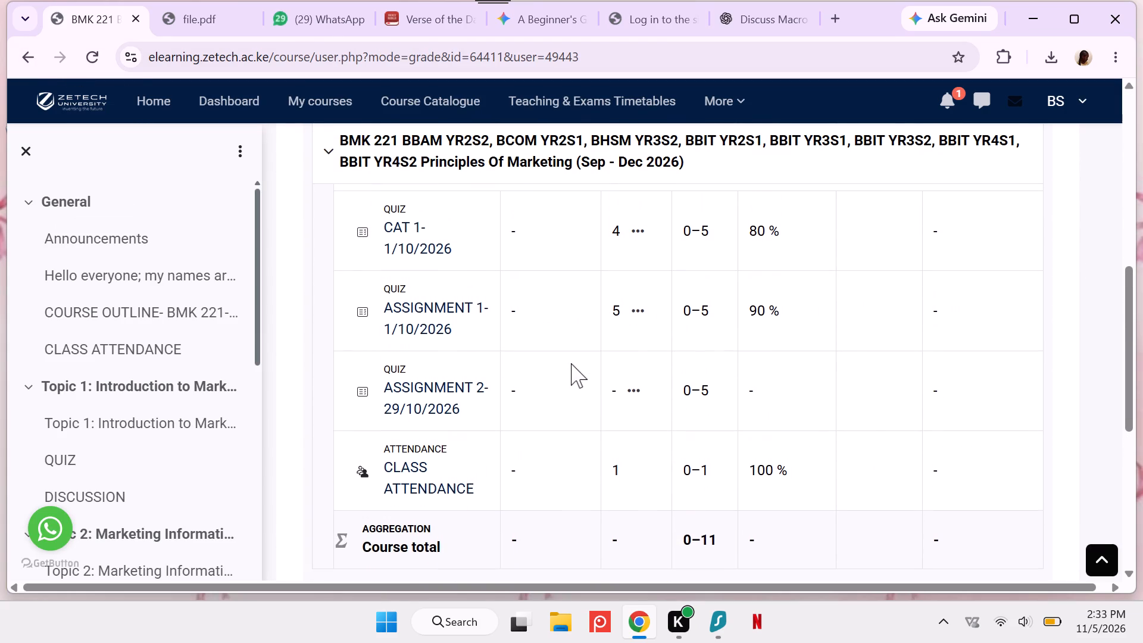
{"action": "scroll", "coordinate": [571, 363], "scroll_direction": "up", "scroll_amount": 1}
{"action": "scroll", "coordinate": [571, 363], "scroll_direction": "down", "scroll_amount": 1}
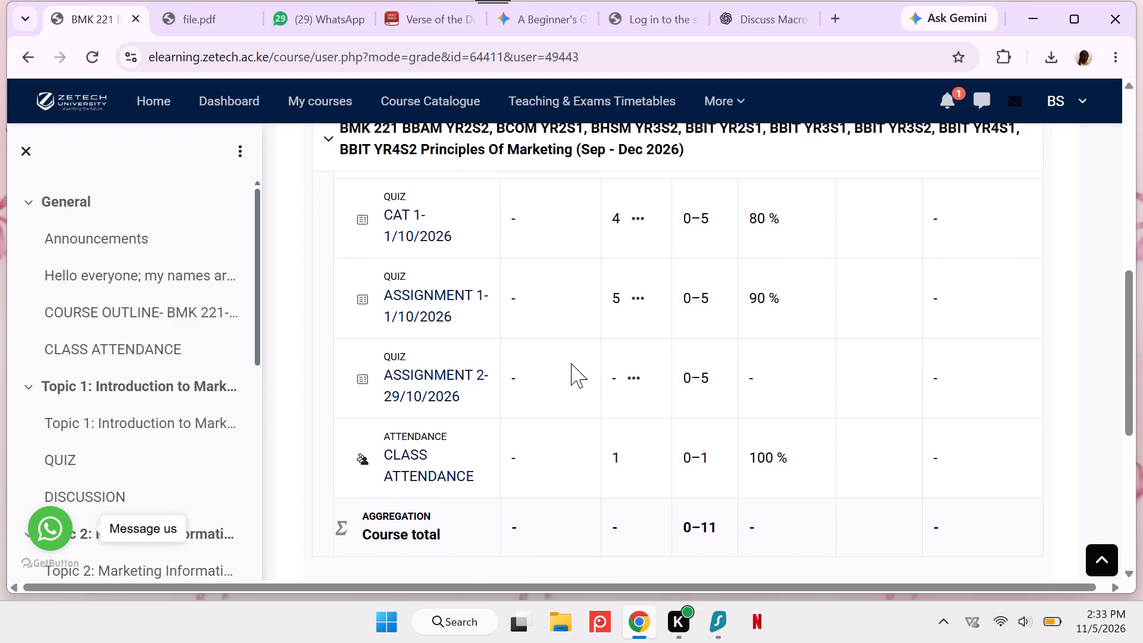
{"action": "scroll", "coordinate": [571, 363], "scroll_direction": "down", "scroll_amount": 1}
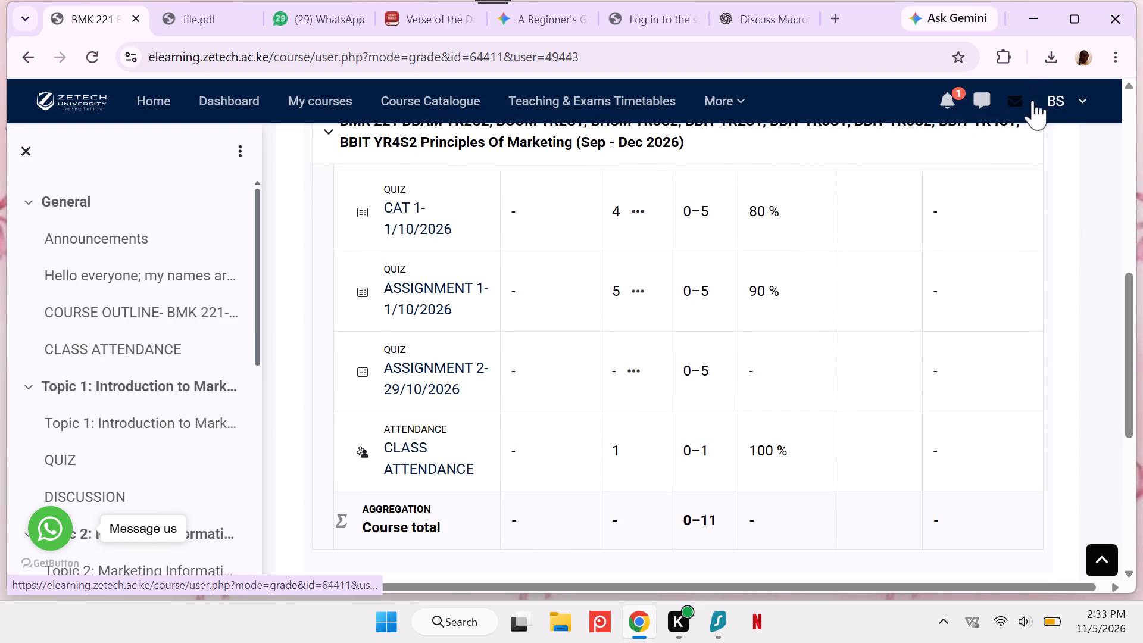
{"action": "left_click", "coordinate": [32, 58]}
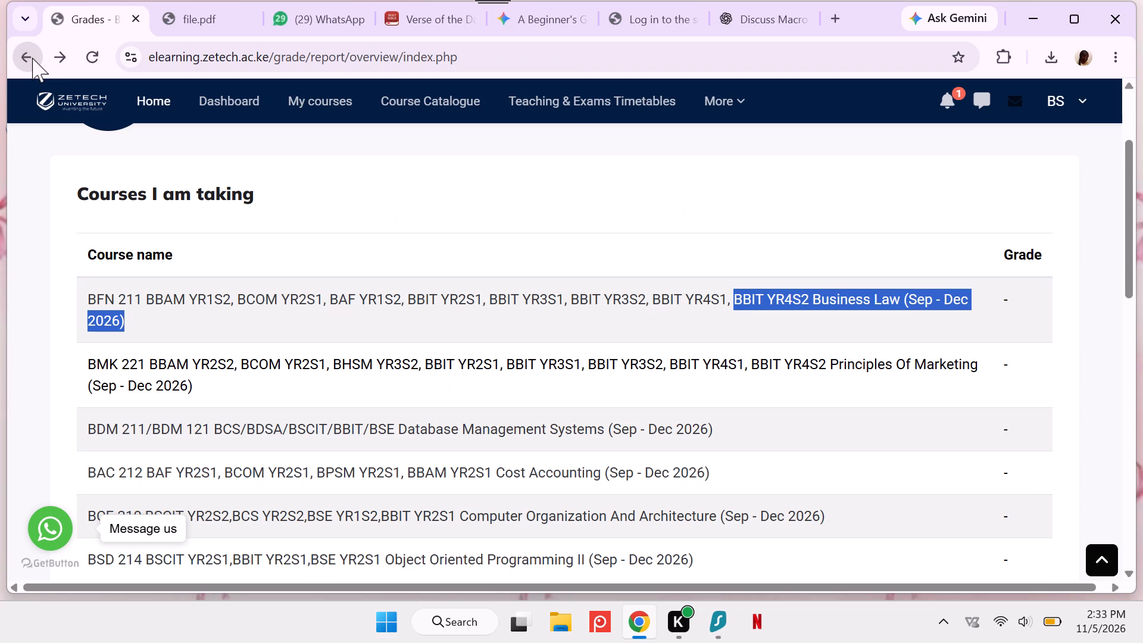
Examine the grade report for BDM 211 Database Management Systems and return to the grades overview.
{"action": "scroll", "coordinate": [490, 308], "scroll_direction": "down", "scroll_amount": 1}
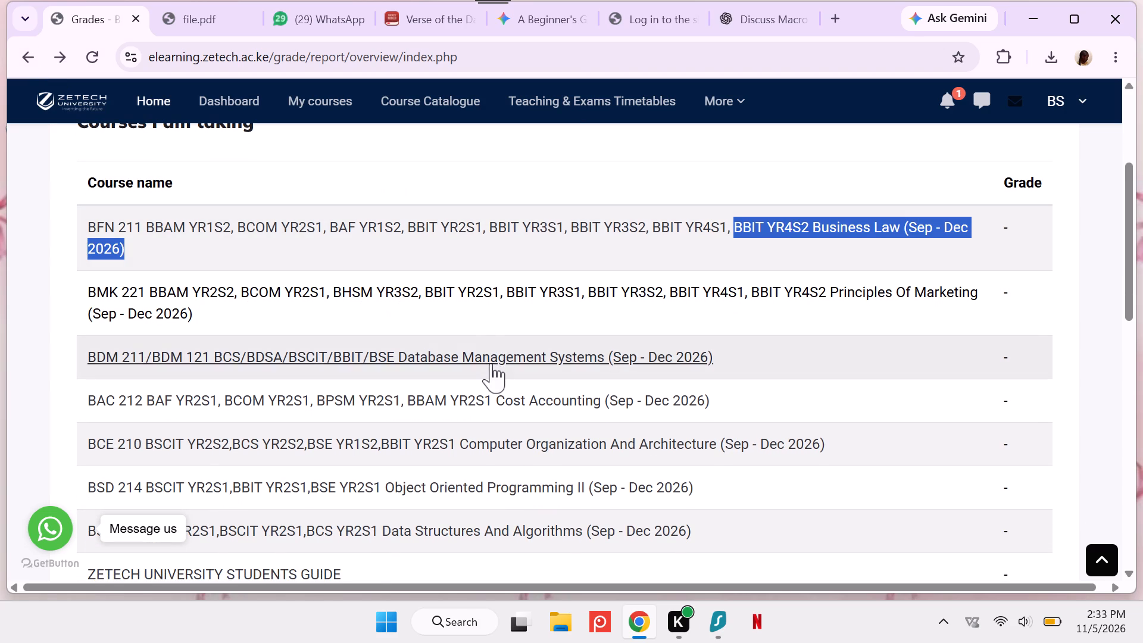
{"action": "left_click", "coordinate": [491, 363]}
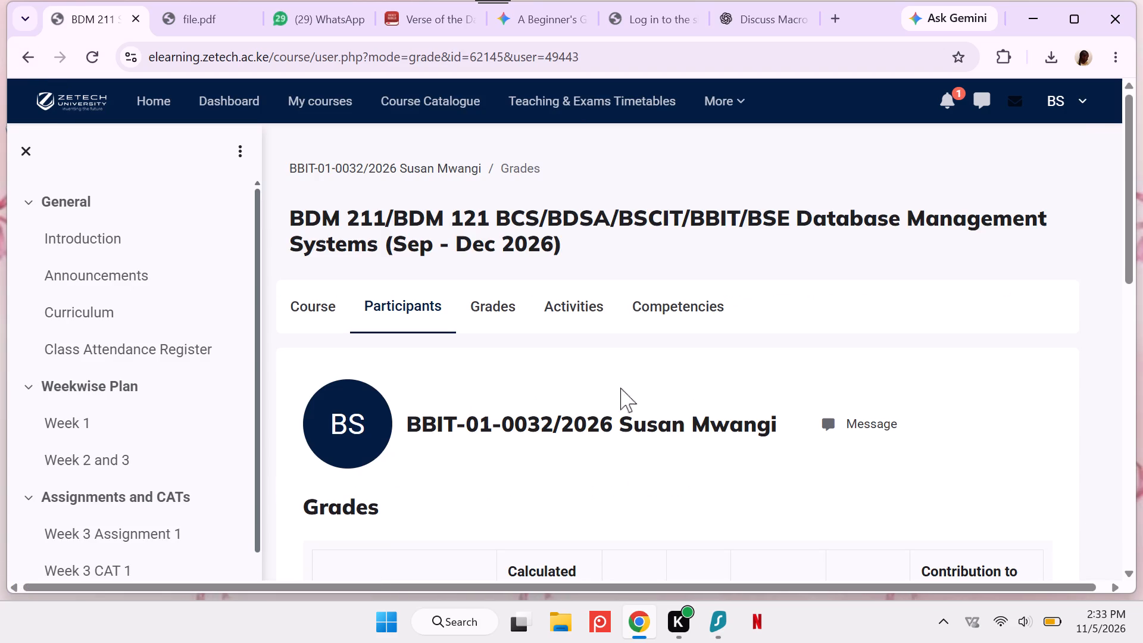
{"action": "scroll", "coordinate": [638, 403], "scroll_direction": "down", "scroll_amount": 5}
{"action": "scroll", "coordinate": [638, 403], "scroll_direction": "up", "scroll_amount": 2}
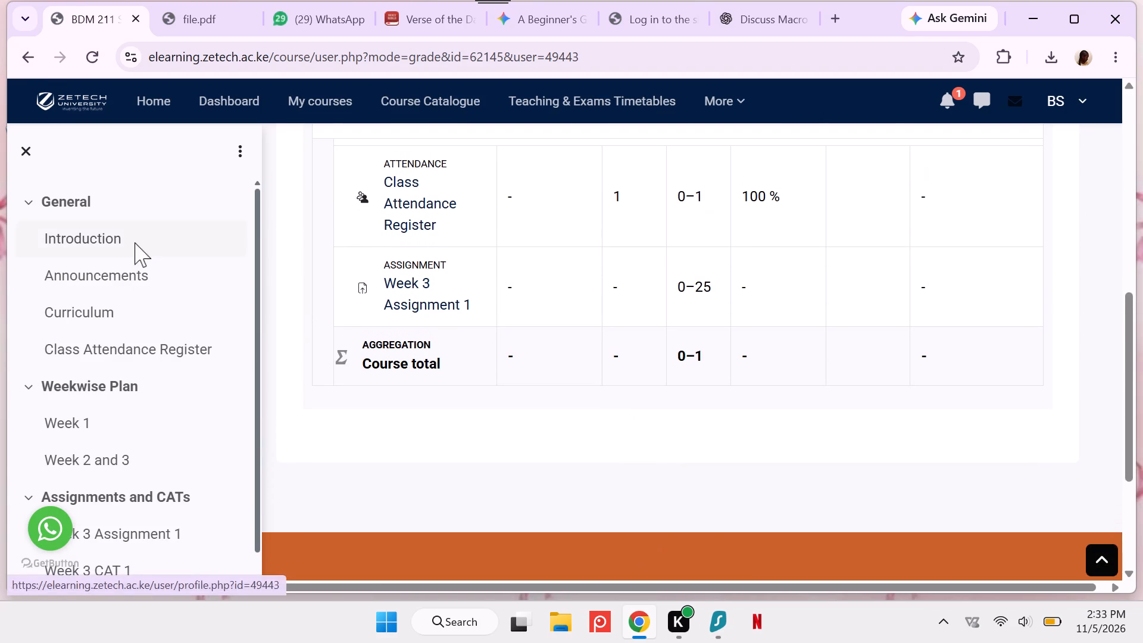
{"action": "left_click", "coordinate": [20, 60]}
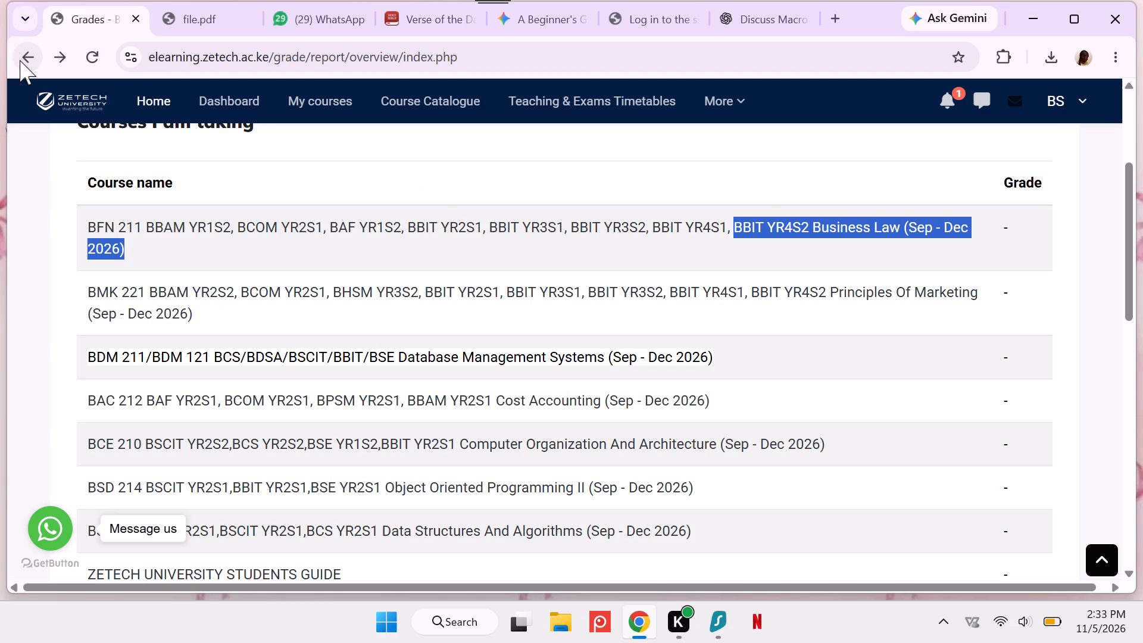
Examine the grade report for BAC 212 Cost Accounting and return to the grades overview.
{"action": "scroll", "coordinate": [318, 309], "scroll_direction": "down", "scroll_amount": 1}
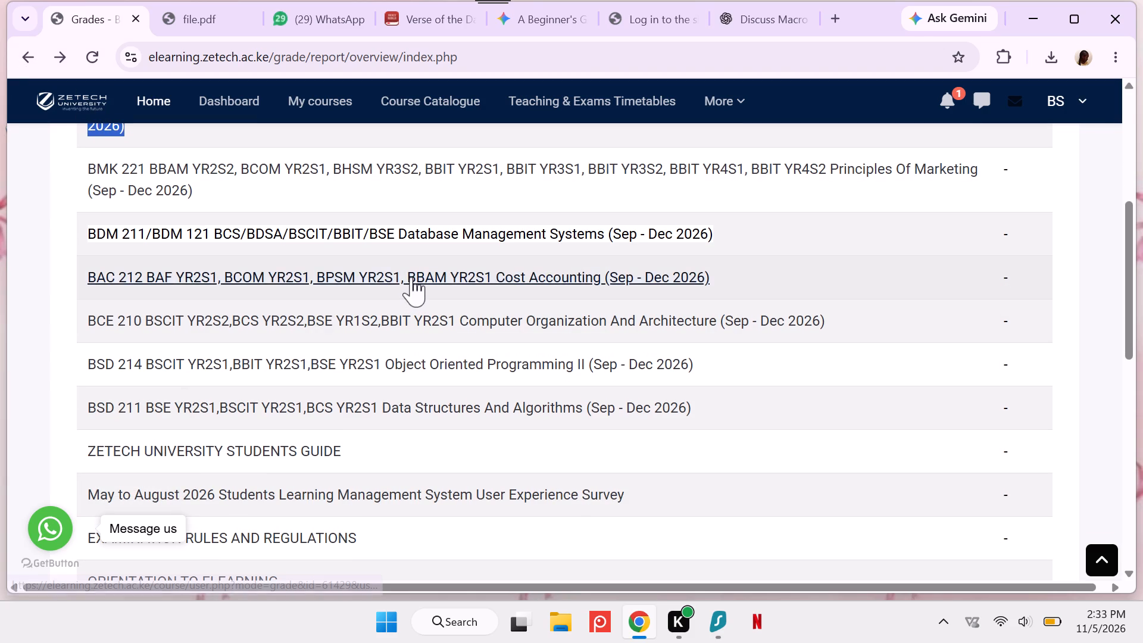
{"action": "left_click", "coordinate": [411, 277]}
{"action": "scroll", "coordinate": [411, 277], "scroll_direction": "down", "scroll_amount": 3}
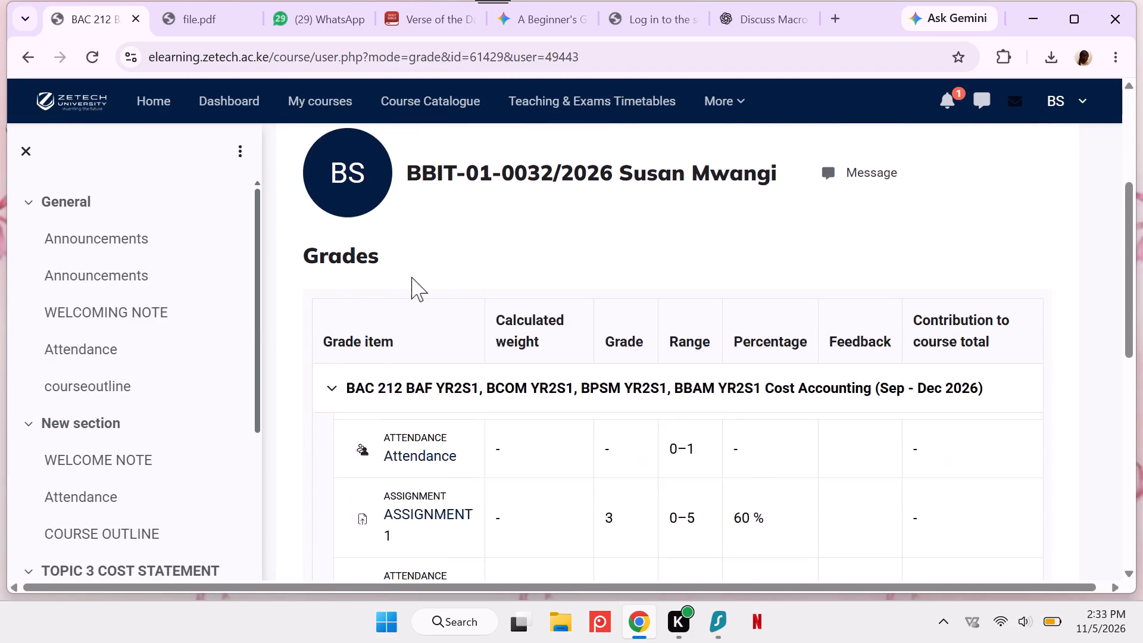
{"action": "scroll", "coordinate": [411, 277], "scroll_direction": "down", "scroll_amount": 2}
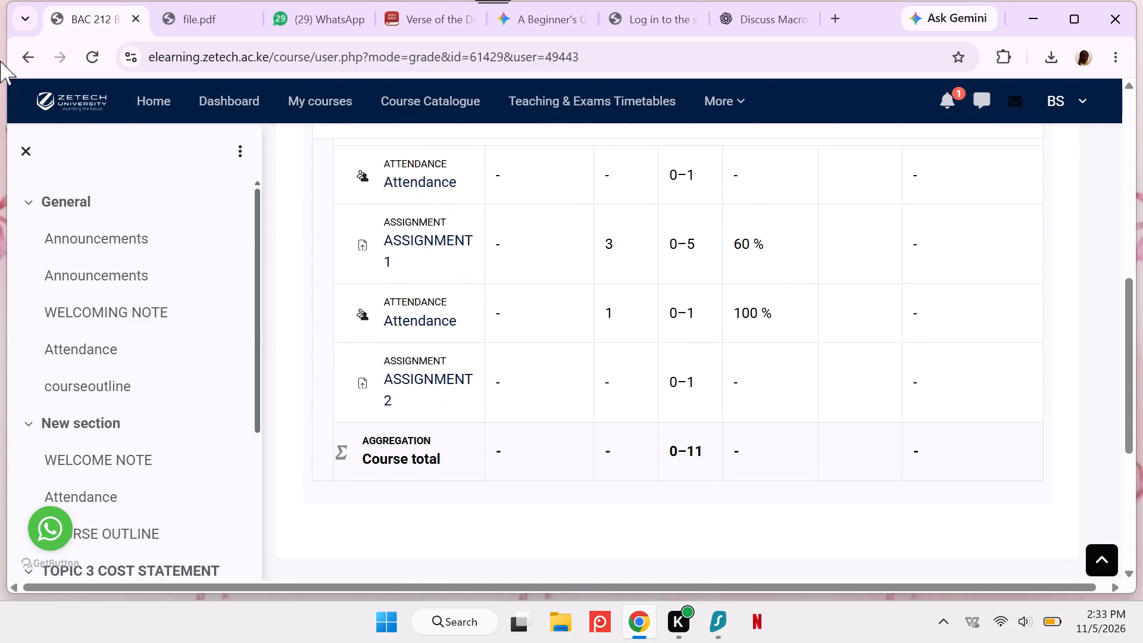
{"action": "left_click", "coordinate": [27, 51]}
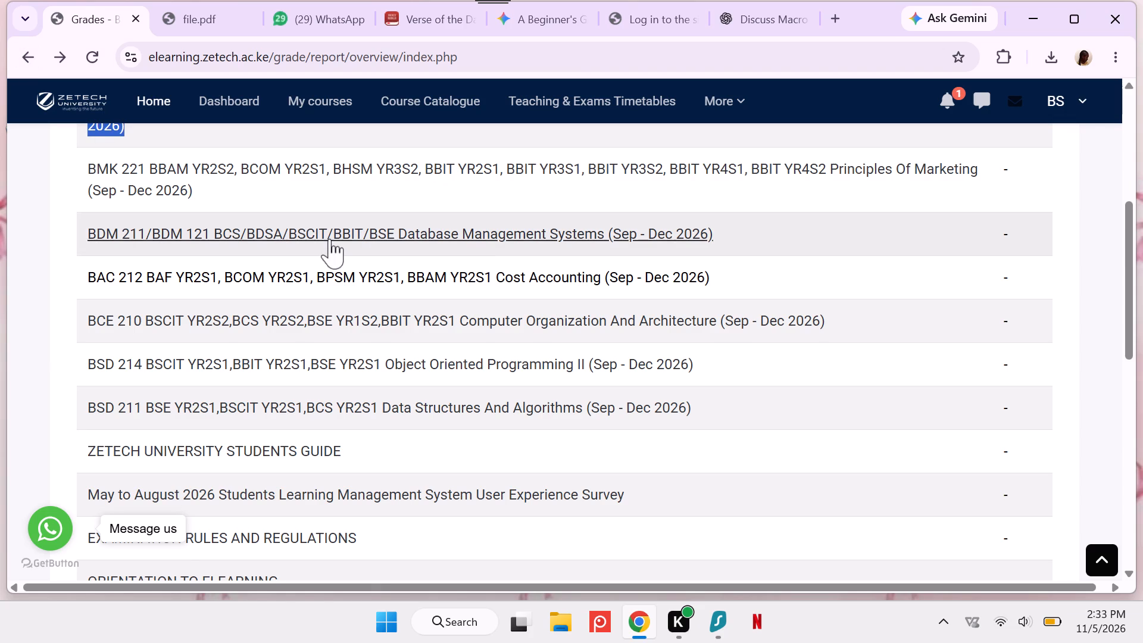
Find BCE 210 Computer Organization And Architecture in the grades overview.
{"action": "scroll", "coordinate": [330, 239], "scroll_direction": "down", "scroll_amount": 1}
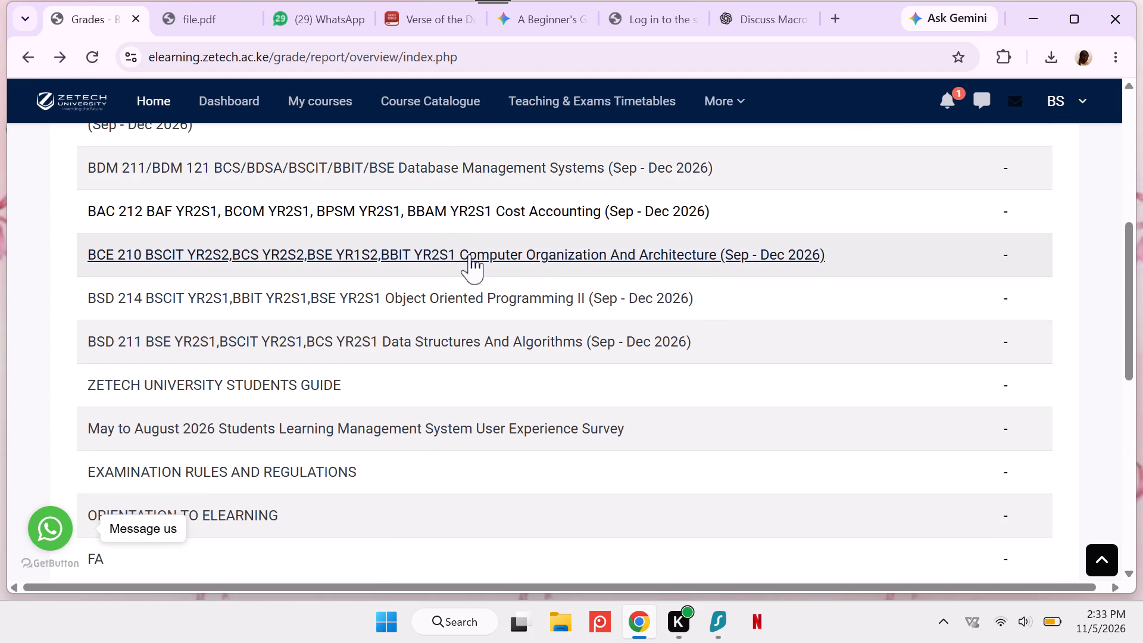